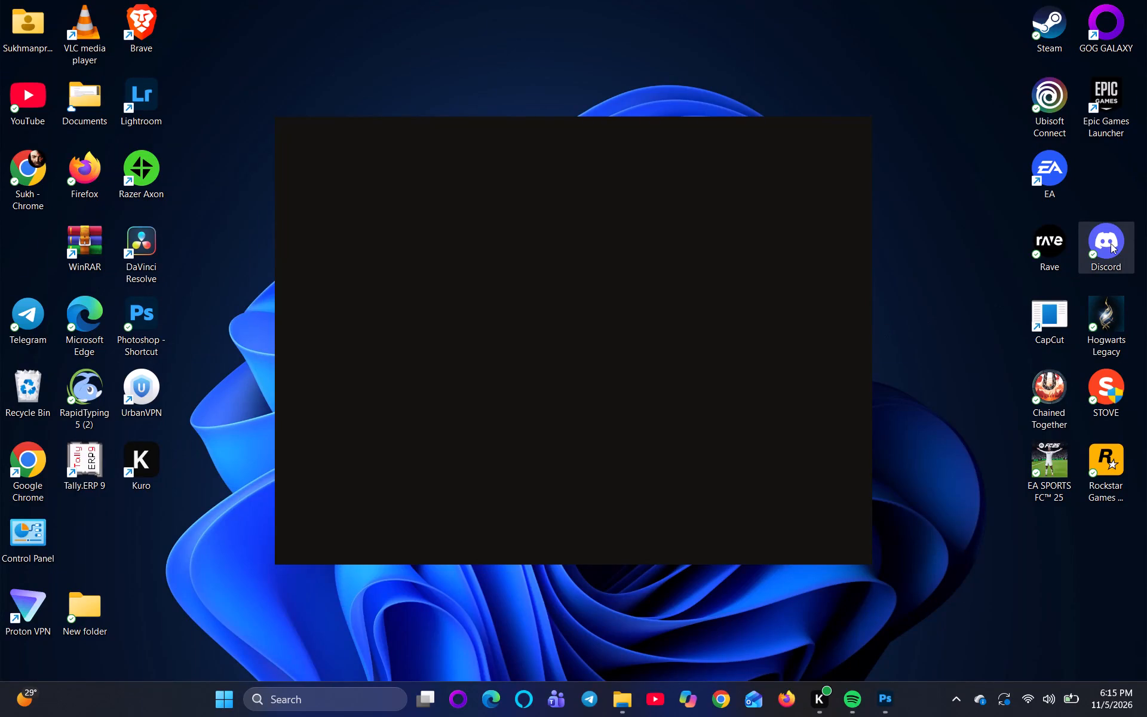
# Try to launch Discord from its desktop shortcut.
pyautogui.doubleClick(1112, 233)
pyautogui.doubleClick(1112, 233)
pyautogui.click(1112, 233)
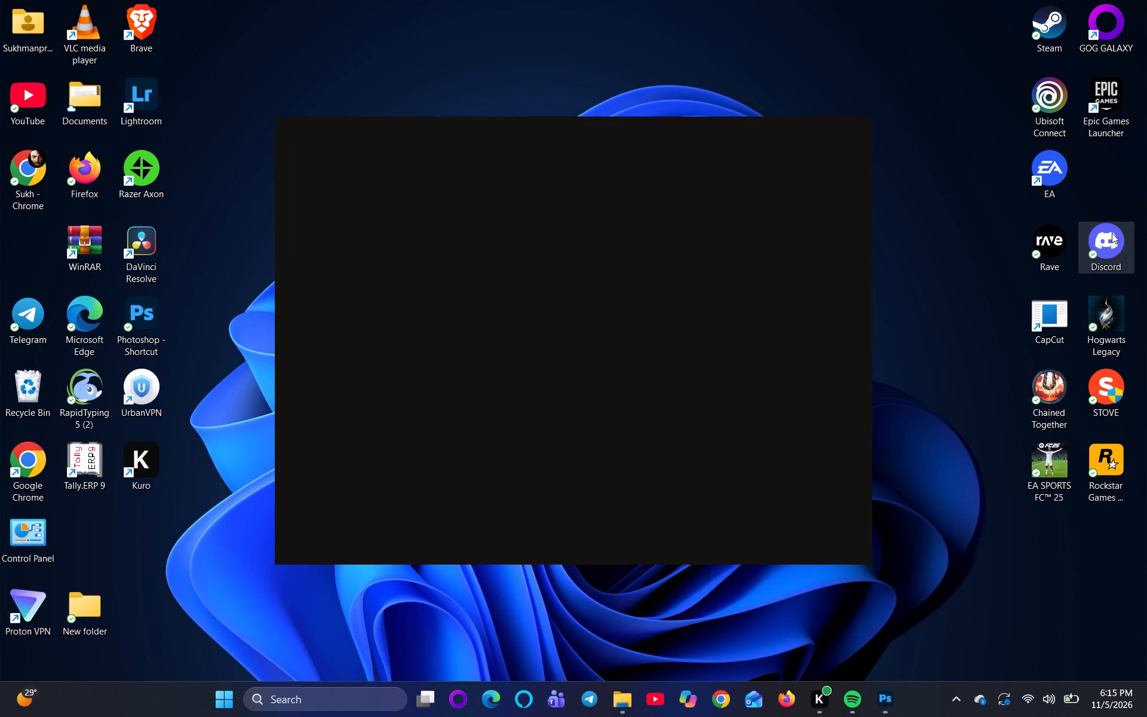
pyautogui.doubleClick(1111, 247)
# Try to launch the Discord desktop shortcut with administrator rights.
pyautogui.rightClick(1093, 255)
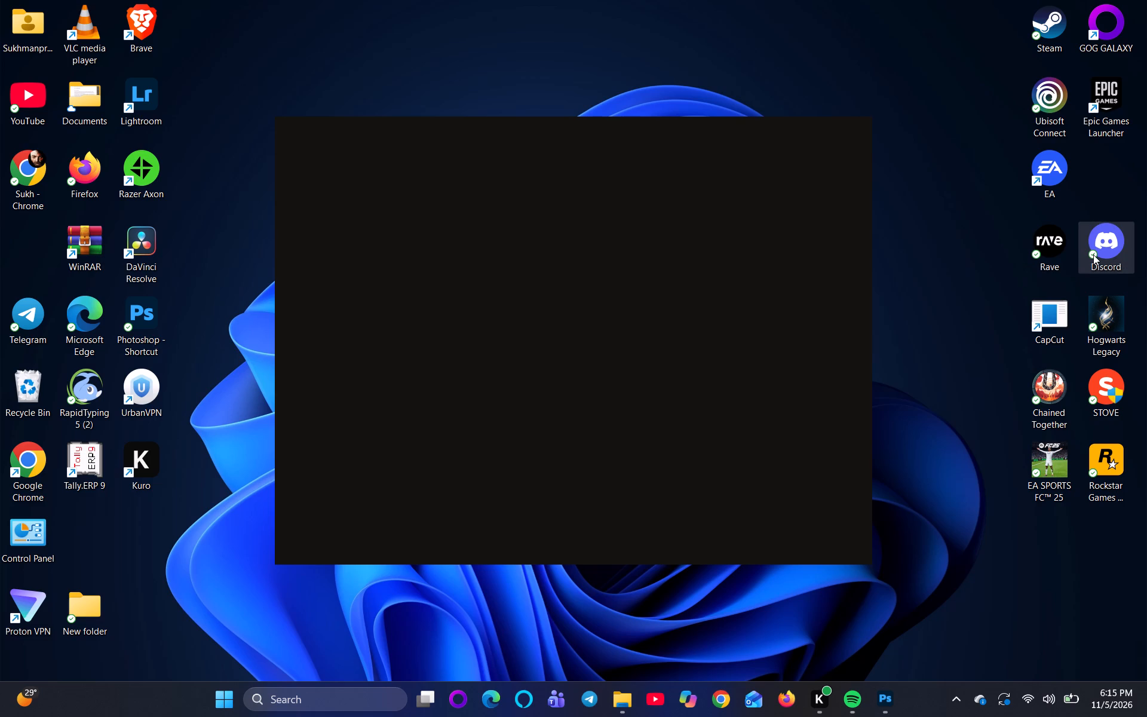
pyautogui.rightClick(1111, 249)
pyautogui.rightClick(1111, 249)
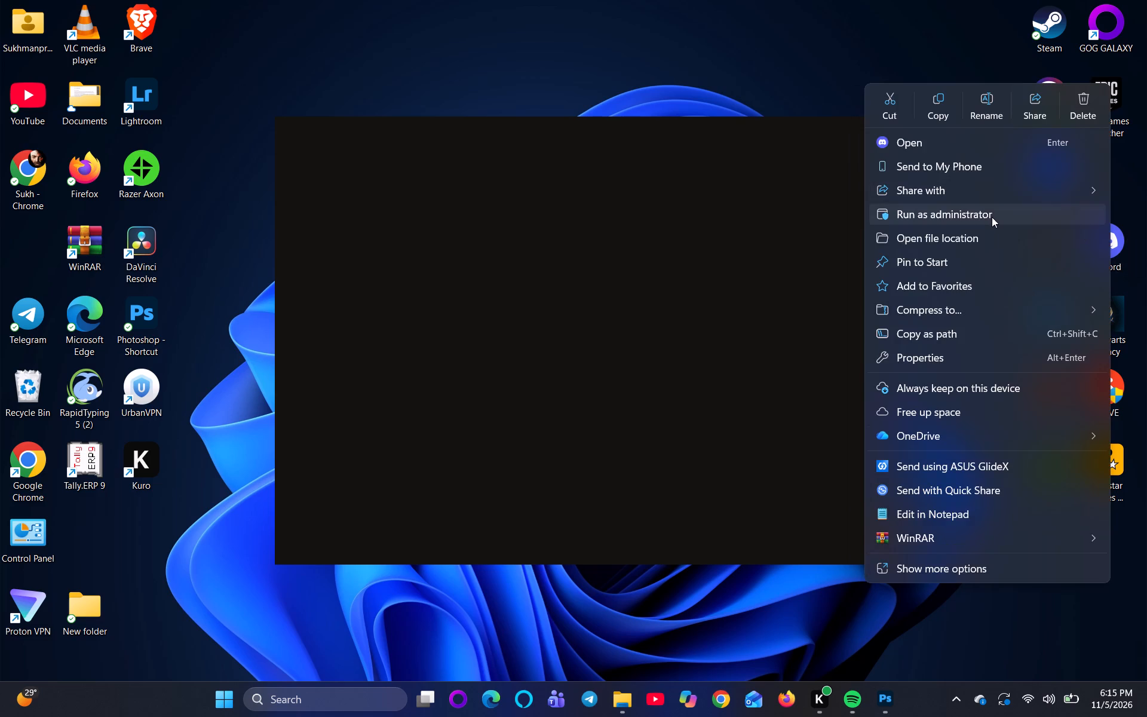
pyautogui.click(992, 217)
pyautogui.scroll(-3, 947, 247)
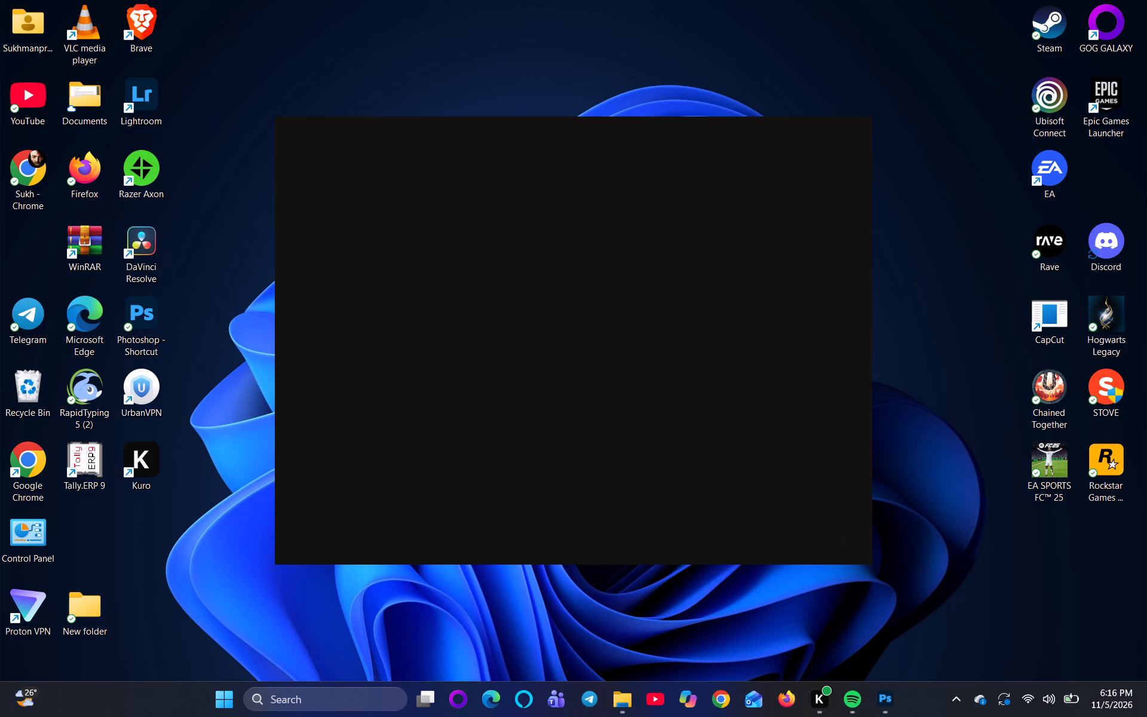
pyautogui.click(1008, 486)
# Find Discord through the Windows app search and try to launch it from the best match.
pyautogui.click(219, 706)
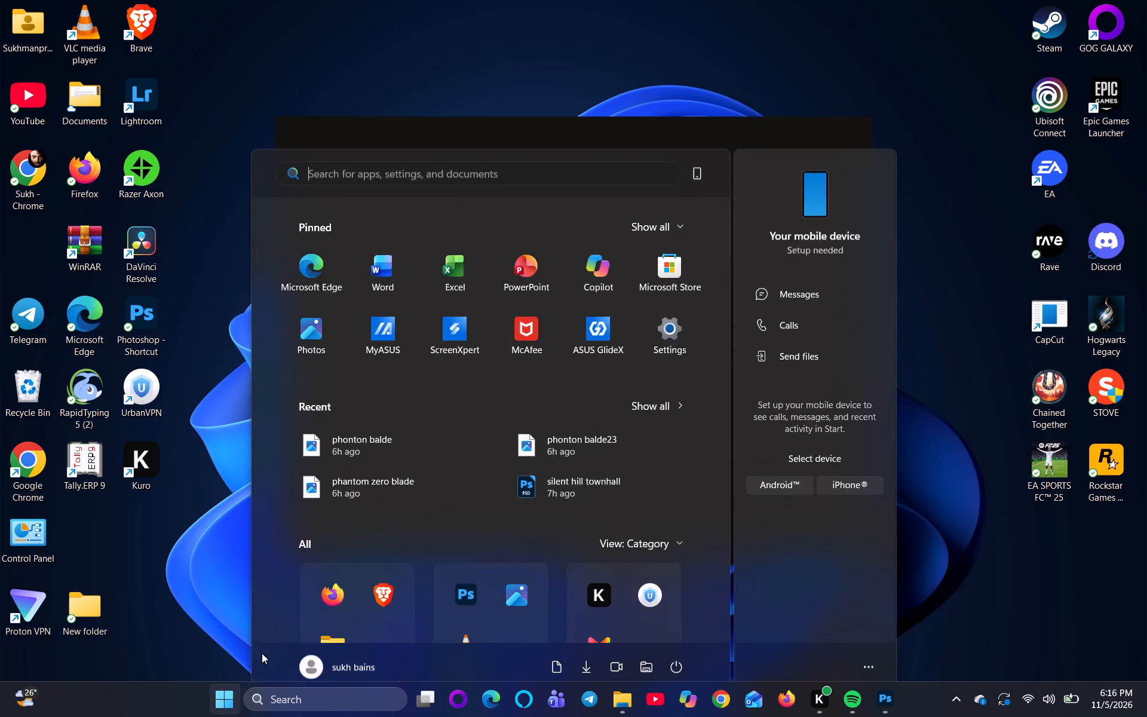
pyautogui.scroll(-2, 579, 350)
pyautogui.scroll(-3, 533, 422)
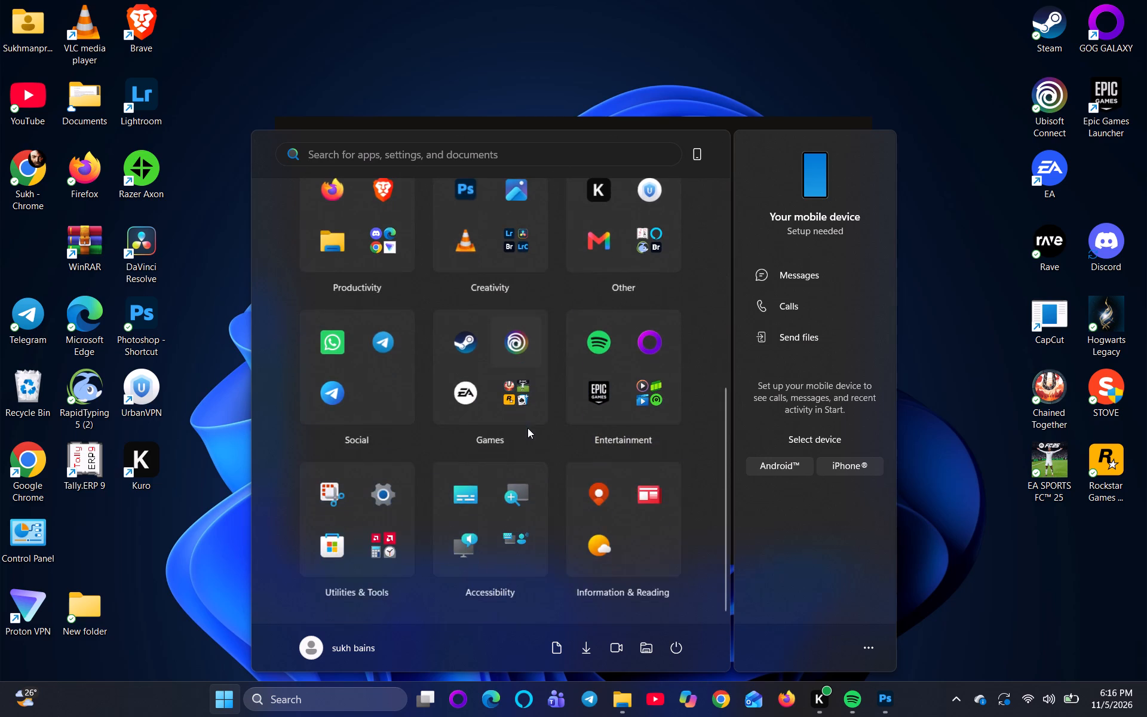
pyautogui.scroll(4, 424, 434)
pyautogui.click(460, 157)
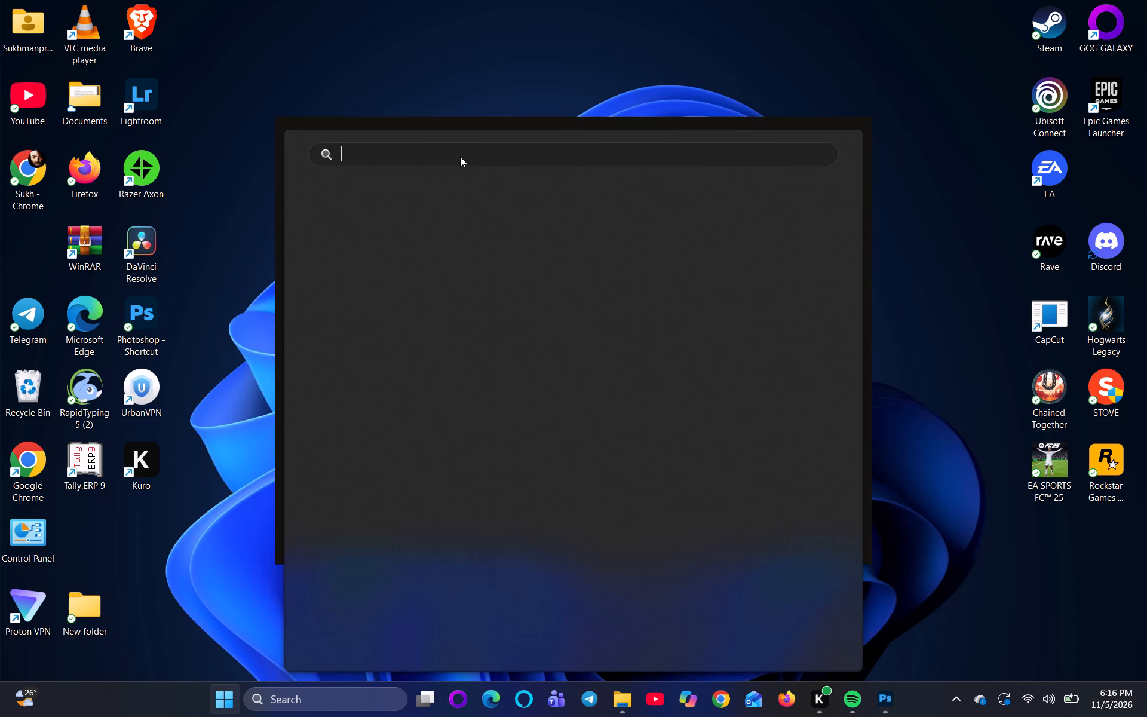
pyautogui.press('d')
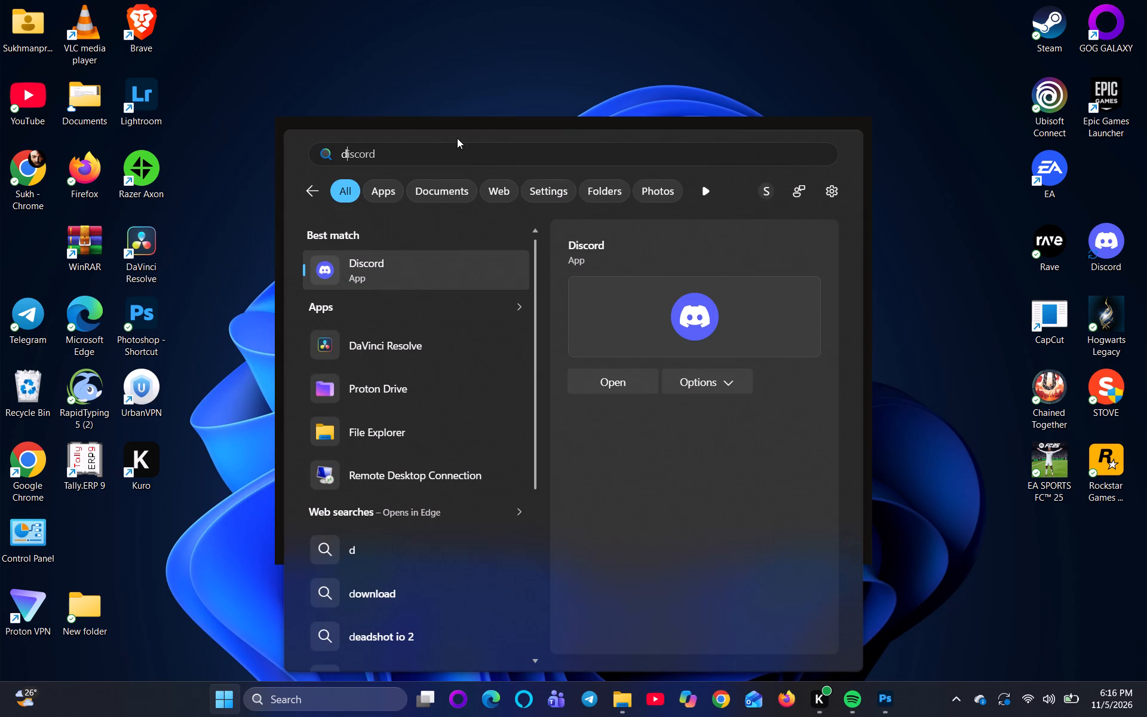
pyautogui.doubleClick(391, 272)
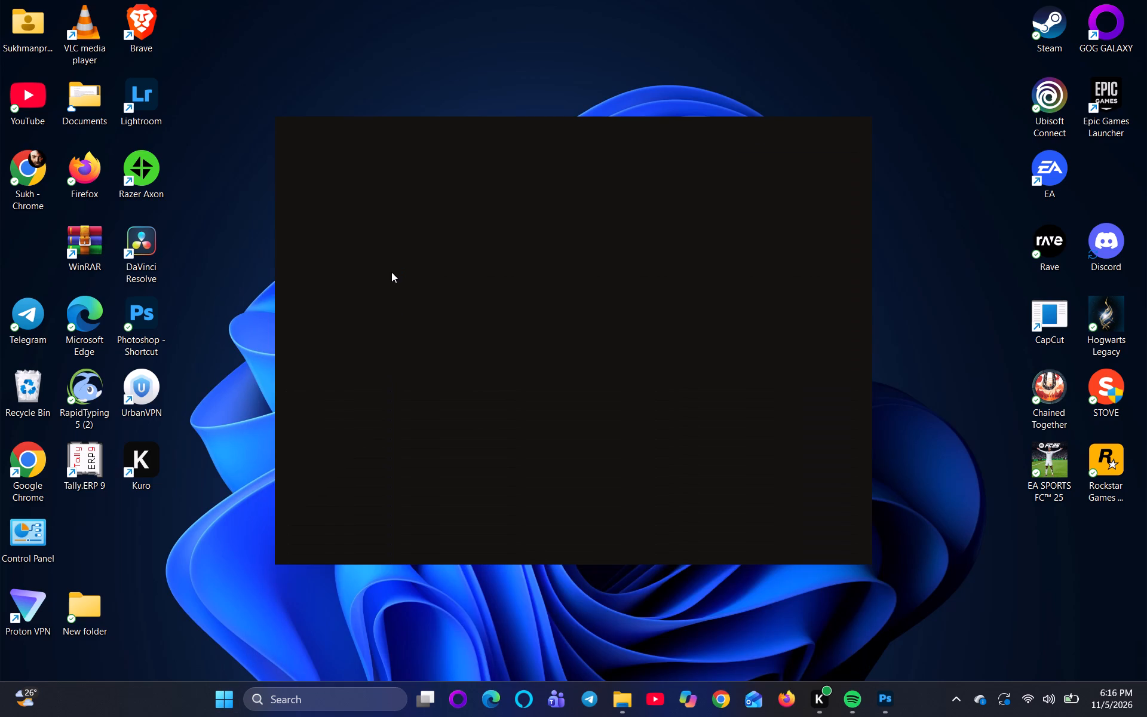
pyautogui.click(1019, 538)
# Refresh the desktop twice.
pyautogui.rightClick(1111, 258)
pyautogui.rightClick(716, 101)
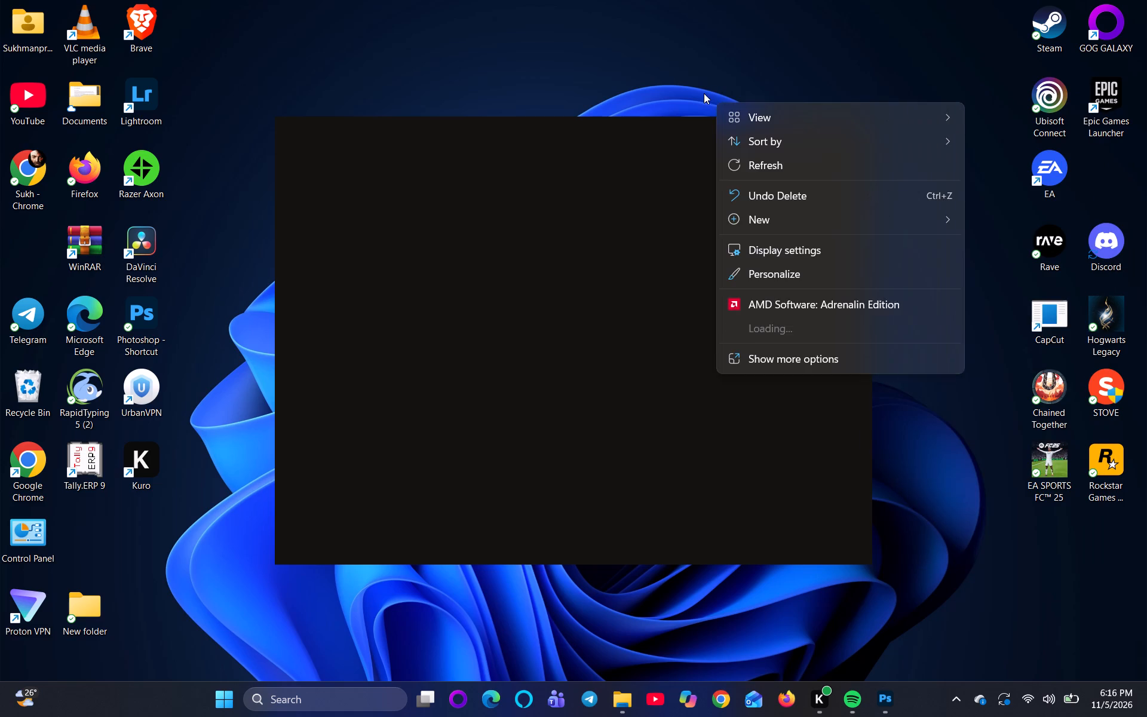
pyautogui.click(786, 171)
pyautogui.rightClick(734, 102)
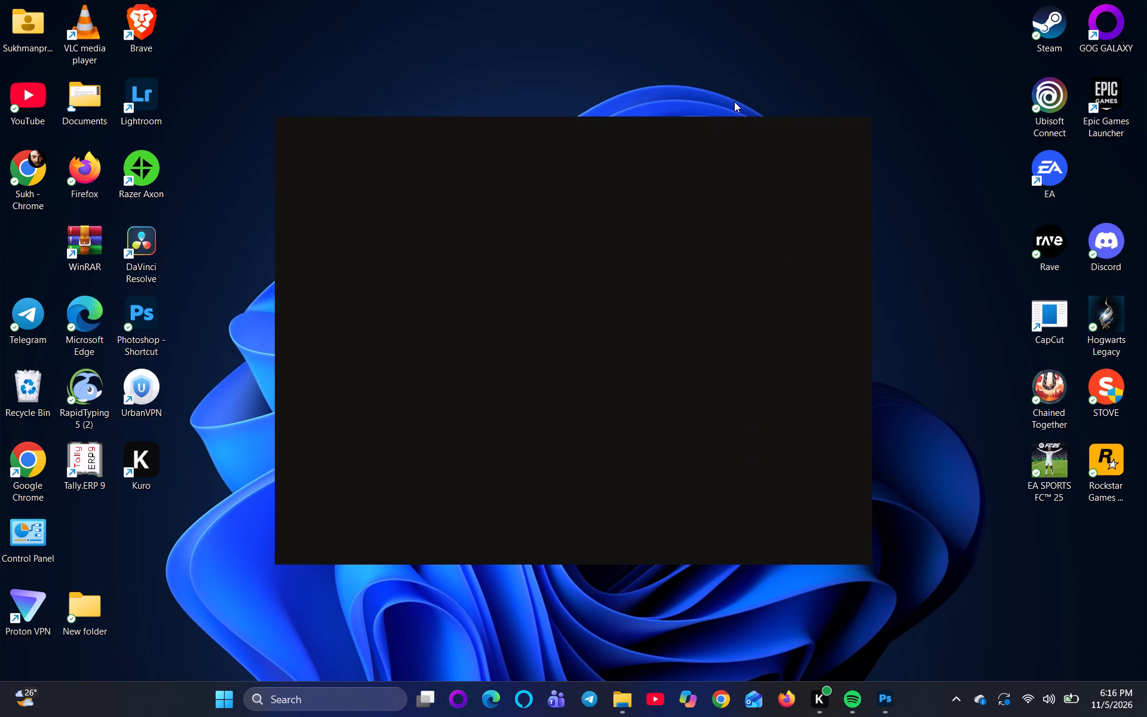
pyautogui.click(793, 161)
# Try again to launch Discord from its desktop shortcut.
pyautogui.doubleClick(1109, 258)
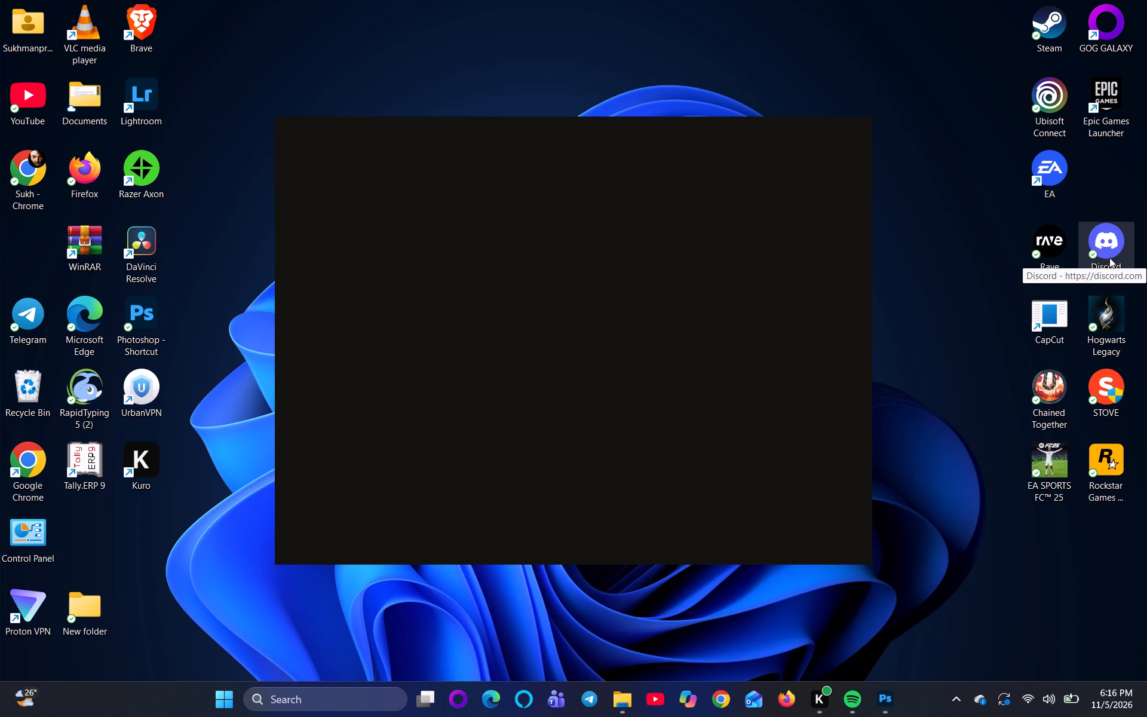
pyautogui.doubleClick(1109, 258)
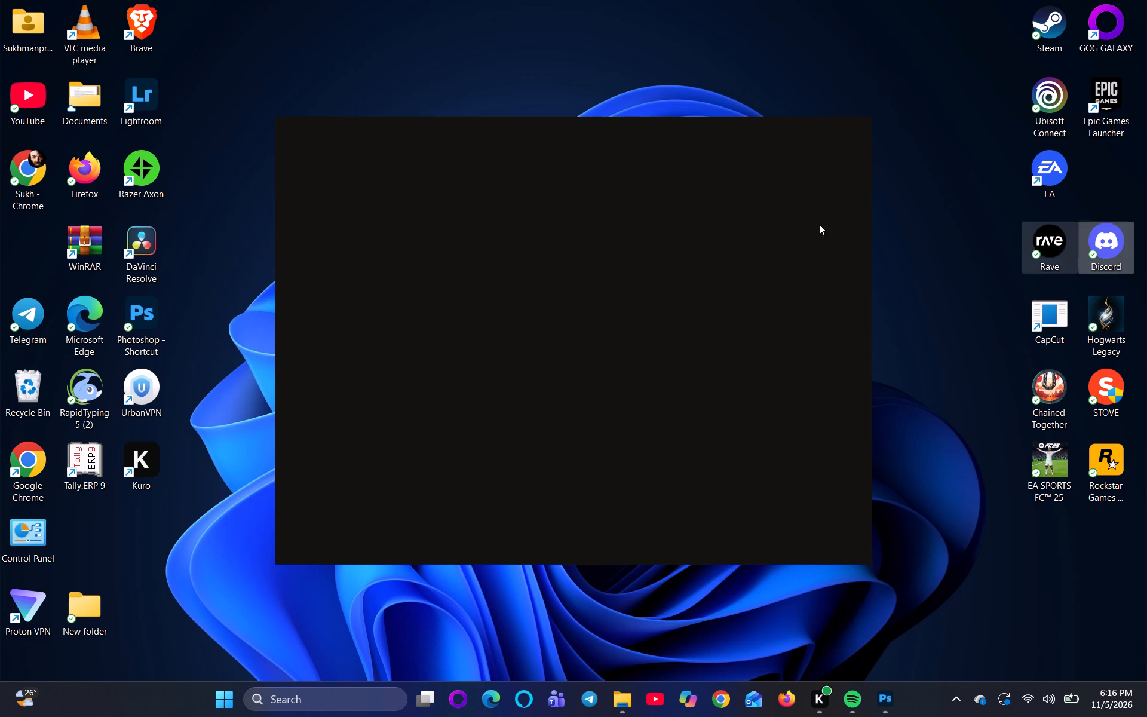
# Open the Brave browser from its desktop shortcut.
pyautogui.doubleClick(149, 36)
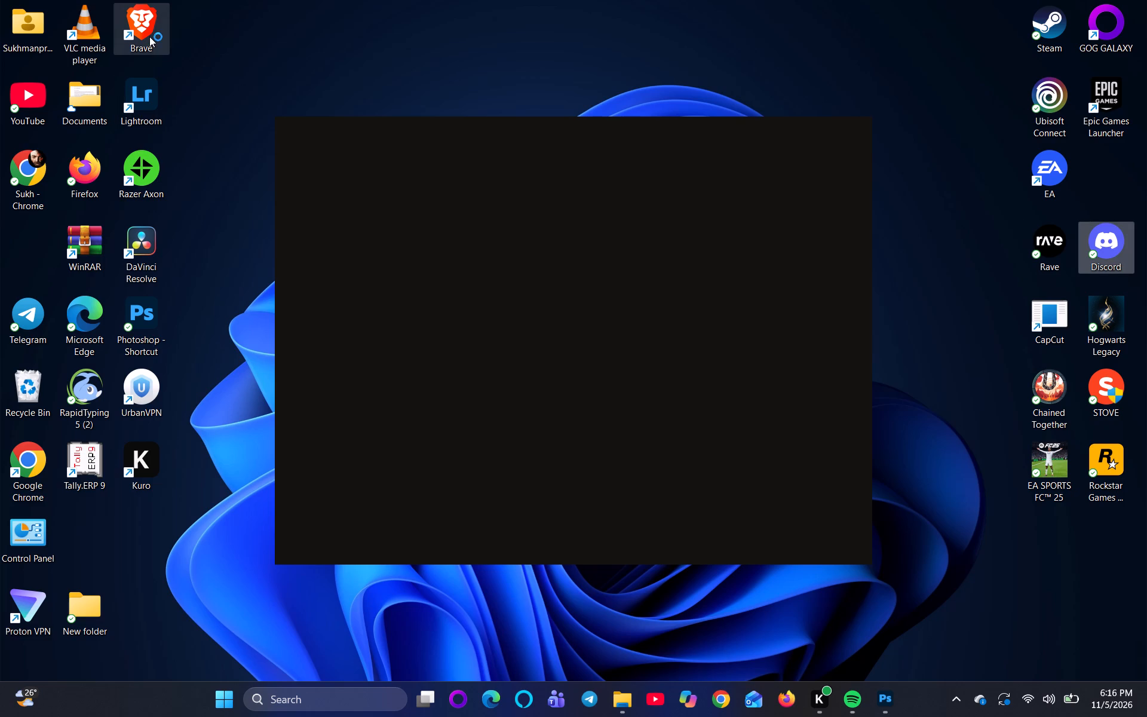
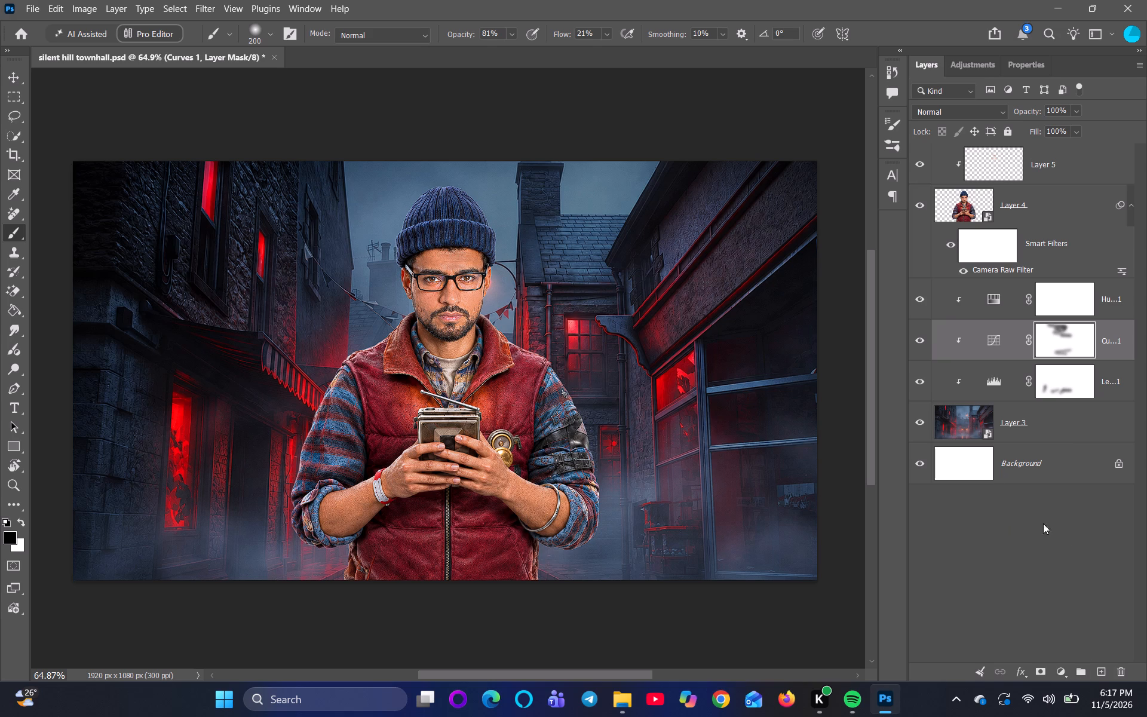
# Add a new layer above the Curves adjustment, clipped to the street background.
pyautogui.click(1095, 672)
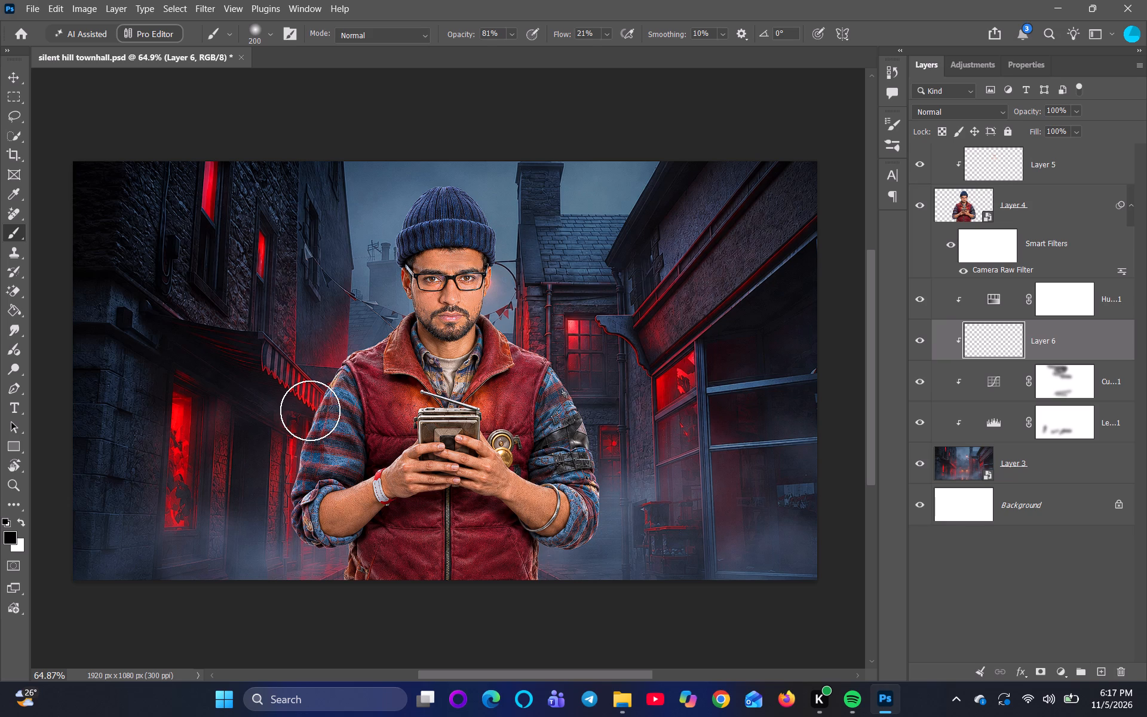
# Sample the bright red of the glowing window beside the awning as the brush colour.
pyautogui.scroll(2, 179, 435)
pyautogui.scroll(2, 345, 296)
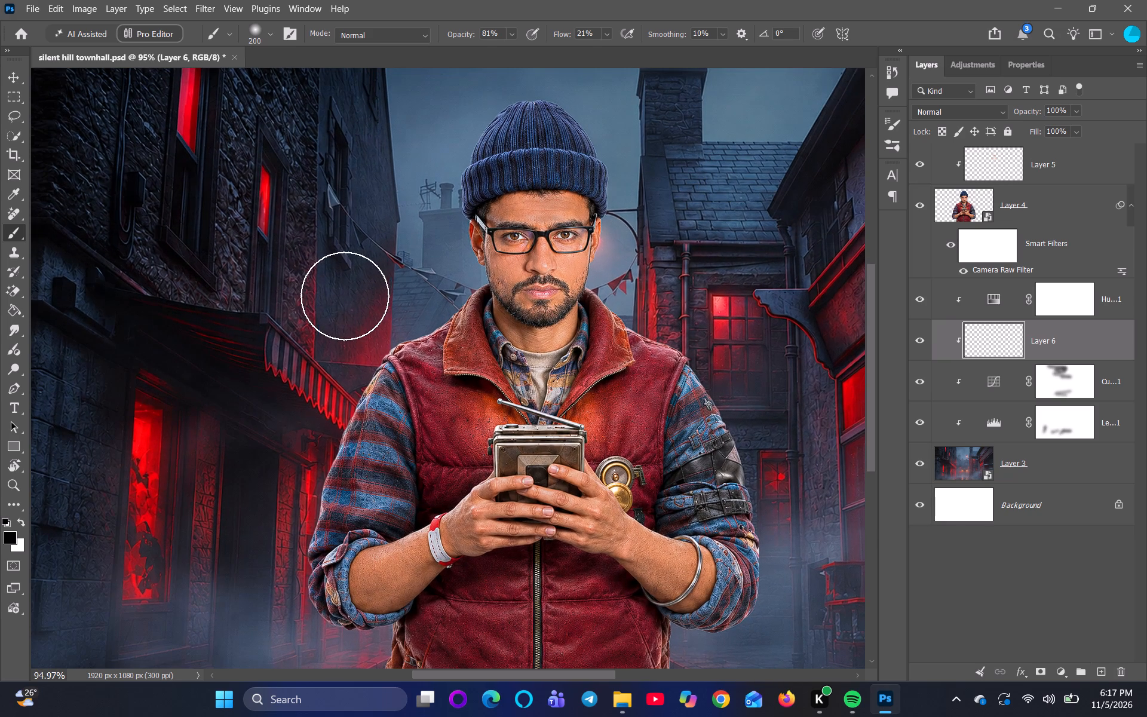
pyautogui.press('[')
pyautogui.press('[')
pyautogui.press('[')
pyautogui.press('[')
pyautogui.press('[')
pyautogui.write('[[')
pyautogui.press('[')
pyautogui.scroll(7, 192, 422)
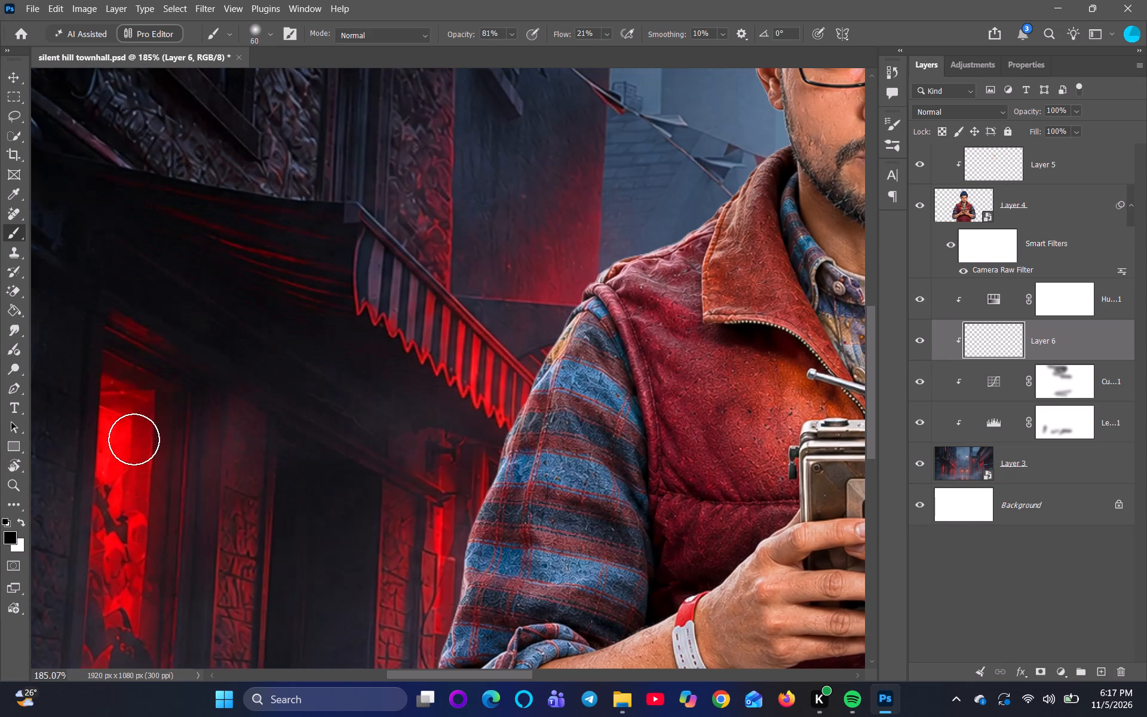
pyautogui.keyDown('alt'); pyautogui.scroll(2, 76, 439); pyautogui.keyUp('alt')
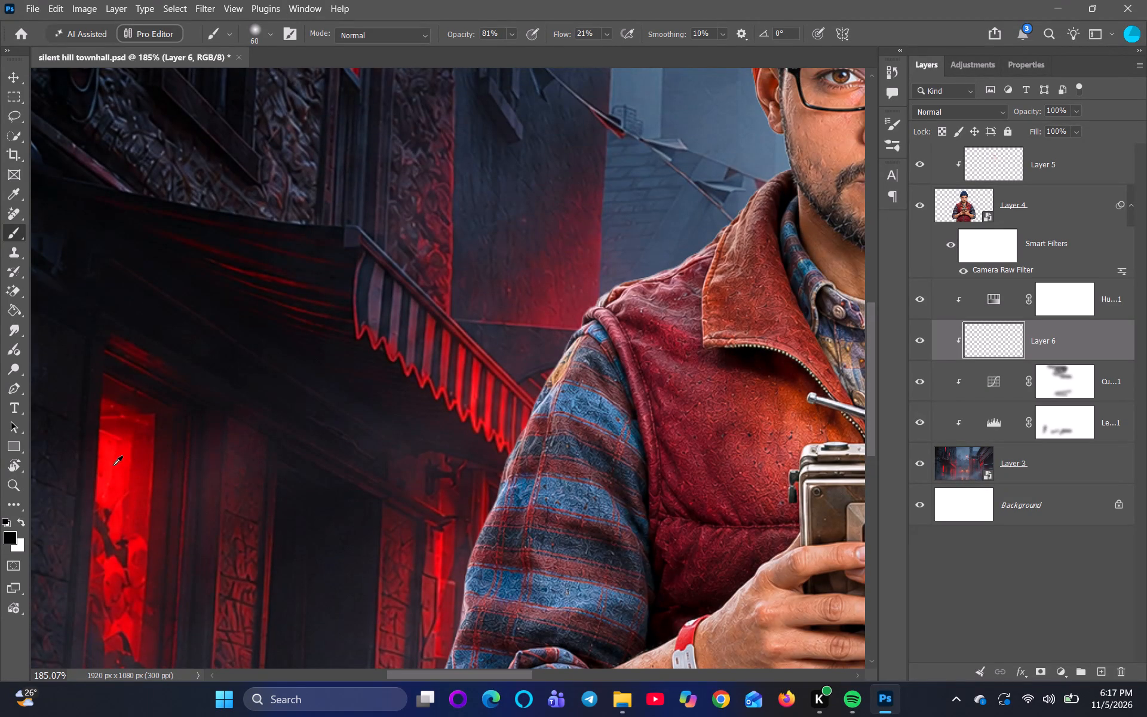
pyautogui.keyDown('alt'); pyautogui.click(114, 465); pyautogui.keyUp('alt')
# Reduce the brush size to 9 for fine painting along the edge of the man's jacket collar.
pyautogui.scroll(4, 320, 439)
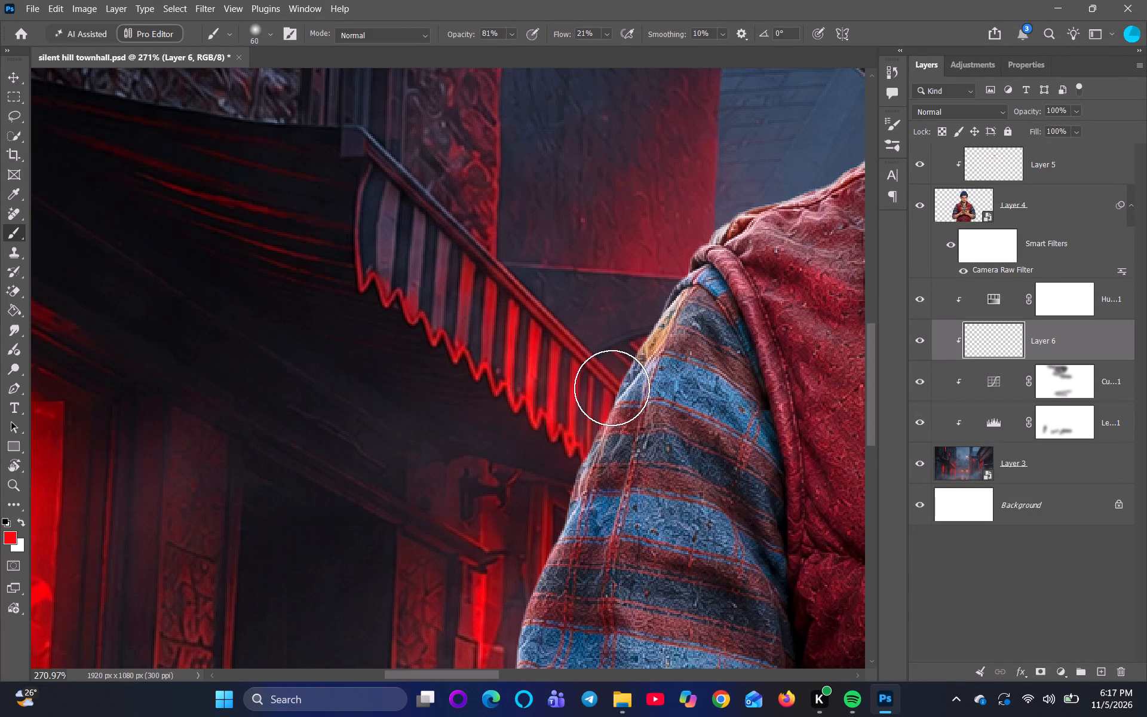
pyautogui.write('[[')
pyautogui.write('[[[[')
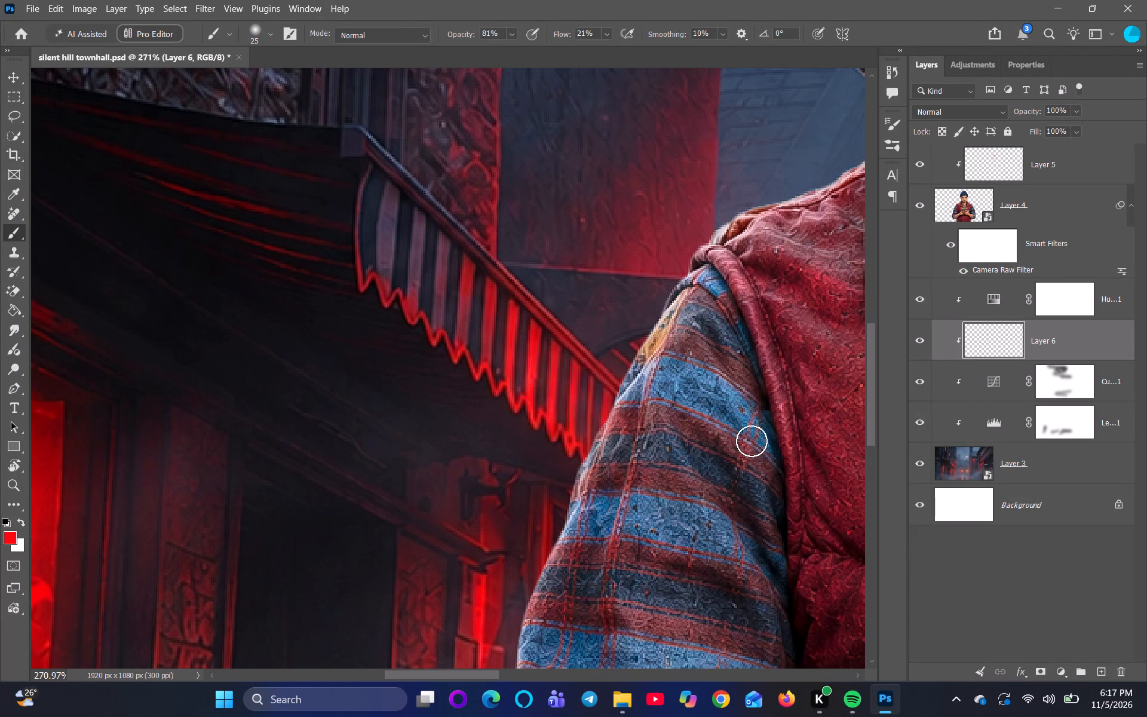
pyautogui.press('space')
pyautogui.press('space')
pyautogui.press('space')
pyautogui.press('space')
pyautogui.press('space')
pyautogui.press('space')
pyautogui.press('space')
pyautogui.press('space')
pyautogui.press('space')
pyautogui.press('space')
pyautogui.press('space')
pyautogui.press('space')
pyautogui.press('space')
pyautogui.press('space')
pyautogui.press('space')
pyautogui.press('space')
pyautogui.press('space')
pyautogui.press('space')
pyautogui.press('space')
pyautogui.press('space')
pyautogui.moveTo(752, 441); pyautogui.dragTo(407, 397)
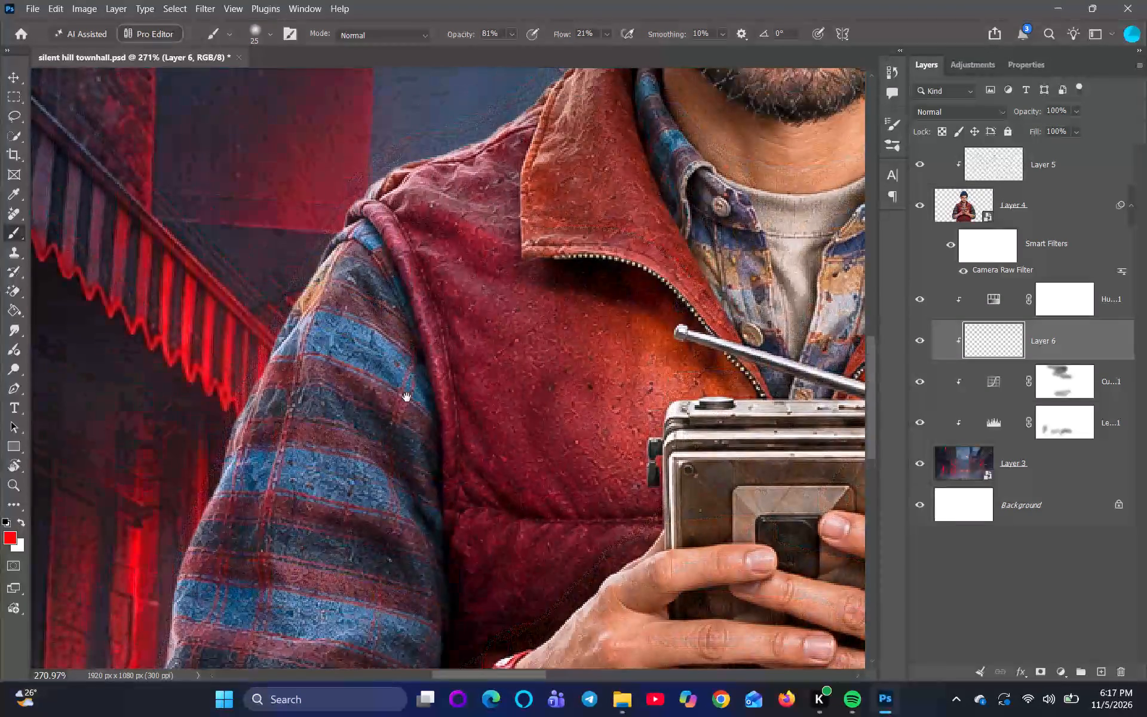
pyautogui.moveTo(407, 397); pyautogui.dragTo(395, 575)
pyautogui.press('space')
pyautogui.press('space')
pyautogui.press('space')
pyautogui.press('space')
pyautogui.press('space')
pyautogui.press('space')
pyautogui.press('space')
pyautogui.press('space')
pyautogui.press('space')
pyautogui.press('space')
pyautogui.press('space')
pyautogui.press('space')
pyautogui.press('space')
pyautogui.press('space')
pyautogui.press('space')
pyautogui.moveTo(473, 388); pyautogui.dragTo(408, 531)
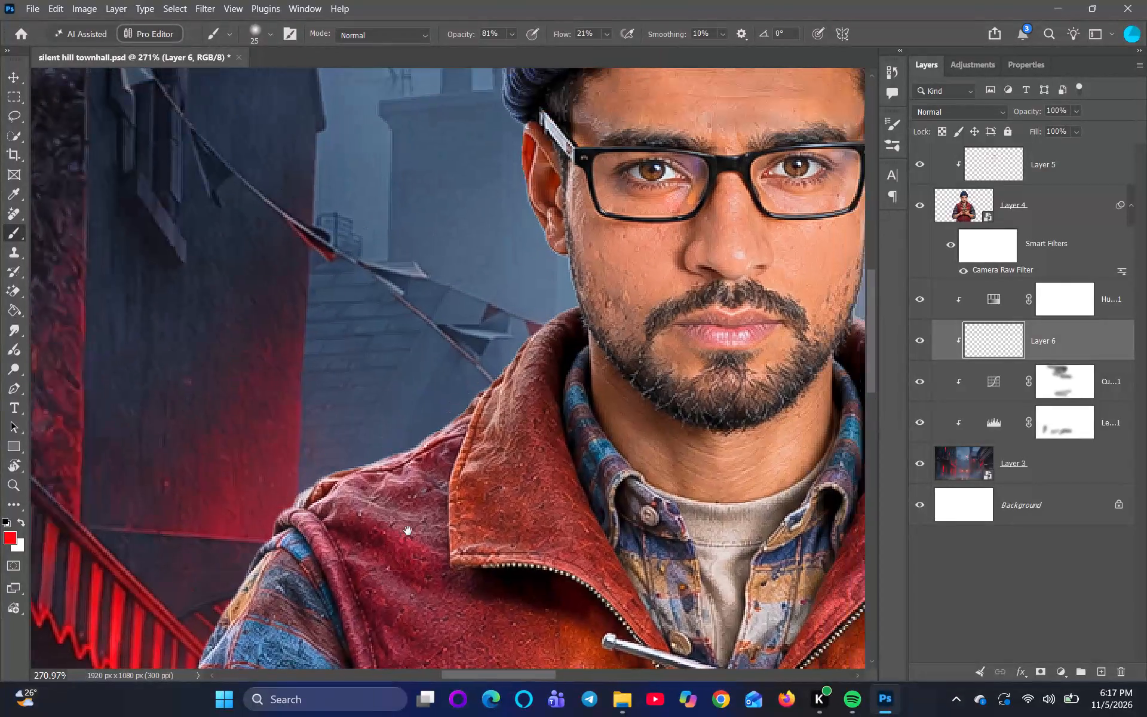
pyautogui.moveTo(408, 531); pyautogui.dragTo(378, 565)
pyautogui.press('space')
pyautogui.press('space')
pyautogui.press('space')
pyautogui.press('space')
pyautogui.press('space')
pyautogui.press('space')
pyautogui.press('space')
pyautogui.press('space')
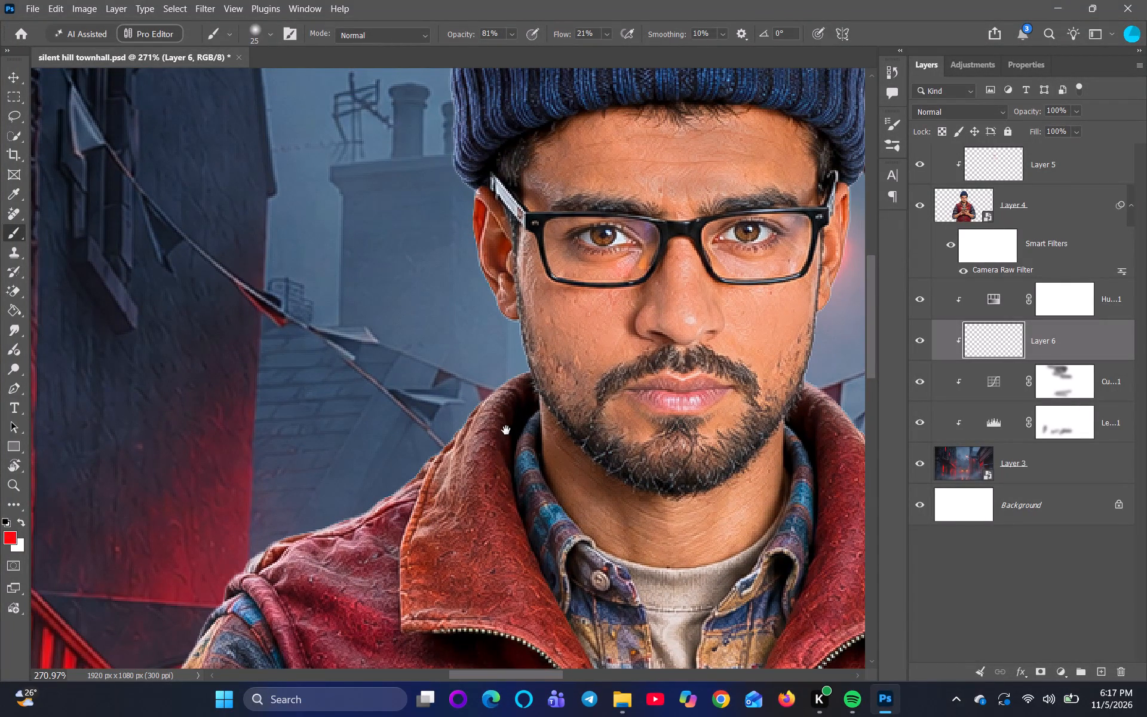
pyautogui.moveTo(506, 430); pyautogui.dragTo(488, 498)
pyautogui.scroll(8, 490, 486)
pyautogui.scroll(3, 462, 371)
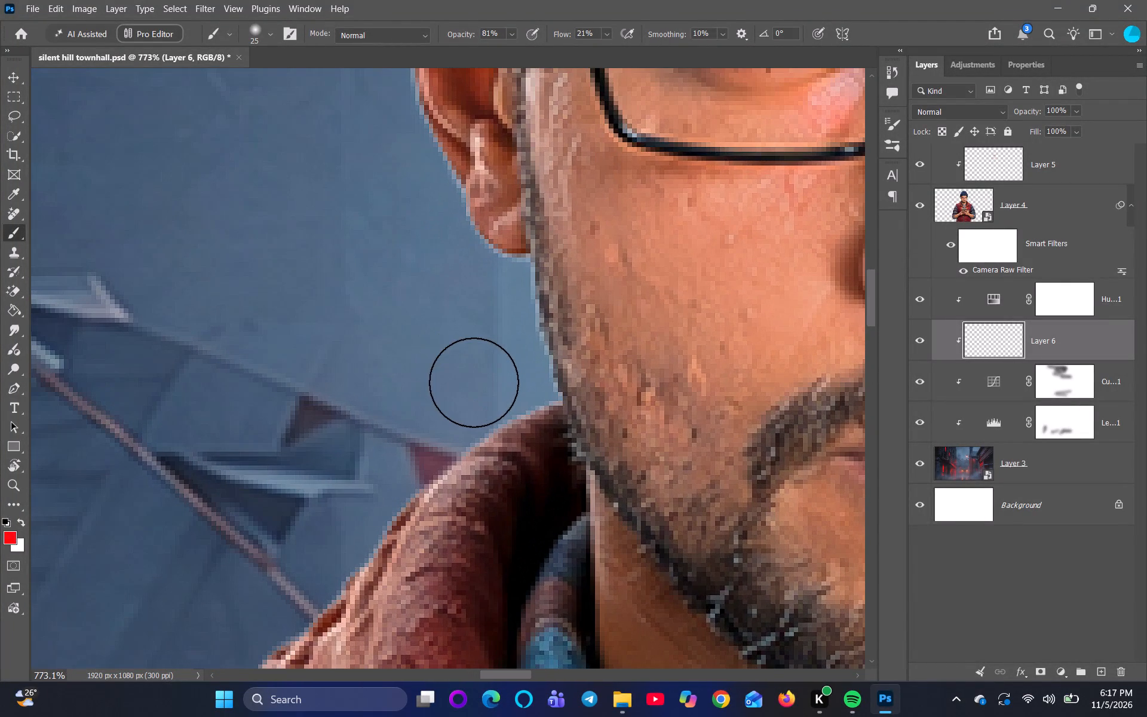
pyautogui.press('[')
pyautogui.press('[')
pyautogui.press('[')
pyautogui.press('[')
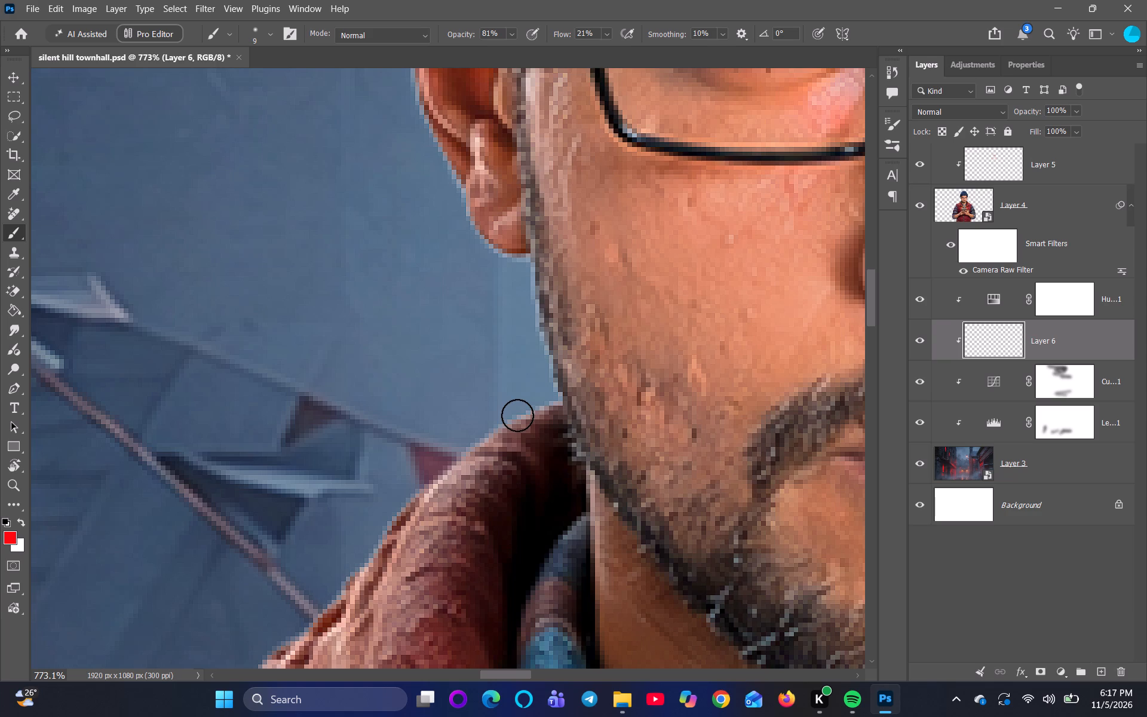
# Rotate the canvas view to 36° around the man's collar and jaw so the collar edge runs roughly level.
pyautogui.press('r')
pyautogui.press('r')
pyautogui.press('r')
pyautogui.press('r')
pyautogui.press('r')
pyautogui.press('r')
pyautogui.press('r')
pyautogui.press('r')
pyautogui.press('r')
pyautogui.press('r')
pyautogui.press('r')
pyautogui.press('r')
pyautogui.press('r')
pyautogui.press('r')
pyautogui.press('r')
pyautogui.press('r')
pyautogui.press('r')
pyautogui.press('r')
pyautogui.press('r')
pyautogui.press('r')
pyautogui.moveTo(539, 418); pyautogui.dragTo(419, 614)
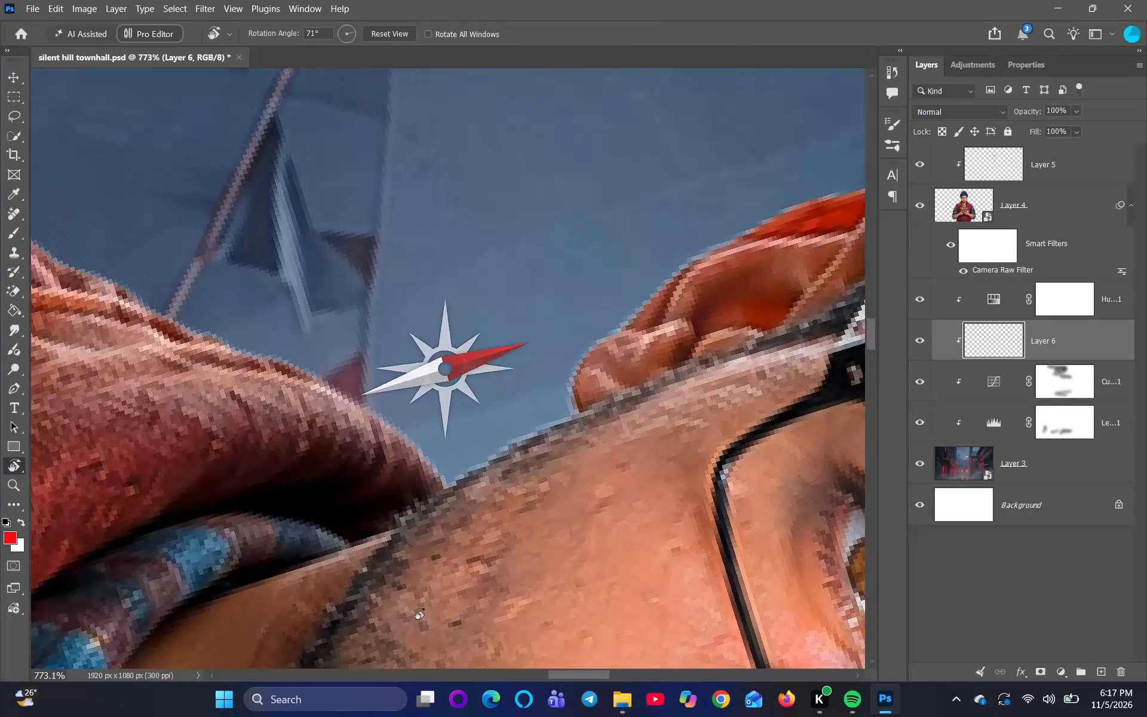
pyautogui.moveTo(419, 614); pyautogui.dragTo(429, 610)
pyautogui.press('space')
pyautogui.press('space')
pyautogui.press('space')
pyautogui.press('space')
pyautogui.press('space')
pyautogui.press('space')
pyautogui.press('space')
pyautogui.press('space')
pyautogui.press('space')
pyautogui.press('space')
pyautogui.press('space')
pyautogui.moveTo(233, 473); pyautogui.dragTo(505, 489)
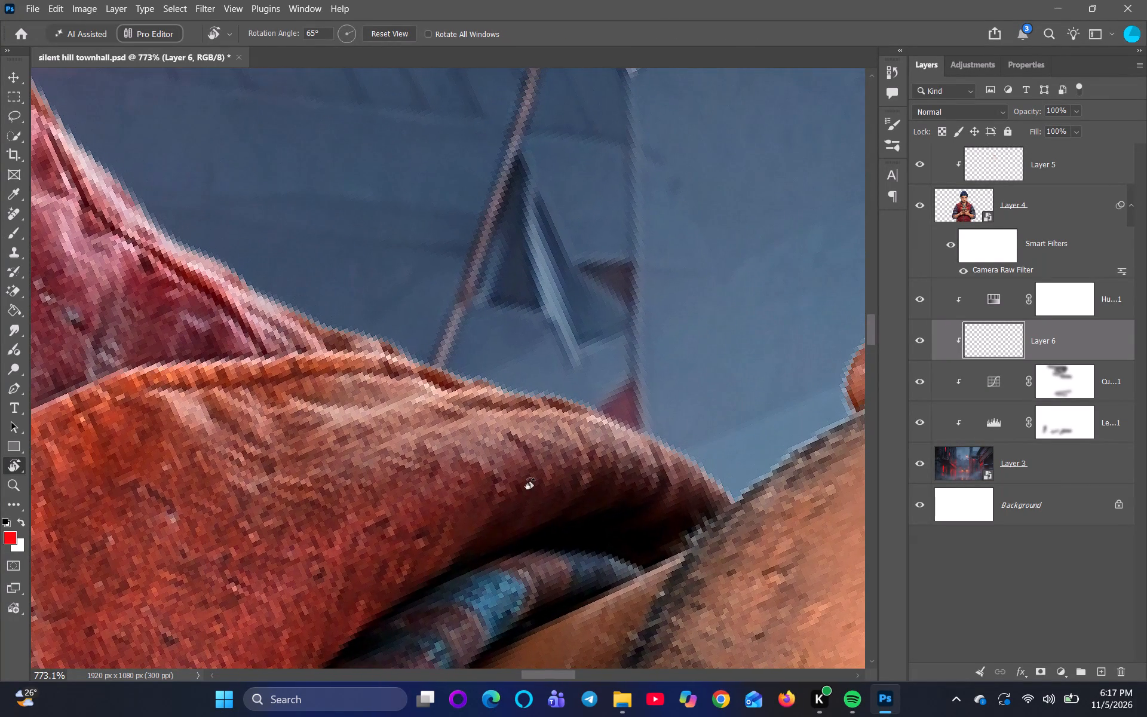
pyautogui.press('space')
pyautogui.press('space')
pyautogui.press('space')
pyautogui.press('space')
pyautogui.press('space')
pyautogui.press('space')
pyautogui.press('space')
pyautogui.moveTo(805, 510); pyautogui.dragTo(802, 504)
pyautogui.moveTo(802, 504); pyautogui.dragTo(797, 492)
pyautogui.moveTo(819, 479); pyautogui.dragTo(742, 301)
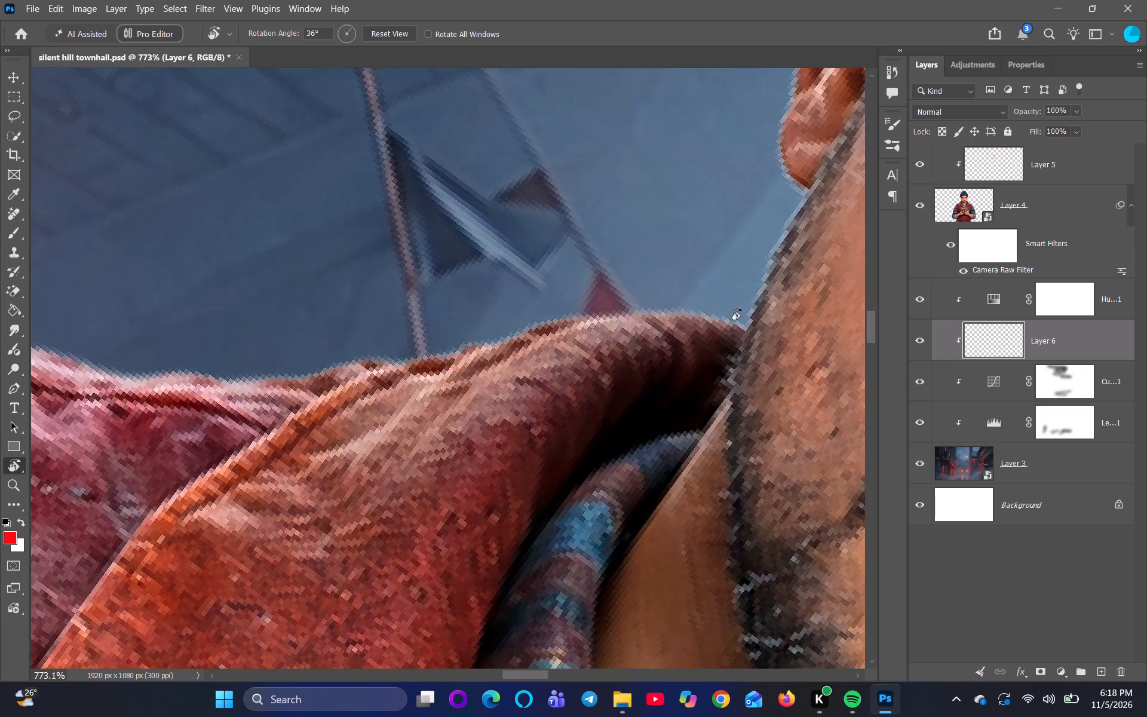
pyautogui.press('r')
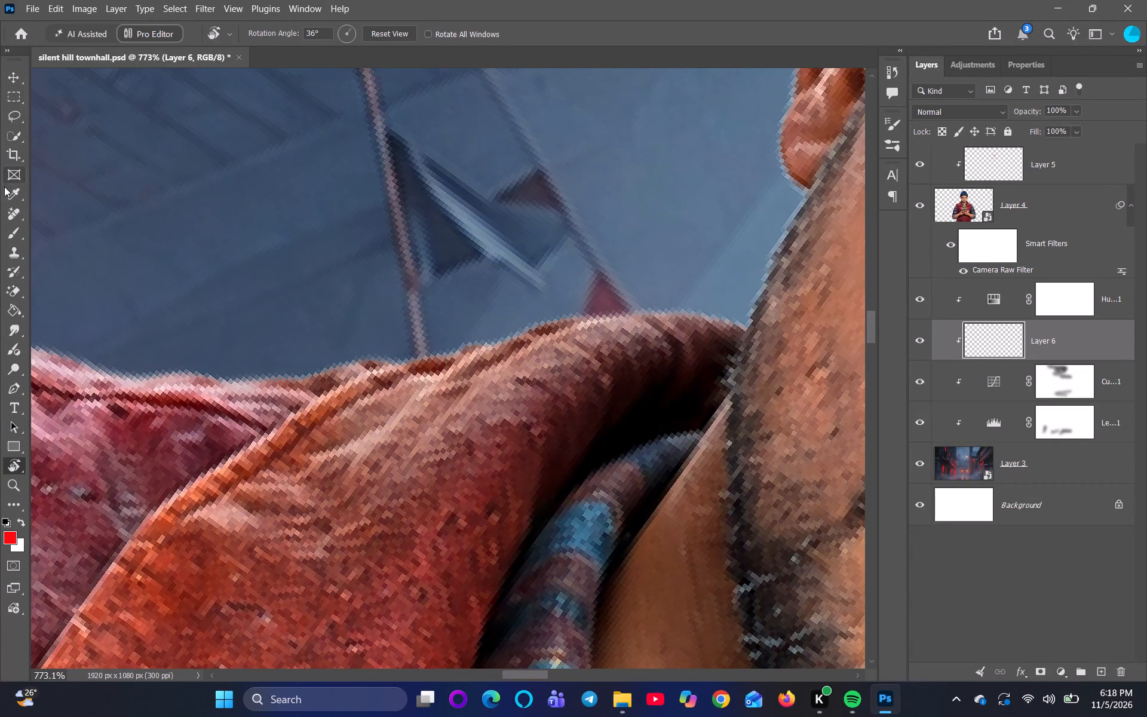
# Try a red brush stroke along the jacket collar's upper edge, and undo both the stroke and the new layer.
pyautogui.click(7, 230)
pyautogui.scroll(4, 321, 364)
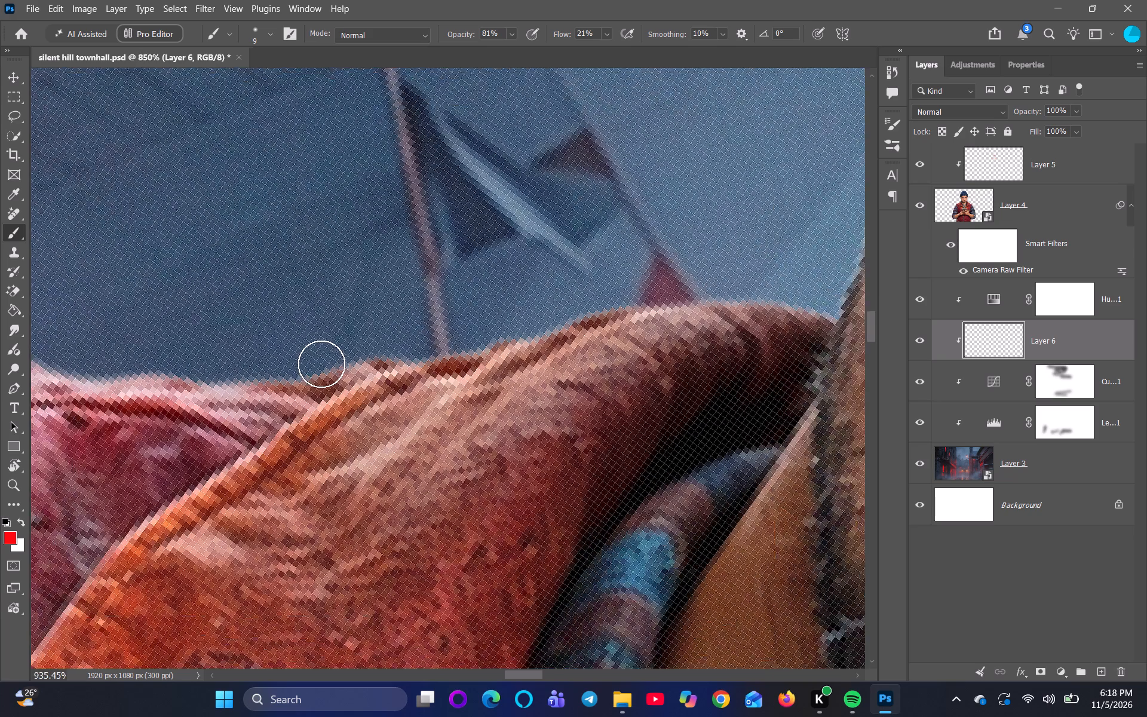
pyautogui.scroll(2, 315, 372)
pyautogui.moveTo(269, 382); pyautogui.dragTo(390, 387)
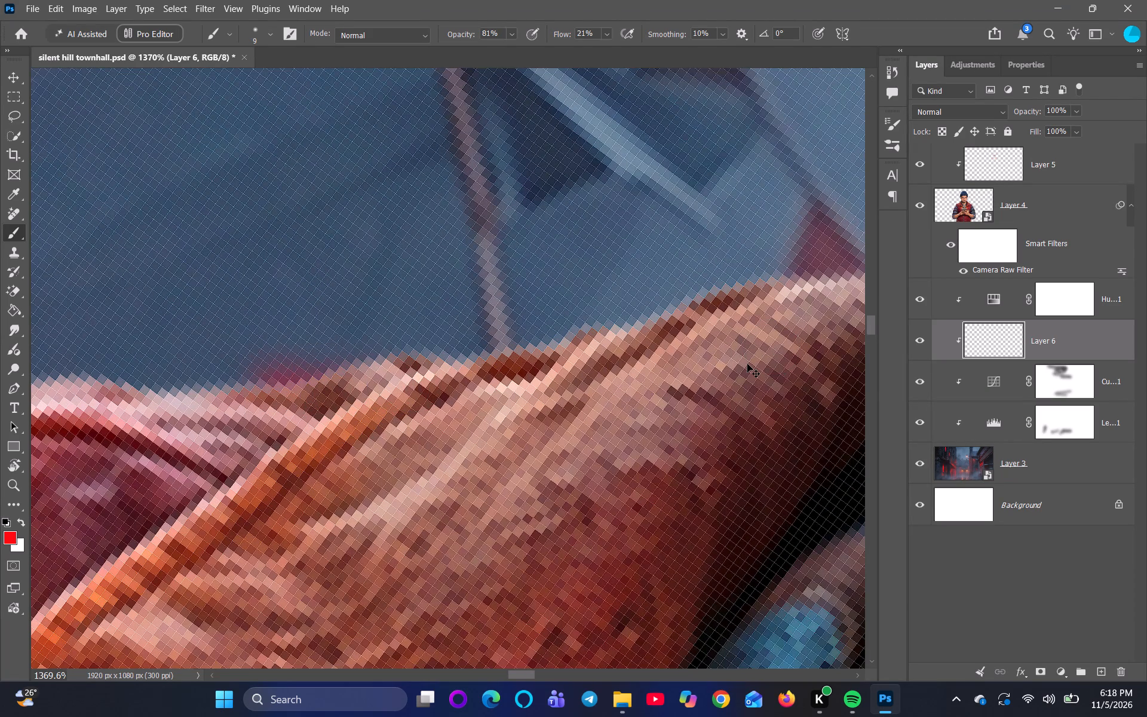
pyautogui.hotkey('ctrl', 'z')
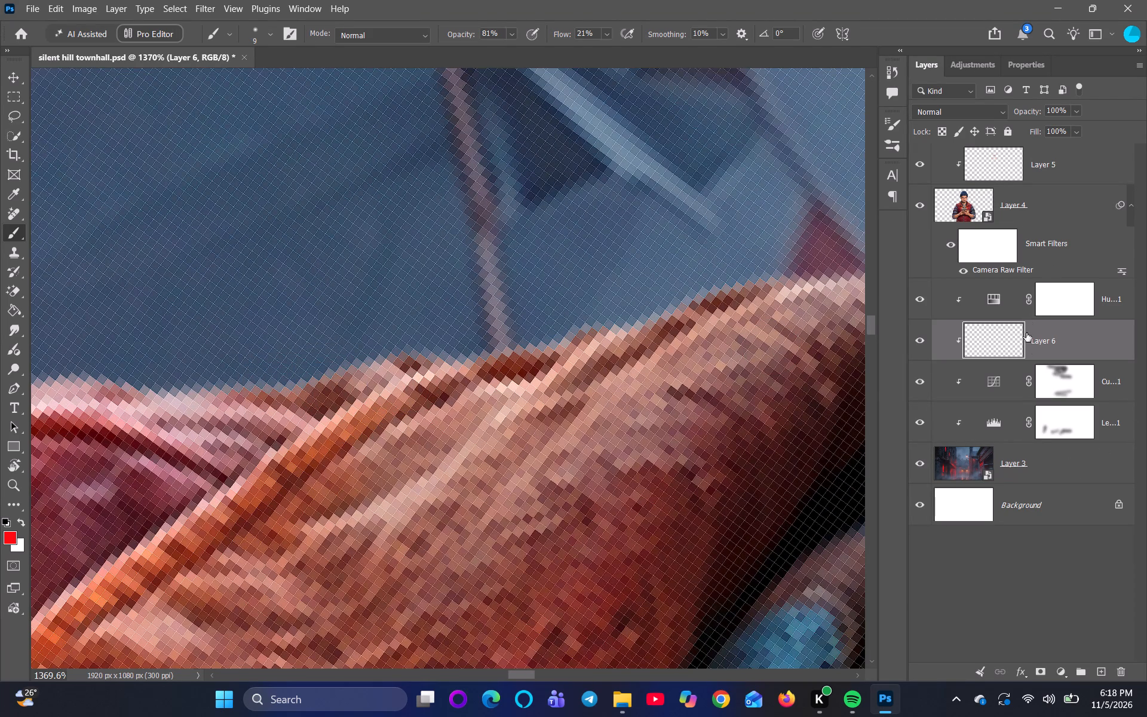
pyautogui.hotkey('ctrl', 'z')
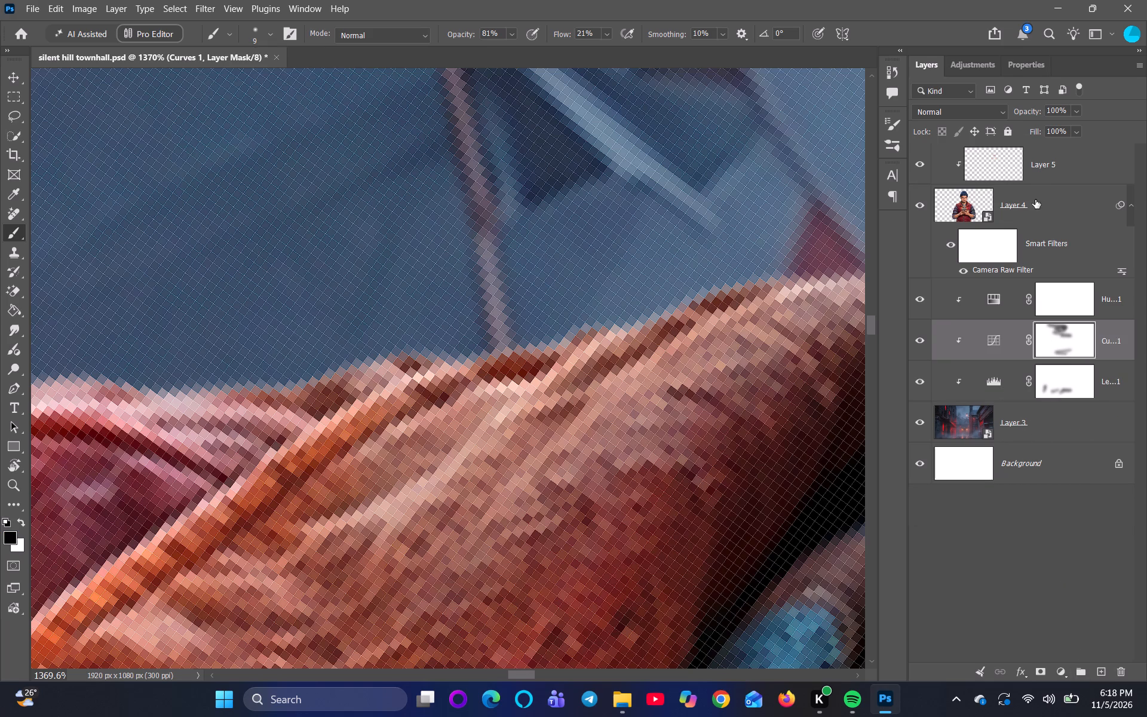
# Add a new layer directly above Layer 5.
pyautogui.click(1042, 168)
pyautogui.click(1096, 676)
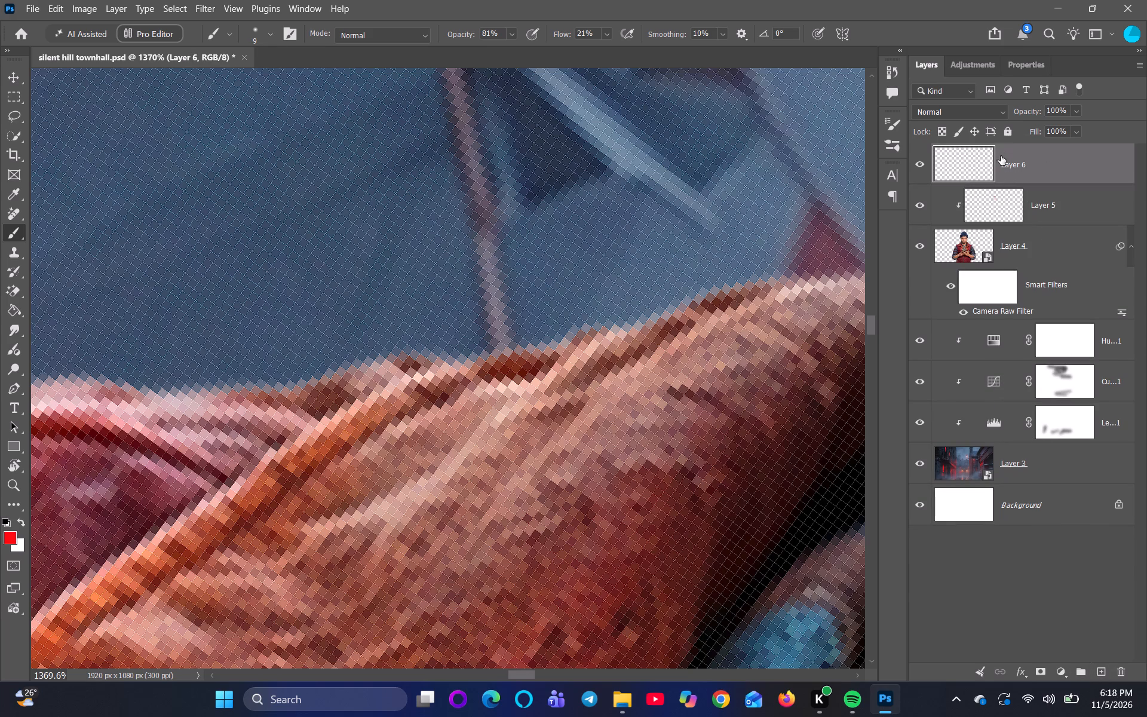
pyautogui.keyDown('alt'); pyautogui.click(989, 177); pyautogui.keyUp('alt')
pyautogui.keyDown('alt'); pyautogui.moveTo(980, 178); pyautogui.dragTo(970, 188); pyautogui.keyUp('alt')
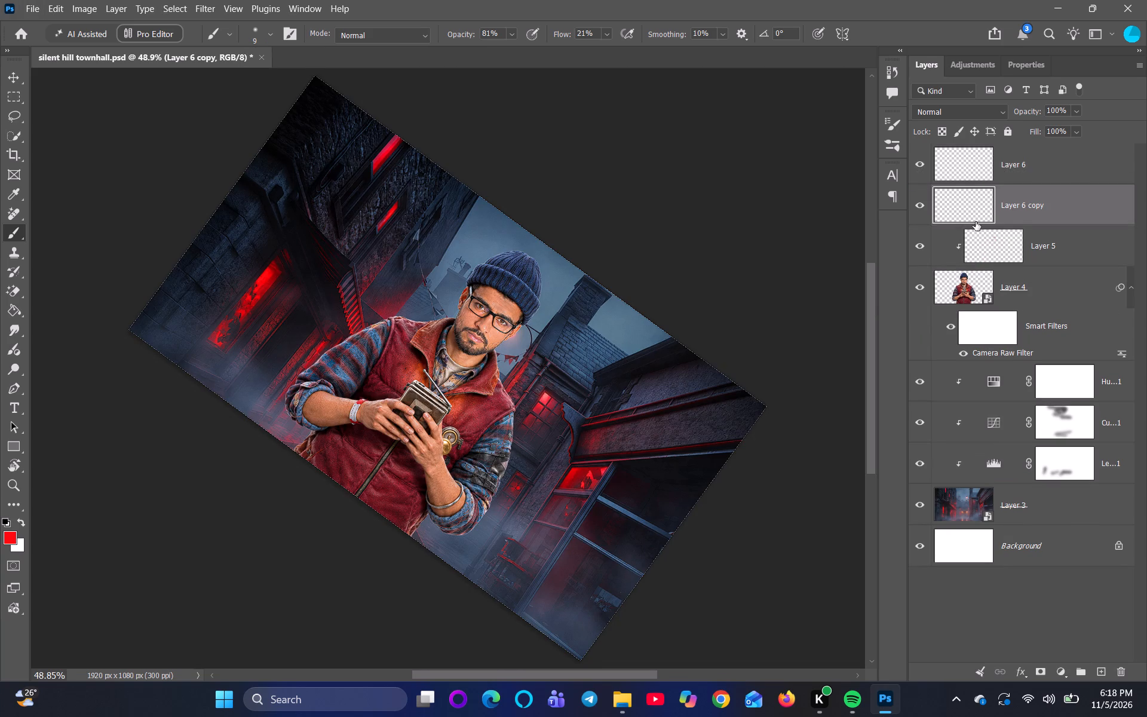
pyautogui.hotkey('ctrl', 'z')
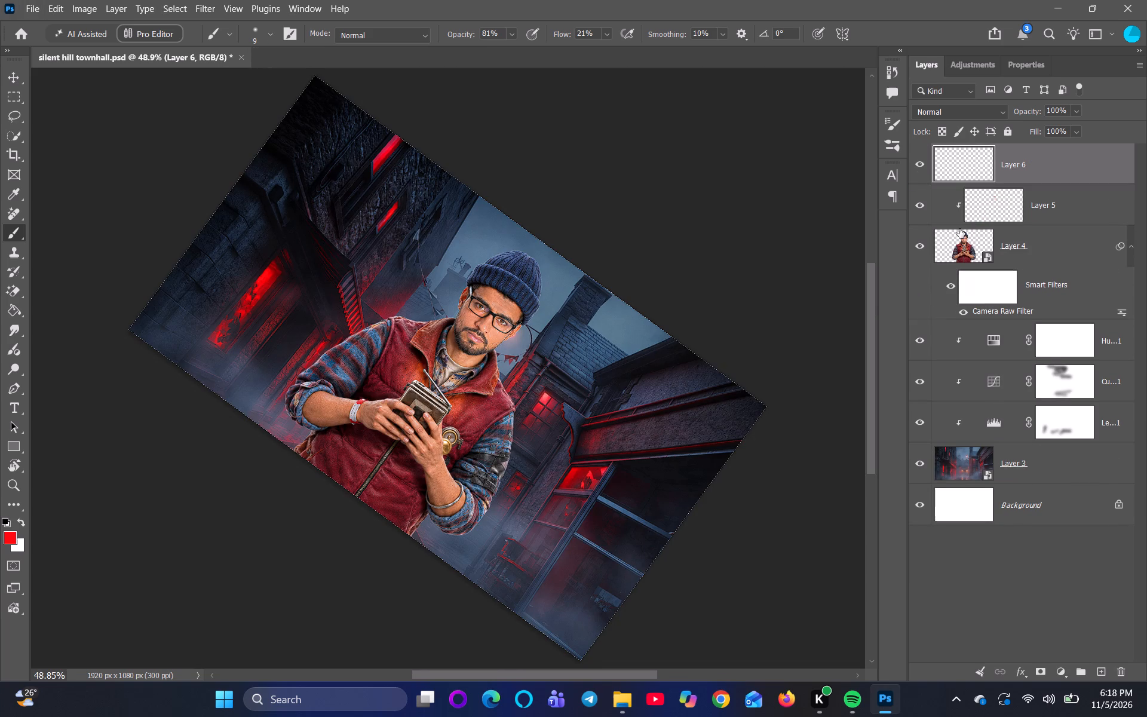
# Clip the new top layer to the man's layer, together with Layer 5.
pyautogui.keyDown('alt'); pyautogui.click(968, 185); pyautogui.keyUp('alt')
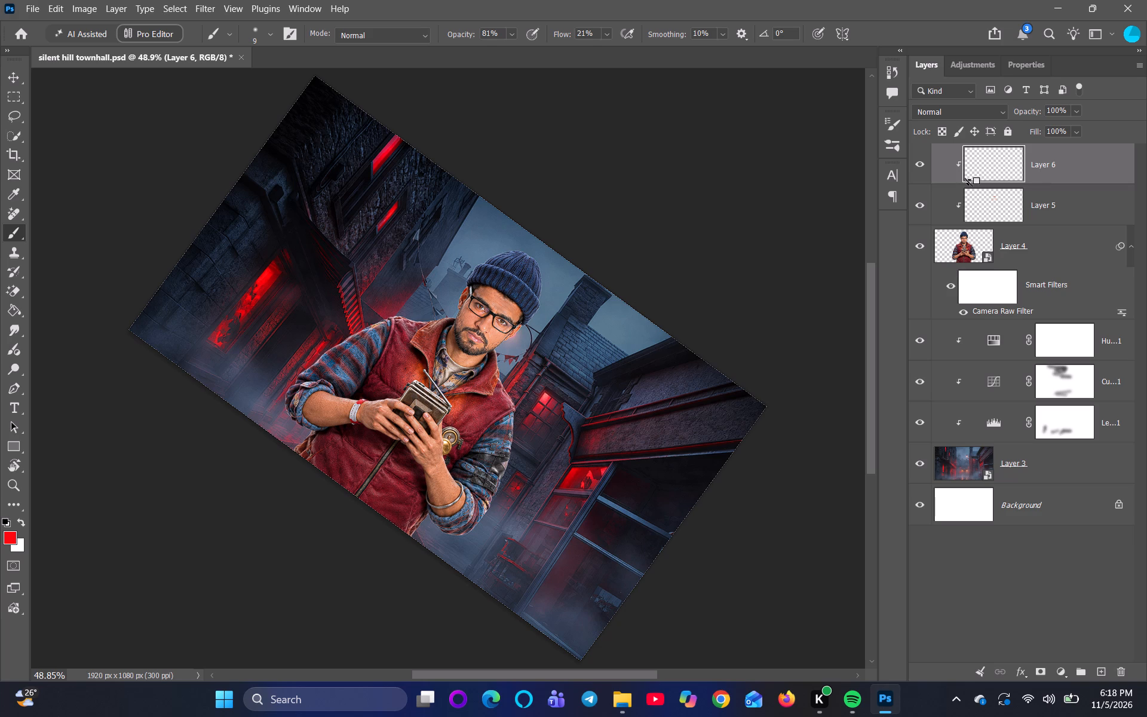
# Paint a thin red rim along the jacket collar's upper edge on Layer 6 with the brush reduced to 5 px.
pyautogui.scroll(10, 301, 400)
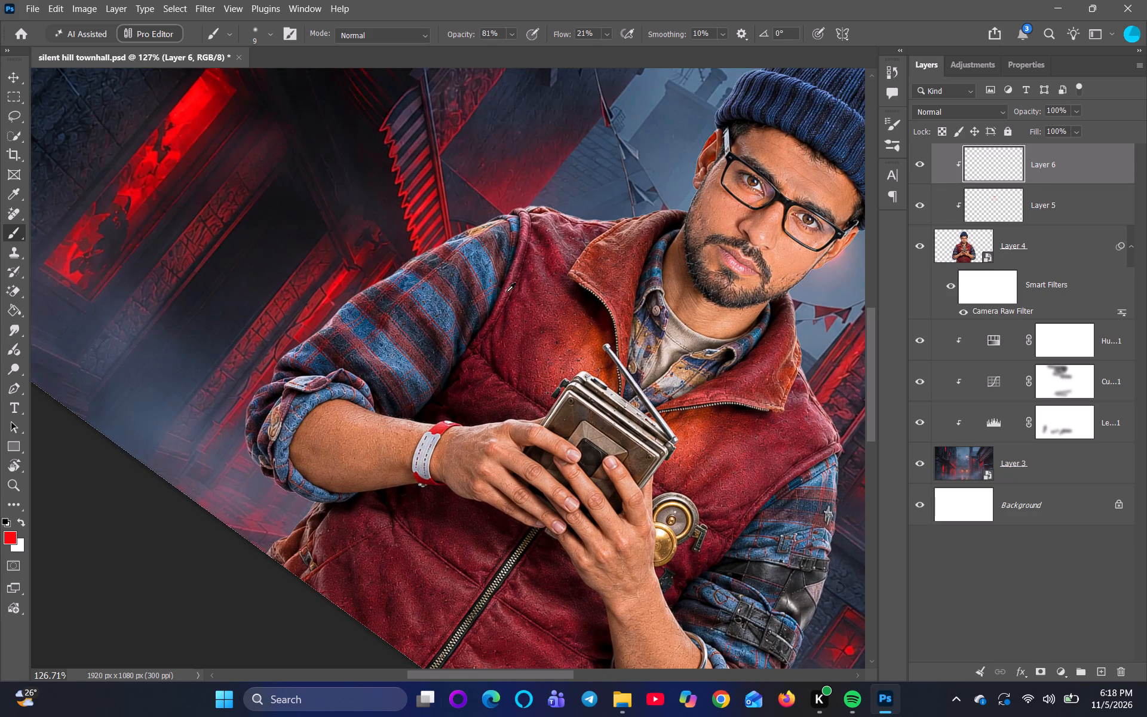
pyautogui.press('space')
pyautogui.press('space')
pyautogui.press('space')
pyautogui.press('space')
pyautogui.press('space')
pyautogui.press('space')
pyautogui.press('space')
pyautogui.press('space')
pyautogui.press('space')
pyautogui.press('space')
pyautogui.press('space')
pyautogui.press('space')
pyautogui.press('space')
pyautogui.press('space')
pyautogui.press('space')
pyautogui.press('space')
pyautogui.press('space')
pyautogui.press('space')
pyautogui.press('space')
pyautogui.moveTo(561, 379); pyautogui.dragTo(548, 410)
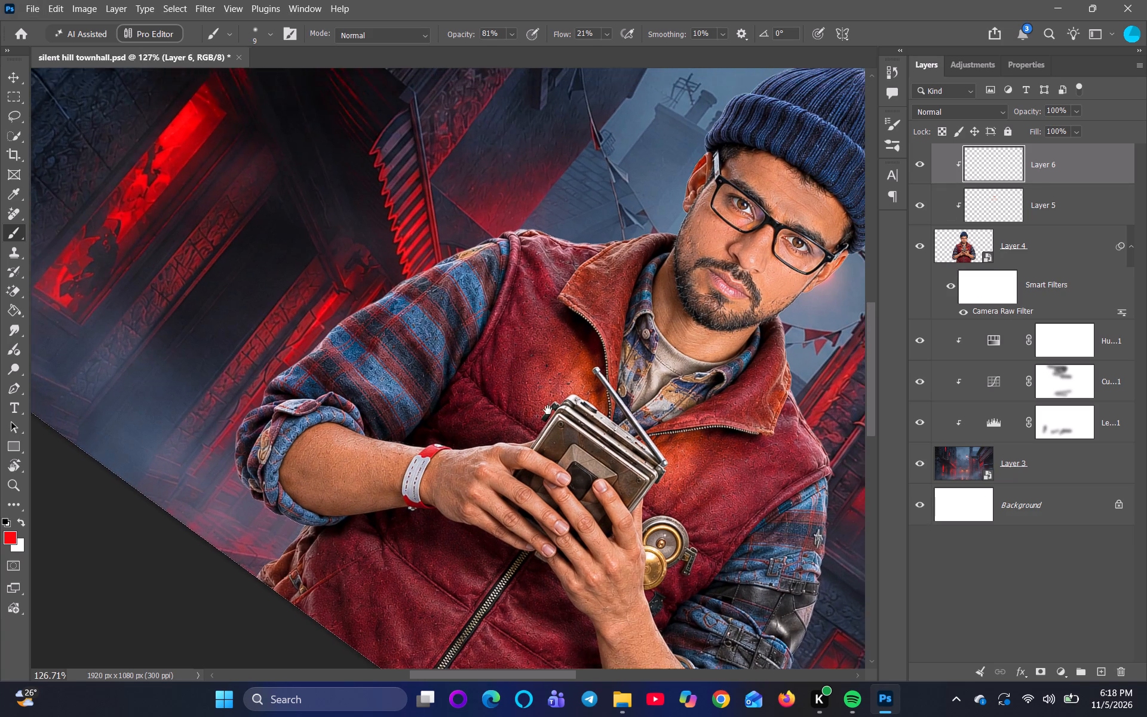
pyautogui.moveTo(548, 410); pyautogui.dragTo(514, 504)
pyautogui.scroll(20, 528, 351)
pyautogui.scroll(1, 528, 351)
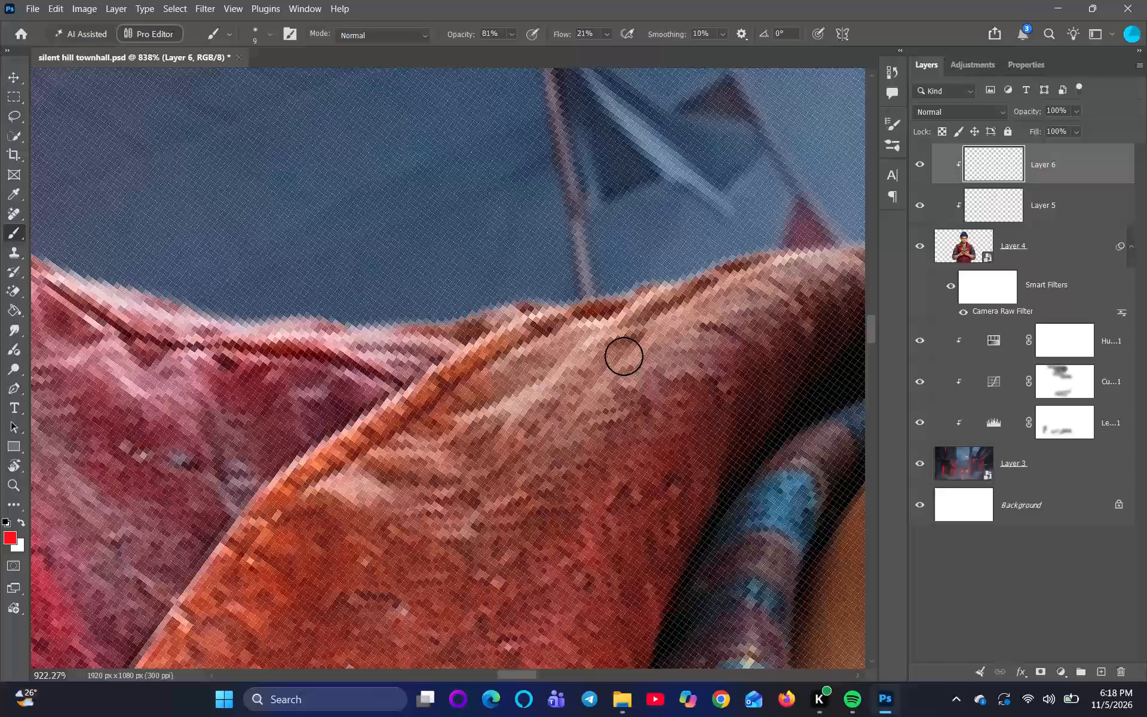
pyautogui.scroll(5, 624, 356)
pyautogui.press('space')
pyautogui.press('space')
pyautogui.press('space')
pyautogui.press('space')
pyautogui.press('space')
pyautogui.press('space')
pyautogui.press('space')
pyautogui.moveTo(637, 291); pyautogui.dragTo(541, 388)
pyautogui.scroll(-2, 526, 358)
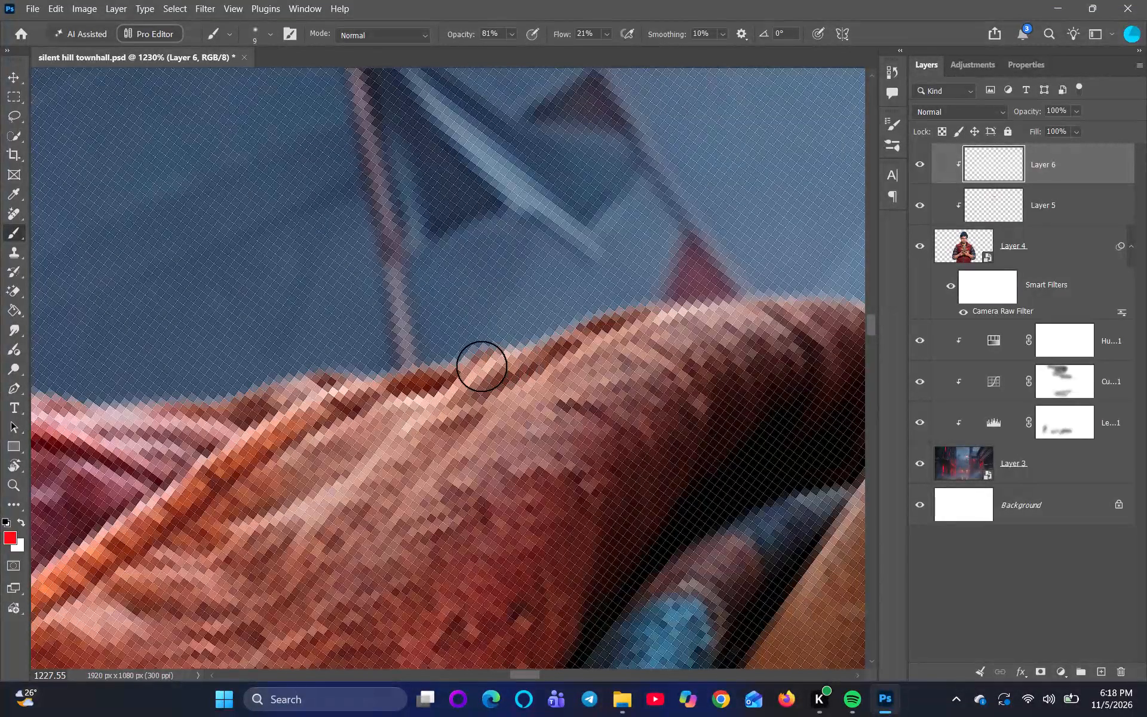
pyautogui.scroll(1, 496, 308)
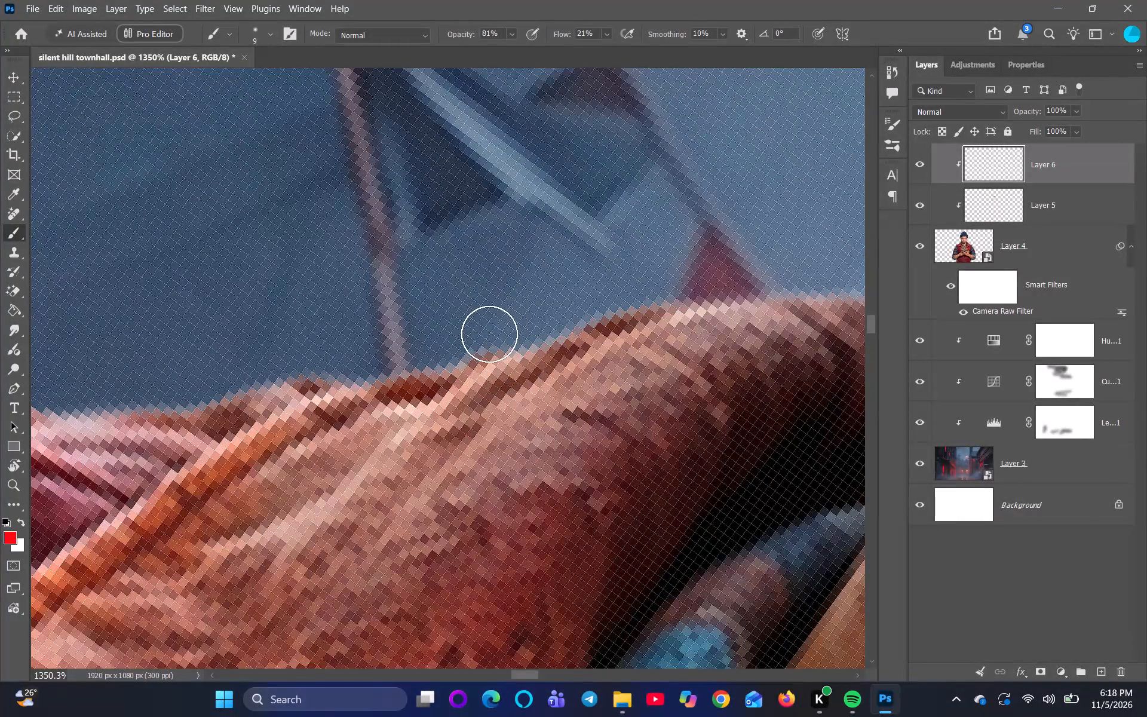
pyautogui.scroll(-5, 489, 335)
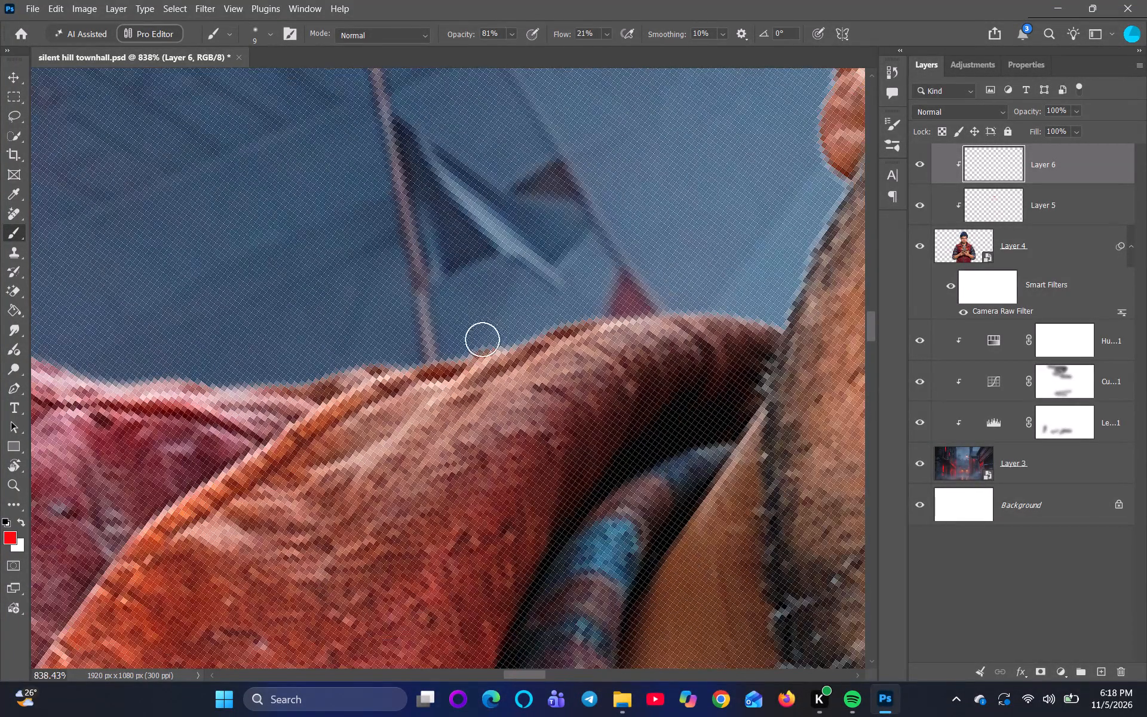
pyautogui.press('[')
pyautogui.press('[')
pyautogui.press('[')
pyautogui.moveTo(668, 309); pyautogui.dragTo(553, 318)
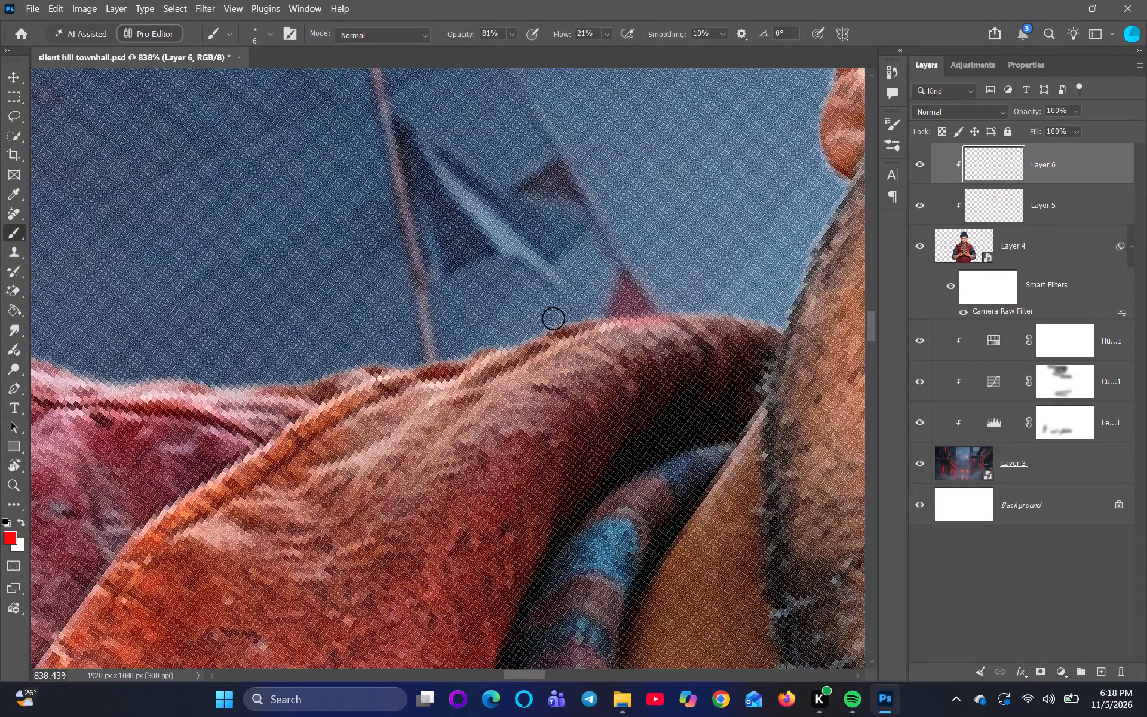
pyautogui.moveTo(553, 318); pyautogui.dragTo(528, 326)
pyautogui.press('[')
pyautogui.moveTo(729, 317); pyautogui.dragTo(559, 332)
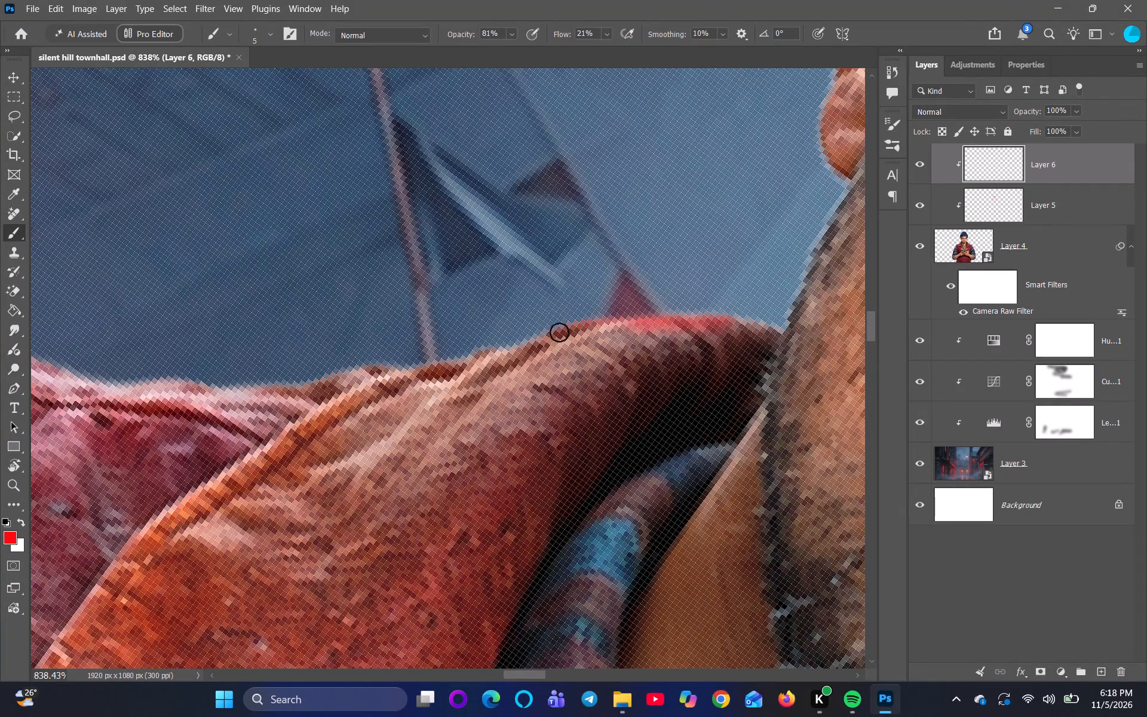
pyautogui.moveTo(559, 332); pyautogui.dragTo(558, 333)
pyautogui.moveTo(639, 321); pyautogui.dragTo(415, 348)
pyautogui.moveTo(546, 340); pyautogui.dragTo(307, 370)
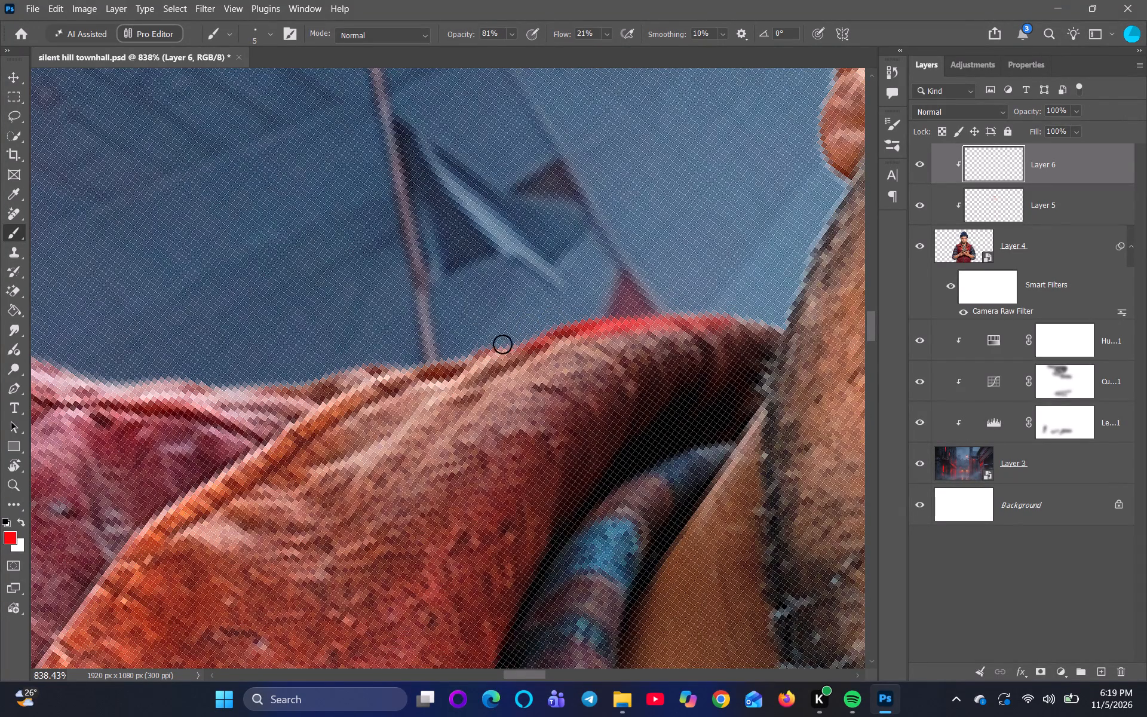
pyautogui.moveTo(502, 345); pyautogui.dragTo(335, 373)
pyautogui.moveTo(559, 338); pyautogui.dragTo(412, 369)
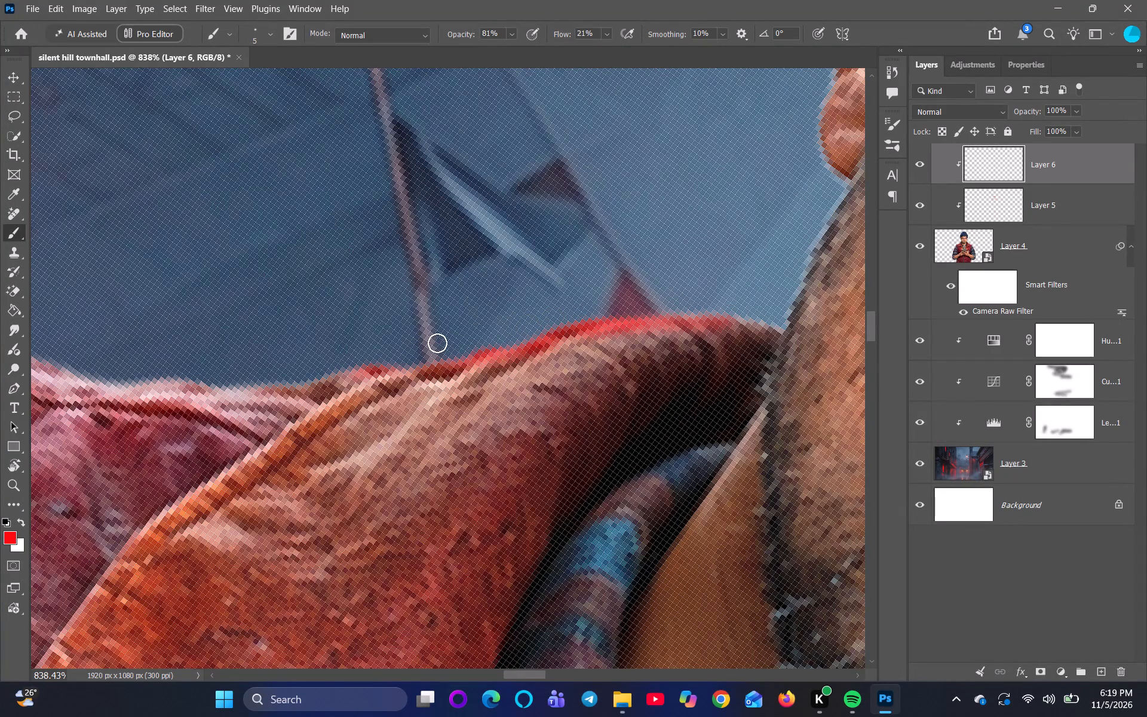
# Set the brush diameter to 6 px and adjust its hardness.
pyautogui.keyDown('alt'); pyautogui.moveTo(450, 301); pyautogui.dragTo(482, 581, button='right'); pyautogui.keyUp('alt')
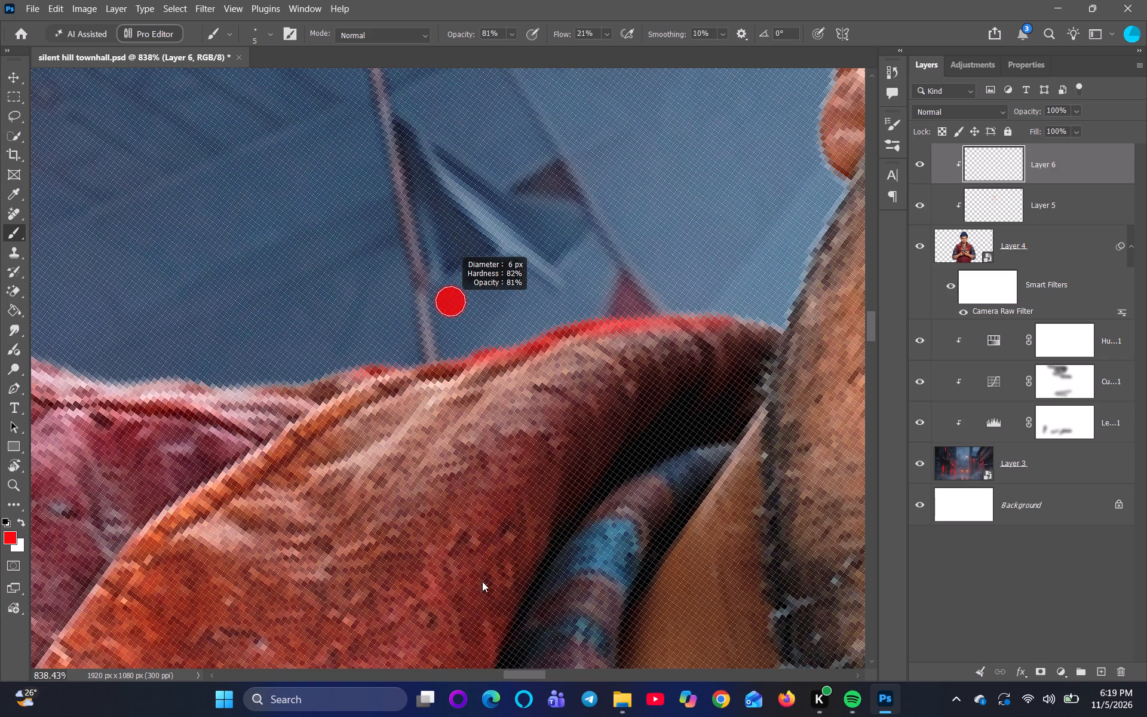
pyautogui.keyDown('alt'); pyautogui.moveTo(482, 581); pyautogui.dragTo(474, 16, button='right'); pyautogui.keyUp('alt')
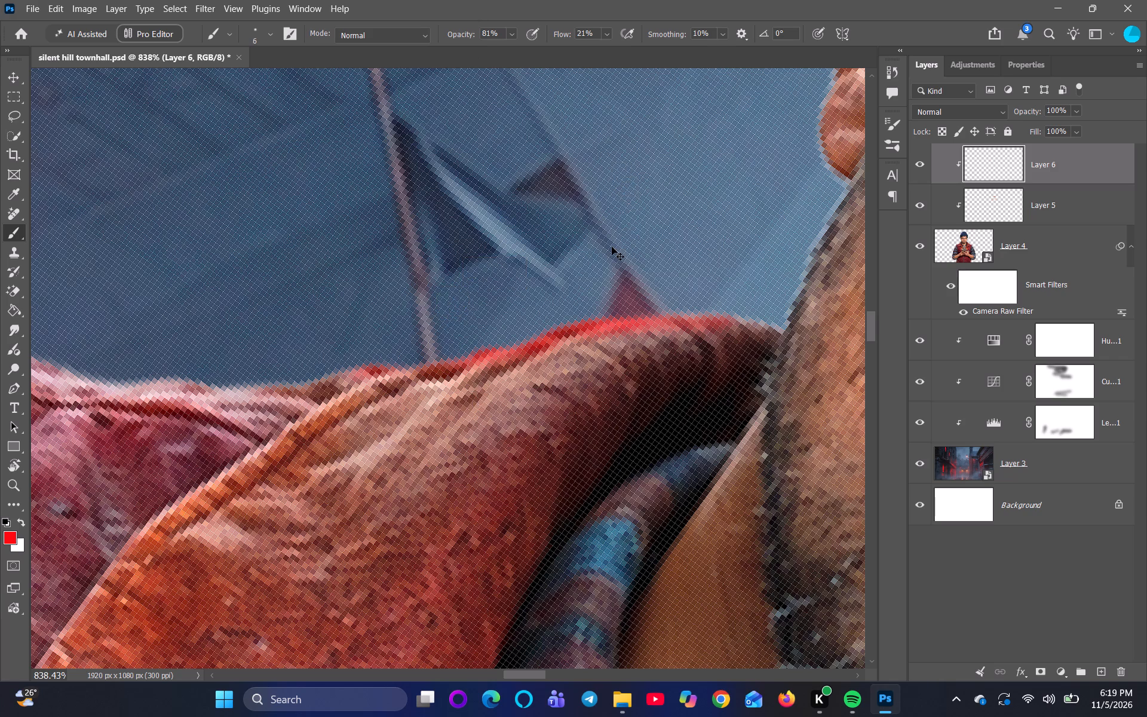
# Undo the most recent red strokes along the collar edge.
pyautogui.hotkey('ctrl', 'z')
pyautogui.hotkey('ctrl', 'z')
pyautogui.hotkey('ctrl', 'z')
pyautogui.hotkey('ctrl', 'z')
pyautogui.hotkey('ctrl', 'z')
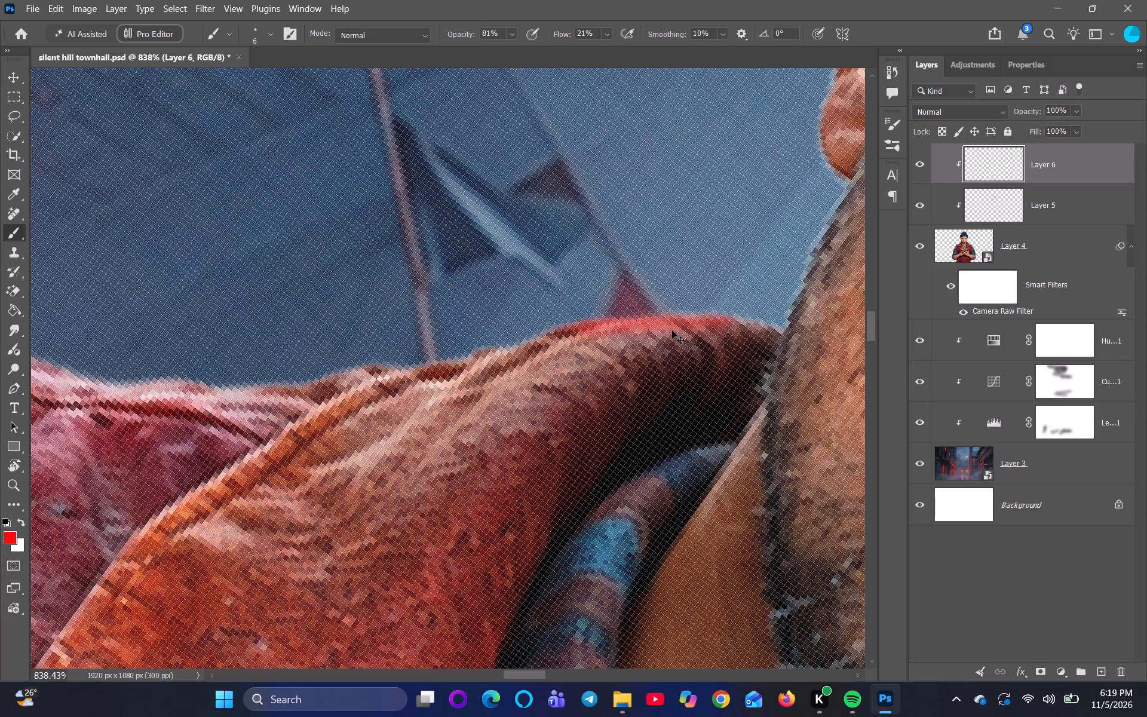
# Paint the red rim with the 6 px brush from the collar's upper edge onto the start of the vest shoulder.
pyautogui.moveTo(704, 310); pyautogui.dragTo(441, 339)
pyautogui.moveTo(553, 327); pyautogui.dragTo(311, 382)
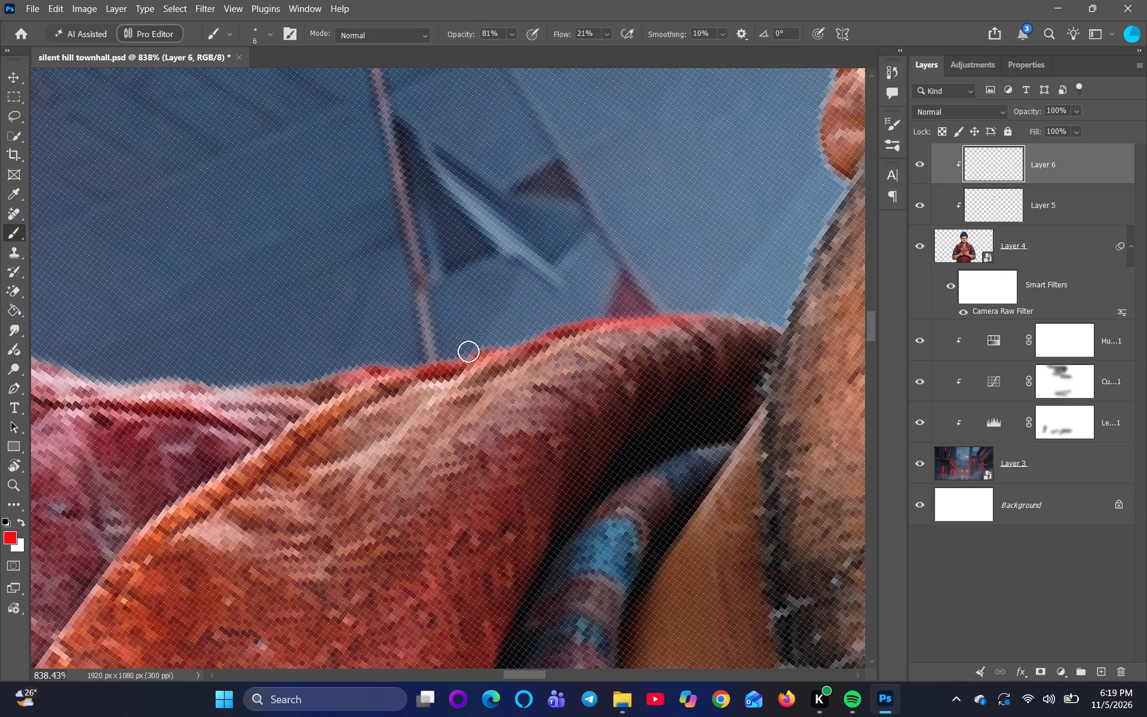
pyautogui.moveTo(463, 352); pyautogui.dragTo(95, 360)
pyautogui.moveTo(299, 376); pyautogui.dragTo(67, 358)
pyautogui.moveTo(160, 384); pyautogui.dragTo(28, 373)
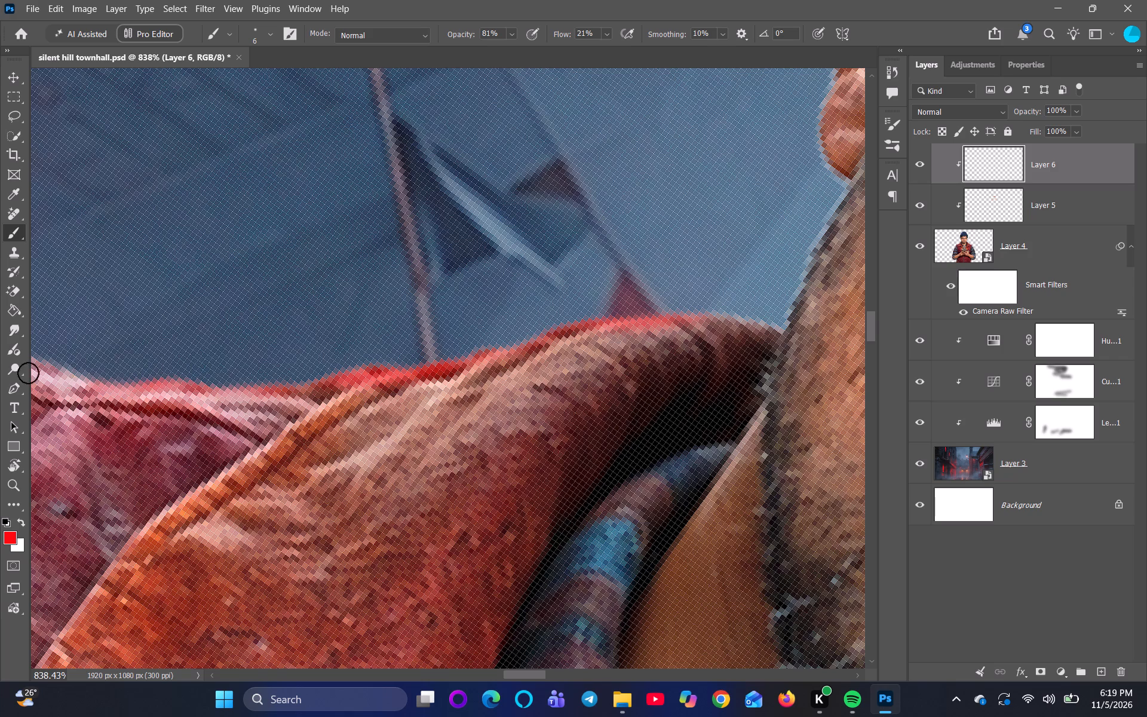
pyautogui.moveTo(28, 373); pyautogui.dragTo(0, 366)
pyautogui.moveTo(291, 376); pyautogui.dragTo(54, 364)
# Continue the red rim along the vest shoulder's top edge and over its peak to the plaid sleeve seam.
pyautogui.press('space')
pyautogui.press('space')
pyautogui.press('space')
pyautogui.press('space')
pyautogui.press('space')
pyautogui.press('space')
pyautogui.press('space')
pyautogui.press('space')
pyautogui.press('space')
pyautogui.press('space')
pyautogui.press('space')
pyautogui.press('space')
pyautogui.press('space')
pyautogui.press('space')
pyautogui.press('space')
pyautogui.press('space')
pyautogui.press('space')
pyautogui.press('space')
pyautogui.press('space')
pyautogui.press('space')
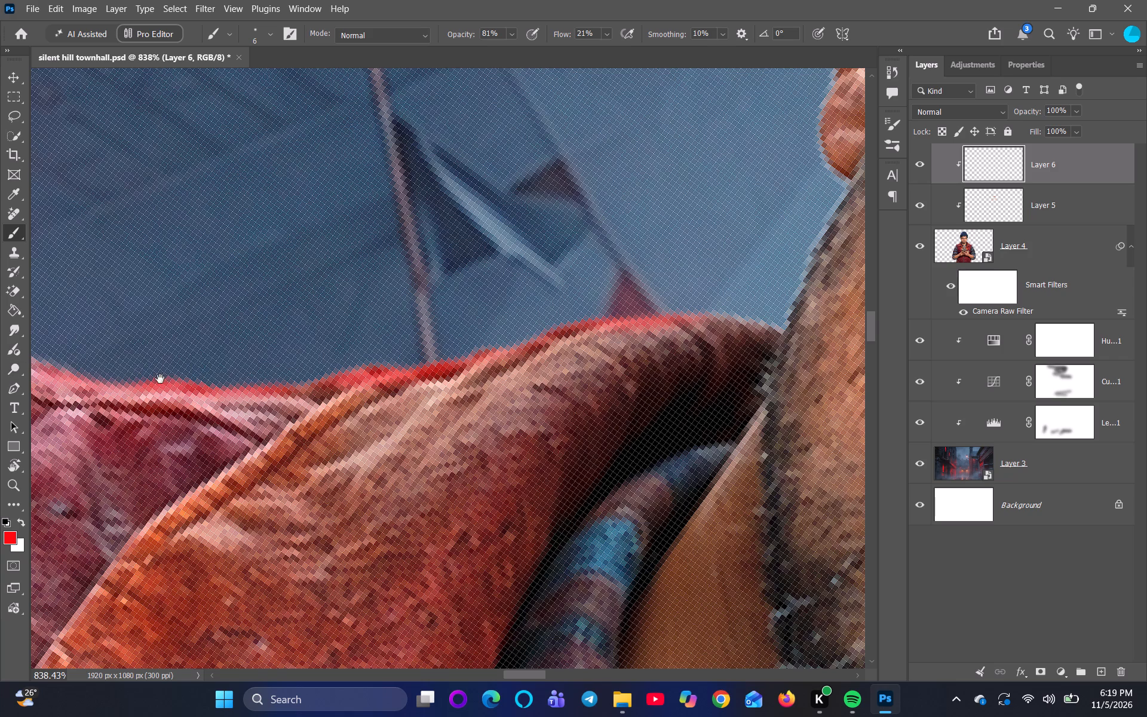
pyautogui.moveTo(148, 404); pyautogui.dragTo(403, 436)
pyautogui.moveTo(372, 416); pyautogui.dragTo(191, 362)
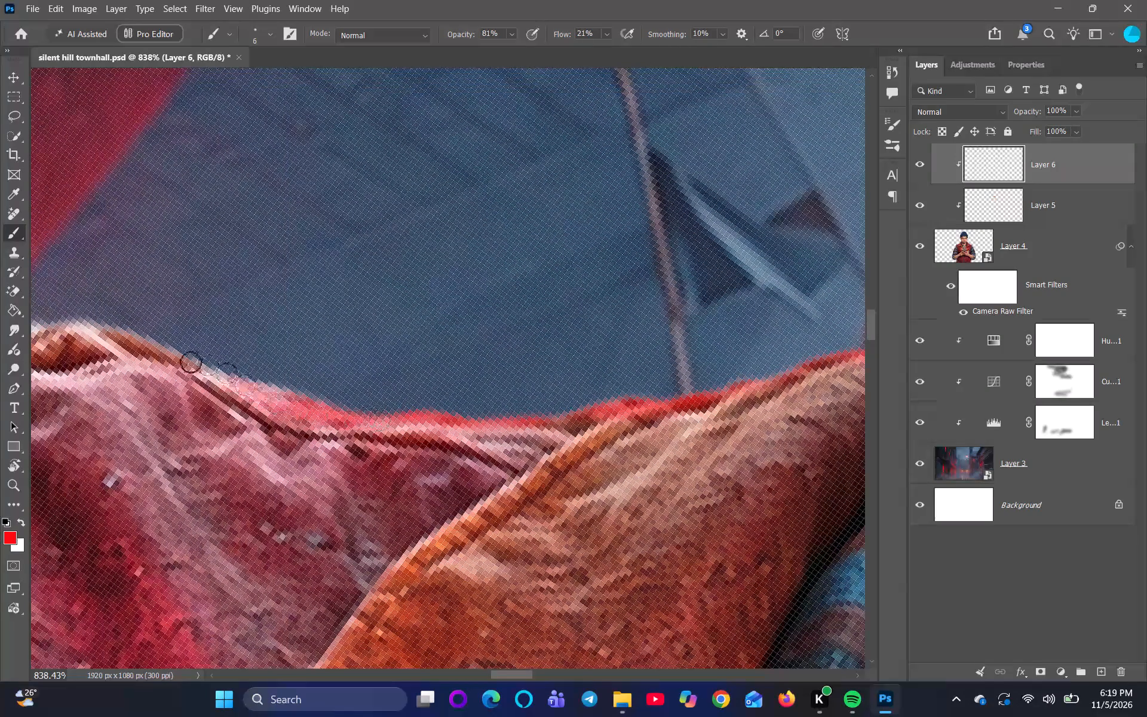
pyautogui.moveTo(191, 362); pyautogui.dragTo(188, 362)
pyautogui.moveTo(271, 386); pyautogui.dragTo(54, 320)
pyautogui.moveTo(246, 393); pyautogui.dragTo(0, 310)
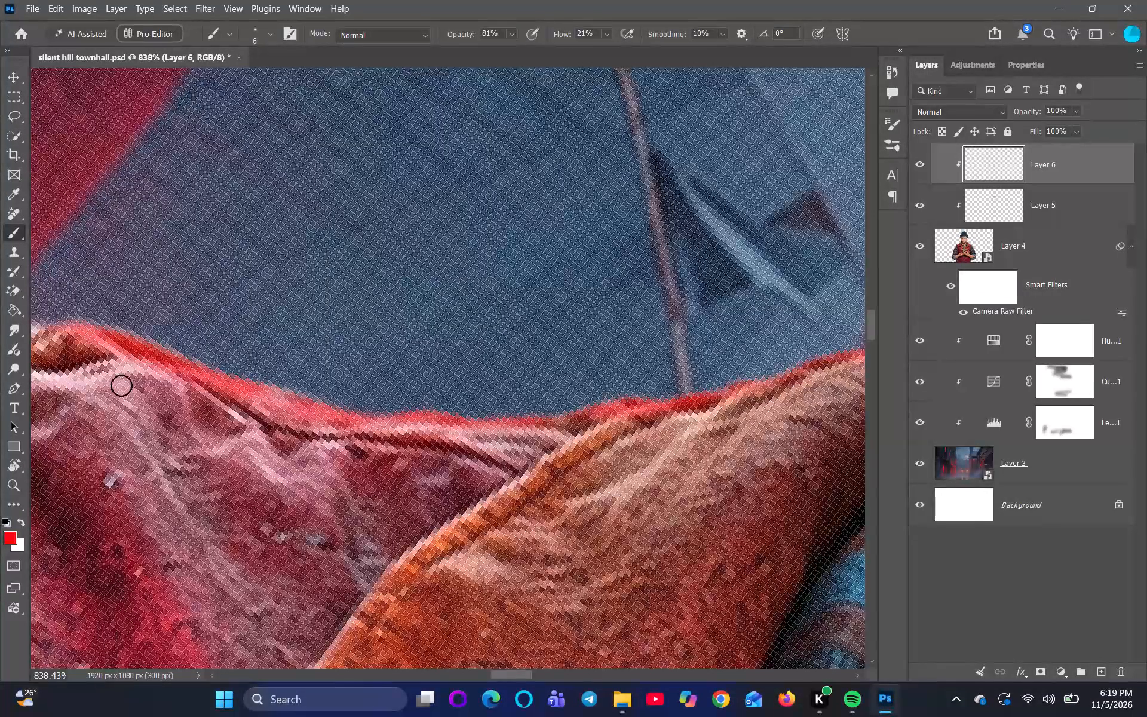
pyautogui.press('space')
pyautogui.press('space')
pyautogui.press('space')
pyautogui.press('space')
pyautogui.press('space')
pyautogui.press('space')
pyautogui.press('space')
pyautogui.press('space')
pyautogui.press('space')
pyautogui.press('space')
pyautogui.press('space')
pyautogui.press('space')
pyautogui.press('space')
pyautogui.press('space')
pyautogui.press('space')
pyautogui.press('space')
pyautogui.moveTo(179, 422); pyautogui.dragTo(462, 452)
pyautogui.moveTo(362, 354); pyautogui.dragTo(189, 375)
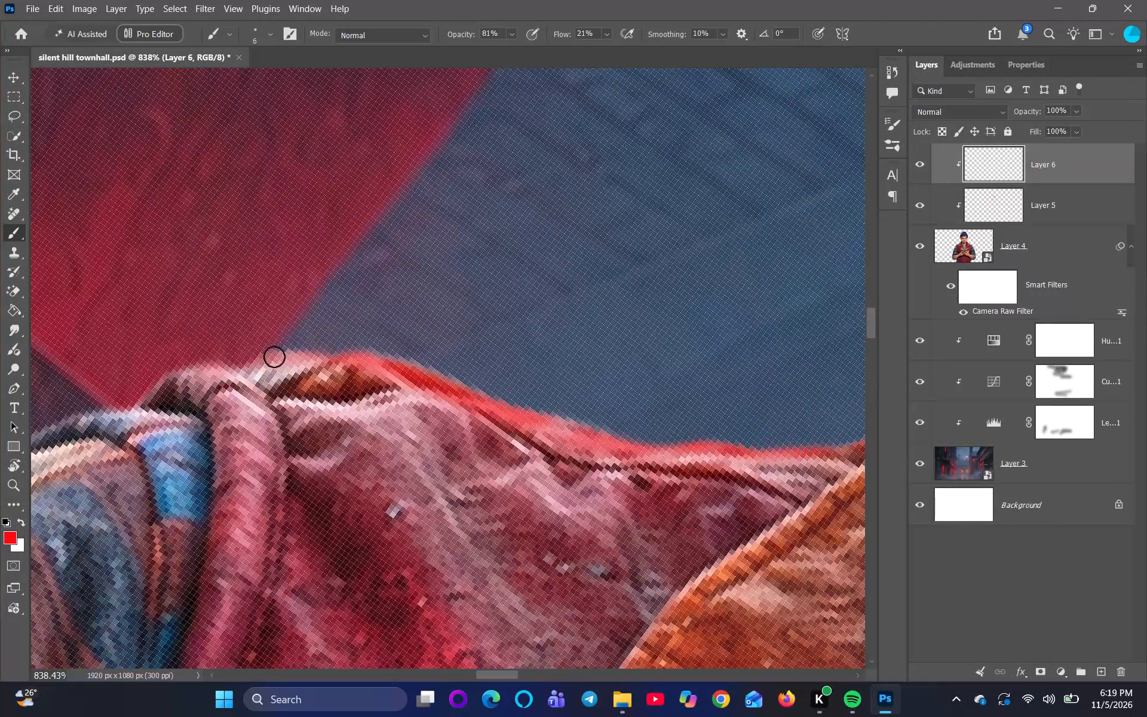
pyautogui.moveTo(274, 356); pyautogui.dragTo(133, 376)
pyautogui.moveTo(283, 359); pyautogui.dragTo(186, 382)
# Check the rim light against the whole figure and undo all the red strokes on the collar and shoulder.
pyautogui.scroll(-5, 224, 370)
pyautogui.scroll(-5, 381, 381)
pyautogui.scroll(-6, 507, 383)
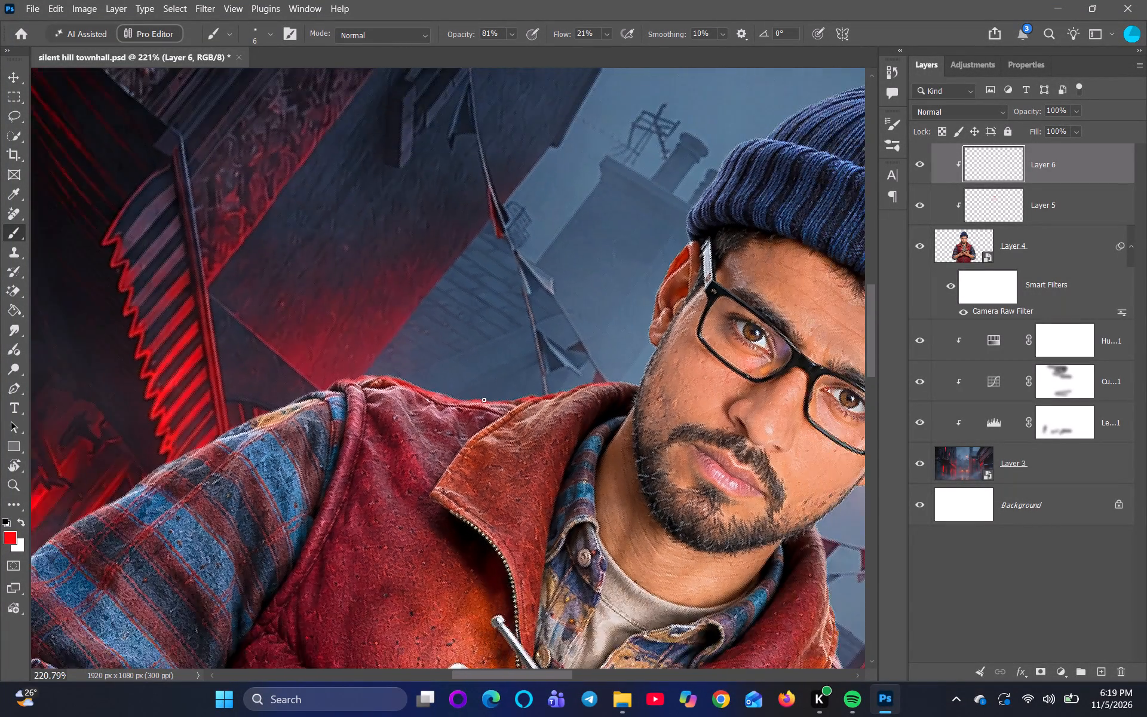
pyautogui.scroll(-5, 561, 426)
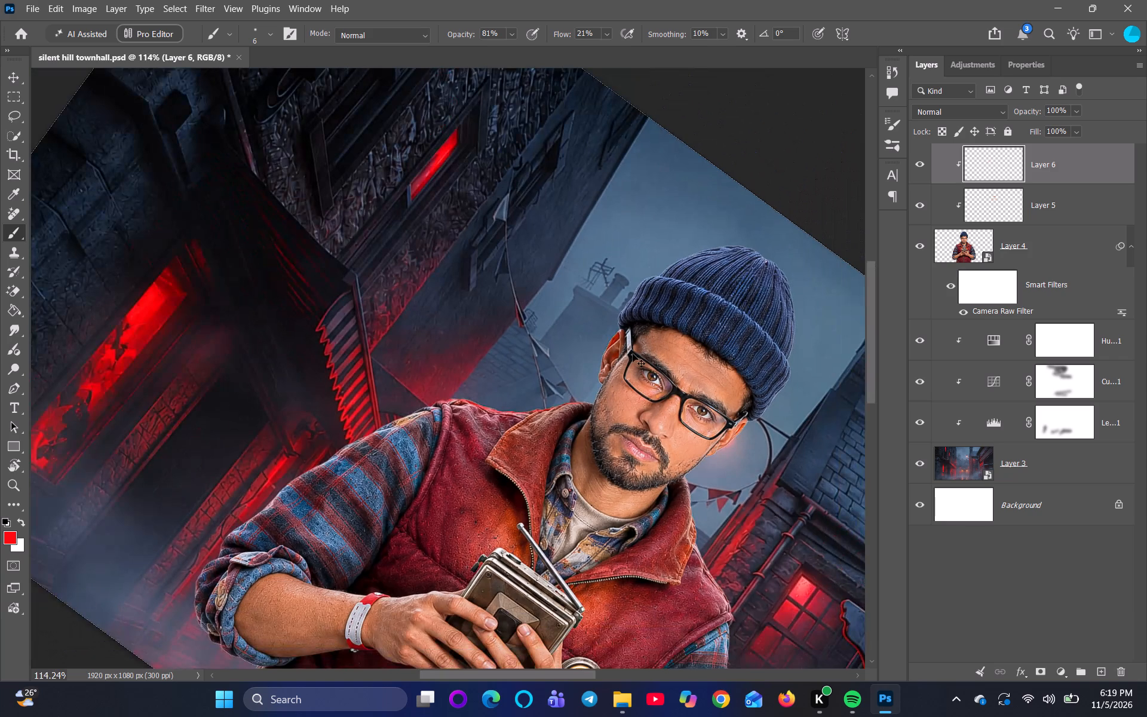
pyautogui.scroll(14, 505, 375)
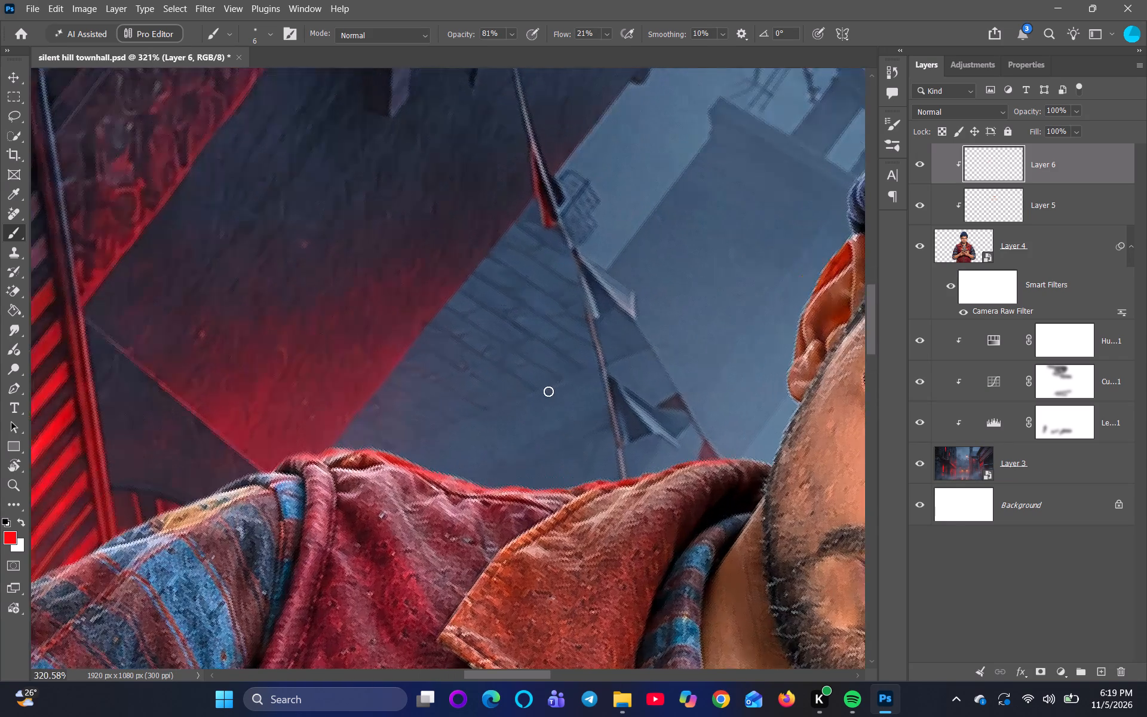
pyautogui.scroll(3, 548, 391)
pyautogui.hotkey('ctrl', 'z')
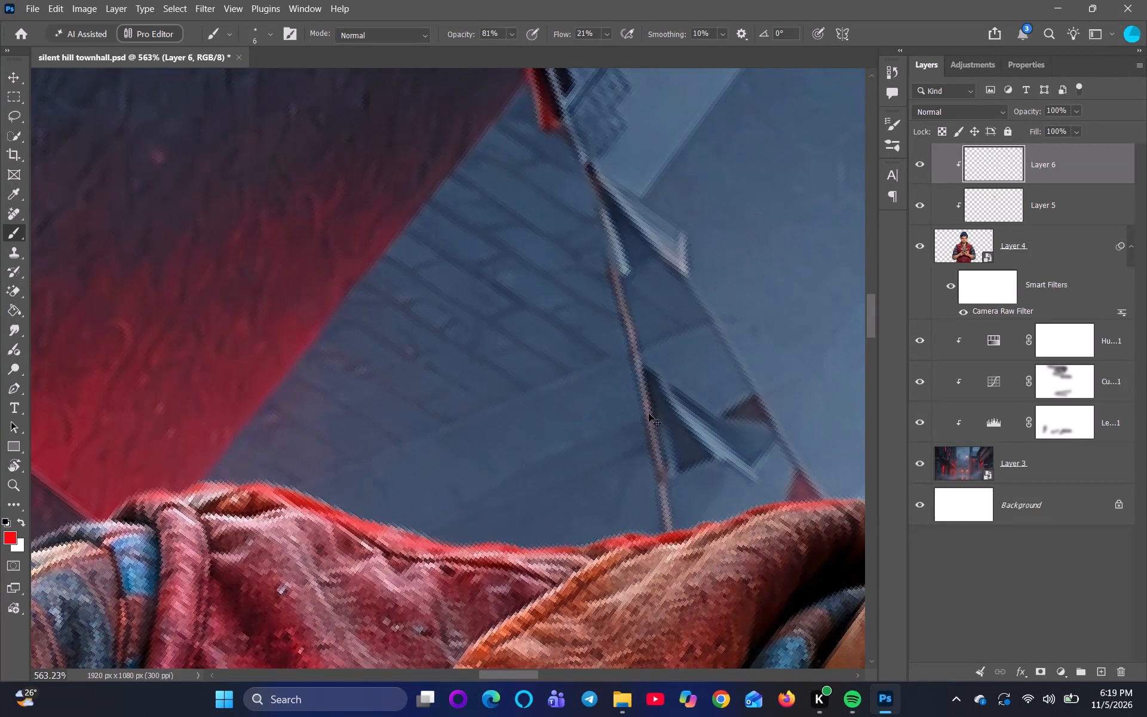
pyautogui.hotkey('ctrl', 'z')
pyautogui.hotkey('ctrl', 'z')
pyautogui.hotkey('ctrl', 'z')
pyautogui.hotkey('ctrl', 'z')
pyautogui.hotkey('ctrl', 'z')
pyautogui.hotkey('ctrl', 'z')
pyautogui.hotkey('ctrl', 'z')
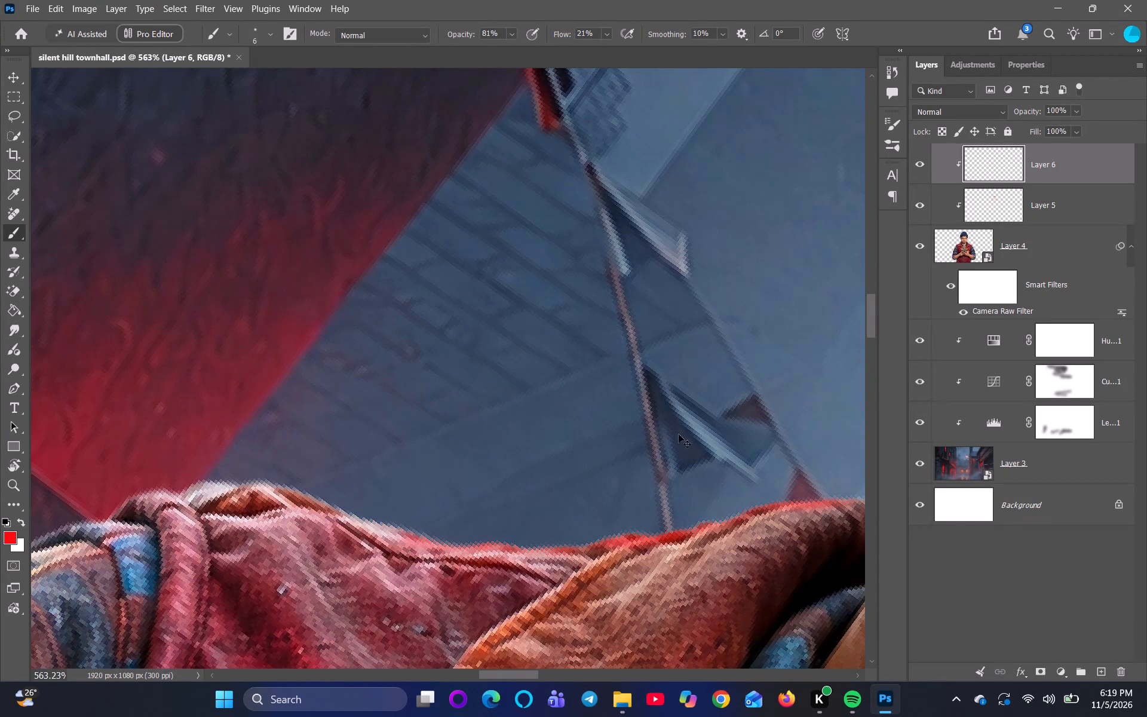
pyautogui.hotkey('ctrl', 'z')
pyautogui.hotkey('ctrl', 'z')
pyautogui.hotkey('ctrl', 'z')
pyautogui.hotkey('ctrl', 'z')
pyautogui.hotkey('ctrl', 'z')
# Repaint the red rim along the collar's upper edge, from beside the jaw to where it meets the vest shoulder.
pyautogui.press('space')
pyautogui.press('space')
pyautogui.press('space')
pyautogui.press('space')
pyautogui.press('space')
pyautogui.press('space')
pyautogui.press('space')
pyautogui.press('space')
pyautogui.press('space')
pyautogui.press('space')
pyautogui.press('space')
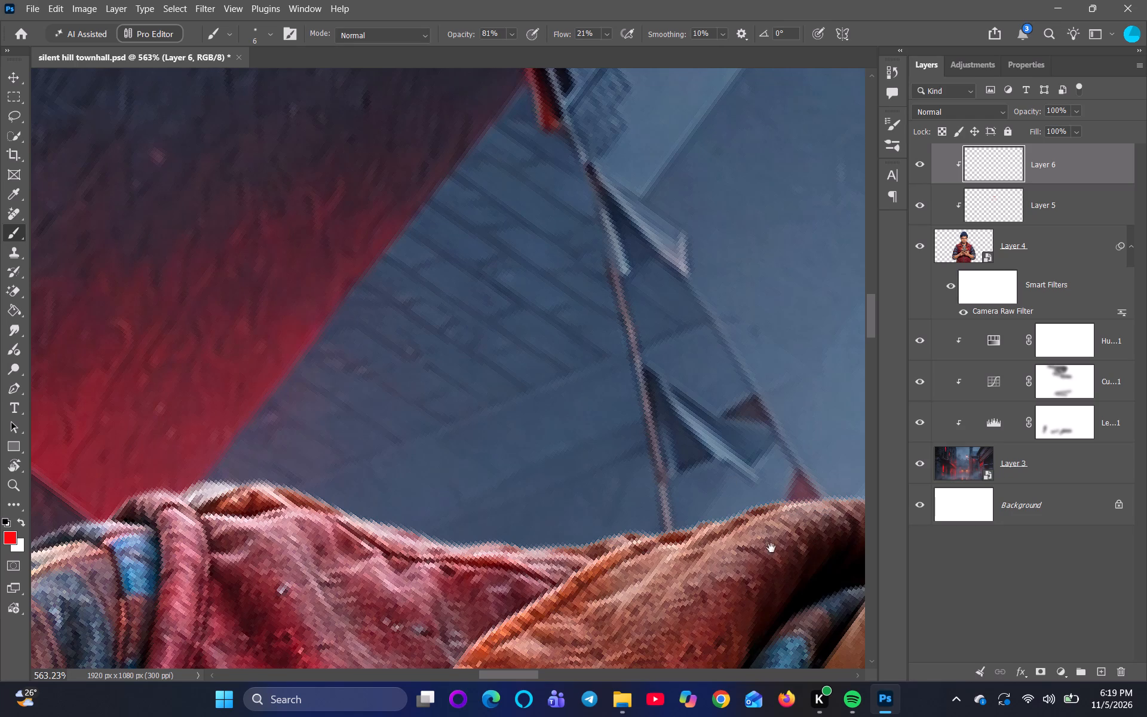
pyautogui.moveTo(766, 548); pyautogui.dragTo(628, 552)
pyautogui.moveTo(667, 500); pyautogui.dragTo(582, 512)
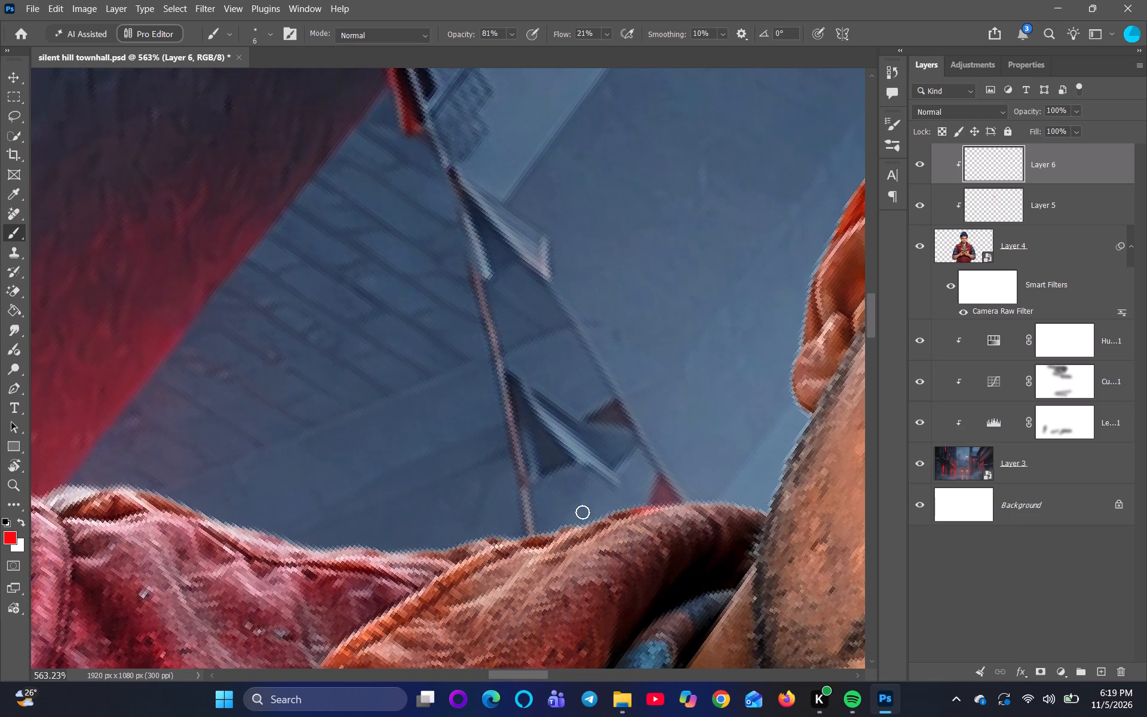
pyautogui.moveTo(582, 512); pyautogui.dragTo(548, 507)
pyautogui.moveTo(688, 500); pyautogui.dragTo(507, 523)
pyautogui.moveTo(545, 526); pyautogui.dragTo(524, 532)
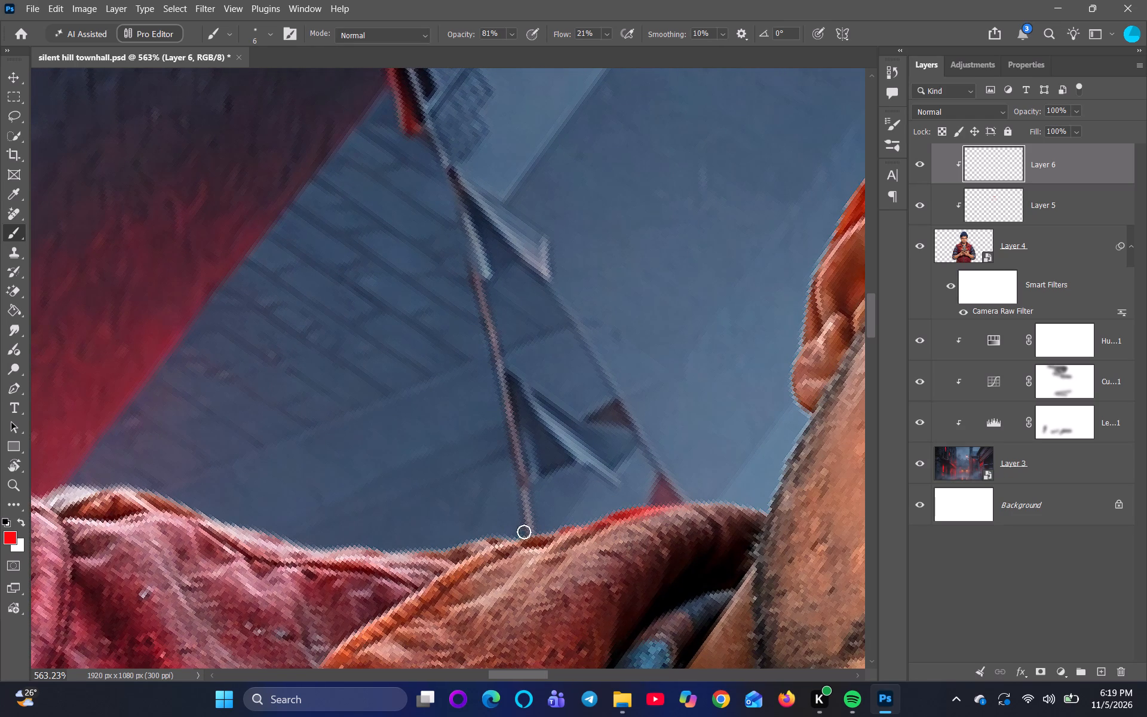
pyautogui.moveTo(524, 532); pyautogui.dragTo(440, 523)
pyautogui.moveTo(555, 526); pyautogui.dragTo(389, 537)
pyautogui.moveTo(486, 541); pyautogui.dragTo(375, 551)
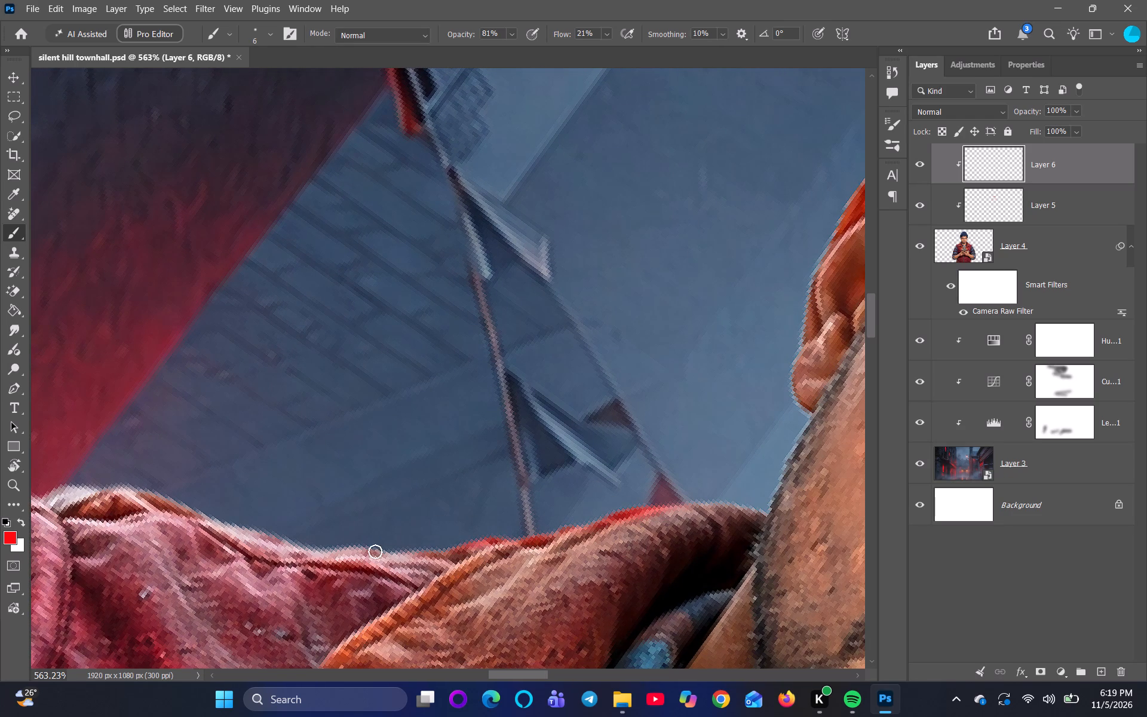
# Extend the red rim along the vest shoulder's top edge up to its peak, redoing one overlong stroke.
pyautogui.moveTo(375, 551); pyautogui.dragTo(366, 558)
pyautogui.moveTo(471, 541); pyautogui.dragTo(243, 524)
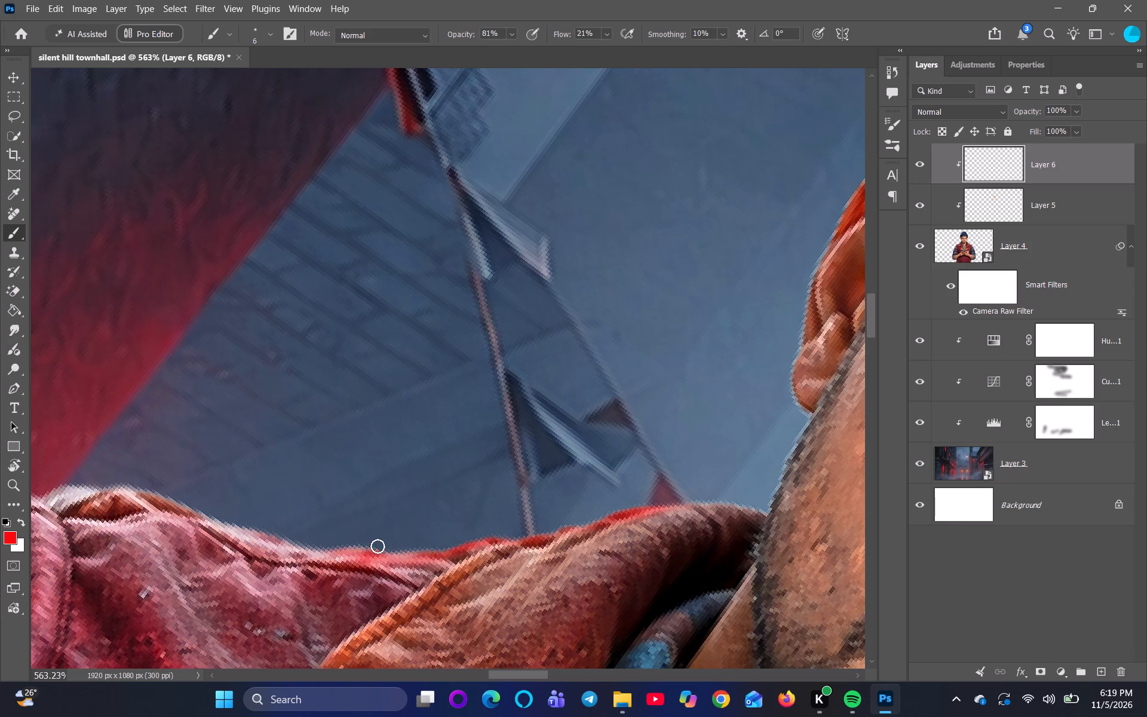
pyautogui.hotkey('ctrl', 'z')
pyautogui.moveTo(435, 548); pyautogui.dragTo(324, 548)
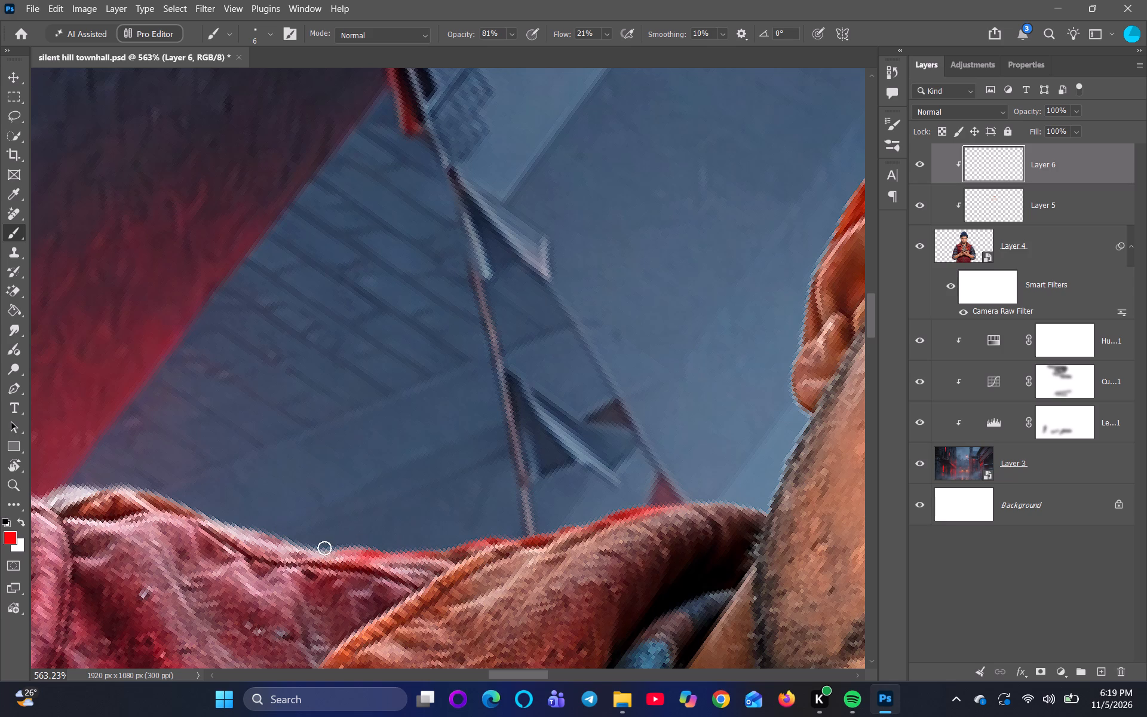
pyautogui.moveTo(324, 548); pyautogui.dragTo(207, 516)
pyautogui.moveTo(320, 546); pyautogui.dragTo(151, 495)
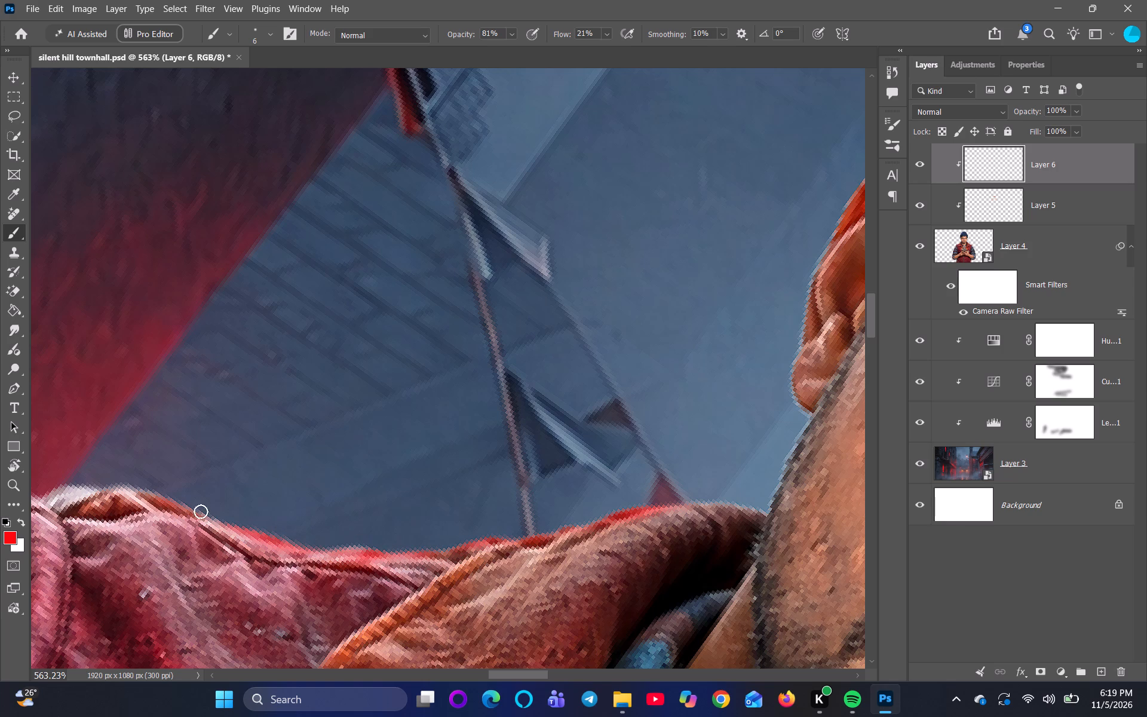
pyautogui.moveTo(216, 516); pyautogui.dragTo(57, 471)
pyautogui.moveTo(128, 489); pyautogui.dragTo(29, 502)
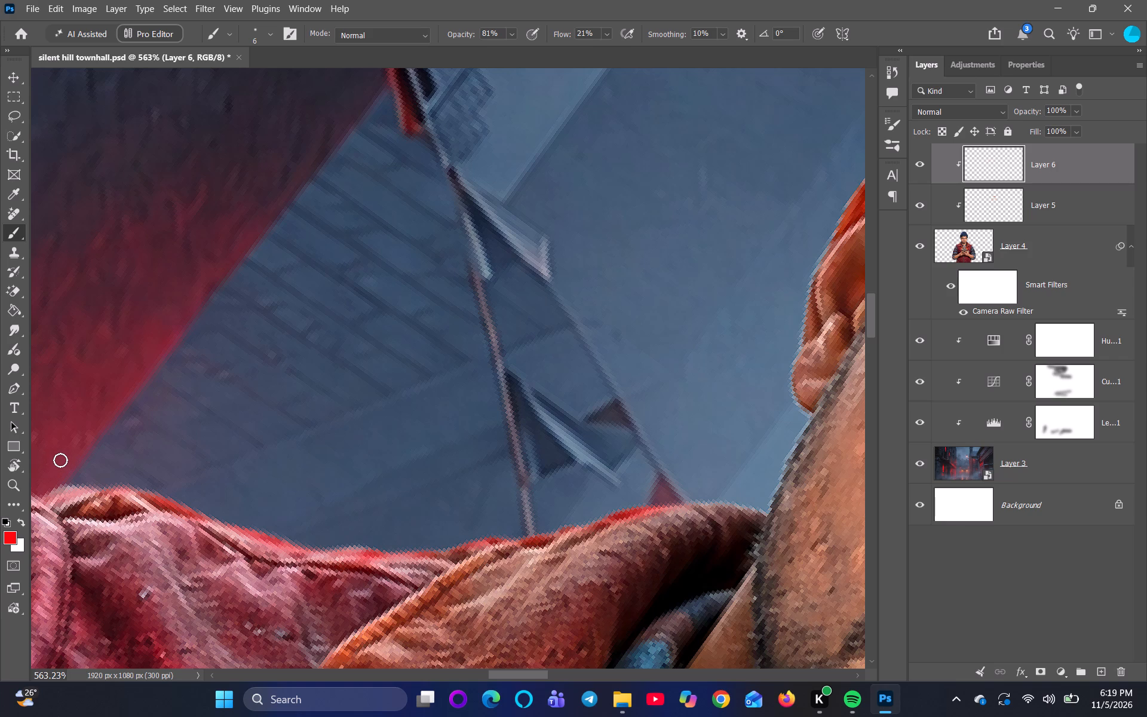
# Enlarge the brush to 7 px and paint the red rim over the vest shoulder's peak to the armhole piping and plaid sleeve seam.
pyautogui.press('space')
pyautogui.press('space')
pyautogui.press('space')
pyautogui.press('space')
pyautogui.press('space')
pyautogui.press('space')
pyautogui.press('space')
pyautogui.press('space')
pyautogui.press('space')
pyautogui.press('space')
pyautogui.press('space')
pyautogui.press('space')
pyautogui.press('space')
pyautogui.press('space')
pyautogui.press('space')
pyautogui.press('space')
pyautogui.press('space')
pyautogui.press('space')
pyautogui.press('space')
pyautogui.press('space')
pyautogui.moveTo(91, 488); pyautogui.dragTo(295, 535)
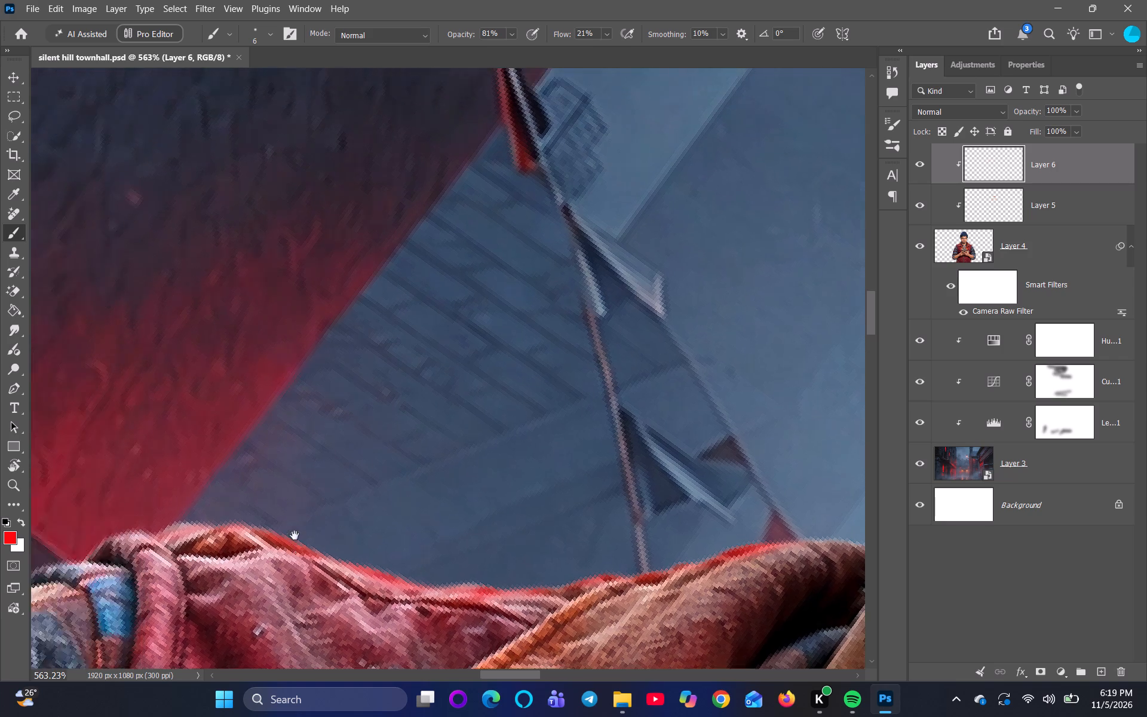
pyautogui.moveTo(295, 535); pyautogui.dragTo(361, 482)
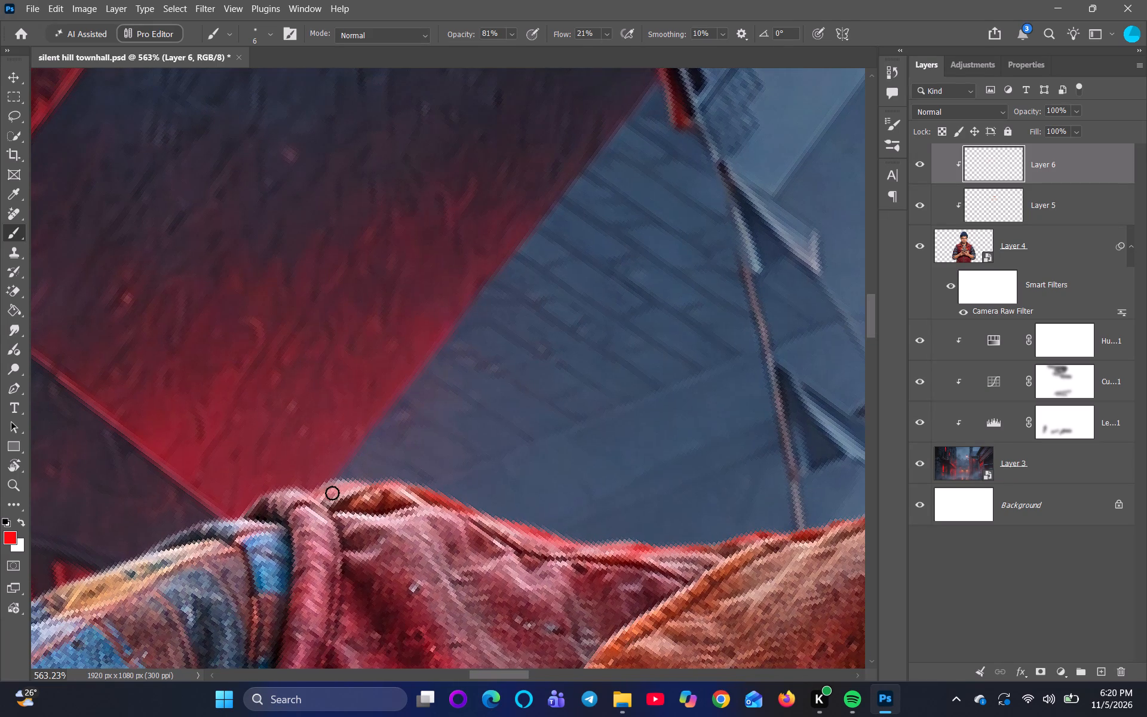
pyautogui.press(']')
pyautogui.moveTo(376, 485); pyautogui.dragTo(264, 491)
pyautogui.moveTo(342, 492); pyautogui.dragTo(213, 510)
# Paint the red rim along the plaid sleeve's top edge, from the vest seam past the yellow patch and the first blue check.
pyautogui.scroll(-5, 318, 511)
pyautogui.press('space')
pyautogui.press('space')
pyautogui.press('space')
pyautogui.press('space')
pyautogui.press('space')
pyautogui.press('space')
pyautogui.press('space')
pyautogui.press('space')
pyautogui.press('space')
pyautogui.press('space')
pyautogui.press('space')
pyautogui.press('space')
pyautogui.press('space')
pyautogui.press('space')
pyautogui.press('space')
pyautogui.press('space')
pyautogui.press('space')
pyautogui.press('space')
pyautogui.press('space')
pyautogui.press('space')
pyautogui.moveTo(312, 534); pyautogui.dragTo(347, 517)
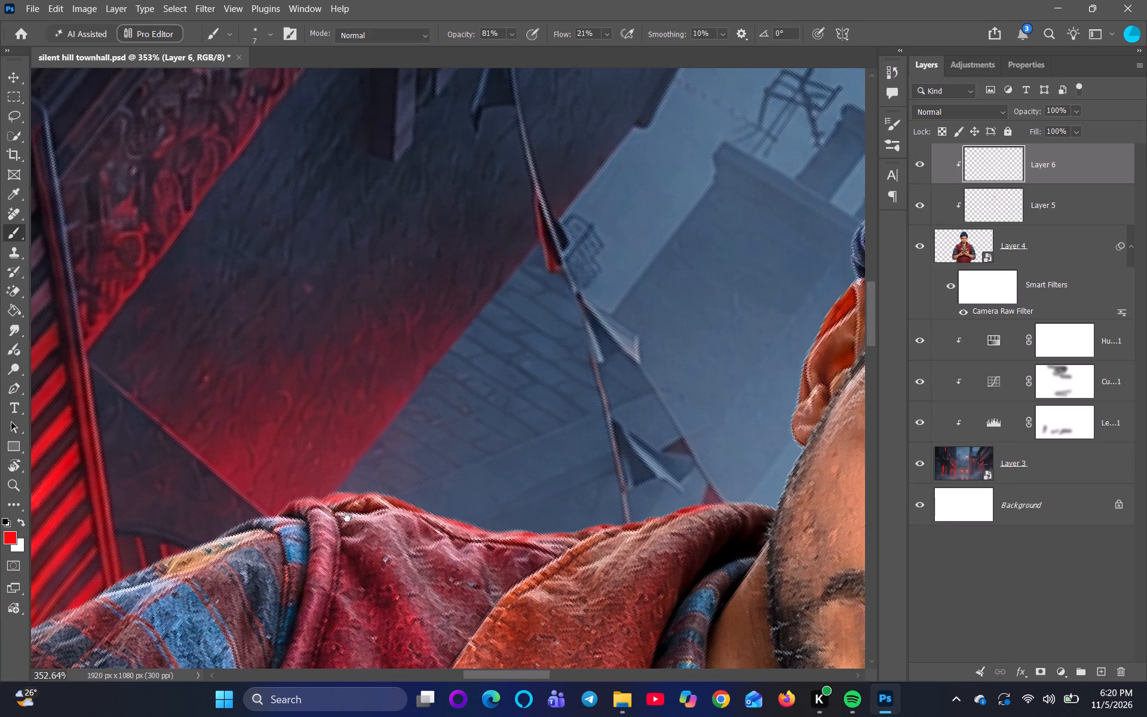
pyautogui.moveTo(347, 517); pyautogui.dragTo(387, 449)
pyautogui.moveTo(354, 430); pyautogui.dragTo(267, 456)
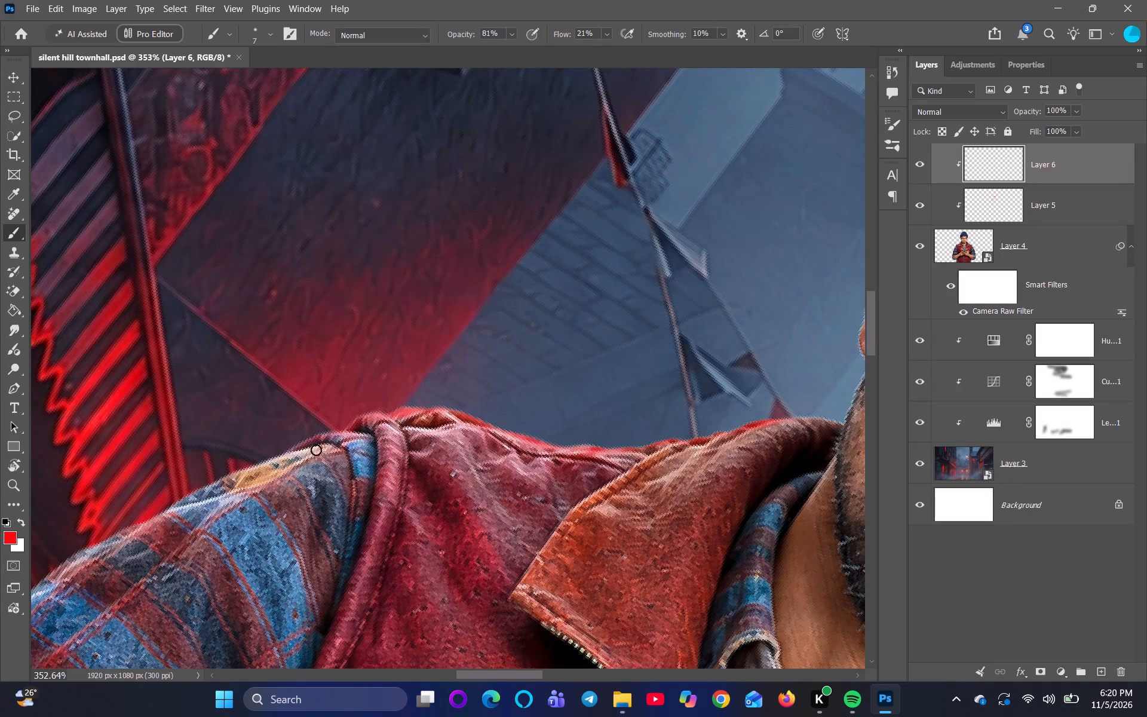
pyautogui.moveTo(327, 436); pyautogui.dragTo(233, 481)
pyautogui.moveTo(268, 461); pyautogui.dragTo(180, 482)
pyautogui.moveTo(254, 468); pyautogui.dragTo(219, 478)
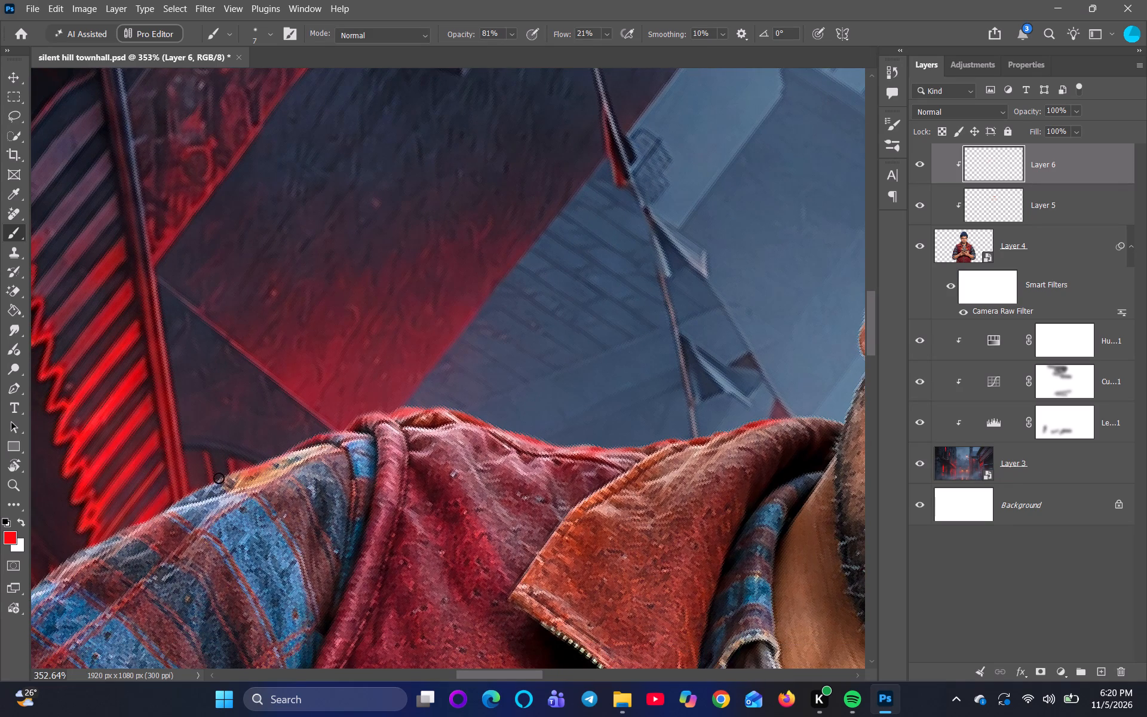
pyautogui.moveTo(219, 478); pyautogui.dragTo(155, 494)
pyautogui.moveTo(206, 482); pyautogui.dragTo(137, 513)
pyautogui.moveTo(212, 479); pyautogui.dragTo(127, 520)
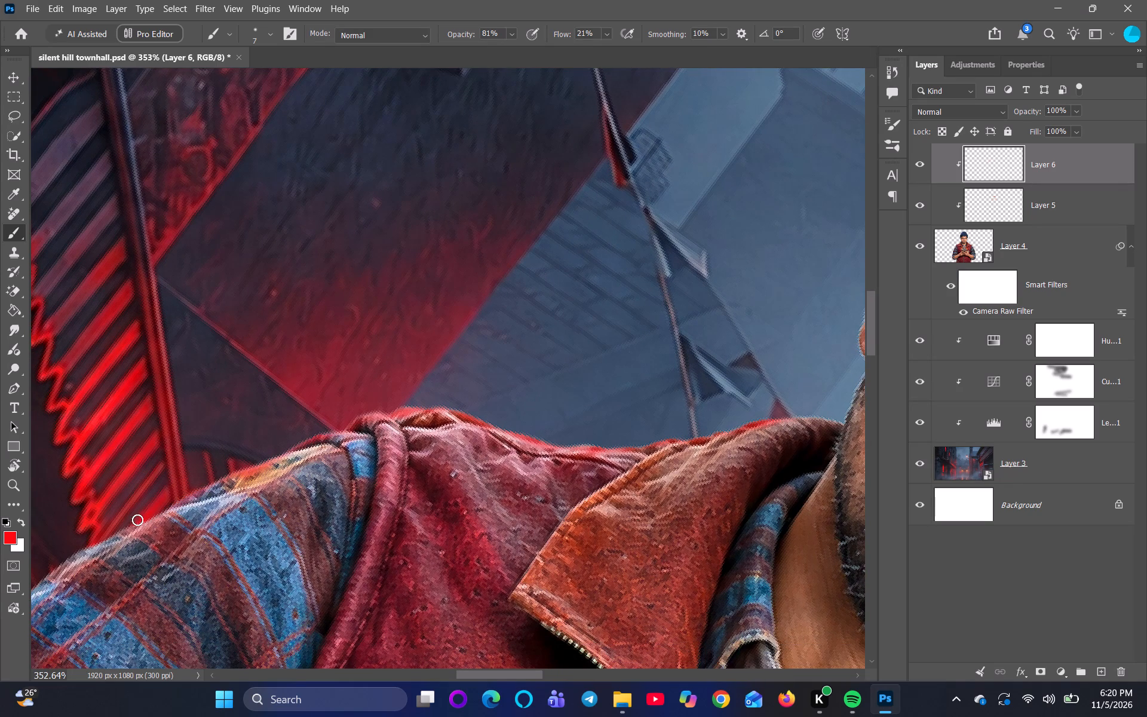
pyautogui.moveTo(194, 488); pyautogui.dragTo(104, 531)
pyautogui.moveTo(178, 514); pyautogui.dragTo(99, 534)
# Continue the red rim down the sleeve's outer edge from the first to the second blue check, undoing and redoing the initial two strokes.
pyautogui.press('space')
pyautogui.press('space')
pyautogui.press('space')
pyautogui.press('space')
pyautogui.press('space')
pyautogui.press('space')
pyautogui.press('space')
pyautogui.press('space')
pyautogui.press('space')
pyautogui.moveTo(204, 549); pyautogui.dragTo(350, 516)
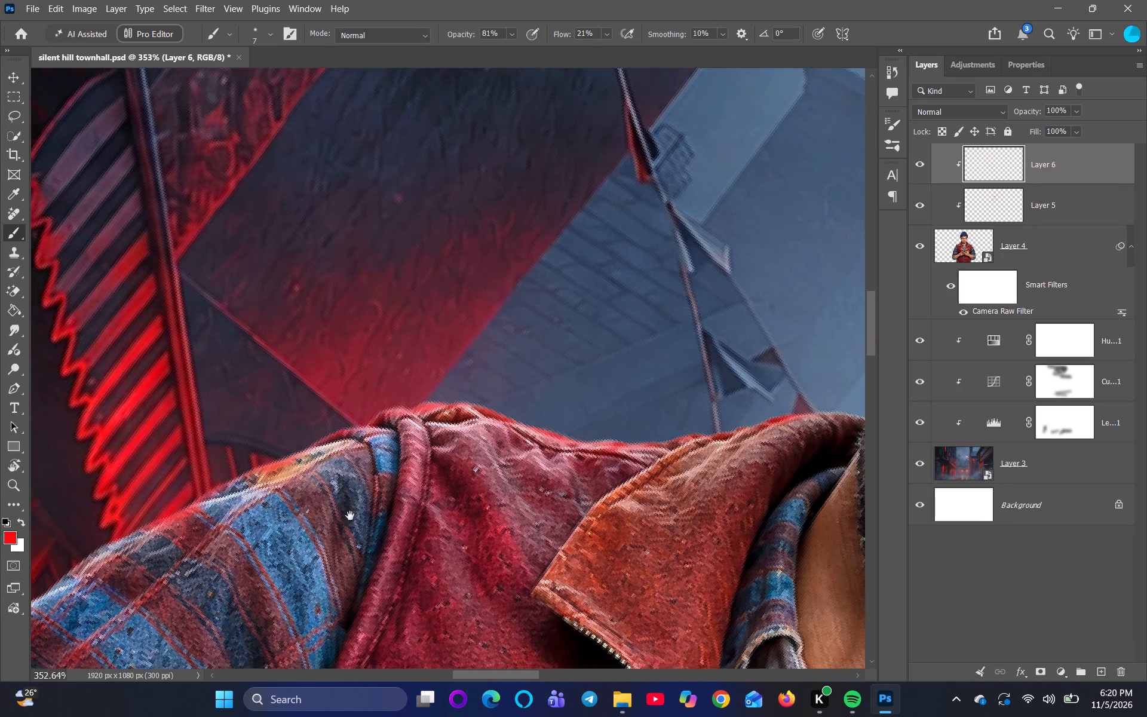
pyautogui.moveTo(350, 516); pyautogui.dragTo(409, 494)
pyautogui.scroll(4, 402, 494)
pyautogui.moveTo(349, 451); pyautogui.dragTo(245, 498)
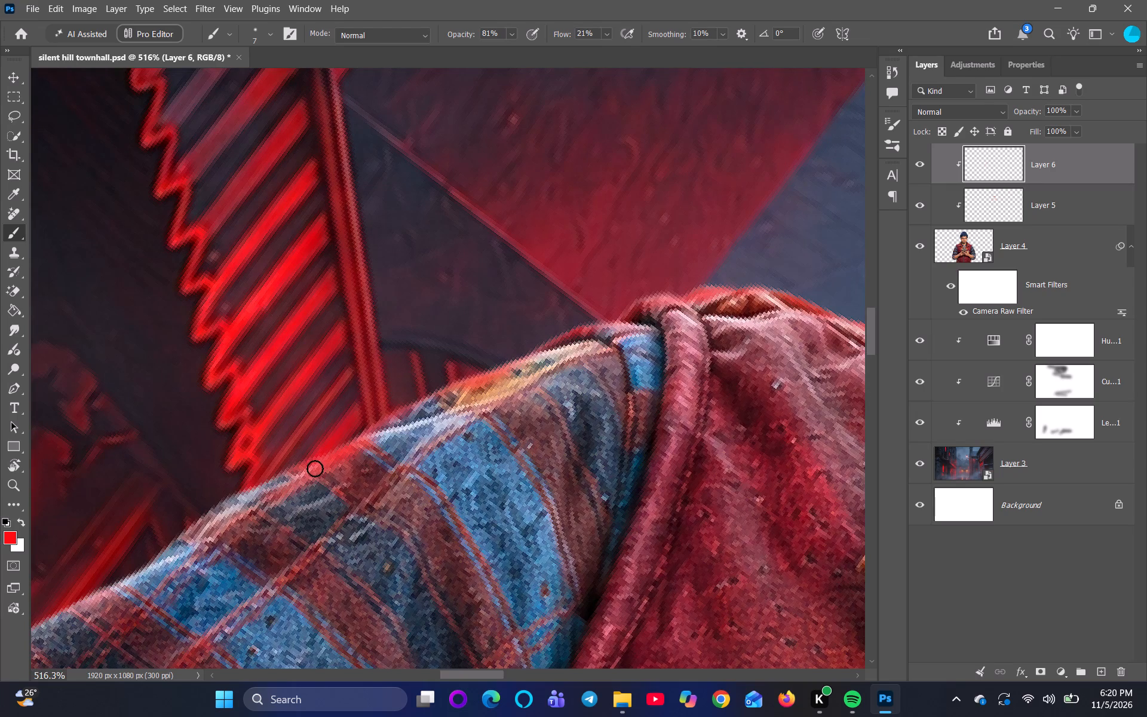
pyautogui.moveTo(314, 467); pyautogui.dragTo(201, 493)
pyautogui.hotkey('ctrl', 'z')
pyautogui.hotkey('ctrl', 'z')
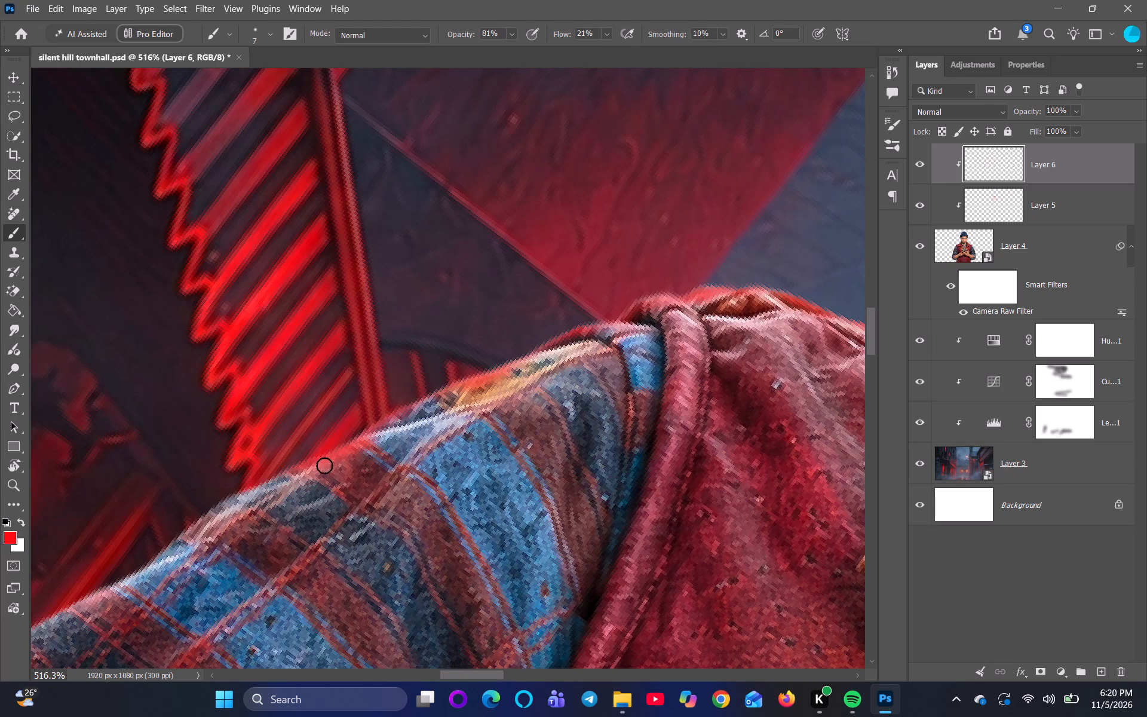
pyautogui.moveTo(320, 458); pyautogui.dragTo(220, 487)
pyautogui.moveTo(296, 471); pyautogui.dragTo(194, 516)
pyautogui.moveTo(248, 494); pyautogui.dragTo(166, 558)
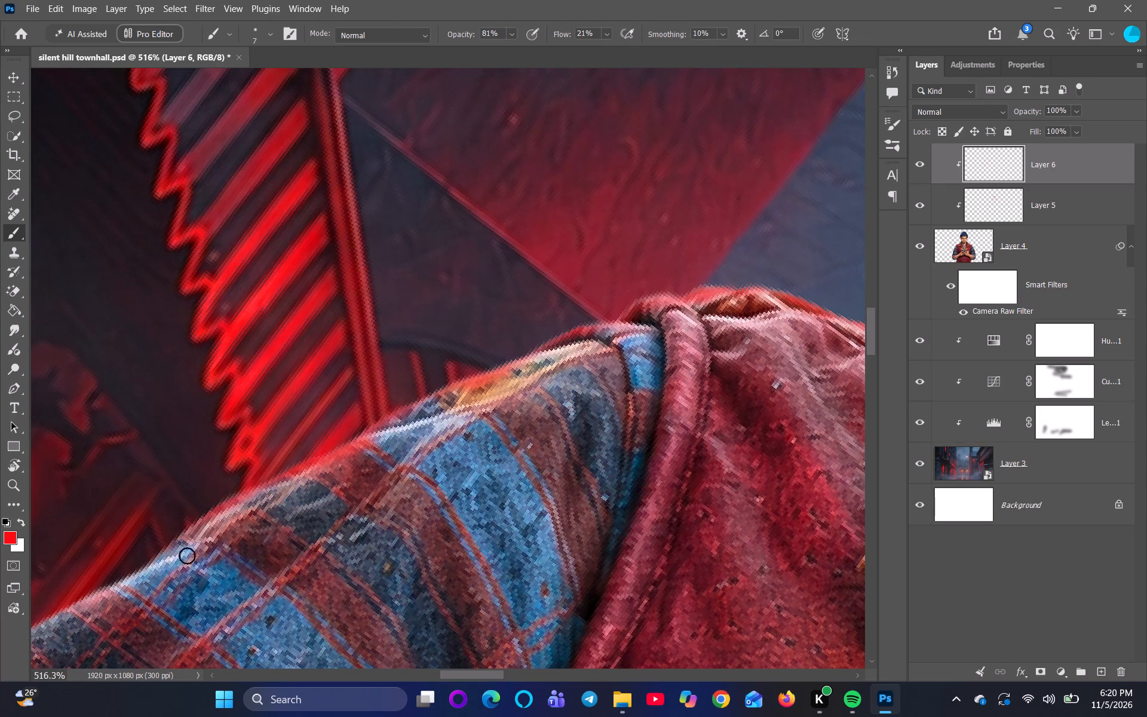
# Extend the red rim along the upper arm's outer edge, from the second blue check across the dark red checks below it.
pyautogui.press('space')
pyautogui.press('space')
pyautogui.press('space')
pyautogui.press('space')
pyautogui.press('space')
pyautogui.press('space')
pyautogui.press('space')
pyautogui.press('space')
pyautogui.press('space')
pyautogui.press('space')
pyautogui.press('space')
pyautogui.press('space')
pyautogui.moveTo(213, 547); pyautogui.dragTo(421, 443)
pyautogui.moveTo(407, 399); pyautogui.dragTo(316, 471)
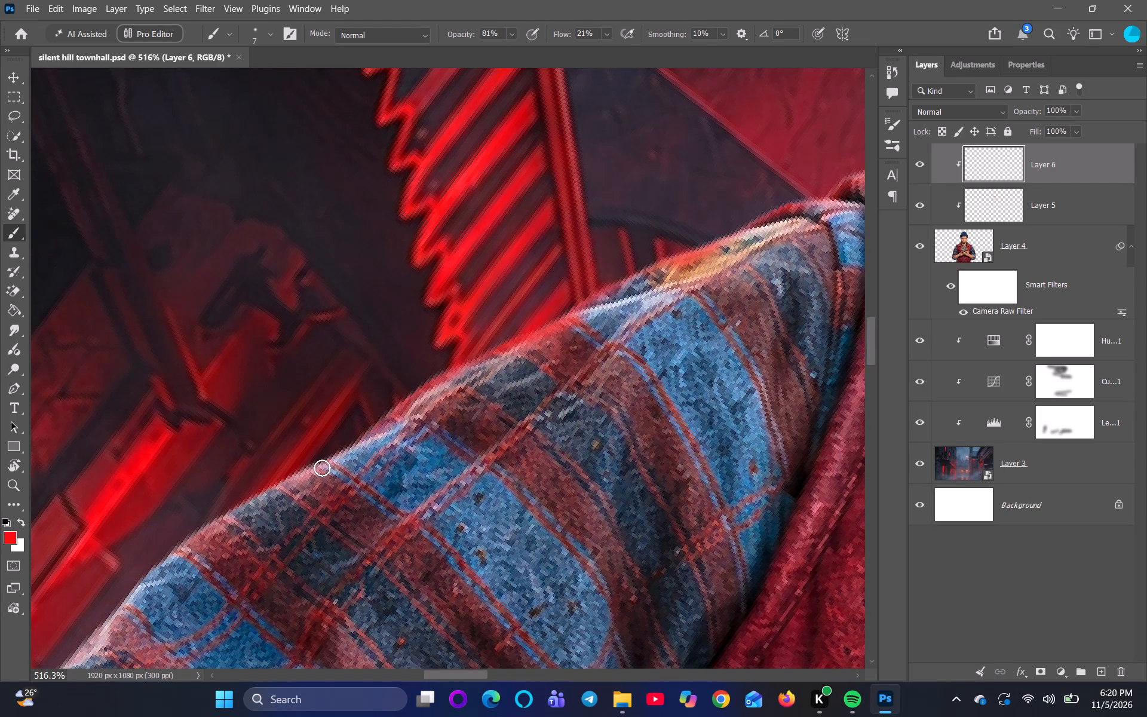
pyautogui.moveTo(373, 413); pyautogui.dragTo(277, 477)
pyautogui.moveTo(346, 441); pyautogui.dragTo(237, 503)
pyautogui.moveTo(292, 482); pyautogui.dragTo(243, 508)
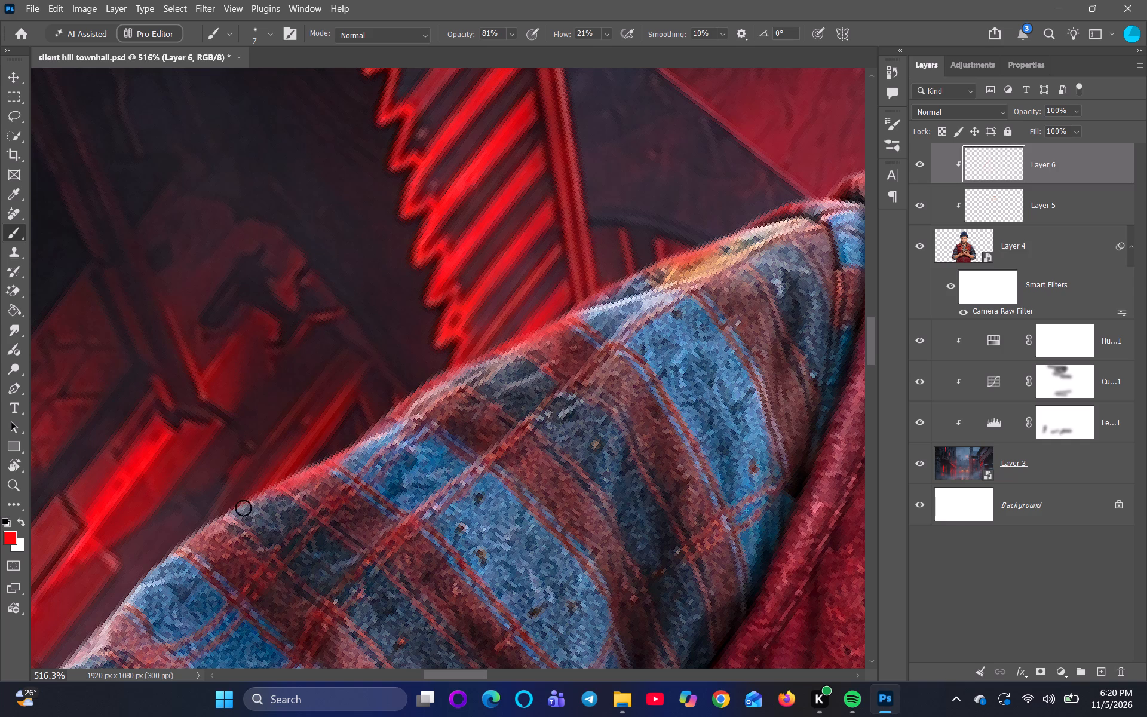
pyautogui.moveTo(243, 508); pyautogui.dragTo(208, 521)
# Continue the red rim down the sleeve's outer edge alongside the third blue check.
pyautogui.press('space')
pyautogui.press('space')
pyautogui.press('space')
pyautogui.press('space')
pyautogui.press('space')
pyautogui.press('space')
pyautogui.press('space')
pyautogui.press('space')
pyautogui.press('space')
pyautogui.press('space')
pyautogui.press('space')
pyautogui.press('space')
pyautogui.press('space')
pyautogui.press('space')
pyautogui.press('space')
pyautogui.press('space')
pyautogui.press('space')
pyautogui.press('space')
pyautogui.press('space')
pyautogui.press('space')
pyautogui.scroll(-4, 353, 517)
pyautogui.moveTo(327, 539); pyautogui.dragTo(392, 438)
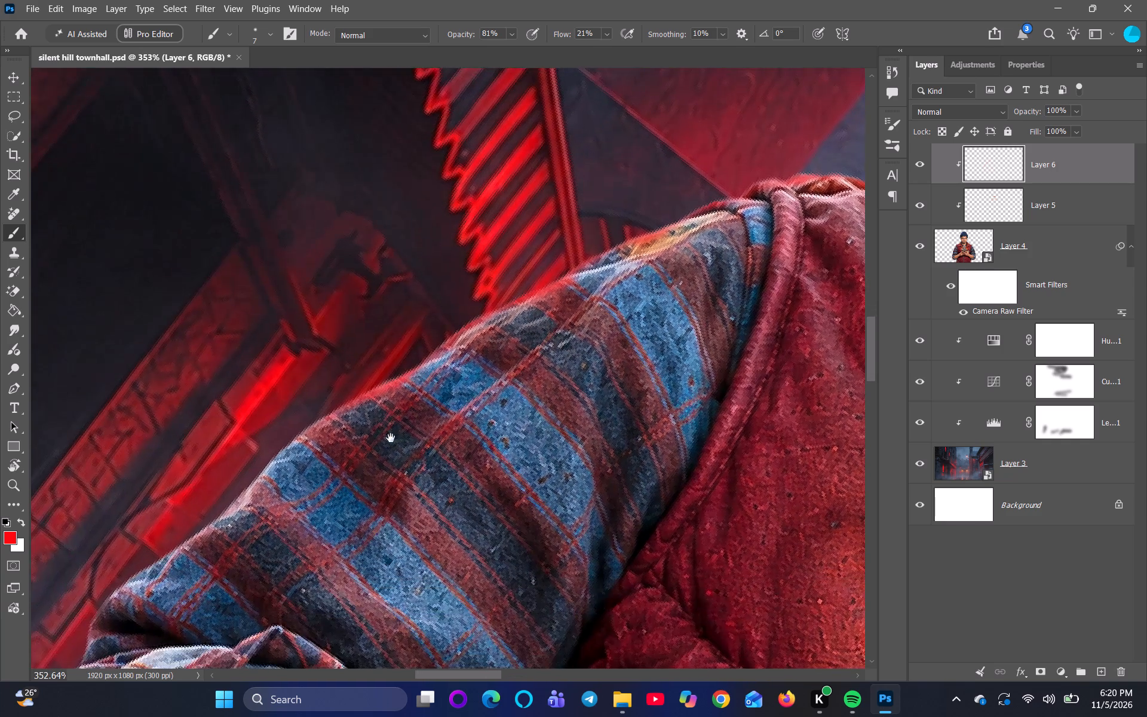
pyautogui.scroll(4, 391, 438)
pyautogui.moveTo(329, 384); pyautogui.dragTo(248, 446)
pyautogui.moveTo(283, 412); pyautogui.dragTo(260, 445)
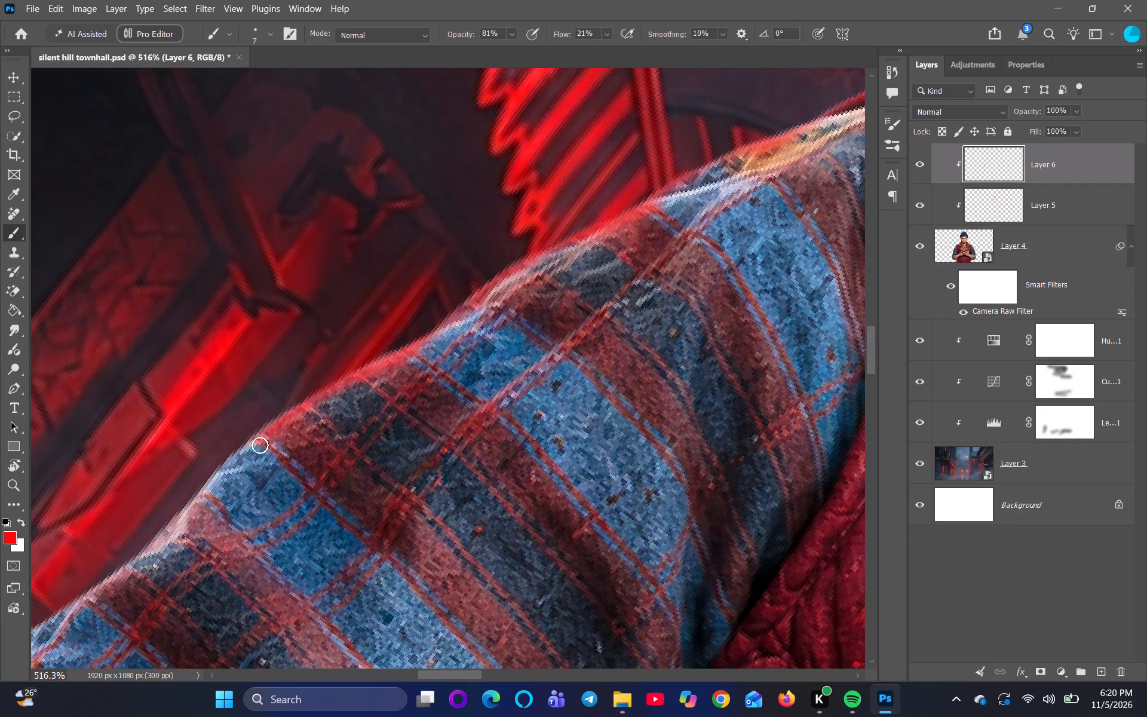
pyautogui.moveTo(260, 445); pyautogui.dragTo(180, 478)
pyautogui.moveTo(251, 440); pyautogui.dragTo(164, 501)
# Extend the red rim down the lower sleeve's outer edge to the bulging fold above the rolled cuff.
pyautogui.press('space')
pyautogui.press('space')
pyautogui.press('space')
pyautogui.press('space')
pyautogui.press('space')
pyautogui.press('space')
pyautogui.press('space')
pyautogui.press('space')
pyautogui.press('space')
pyautogui.moveTo(254, 514); pyautogui.dragTo(419, 424)
pyautogui.moveTo(381, 378); pyautogui.dragTo(321, 452)
pyautogui.moveTo(359, 407); pyautogui.dragTo(221, 493)
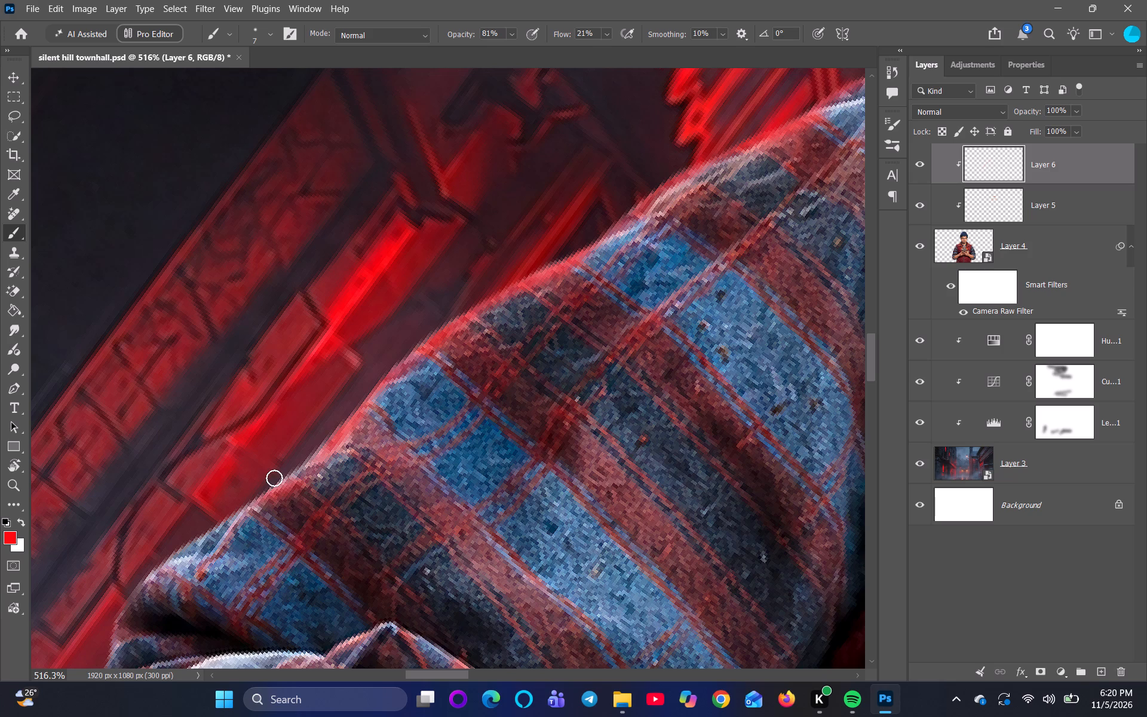
pyautogui.moveTo(269, 488); pyautogui.dragTo(206, 513)
pyautogui.moveTo(261, 495); pyautogui.dragTo(152, 543)
pyautogui.moveTo(244, 510); pyautogui.dragTo(198, 534)
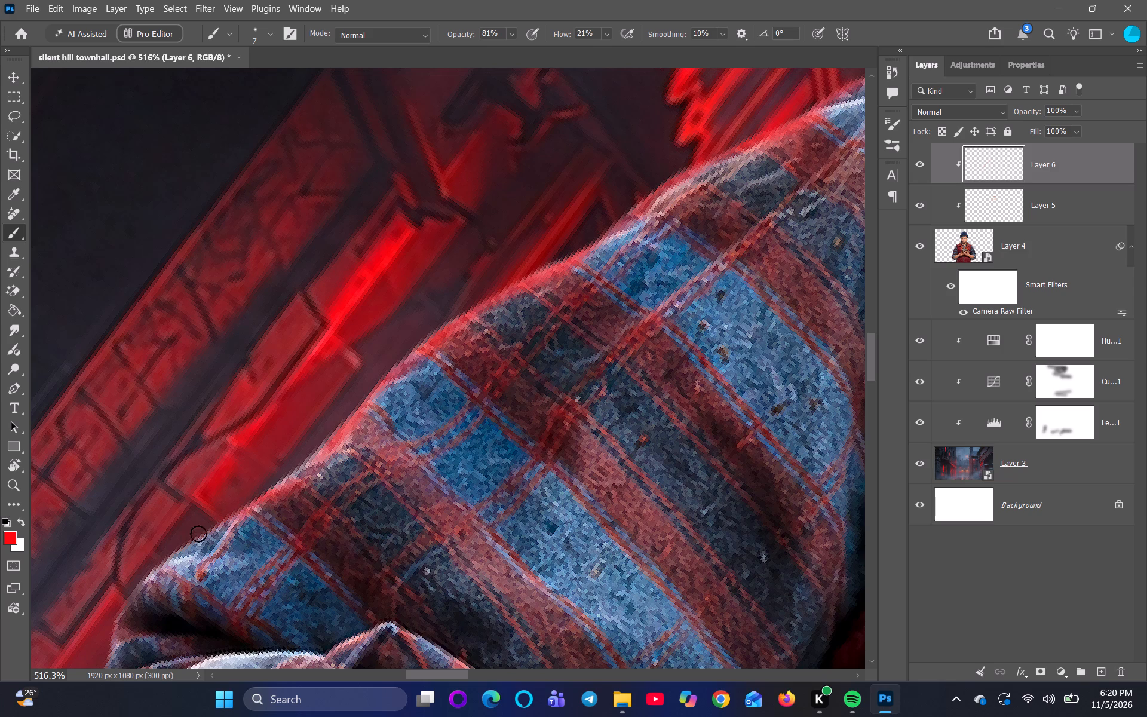
pyautogui.moveTo(198, 534); pyautogui.dragTo(127, 556)
# Paint the red rim along the outer edge of the sleeve's bulging fold down to the rolled cuff, redoing the first stroke.
pyautogui.press('space')
pyautogui.press('space')
pyautogui.press('space')
pyautogui.press('space')
pyautogui.press('space')
pyautogui.press('space')
pyautogui.press('space')
pyautogui.press('space')
pyautogui.press('space')
pyautogui.press('space')
pyautogui.press('space')
pyautogui.press('space')
pyautogui.press('space')
pyautogui.press('space')
pyautogui.press('space')
pyautogui.press('space')
pyautogui.press('space')
pyautogui.press('space')
pyautogui.press('space')
pyautogui.press('space')
pyautogui.moveTo(295, 564); pyautogui.dragTo(357, 375)
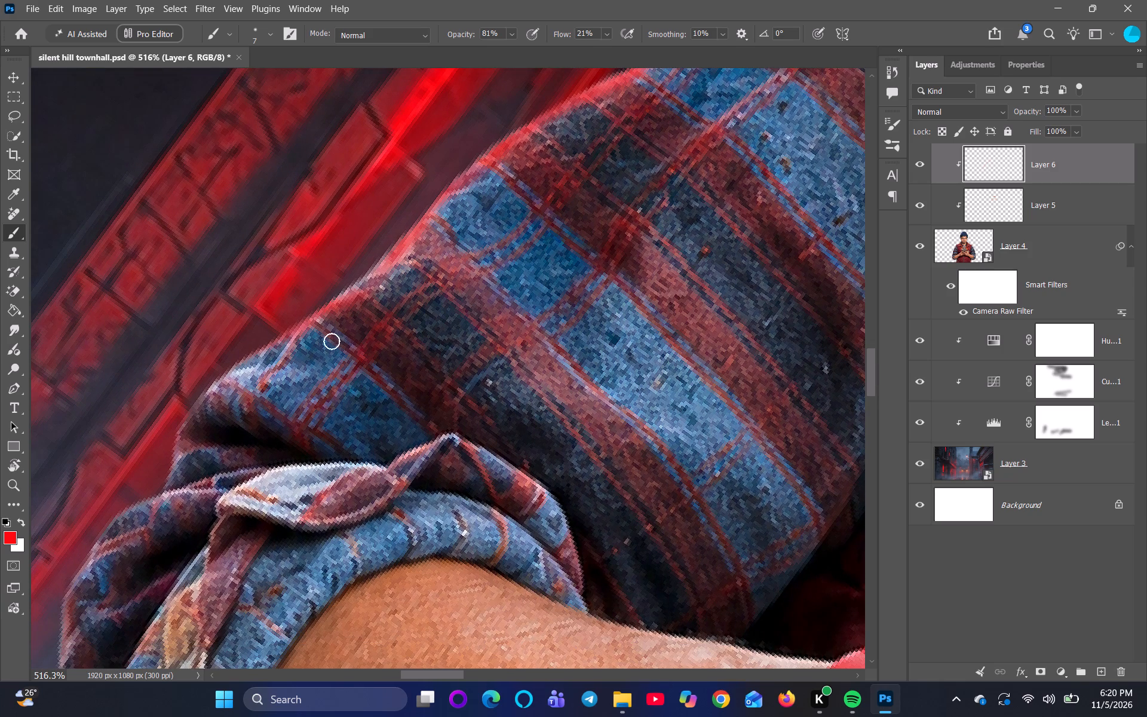
pyautogui.moveTo(293, 341); pyautogui.dragTo(193, 397)
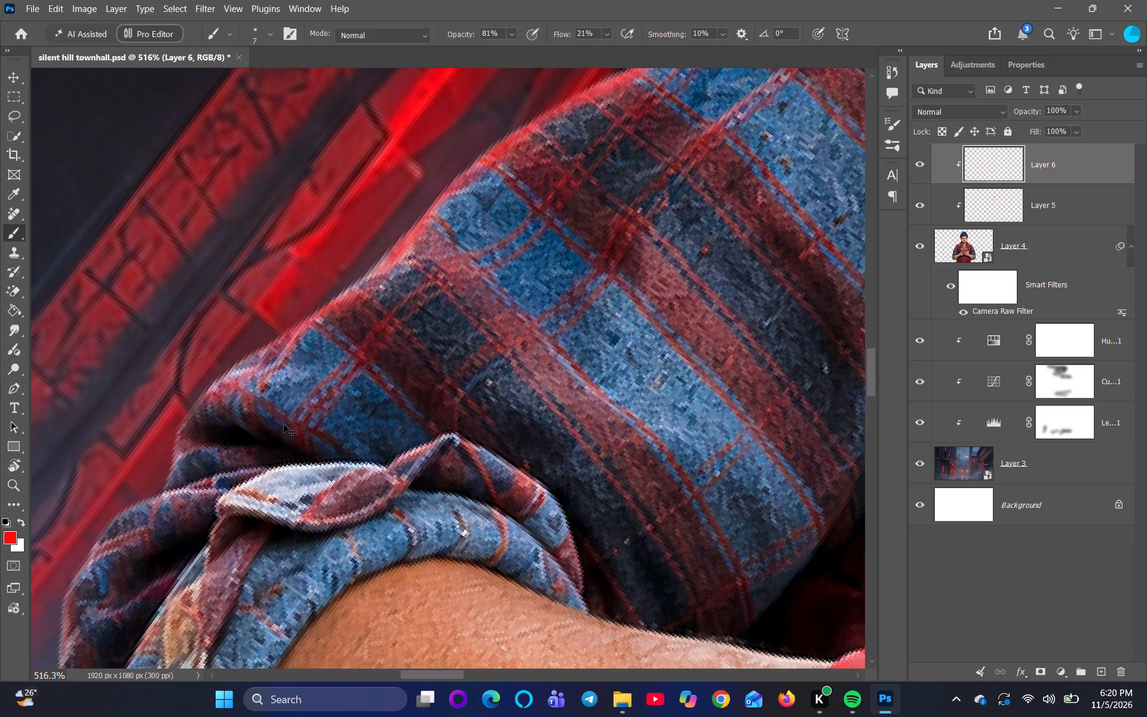
pyautogui.hotkey('ctrl', 'z')
pyautogui.moveTo(275, 342); pyautogui.dragTo(168, 378)
pyautogui.moveTo(223, 357); pyautogui.dragTo(174, 417)
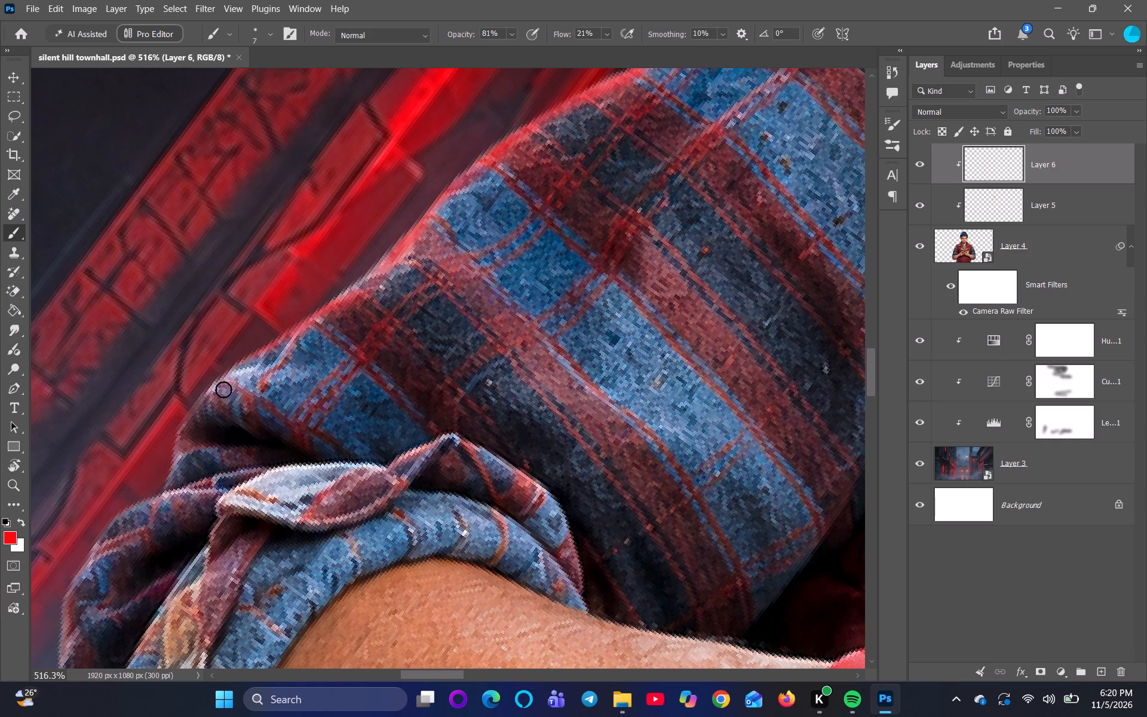
pyautogui.moveTo(221, 376); pyautogui.dragTo(149, 455)
pyautogui.moveTo(194, 400); pyautogui.dragTo(161, 468)
pyautogui.moveTo(188, 434); pyautogui.dragTo(165, 497)
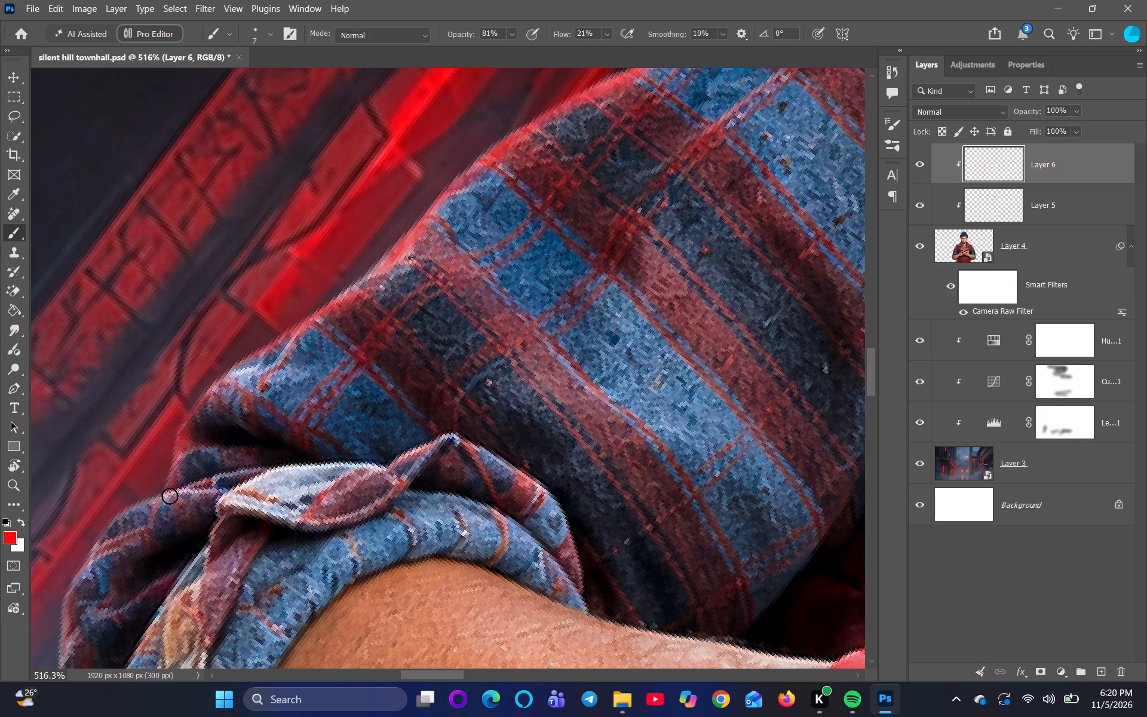
# With the canvas view turned nearly upright, continue the red rim along the man's right collar edge where it meets the small red pennant.
pyautogui.scroll(-12, 227, 454)
pyautogui.press('space')
pyautogui.press('space')
pyautogui.press('space')
pyautogui.press('space')
pyautogui.press('space')
pyautogui.press('space')
pyautogui.press('space')
pyautogui.press('space')
pyautogui.press('space')
pyautogui.press('space')
pyautogui.press('space')
pyautogui.press('space')
pyautogui.press('space')
pyautogui.press('space')
pyautogui.press('space')
pyautogui.scroll(-9, 565, 409)
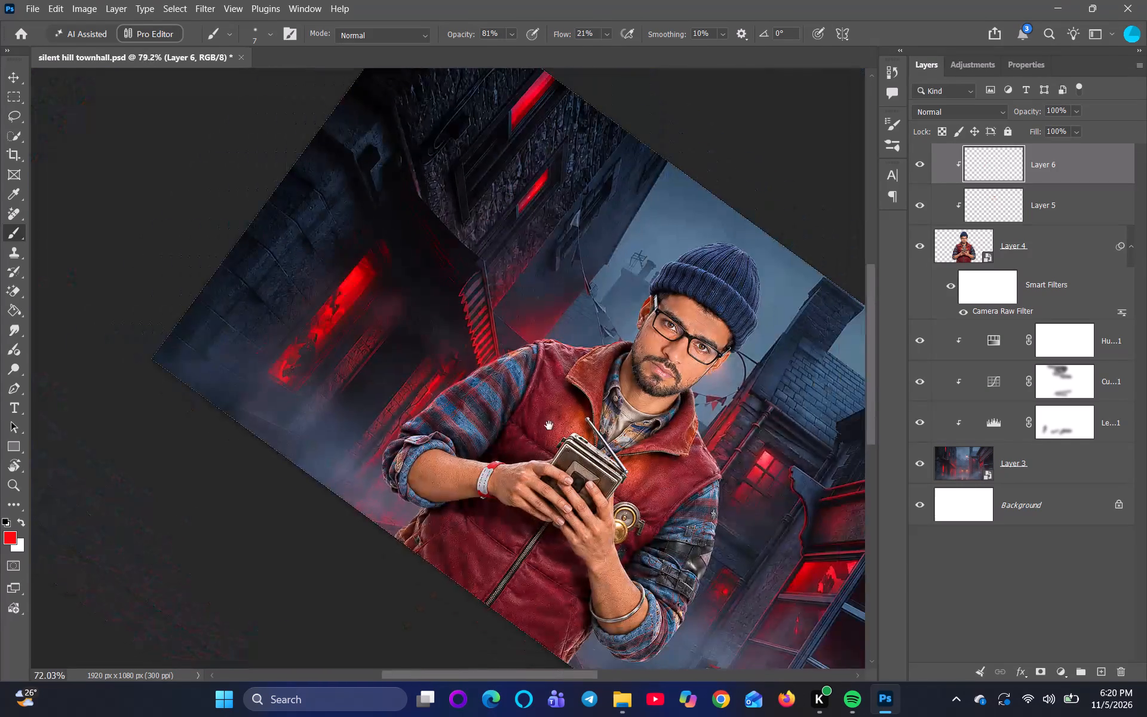
pyautogui.press('r')
pyautogui.press('r')
pyautogui.press('r')
pyautogui.press('r')
pyautogui.press('r')
pyautogui.press('r')
pyautogui.press('r')
pyautogui.press('r')
pyautogui.press('r')
pyautogui.press('r')
pyautogui.press('r')
pyautogui.press('r')
pyautogui.press('r')
pyautogui.press('r')
pyautogui.press('r')
pyautogui.press('r')
pyautogui.press('r')
pyautogui.press('r')
pyautogui.press('r')
pyautogui.press('r')
pyautogui.moveTo(801, 565); pyautogui.dragTo(813, 506)
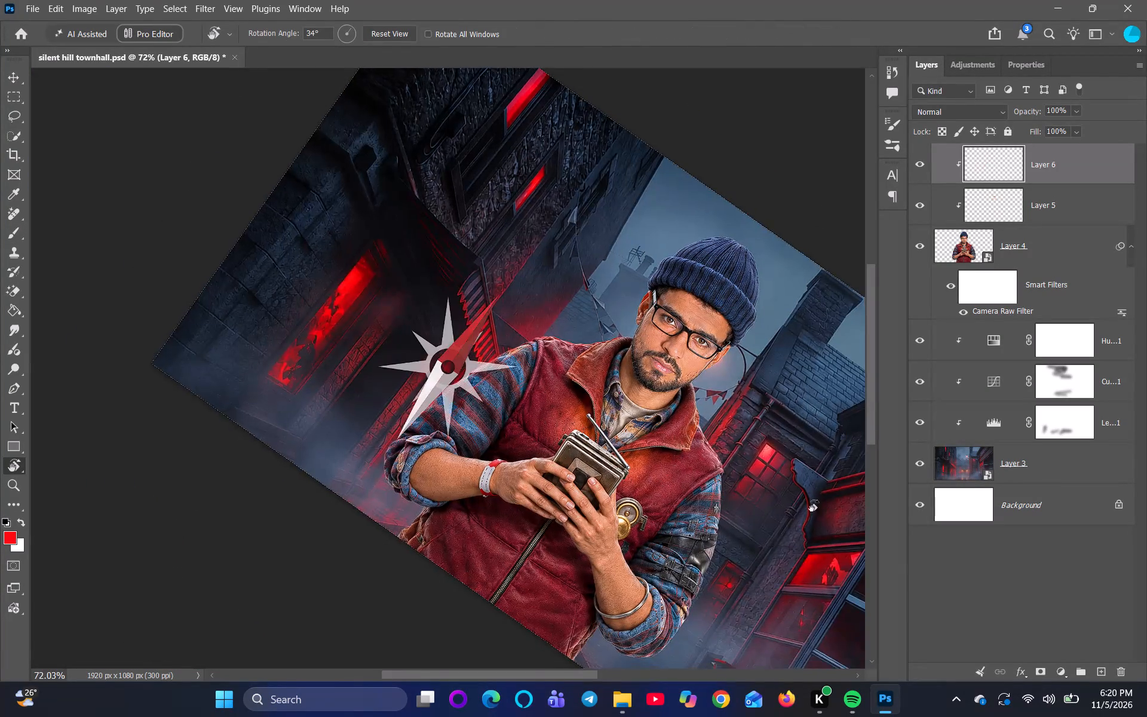
pyautogui.moveTo(813, 506); pyautogui.dragTo(788, 315)
pyautogui.press('space')
pyautogui.press('space')
pyautogui.press('space')
pyautogui.press('space')
pyautogui.press('space')
pyautogui.moveTo(714, 314); pyautogui.dragTo(581, 402)
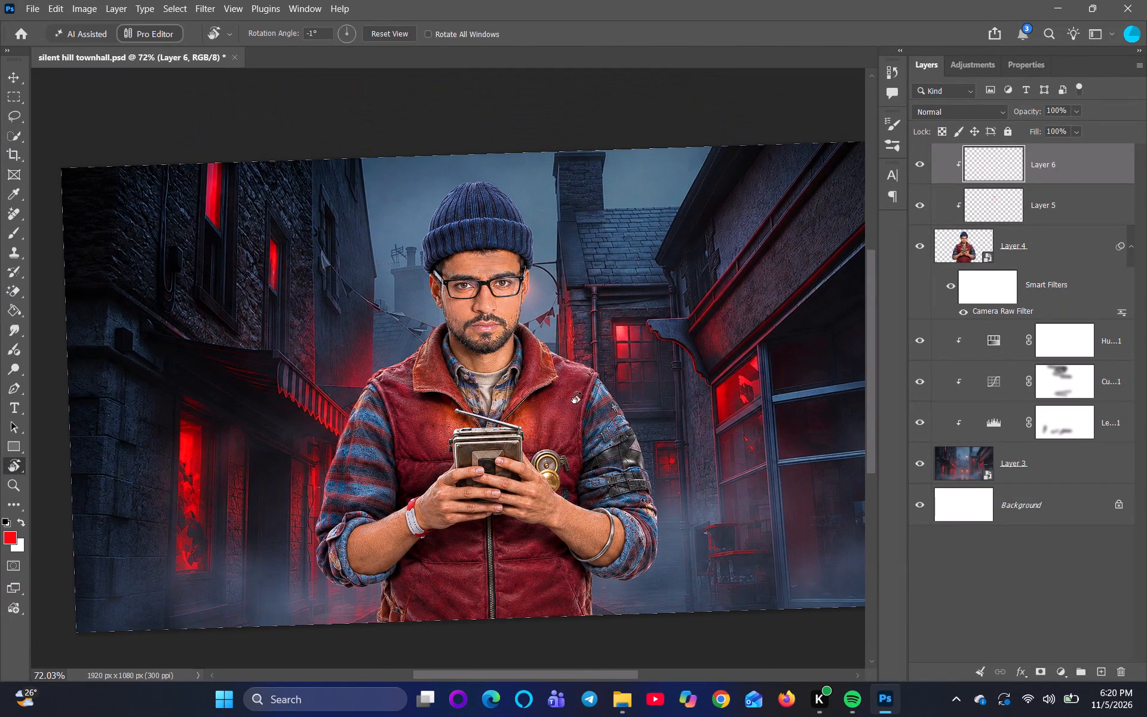
pyautogui.scroll(11, 466, 383)
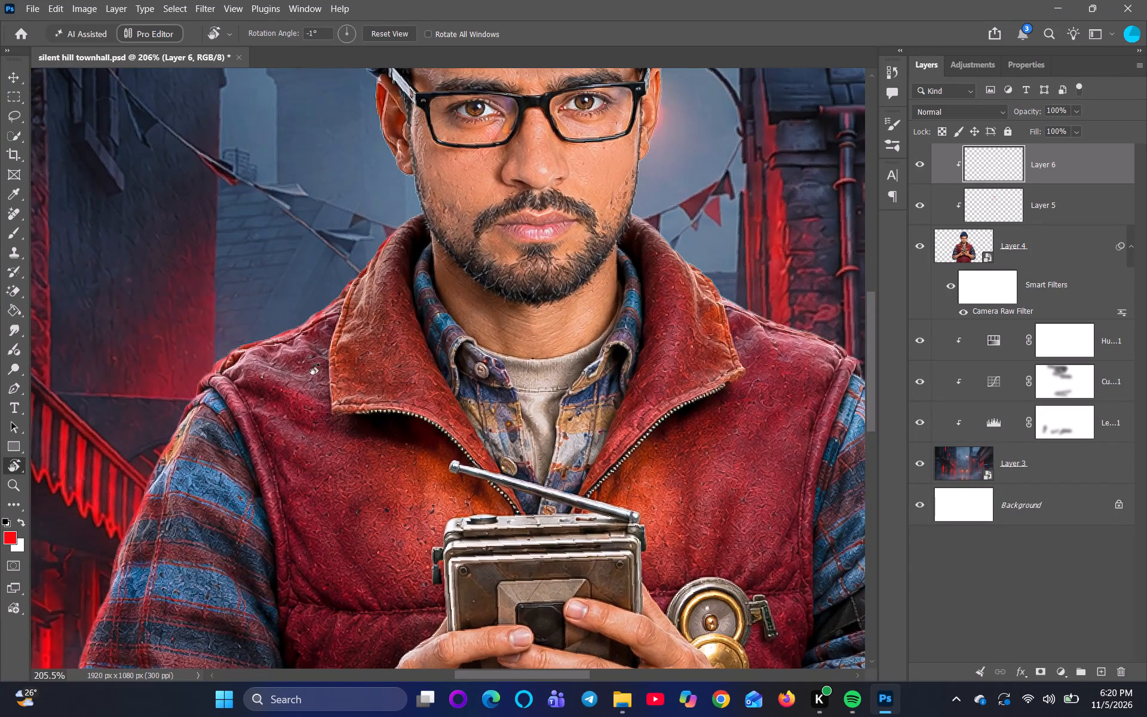
pyautogui.scroll(4, 314, 369)
pyautogui.scroll(3, 358, 173)
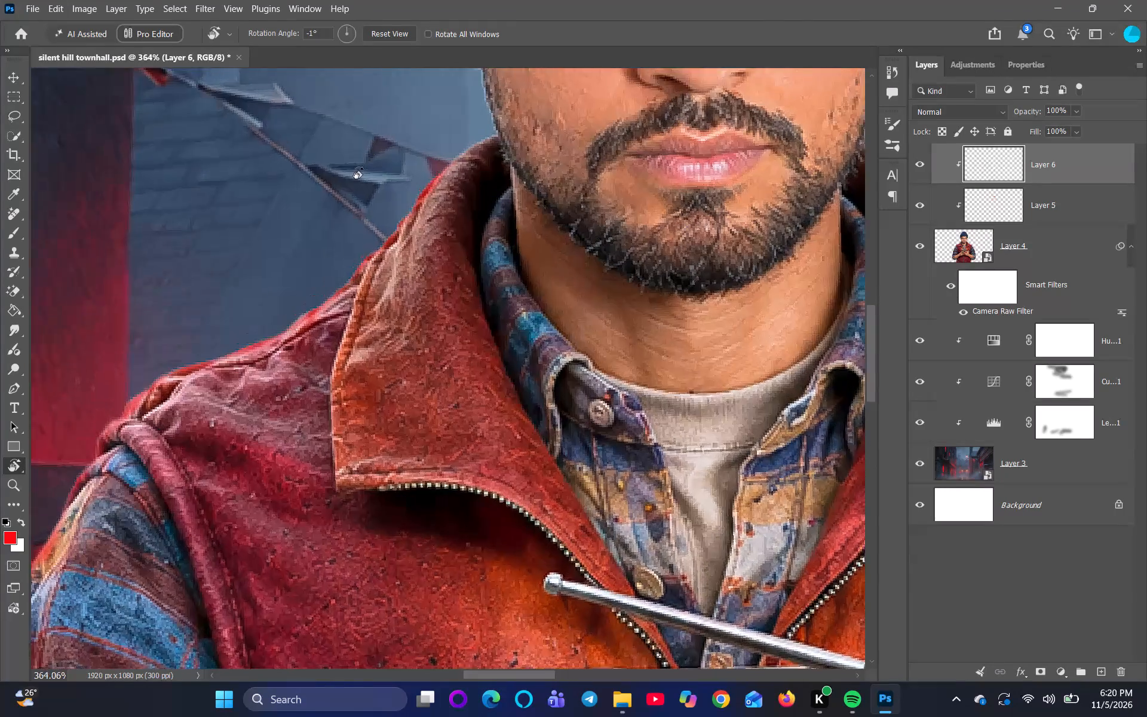
pyautogui.scroll(1, 358, 173)
pyautogui.press('space')
pyautogui.press('space')
pyautogui.press('space')
pyautogui.press('space')
pyautogui.moveTo(487, 188); pyautogui.dragTo(312, 391)
pyautogui.scroll(4, 288, 373)
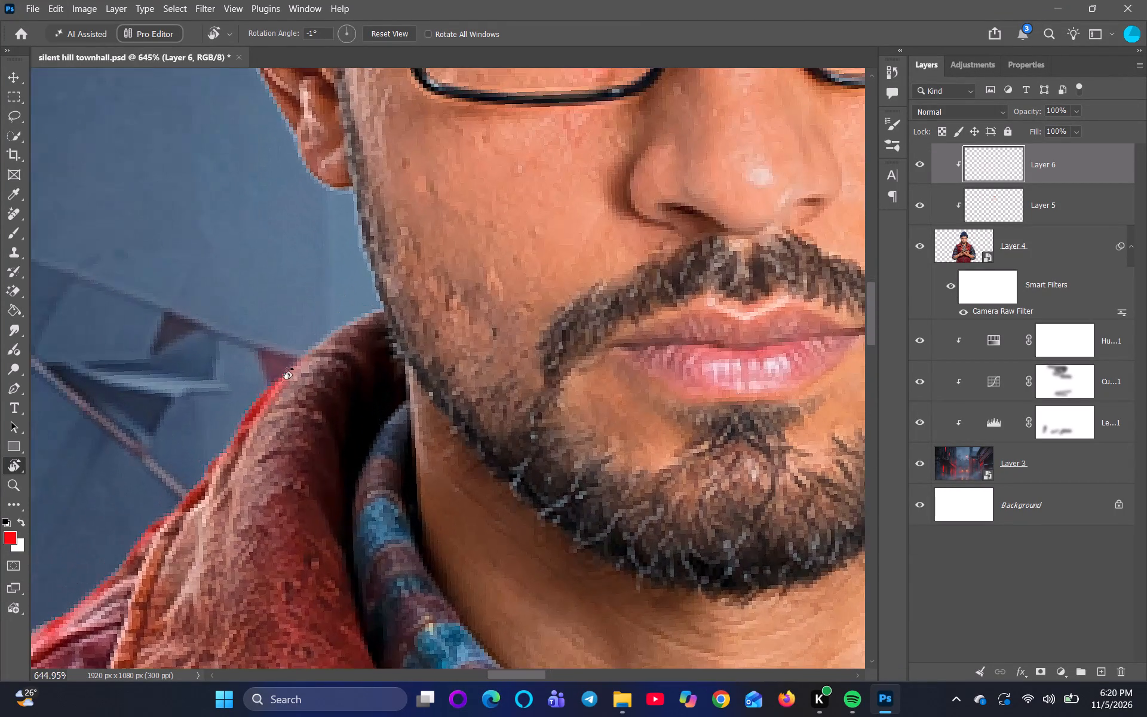
pyautogui.click(14, 232)
pyautogui.moveTo(275, 367); pyautogui.dragTo(306, 350)
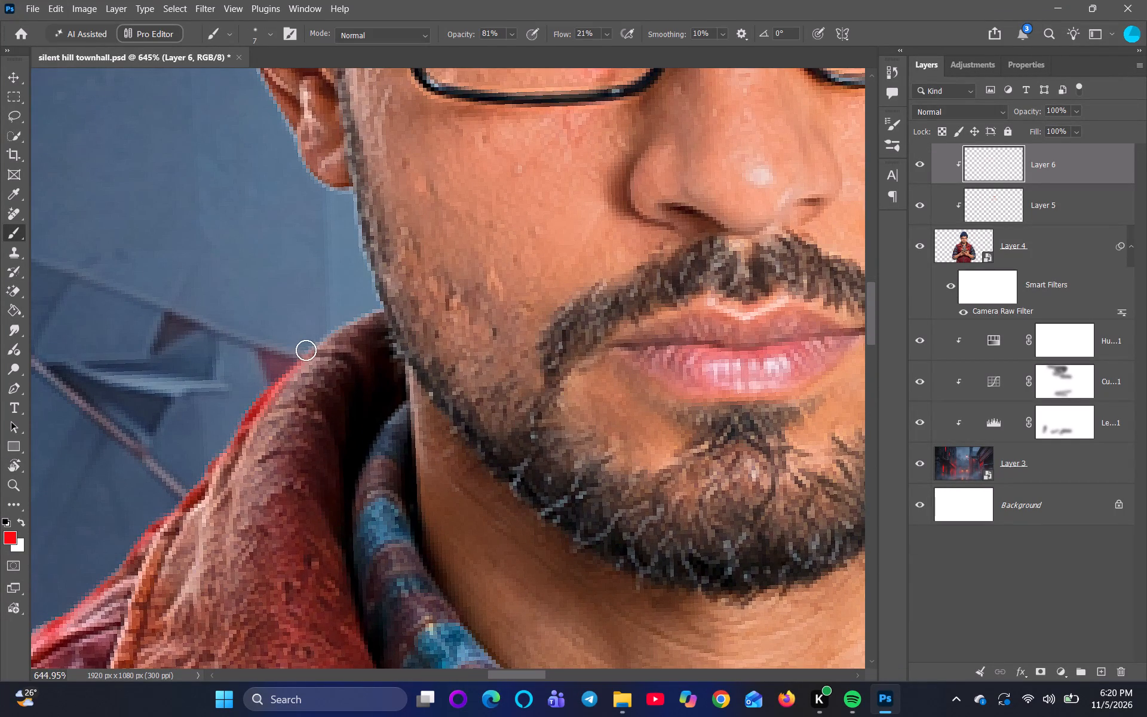
pyautogui.moveTo(306, 350); pyautogui.dragTo(341, 321)
# Reduce the brush size to 4 and extend the red rim over the top of the same collar up to the beard.
pyautogui.write('[[[')
pyautogui.moveTo(302, 350); pyautogui.dragTo(351, 316)
pyautogui.moveTo(323, 336); pyautogui.dragTo(385, 315)
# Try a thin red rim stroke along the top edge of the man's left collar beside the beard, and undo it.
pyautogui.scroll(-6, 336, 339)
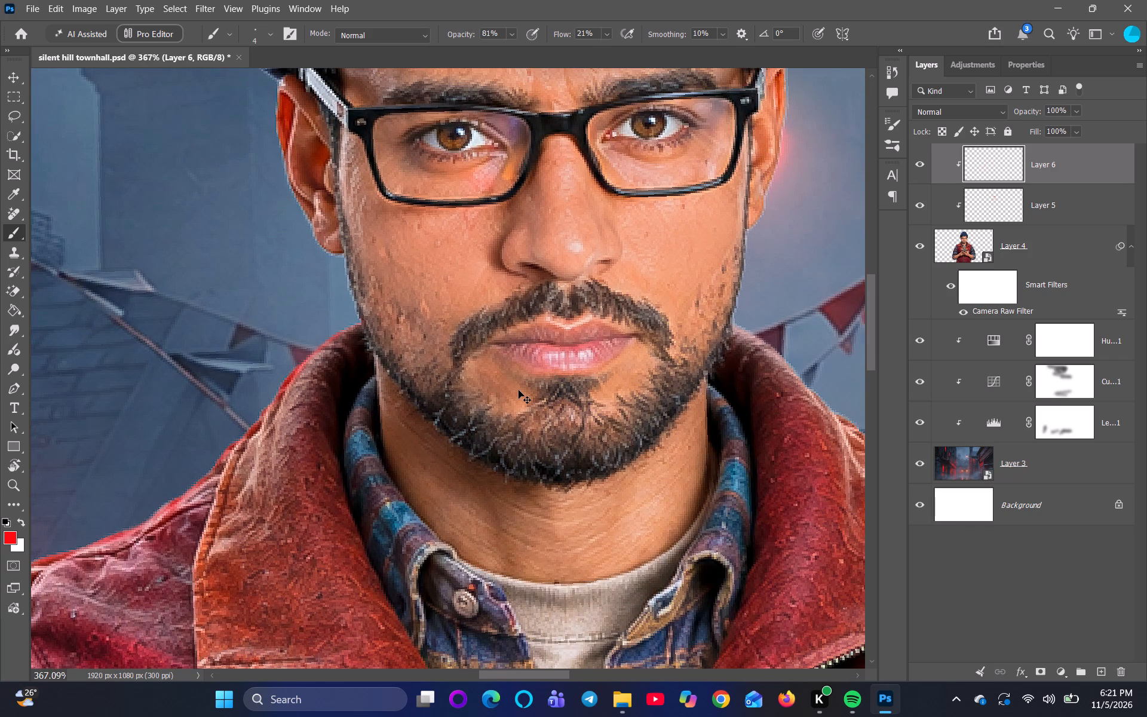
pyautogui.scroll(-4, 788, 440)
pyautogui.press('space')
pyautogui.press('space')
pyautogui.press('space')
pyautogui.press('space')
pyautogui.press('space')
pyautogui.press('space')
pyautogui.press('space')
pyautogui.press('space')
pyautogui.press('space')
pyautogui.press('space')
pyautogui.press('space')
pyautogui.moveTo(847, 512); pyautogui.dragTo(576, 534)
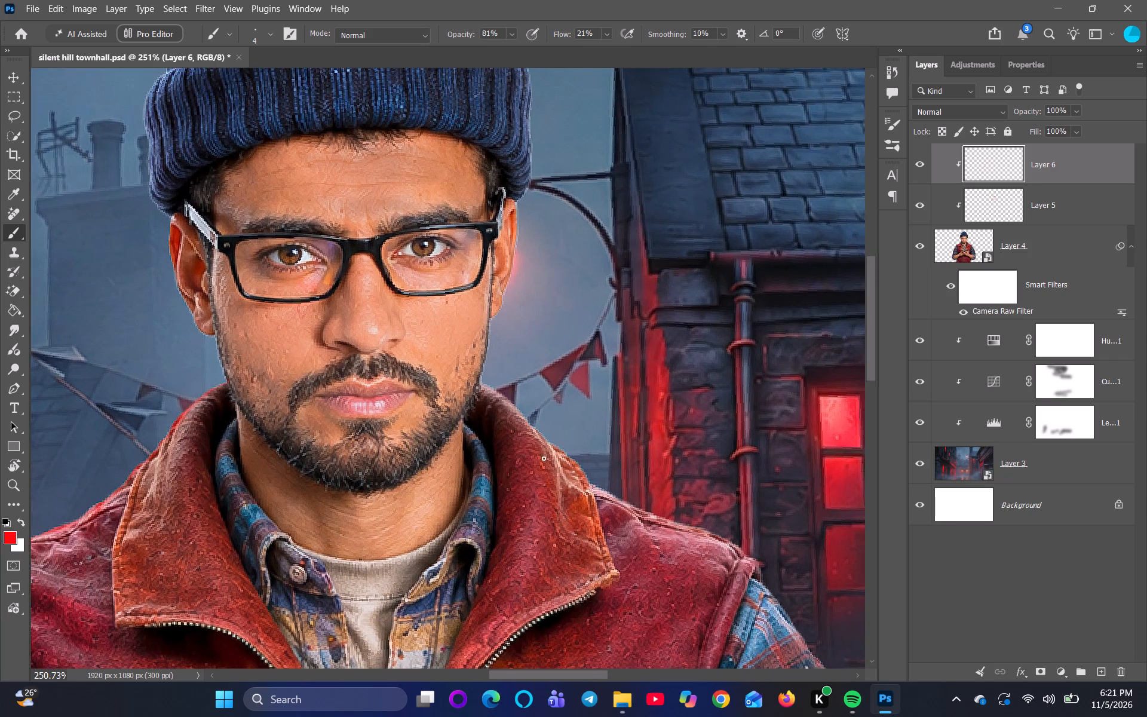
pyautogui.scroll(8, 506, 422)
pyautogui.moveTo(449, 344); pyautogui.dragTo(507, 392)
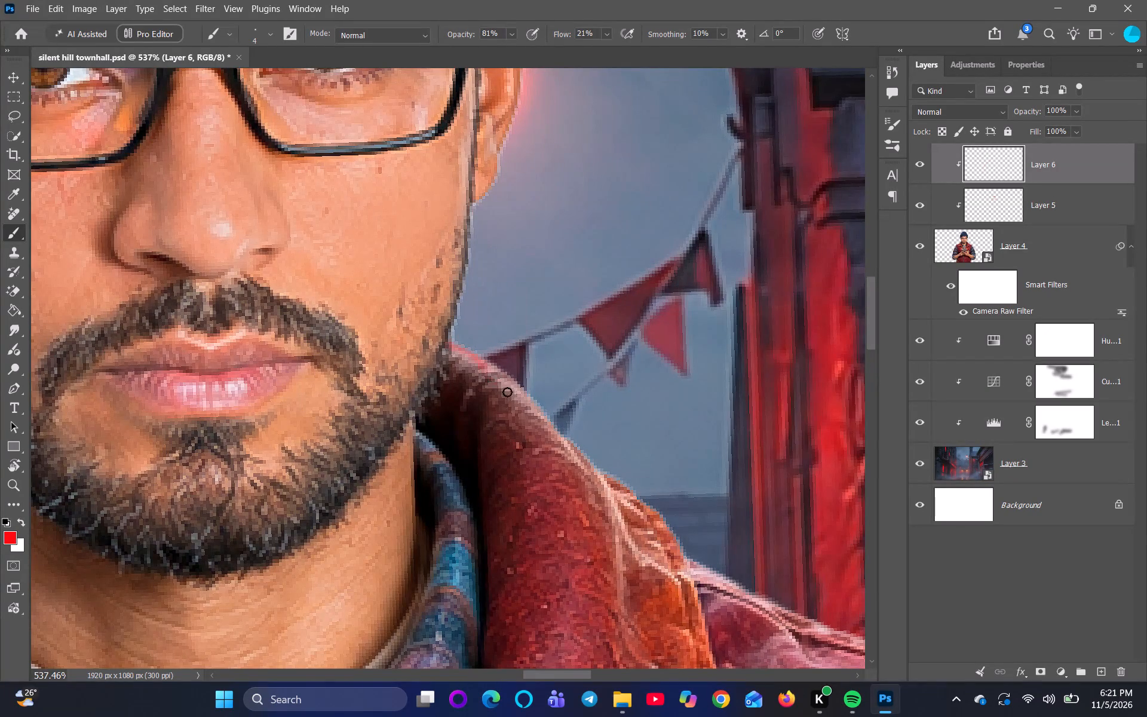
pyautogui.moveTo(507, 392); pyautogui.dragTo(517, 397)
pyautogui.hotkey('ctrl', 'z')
# With the canvas view rotated to -54°, paint thin red rim light along the jacket collar's upper edge from the beard to the shoulder.
pyautogui.press('r')
pyautogui.press('r')
pyautogui.press('r')
pyautogui.press('r')
pyautogui.press('r')
pyautogui.press('r')
pyautogui.press('r')
pyautogui.press('r')
pyautogui.press('r')
pyautogui.press('r')
pyautogui.press('r')
pyautogui.press('r')
pyautogui.press('r')
pyautogui.press('r')
pyautogui.press('r')
pyautogui.press('r')
pyautogui.press('r')
pyautogui.press('r')
pyautogui.press('r')
pyautogui.press('r')
pyautogui.moveTo(840, 608); pyautogui.dragTo(812, 467)
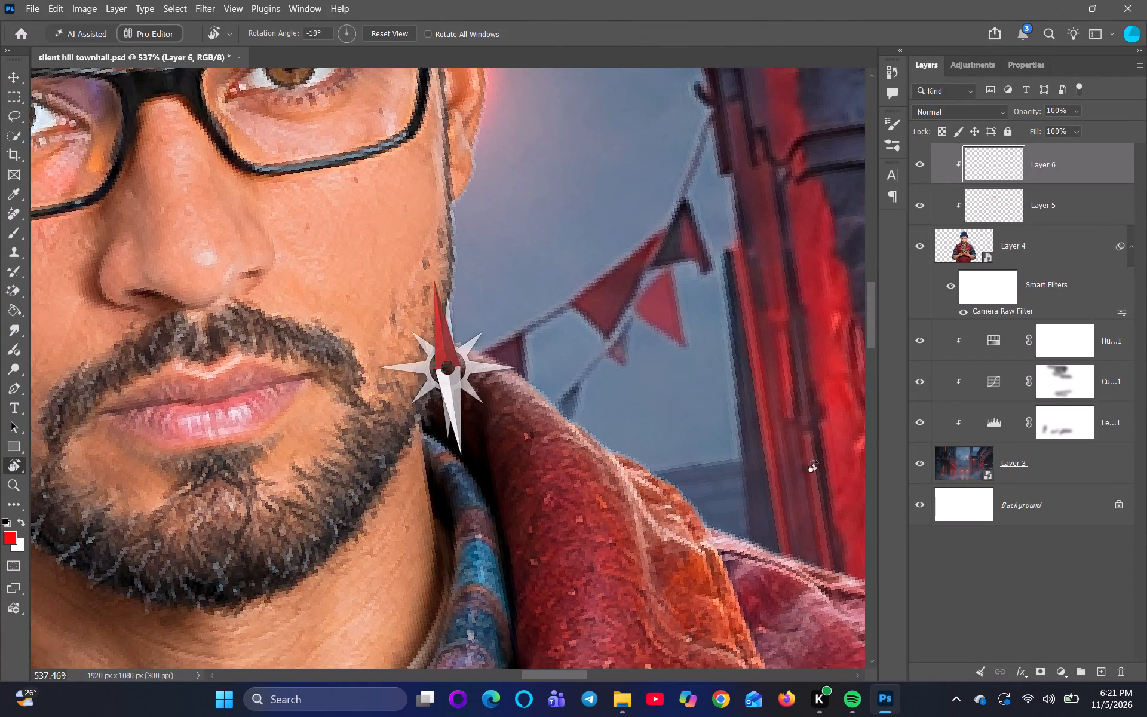
pyautogui.moveTo(812, 467); pyautogui.dragTo(462, 255)
pyautogui.press('space')
pyautogui.moveTo(744, 237); pyautogui.dragTo(537, 410)
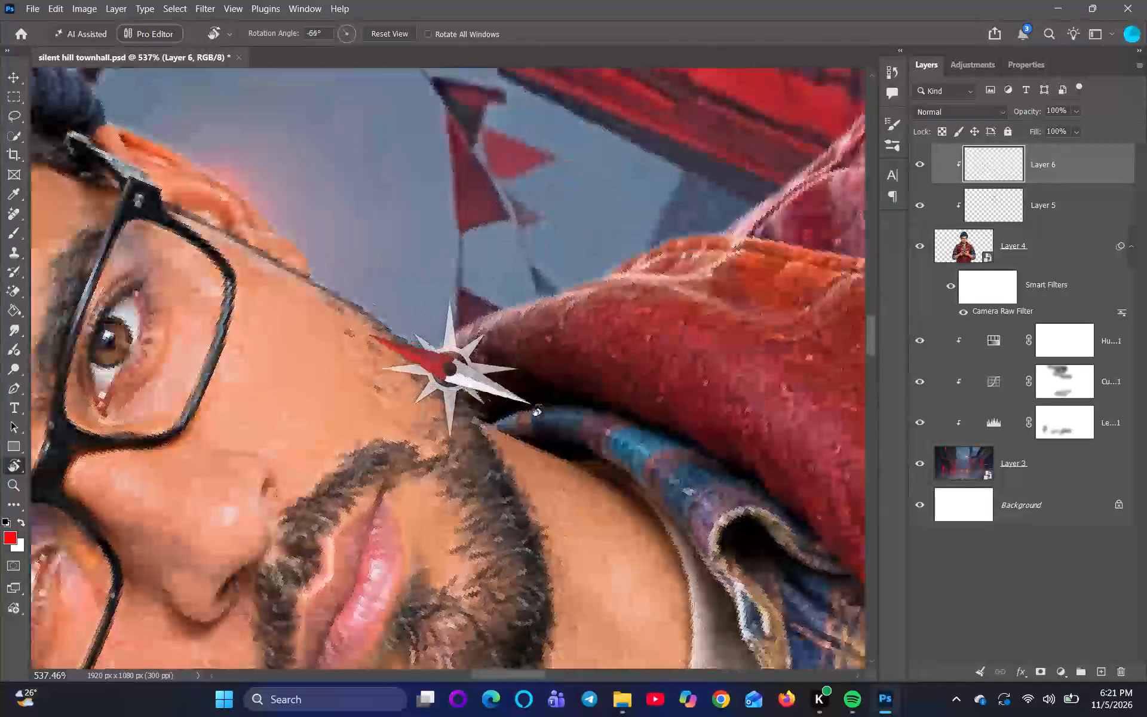
pyautogui.moveTo(537, 410); pyautogui.dragTo(532, 361)
pyautogui.press('space')
pyautogui.click(10, 237)
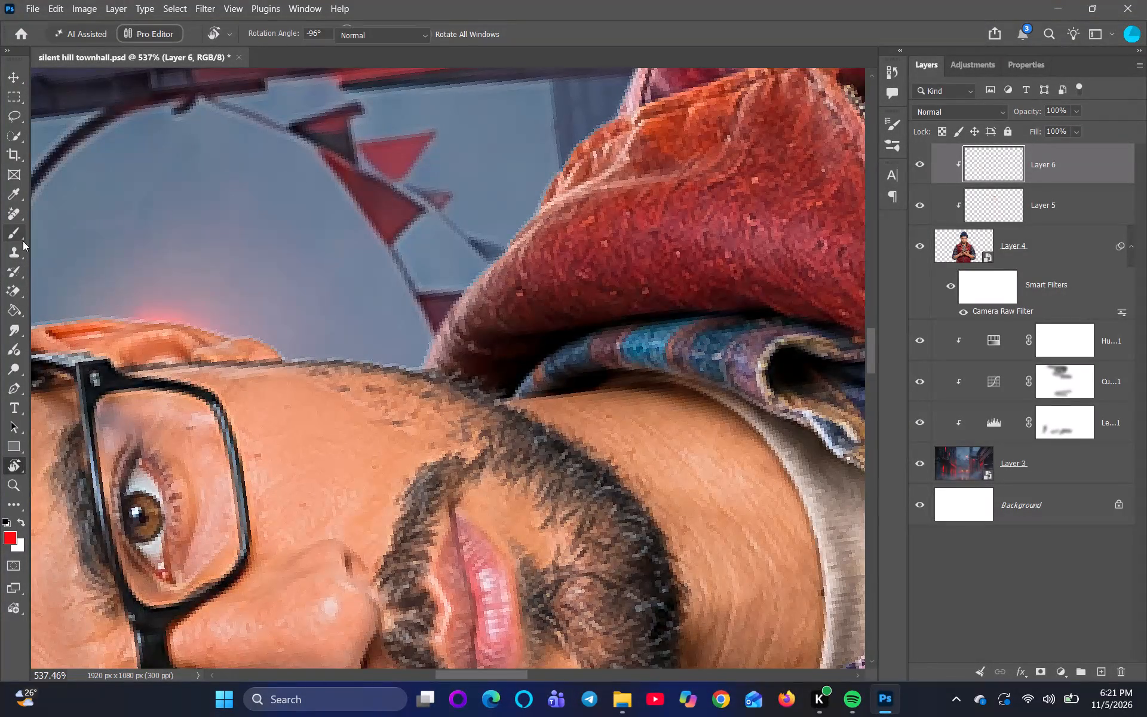
pyautogui.moveTo(784, 439); pyautogui.dragTo(548, 550)
pyautogui.hotkey('ctrl', 'z')
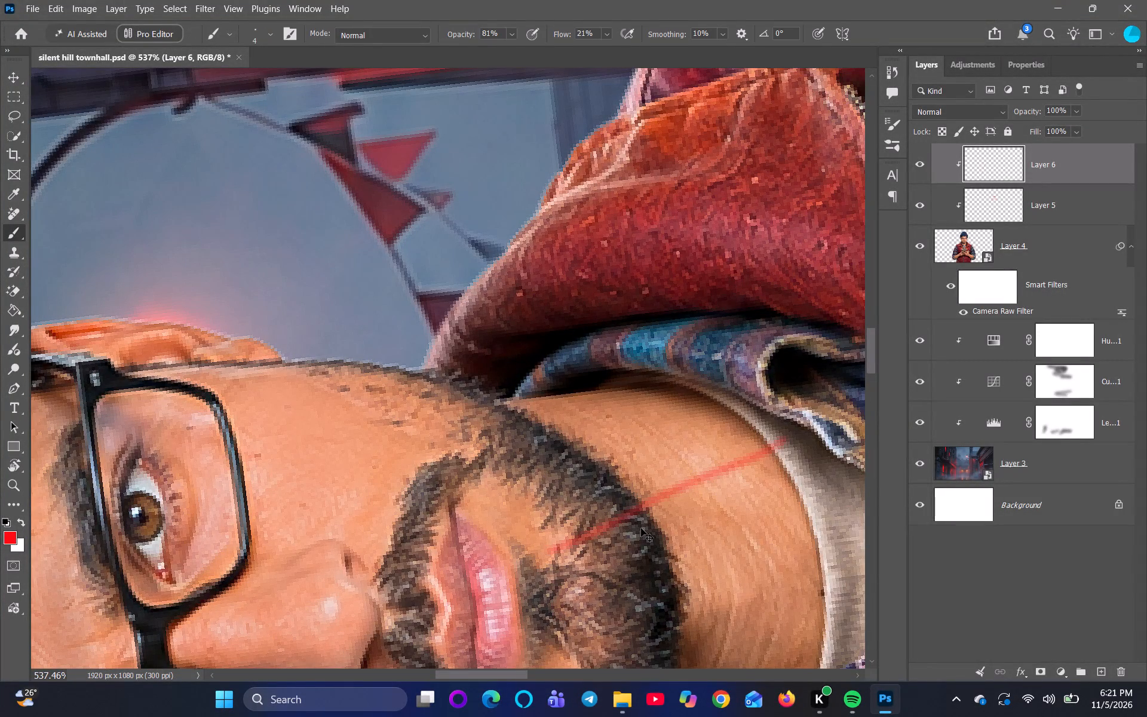
pyautogui.press('space')
pyautogui.press('space')
pyautogui.press('space')
pyautogui.press('space')
pyautogui.press('space')
pyautogui.press('space')
pyautogui.press('space')
pyautogui.press('space')
pyautogui.moveTo(705, 431); pyautogui.dragTo(471, 586)
pyautogui.moveTo(685, 271); pyautogui.dragTo(692, 281)
pyautogui.press('r')
pyautogui.press('r')
pyautogui.press('r')
pyautogui.press('r')
pyautogui.press('r')
pyautogui.press('r')
pyautogui.press('r')
pyautogui.press('r')
pyautogui.press('r')
pyautogui.press('r')
pyautogui.press('r')
pyautogui.press('r')
pyautogui.press('r')
pyautogui.press('r')
pyautogui.moveTo(729, 281); pyautogui.dragTo(767, 430)
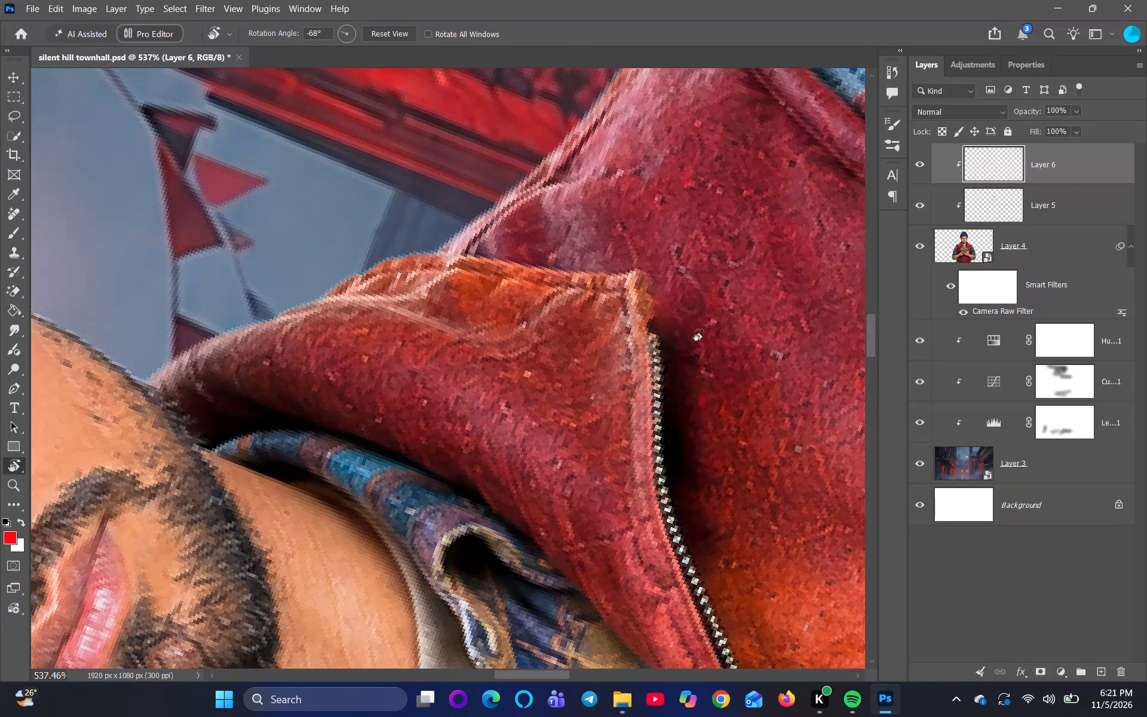
pyautogui.moveTo(701, 345); pyautogui.dragTo(712, 410)
pyautogui.press('r')
pyautogui.press('r')
pyautogui.press('r')
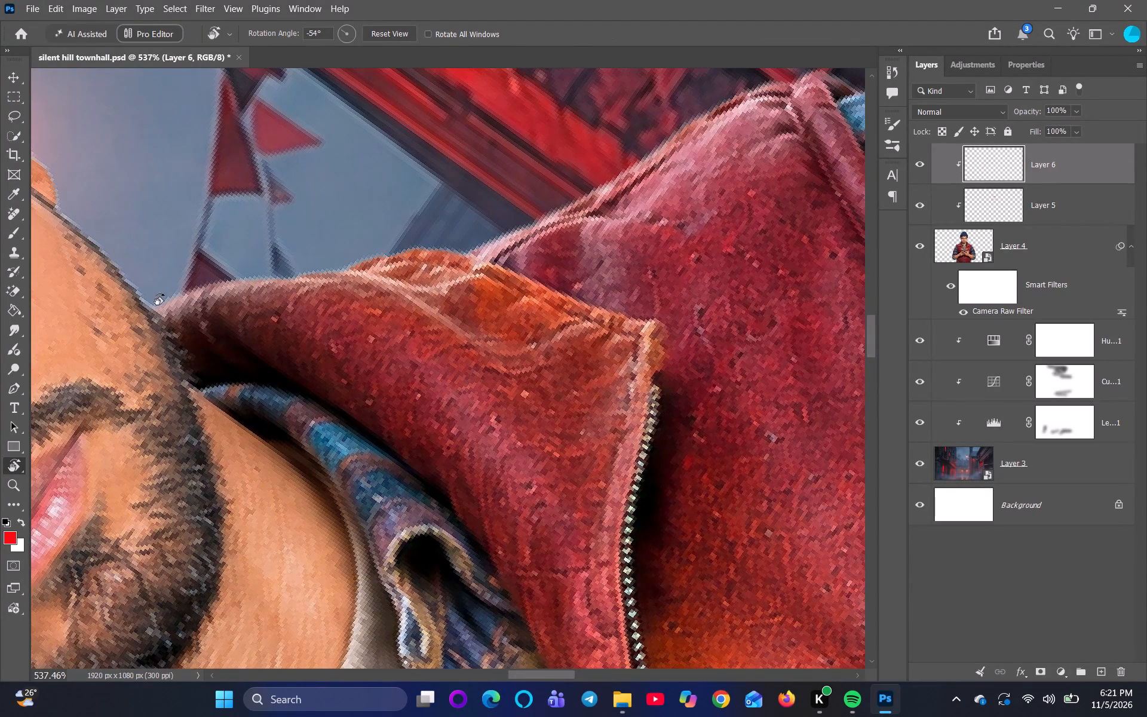
pyautogui.rightClick(14, 234)
pyautogui.click(14, 234)
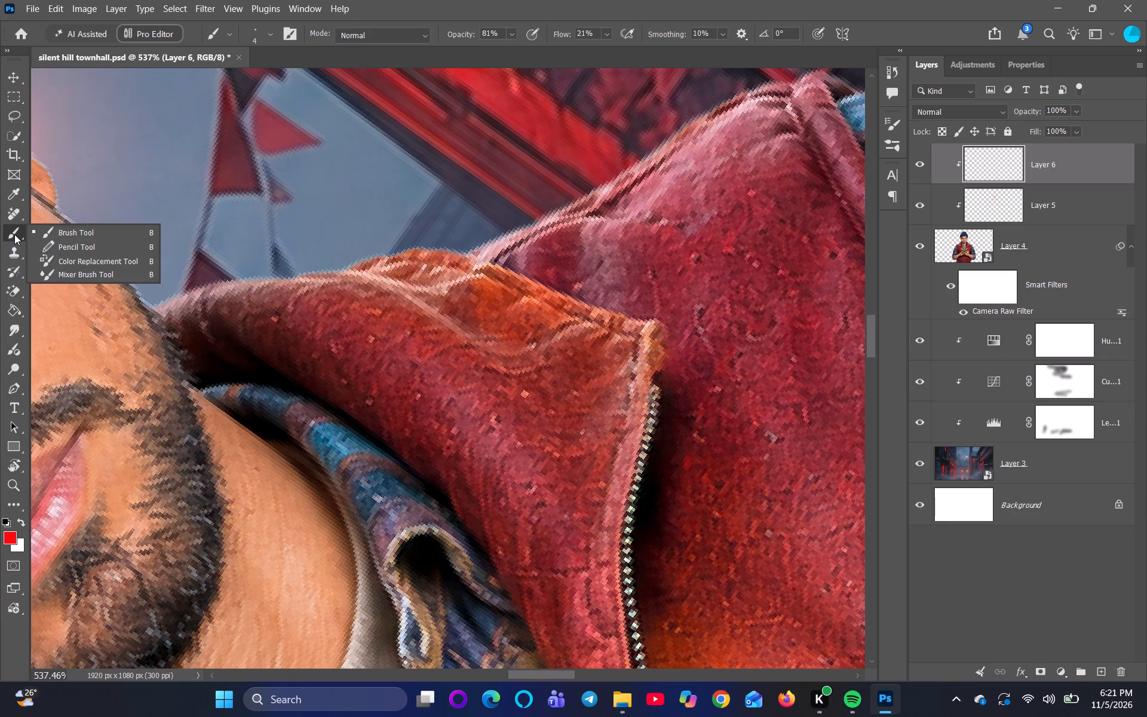
pyautogui.click(14, 234)
pyautogui.moveTo(158, 297); pyautogui.dragTo(203, 289)
pyautogui.moveTo(165, 298); pyautogui.dragTo(182, 293)
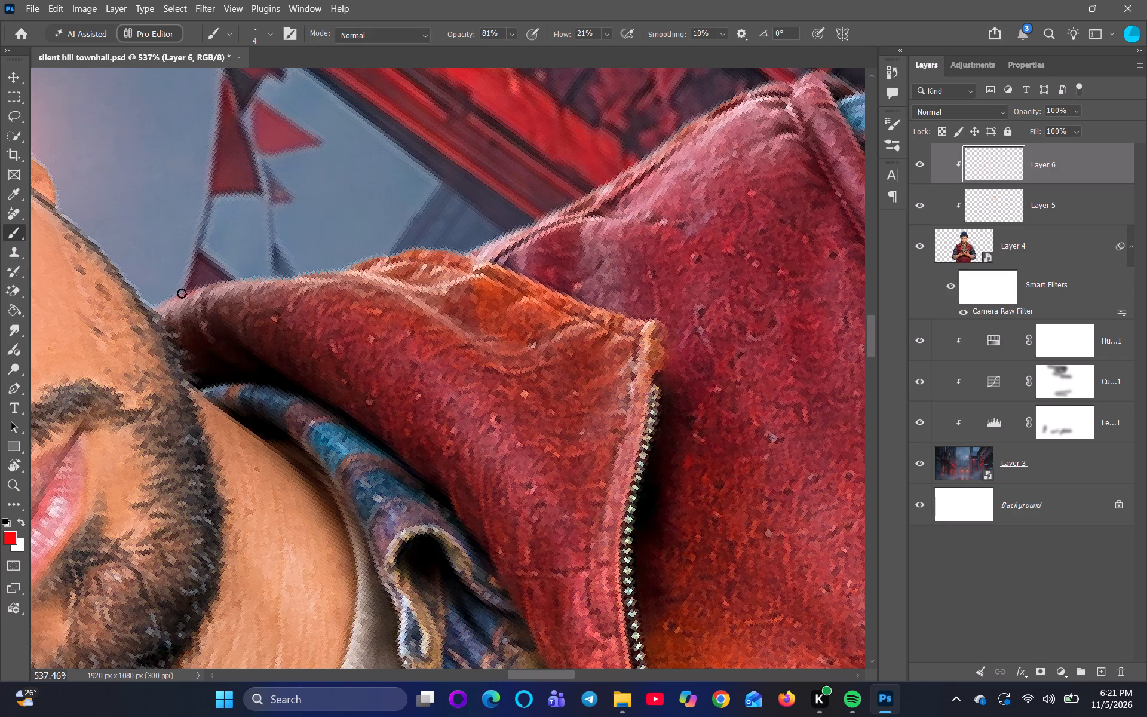
pyautogui.moveTo(182, 293); pyautogui.dragTo(277, 278)
pyautogui.moveTo(254, 283); pyautogui.dragTo(347, 266)
pyautogui.moveTo(314, 281); pyautogui.dragTo(319, 280)
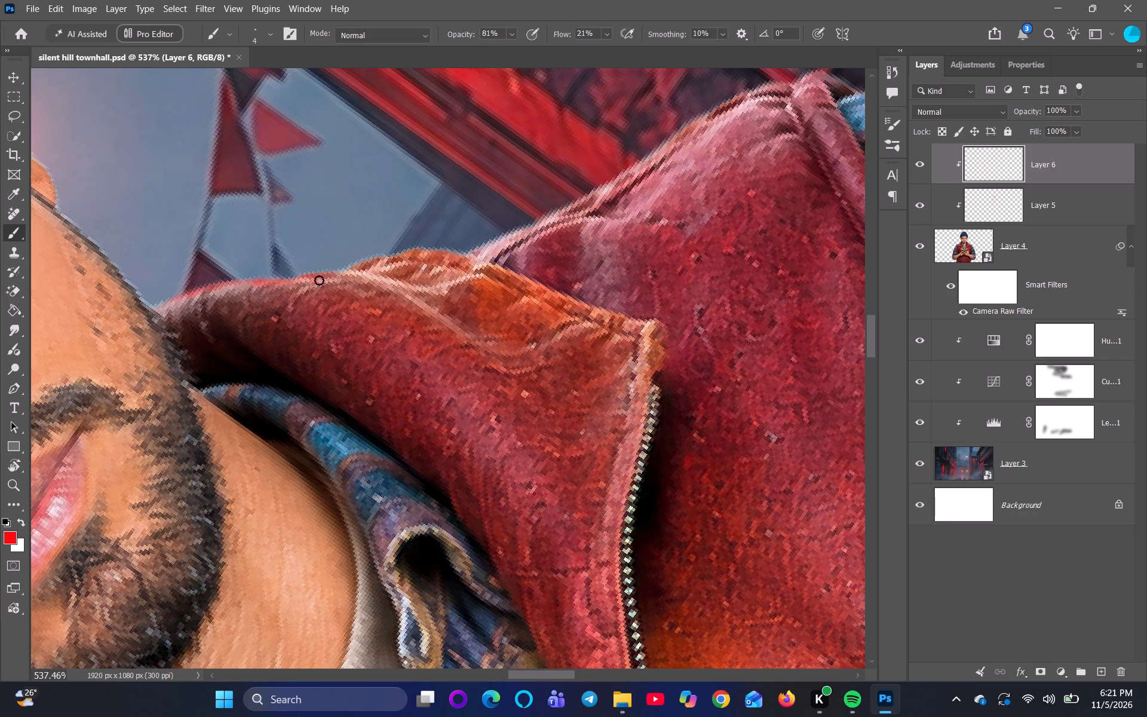
pyautogui.moveTo(319, 280); pyautogui.dragTo(395, 250)
pyautogui.moveTo(374, 259); pyautogui.dragTo(479, 247)
pyautogui.moveTo(453, 253); pyautogui.dragTo(467, 253)
# Continue the red rim along the red jacket's shoulder edge from the collar to the seam where the plaid sleeve begins.
pyautogui.moveTo(467, 253); pyautogui.dragTo(528, 215)
pyautogui.moveTo(491, 241); pyautogui.dragTo(548, 202)
pyautogui.moveTo(524, 225); pyautogui.dragTo(553, 217)
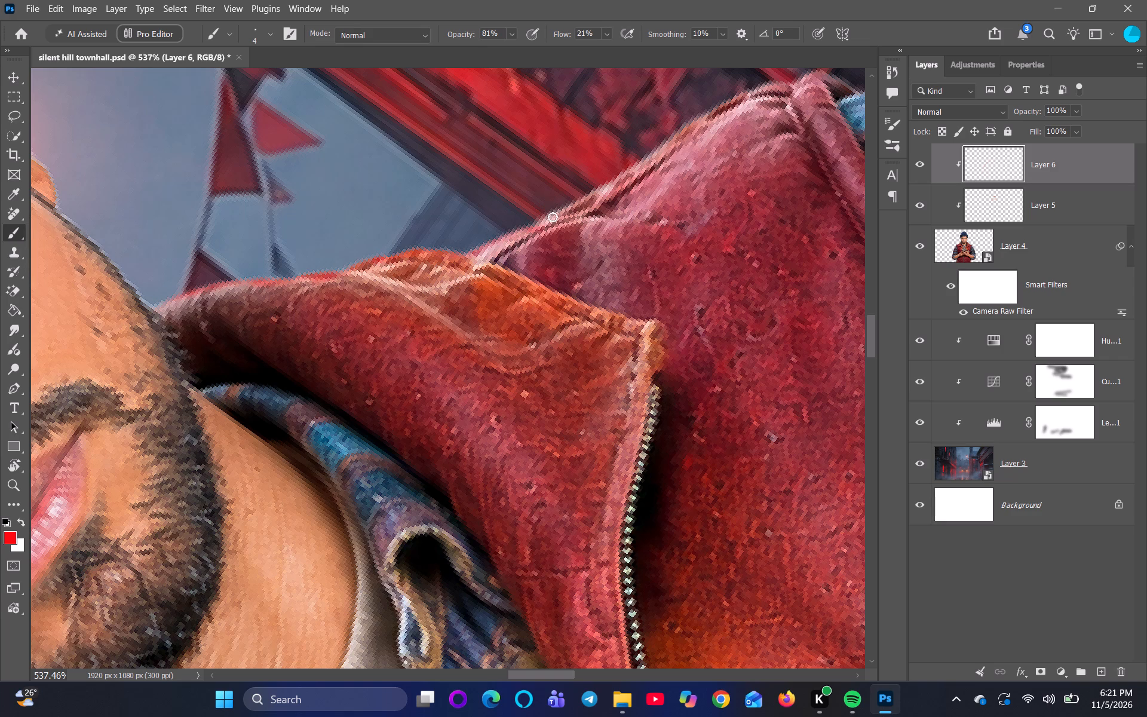
pyautogui.moveTo(553, 217); pyautogui.dragTo(582, 189)
pyautogui.moveTo(564, 215); pyautogui.dragTo(608, 173)
pyautogui.moveTo(596, 195); pyautogui.dragTo(640, 158)
pyautogui.moveTo(619, 176); pyautogui.dragTo(686, 124)
pyautogui.moveTo(663, 151); pyautogui.dragTo(724, 101)
pyautogui.moveTo(706, 110); pyautogui.dragTo(780, 80)
pyautogui.moveTo(775, 80); pyautogui.dragTo(787, 79)
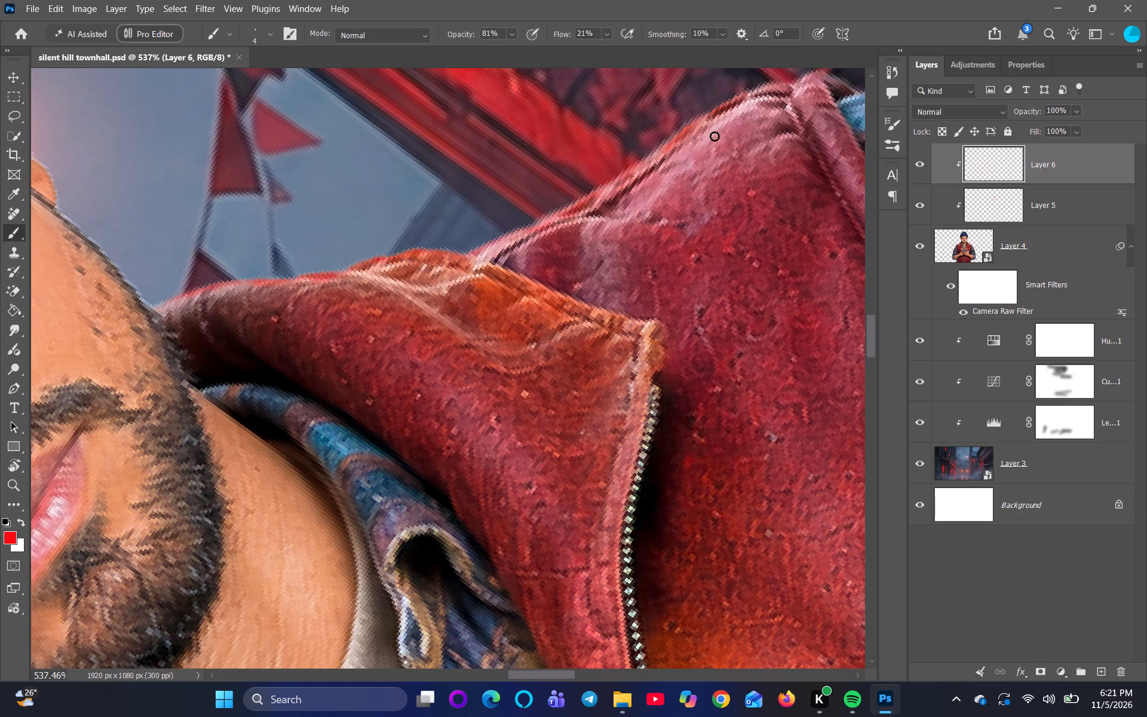
pyautogui.press('space')
pyautogui.press('space')
pyautogui.press('space')
pyautogui.press('space')
pyautogui.press('space')
pyautogui.press('space')
pyautogui.press('space')
pyautogui.moveTo(709, 229); pyautogui.dragTo(483, 361)
pyautogui.moveTo(363, 317); pyautogui.dragTo(436, 281)
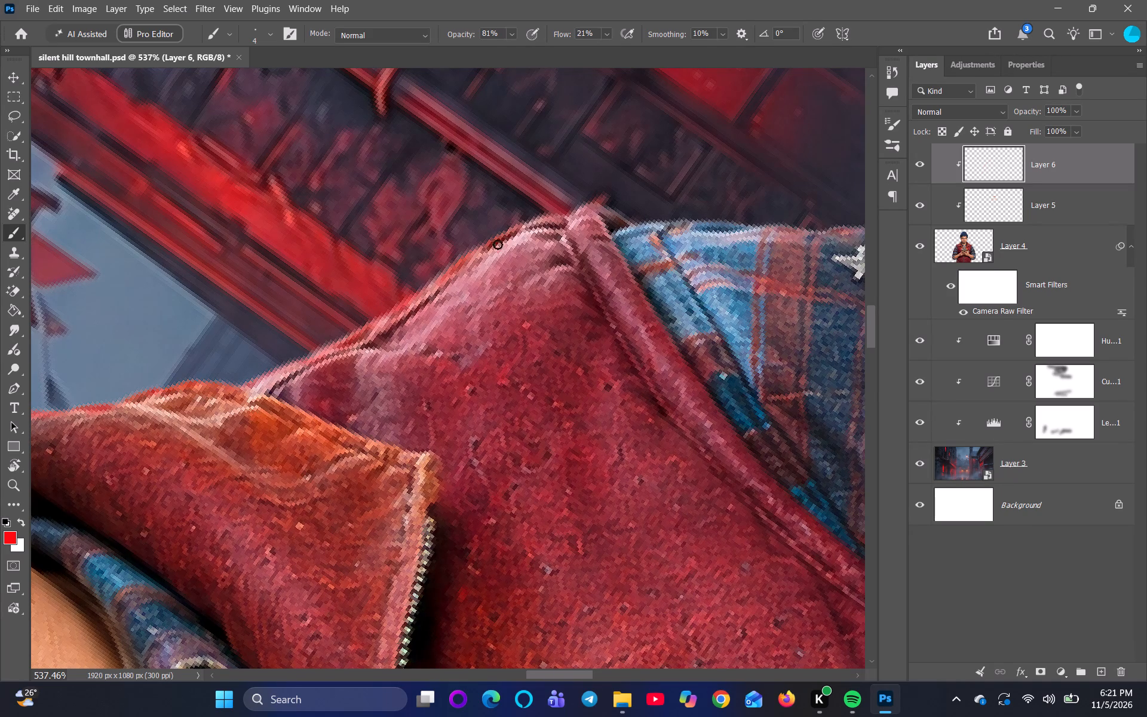
pyautogui.moveTo(507, 237); pyautogui.dragTo(553, 210)
pyautogui.moveTo(526, 225); pyautogui.dragTo(615, 194)
pyautogui.moveTo(590, 206); pyautogui.dragTo(607, 205)
pyautogui.moveTo(607, 205); pyautogui.dragTo(609, 204)
# Paint the red rim along the plaid sleeve's outer edge from the shoulder seam past the skeletal-hand pin to the denim section.
pyautogui.moveTo(627, 228); pyautogui.dragTo(697, 220)
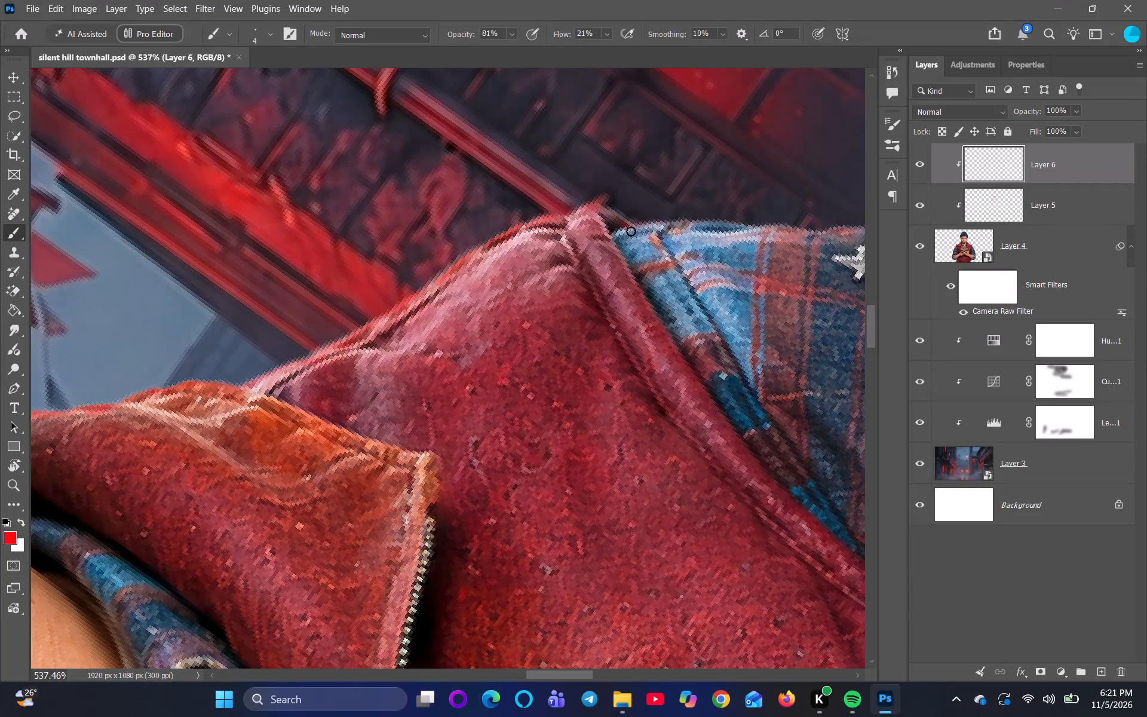
pyautogui.moveTo(631, 231); pyautogui.dragTo(738, 221)
pyautogui.moveTo(706, 225); pyautogui.dragTo(757, 223)
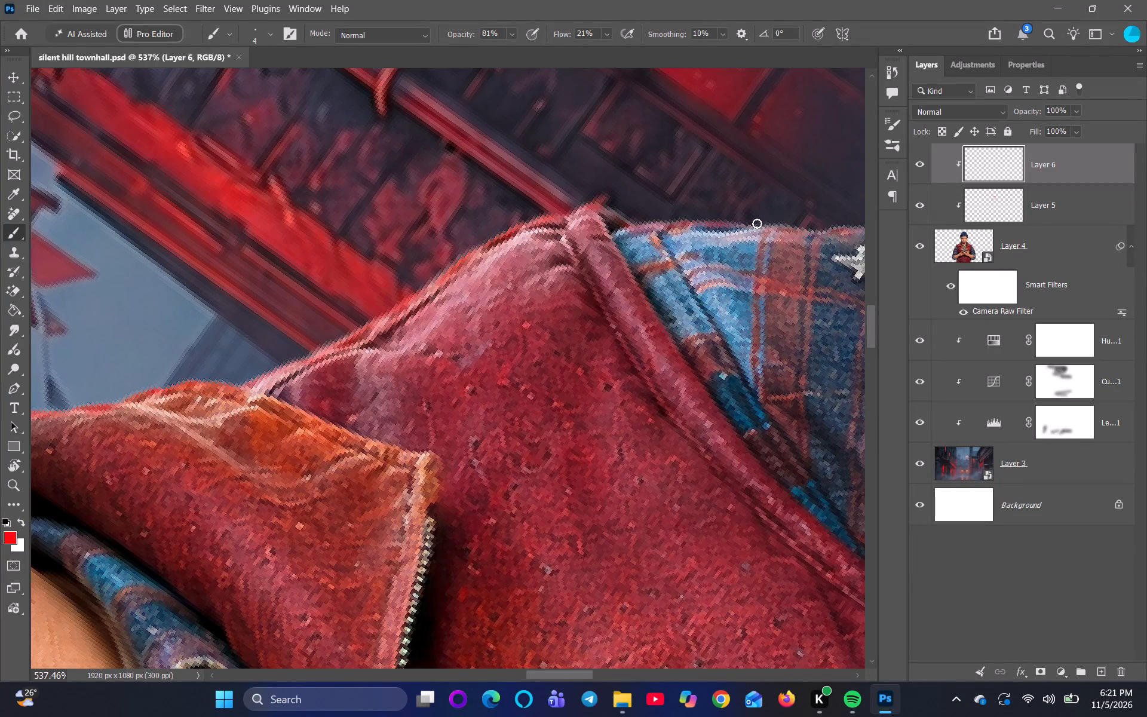
pyautogui.moveTo(757, 223); pyautogui.dragTo(799, 229)
pyautogui.moveTo(725, 226); pyautogui.dragTo(803, 240)
pyautogui.press('space')
pyautogui.press('space')
pyautogui.press('space')
pyautogui.press('space')
pyautogui.press('space')
pyautogui.press('space')
pyautogui.moveTo(761, 286); pyautogui.dragTo(448, 344)
pyautogui.moveTo(499, 287); pyautogui.dragTo(565, 282)
pyautogui.moveTo(541, 286); pyautogui.dragTo(625, 298)
pyautogui.moveTo(599, 293); pyautogui.dragTo(679, 311)
# Increase the brush size to 5 and extend the red rim over the denim section, studded strap and black leather patch.
pyautogui.press('space')
pyautogui.press('space')
pyautogui.press('space')
pyautogui.moveTo(664, 358); pyautogui.dragTo(460, 342)
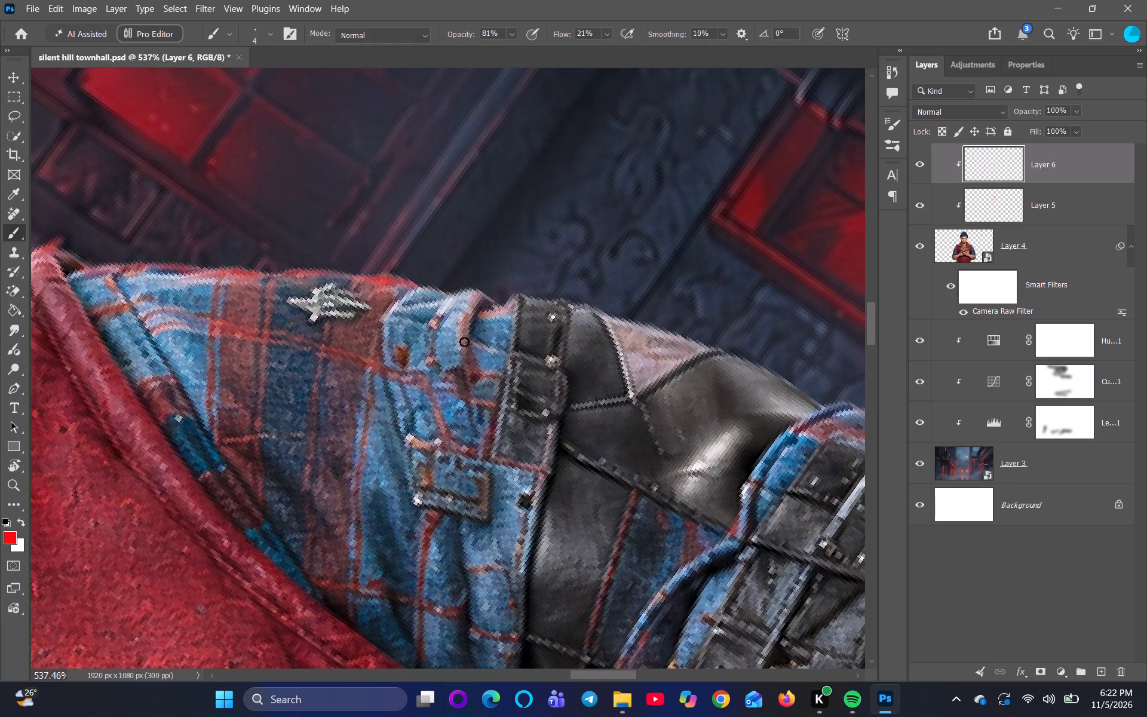
pyautogui.press(']')
pyautogui.moveTo(410, 277); pyautogui.dragTo(467, 293)
pyautogui.moveTo(436, 288); pyautogui.dragTo(501, 302)
pyautogui.moveTo(485, 309); pyautogui.dragTo(543, 312)
pyautogui.moveTo(518, 302); pyautogui.dragTo(524, 302)
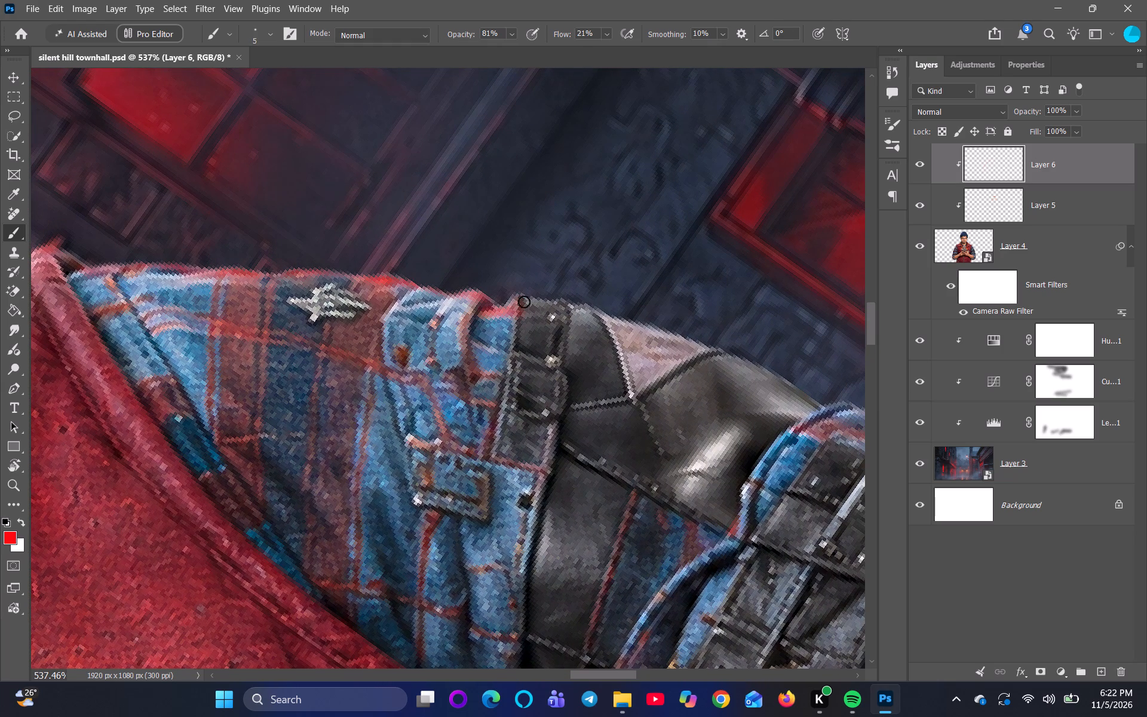
pyautogui.moveTo(524, 302); pyautogui.dragTo(566, 295)
pyautogui.moveTo(536, 295); pyautogui.dragTo(609, 310)
pyautogui.moveTo(584, 304); pyautogui.dragTo(693, 345)
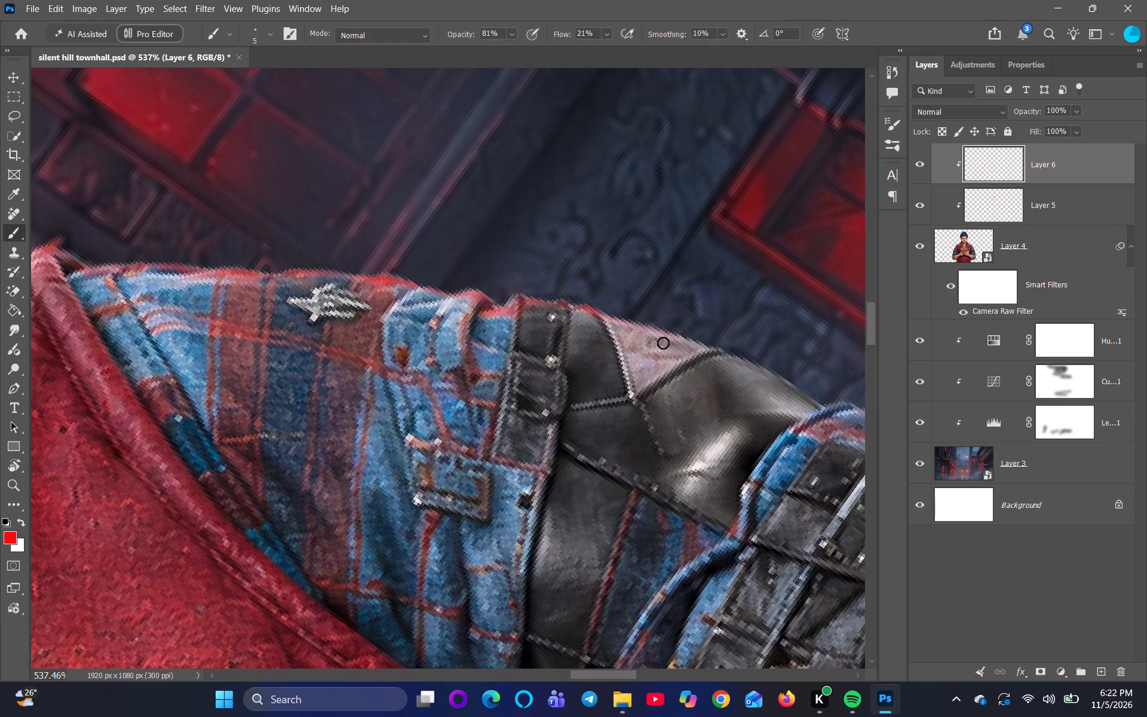
pyautogui.moveTo(659, 332); pyautogui.dragTo(766, 359)
pyautogui.moveTo(719, 353); pyautogui.dragTo(792, 387)
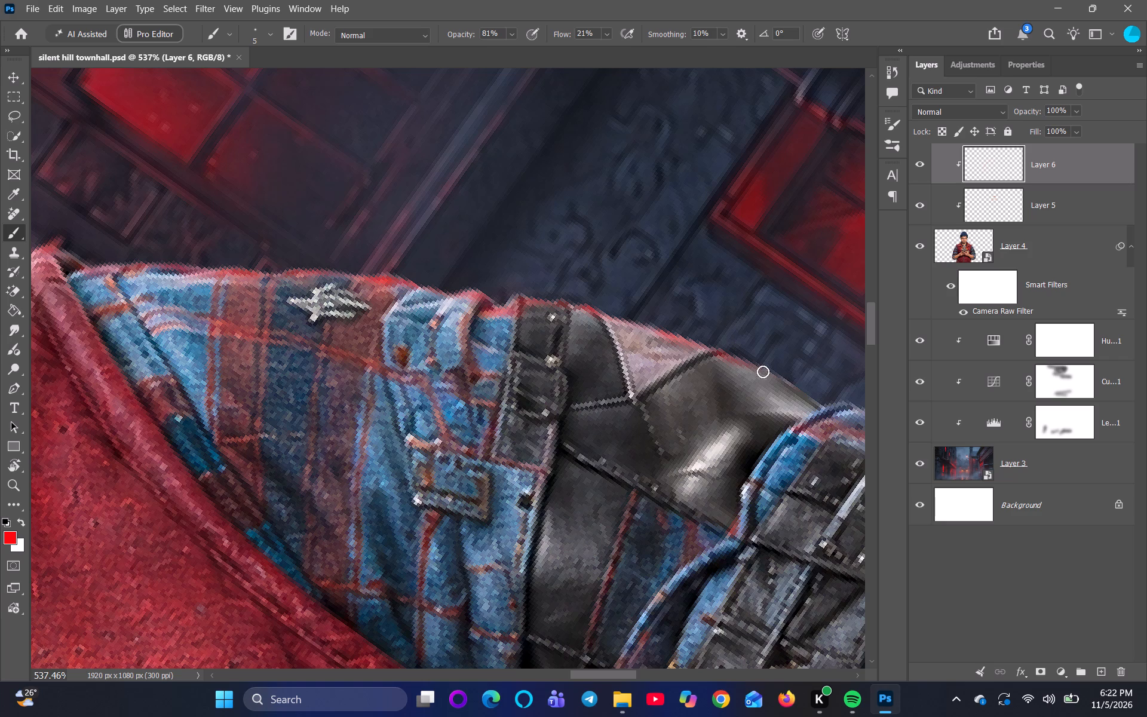
pyautogui.moveTo(763, 372); pyautogui.dragTo(848, 435)
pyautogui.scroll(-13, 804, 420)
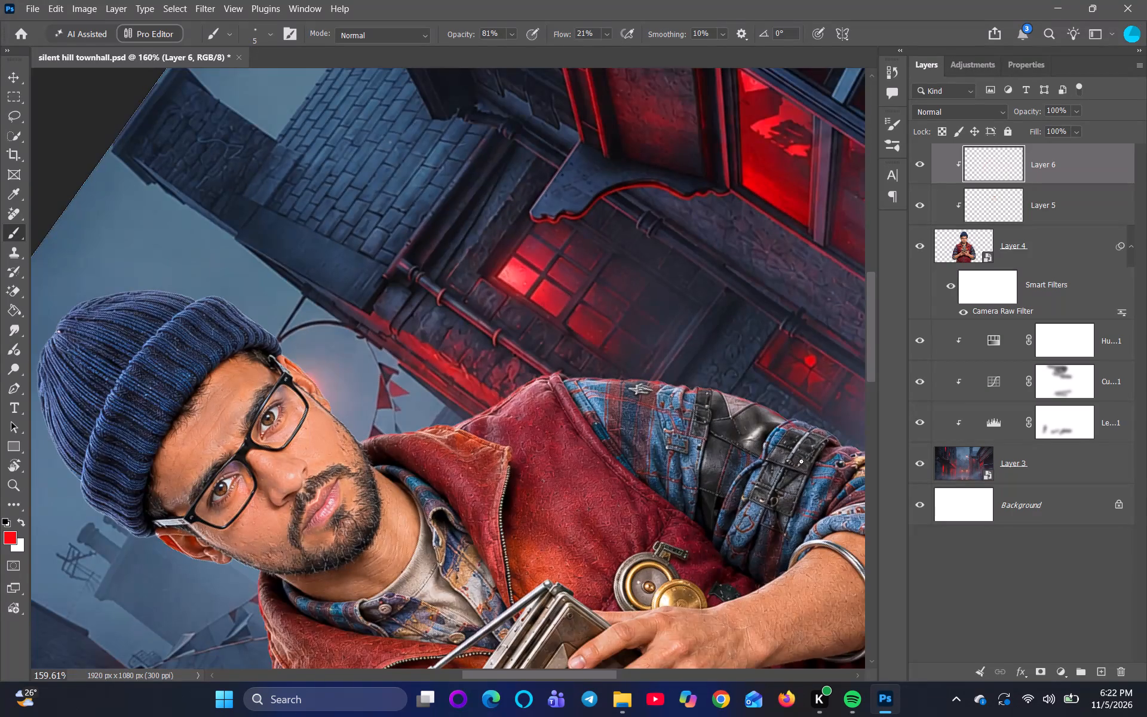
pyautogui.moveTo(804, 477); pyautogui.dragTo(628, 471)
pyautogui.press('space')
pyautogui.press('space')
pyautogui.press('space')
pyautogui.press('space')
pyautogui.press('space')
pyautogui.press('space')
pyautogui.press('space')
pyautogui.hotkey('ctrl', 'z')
# Paint the red rim along the sleeve's outer edge from the buckled strap fold to the tan patch above the elbow.
pyautogui.press('space')
pyautogui.press('space')
pyautogui.press('space')
pyautogui.press('space')
pyautogui.press('space')
pyautogui.press('space')
pyautogui.press('space')
pyautogui.press('space')
pyautogui.press('space')
pyautogui.press('space')
pyautogui.press('space')
pyautogui.moveTo(786, 485); pyautogui.dragTo(463, 489)
pyautogui.scroll(7, 565, 488)
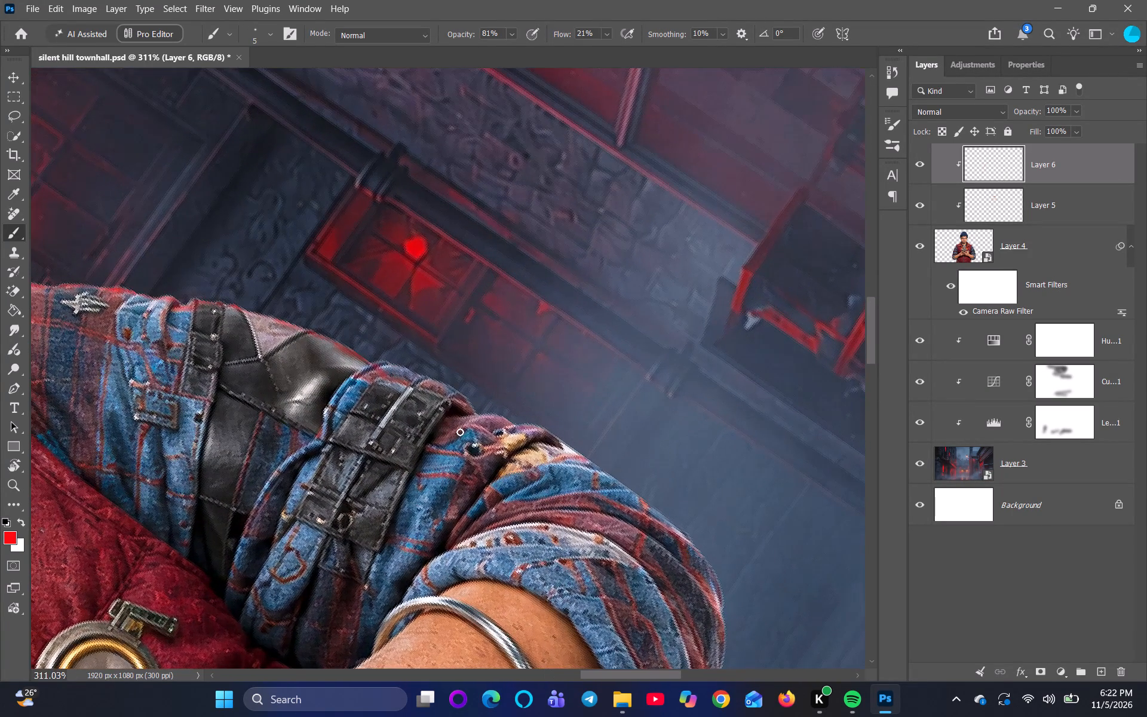
pyautogui.scroll(2, 425, 409)
pyautogui.moveTo(378, 353); pyautogui.dragTo(425, 370)
pyautogui.moveTo(407, 367); pyautogui.dragTo(427, 370)
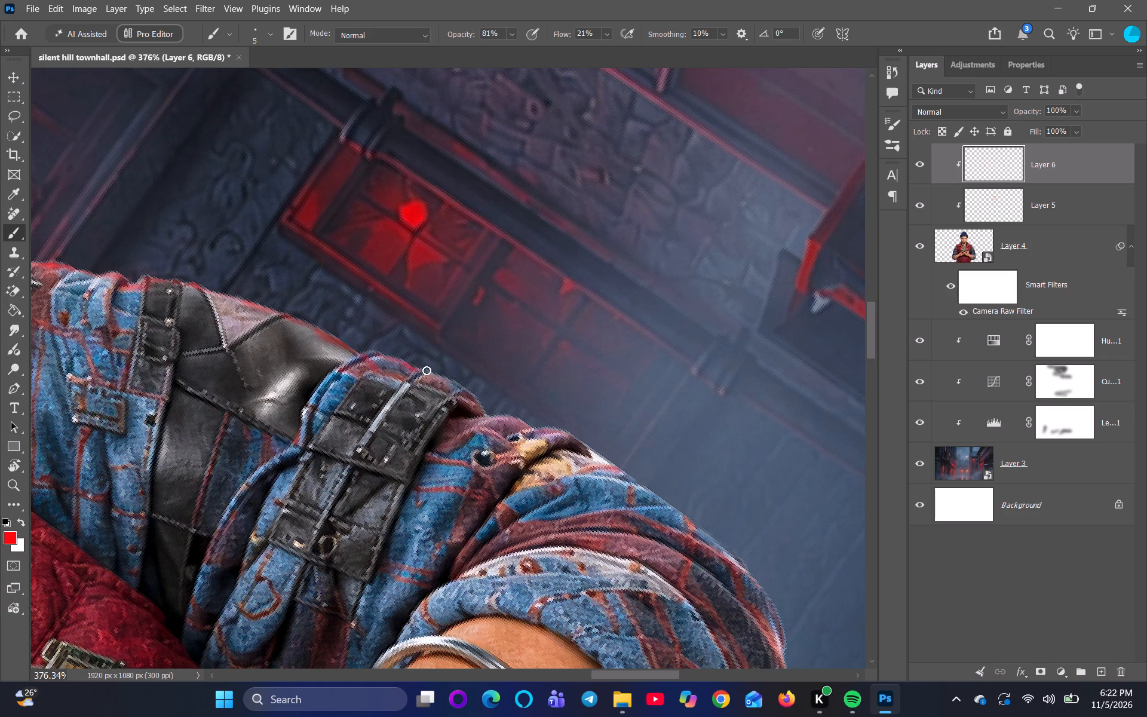
pyautogui.moveTo(427, 370); pyautogui.dragTo(476, 400)
pyautogui.moveTo(466, 388); pyautogui.dragTo(513, 427)
pyautogui.moveTo(486, 412); pyautogui.dragTo(529, 422)
pyautogui.moveTo(525, 419); pyautogui.dragTo(540, 430)
pyautogui.moveTo(539, 428); pyautogui.dragTo(577, 436)
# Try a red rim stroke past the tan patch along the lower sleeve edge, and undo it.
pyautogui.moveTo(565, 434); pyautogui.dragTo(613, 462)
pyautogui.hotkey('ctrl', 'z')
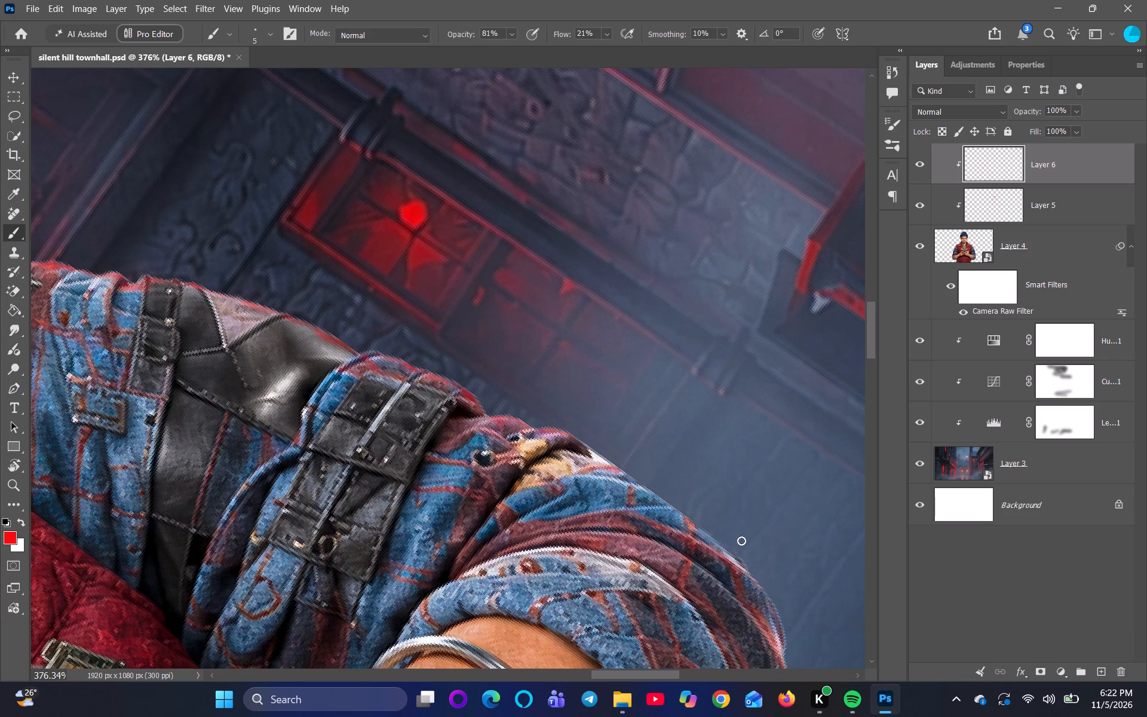
# Paint the red rim on Layer 6 along the sleeve's outer edge from the tan patch onto the rolled plaid fold.
pyautogui.press('r')
pyautogui.press('r')
pyautogui.press('r')
pyautogui.press('r')
pyautogui.press('r')
pyautogui.press('r')
pyautogui.press('r')
pyautogui.press('r')
pyautogui.press('r')
pyautogui.press('r')
pyautogui.press('r')
pyautogui.press('r')
pyautogui.press('r')
pyautogui.press('r')
pyautogui.press('r')
pyautogui.press('r')
pyautogui.press('r')
pyautogui.moveTo(748, 547); pyautogui.dragTo(625, 351)
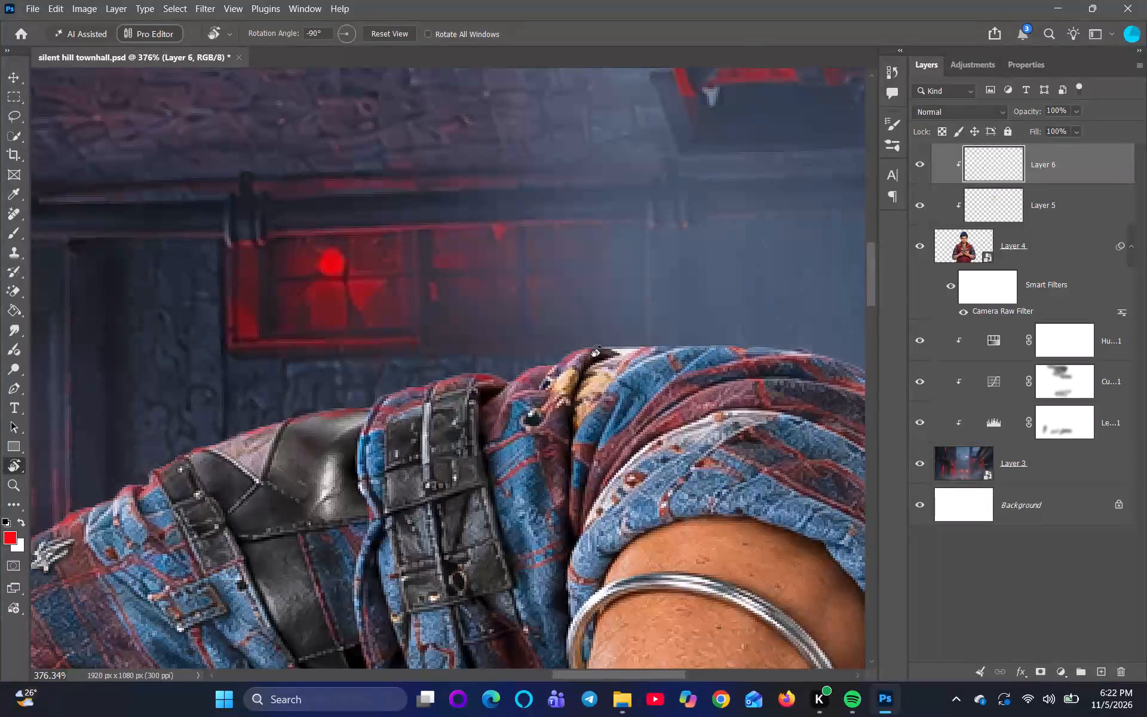
pyautogui.click(16, 233)
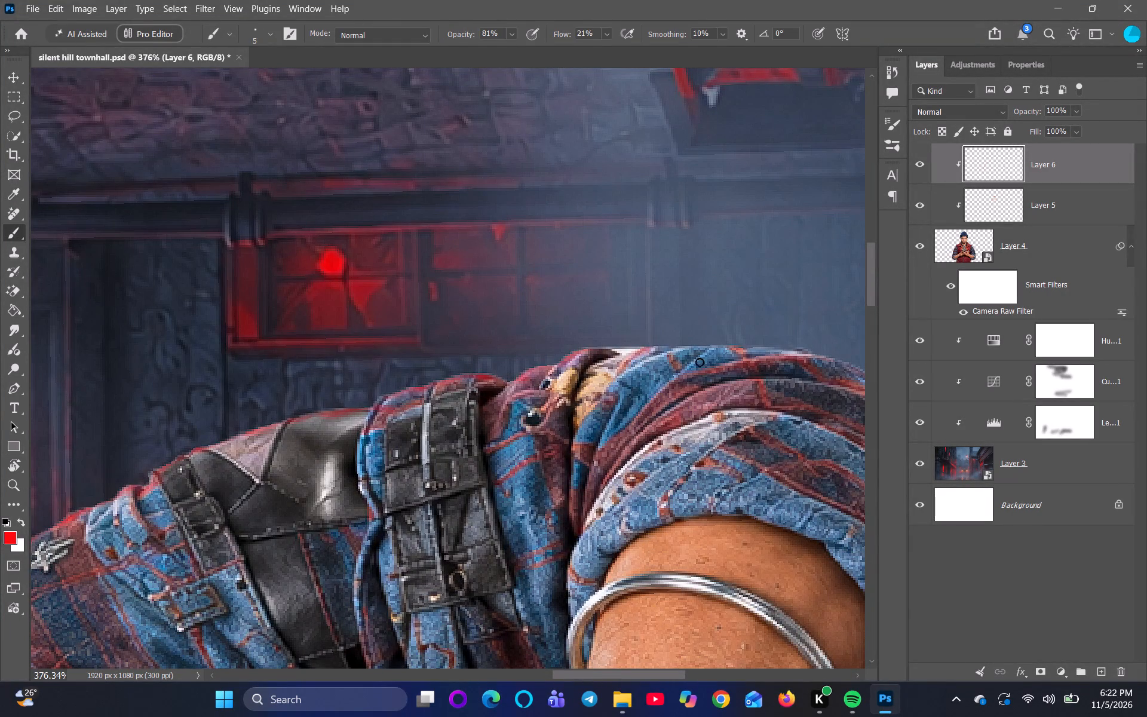
pyautogui.moveTo(609, 347); pyautogui.dragTo(688, 351)
pyautogui.moveTo(659, 350); pyautogui.dragTo(752, 356)
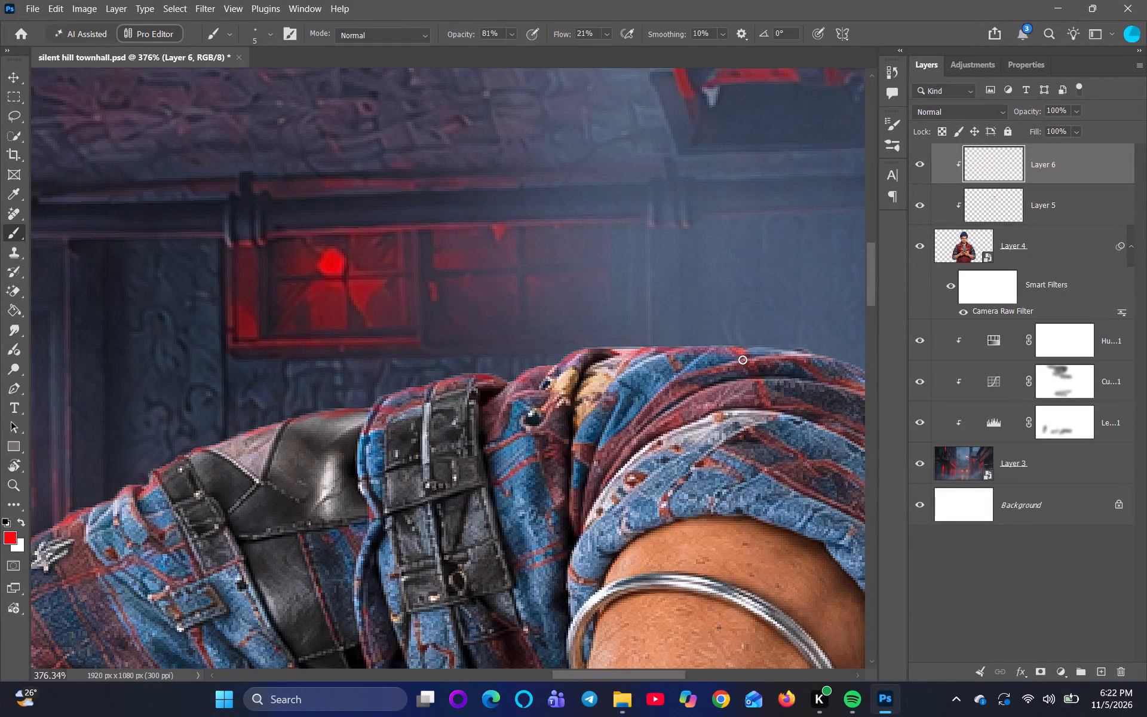
# Increase the brush size to 7 and extend the red rim over the rolled plaid folds around the bend of the elbow.
pyautogui.press(']')
pyautogui.press(']')
pyautogui.moveTo(697, 344); pyautogui.dragTo(751, 344)
pyautogui.moveTo(720, 347); pyautogui.dragTo(781, 355)
pyautogui.moveTo(751, 348); pyautogui.dragTo(790, 354)
pyautogui.moveTo(790, 354); pyautogui.dragTo(852, 375)
pyautogui.press('space')
pyautogui.press('space')
pyautogui.press('space')
pyautogui.press('space')
pyautogui.moveTo(802, 402); pyautogui.dragTo(572, 425)
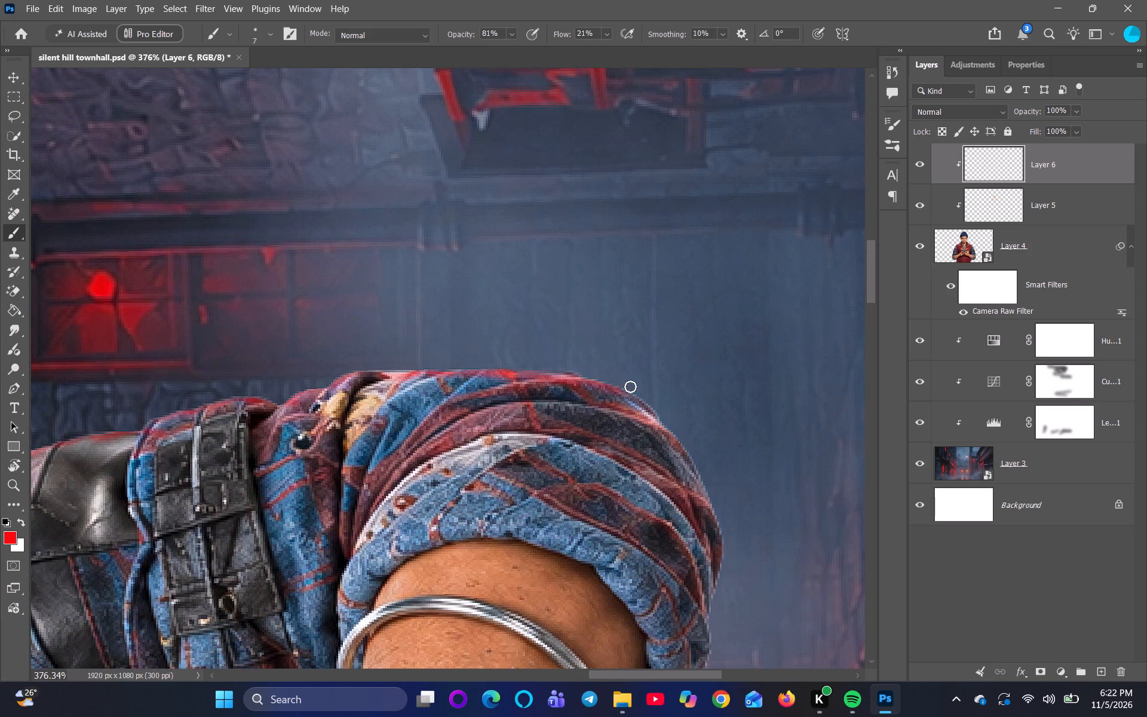
pyautogui.moveTo(613, 382); pyautogui.dragTo(651, 406)
# Return the rotated canvas view to upright and examine the whole composite with the new sleeve rim light.
pyautogui.scroll(-13, 663, 354)
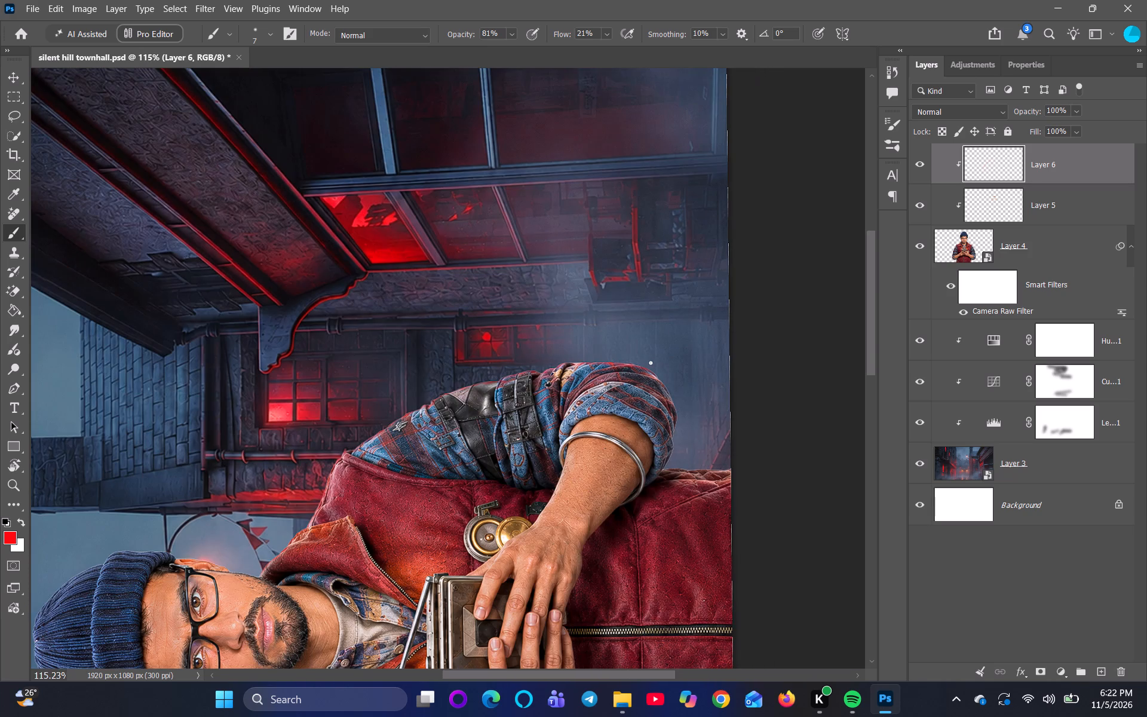
pyautogui.press('r')
pyautogui.press('r')
pyautogui.press('r')
pyautogui.press('r')
pyautogui.press('r')
pyautogui.press('r')
pyautogui.press('r')
pyautogui.press('r')
pyautogui.press('r')
pyautogui.press('r')
pyautogui.press('r')
pyautogui.press('r')
pyautogui.press('r')
pyautogui.press('r')
pyautogui.press('r')
pyautogui.press('r')
pyautogui.press('r')
pyautogui.press('r')
pyautogui.press('r')
pyautogui.press('r')
pyautogui.moveTo(317, 356); pyautogui.dragTo(403, 373)
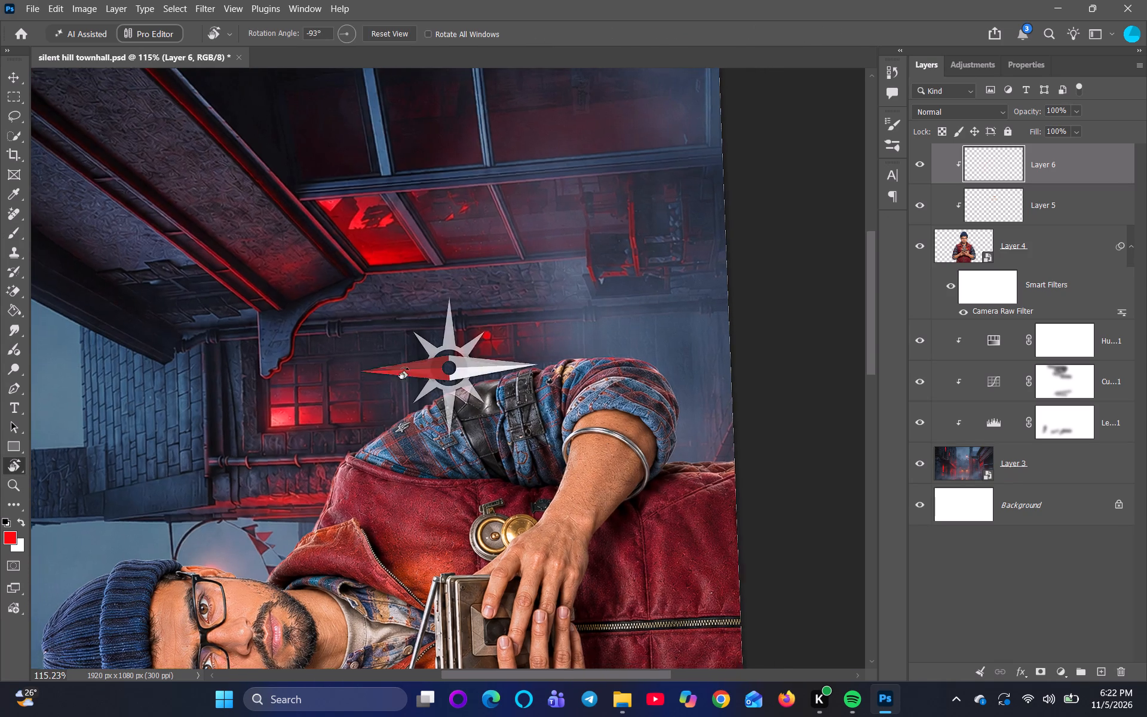
pyautogui.moveTo(403, 373); pyautogui.dragTo(519, 146)
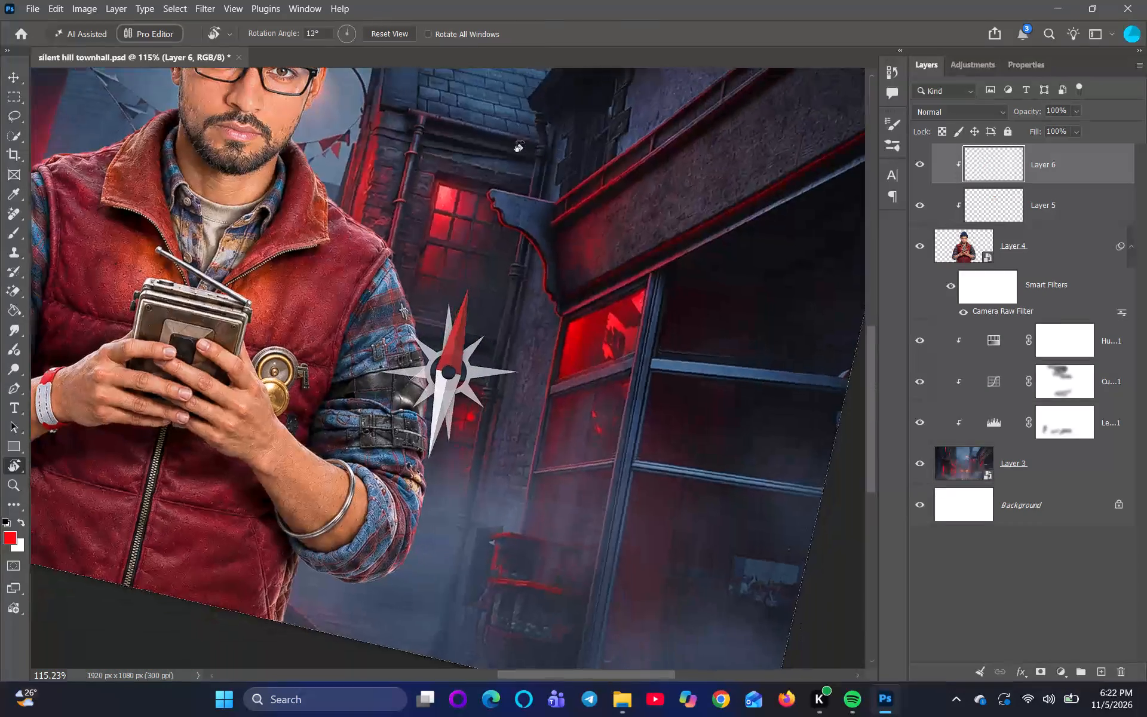
pyautogui.moveTo(519, 146); pyautogui.dragTo(470, 131)
pyautogui.hotkey('ctrl', '0')
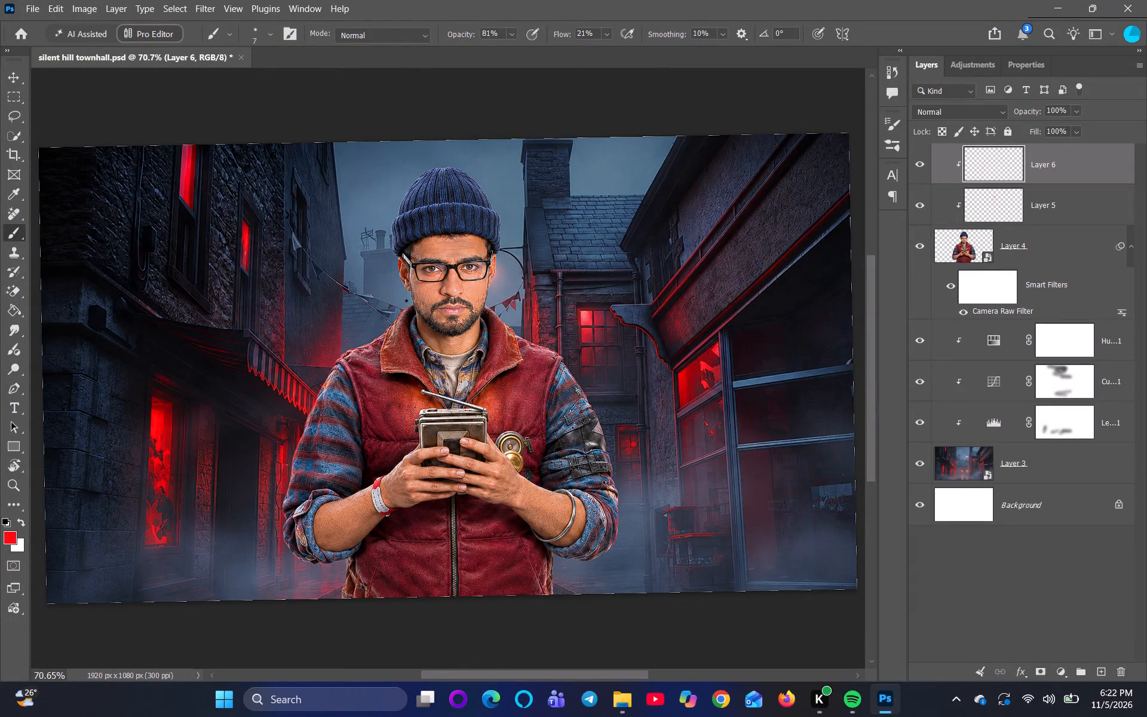
pyautogui.press('r')
pyautogui.press('r')
pyautogui.press('r')
pyautogui.press('r')
pyautogui.press('r')
pyautogui.press('r')
pyautogui.press('r')
pyautogui.press('r')
pyautogui.press('r')
pyautogui.press('r')
pyautogui.press('r')
pyautogui.press('r')
pyautogui.press('r')
pyautogui.press('r')
pyautogui.press('r')
pyautogui.press('r')
pyautogui.press('r')
pyautogui.press('r')
pyautogui.press('r')
pyautogui.press('r')
pyautogui.moveTo(656, 253); pyautogui.dragTo(668, 264)
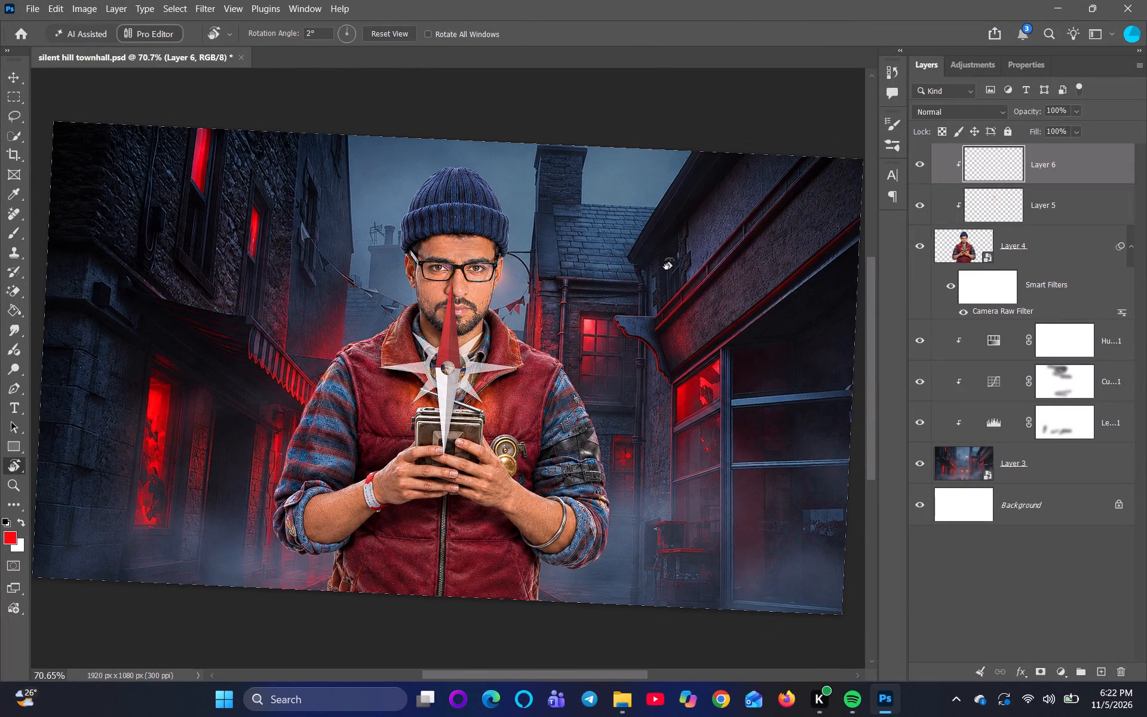
pyautogui.moveTo(668, 264); pyautogui.dragTo(665, 255)
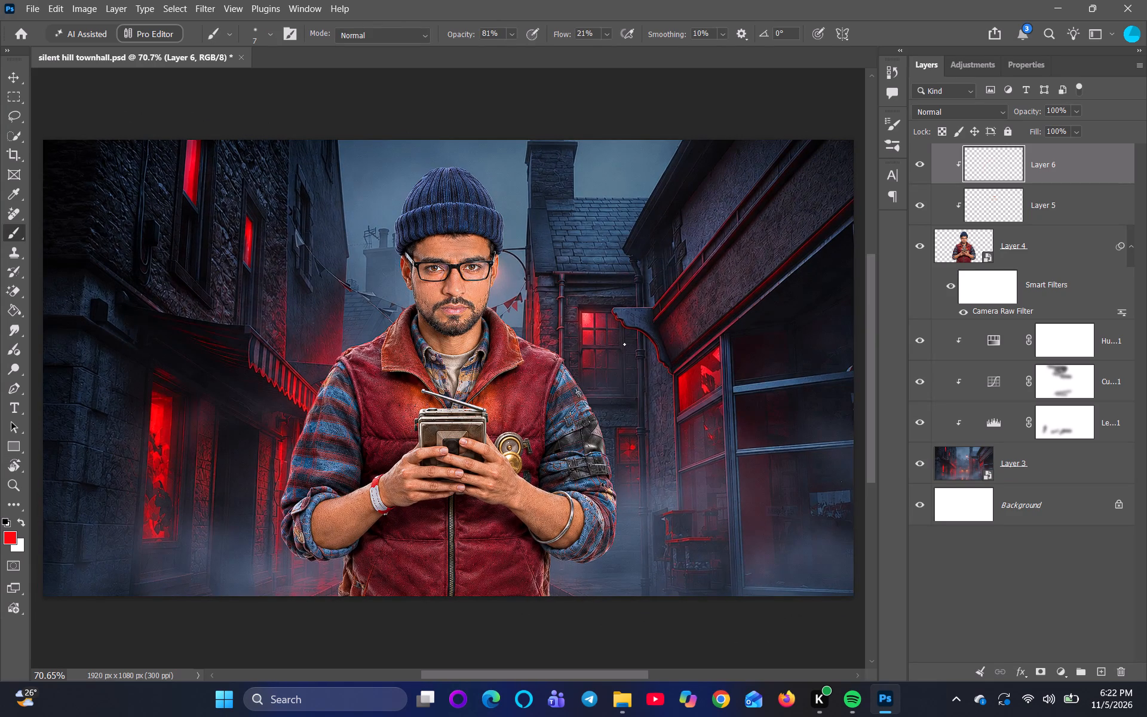
# Paint the red rim with the size 7 brush up the left edge of the beanie's folded cuff and onto the lower crown.
pyautogui.scroll(3, 624, 344)
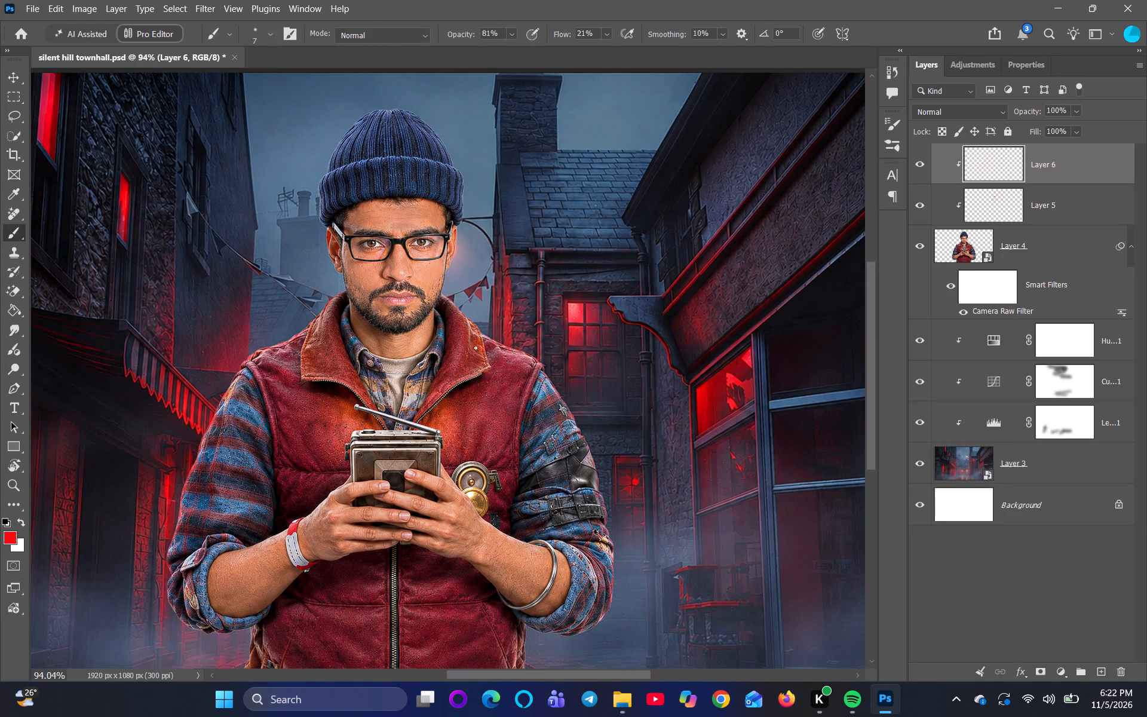
pyautogui.scroll(4, 475, 348)
pyautogui.press('space')
pyautogui.press('space')
pyautogui.press('space')
pyautogui.press('space')
pyautogui.press('space')
pyautogui.press('space')
pyautogui.press('space')
pyautogui.press('space')
pyautogui.press('space')
pyautogui.press('space')
pyautogui.press('space')
pyautogui.press('space')
pyautogui.press('space')
pyautogui.press('space')
pyautogui.press('space')
pyautogui.moveTo(261, 118); pyautogui.dragTo(243, 332)
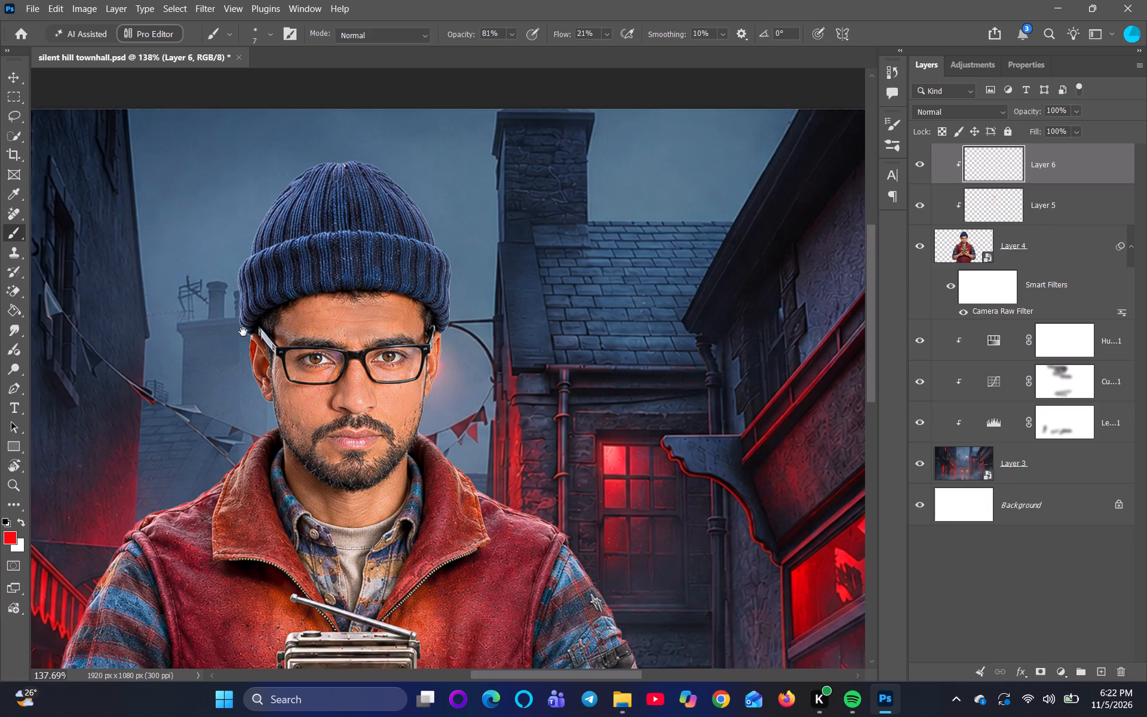
pyautogui.moveTo(243, 332); pyautogui.dragTo(235, 358)
pyautogui.scroll(9, 225, 350)
pyautogui.scroll(3, 200, 439)
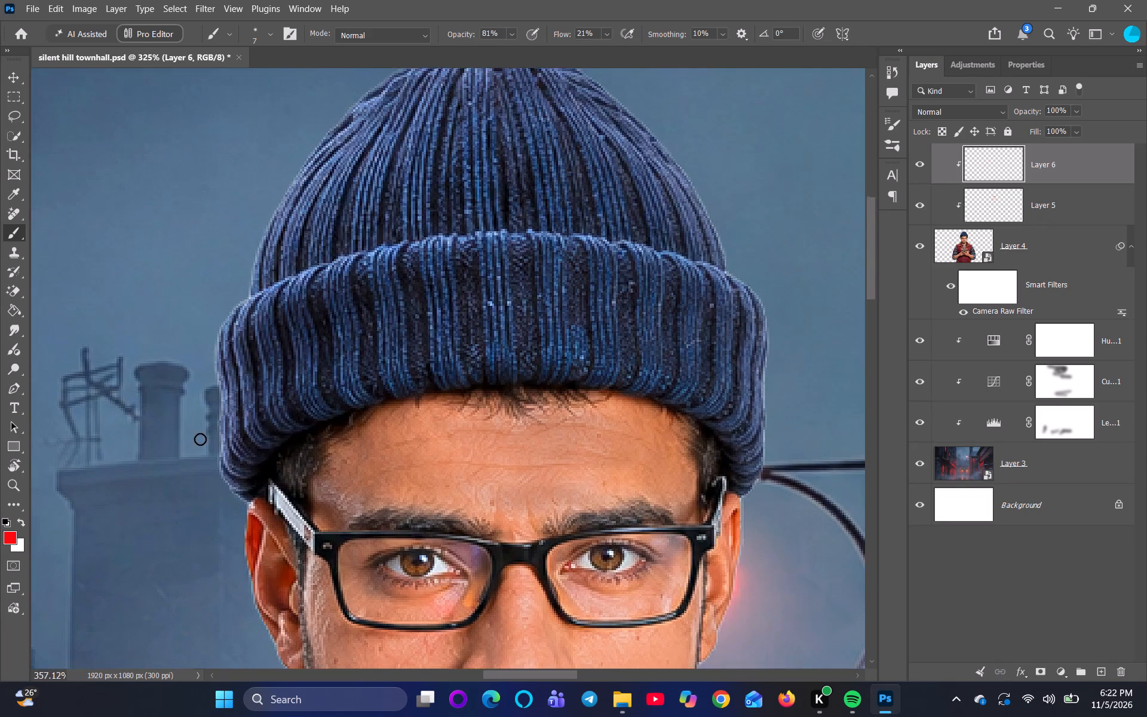
pyautogui.scroll(2, 200, 439)
pyautogui.moveTo(224, 499); pyautogui.dragTo(222, 442)
pyautogui.moveTo(223, 437); pyautogui.dragTo(223, 382)
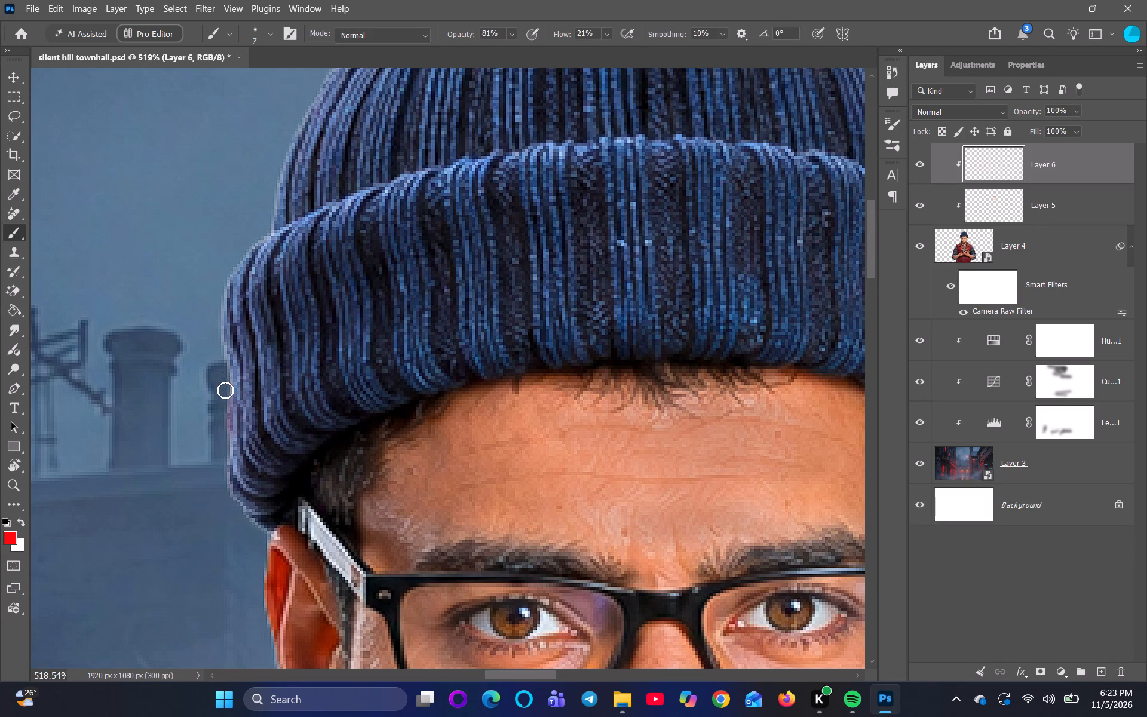
pyautogui.moveTo(222, 408); pyautogui.dragTo(219, 298)
pyautogui.moveTo(218, 322); pyautogui.dragTo(217, 297)
pyautogui.moveTo(217, 297); pyautogui.dragTo(312, 87)
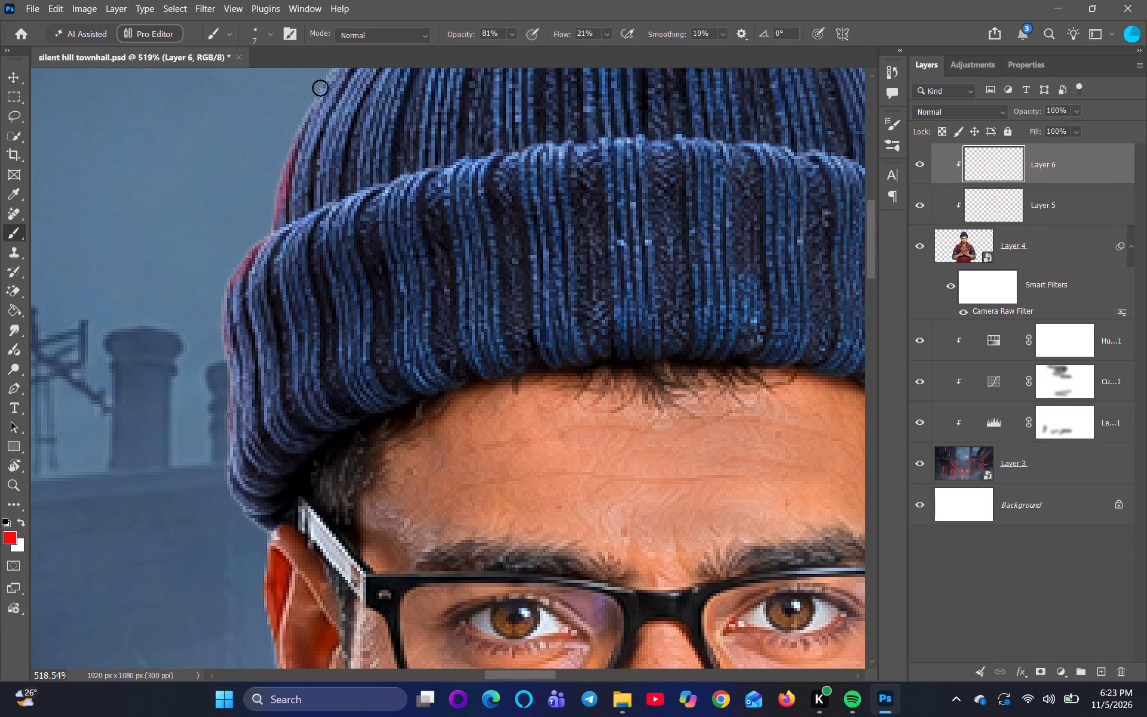
# Move Layer 6 below Layer 5 in the layer stack, keeping it clipped to the man's layer.
pyautogui.scroll(-6, 315, 97)
pyautogui.press('space')
pyautogui.press('space')
pyautogui.press('space')
pyautogui.press('space')
pyautogui.press('space')
pyautogui.press('space')
pyautogui.press('space')
pyautogui.press('space')
pyautogui.press('space')
pyautogui.press('space')
pyautogui.press('space')
pyautogui.press('space')
pyautogui.press('space')
pyautogui.press('space')
pyautogui.press('space')
pyautogui.press('space')
pyautogui.press('space')
pyautogui.press('space')
pyautogui.press('space')
pyautogui.press('space')
pyautogui.moveTo(354, 105); pyautogui.dragTo(204, 482)
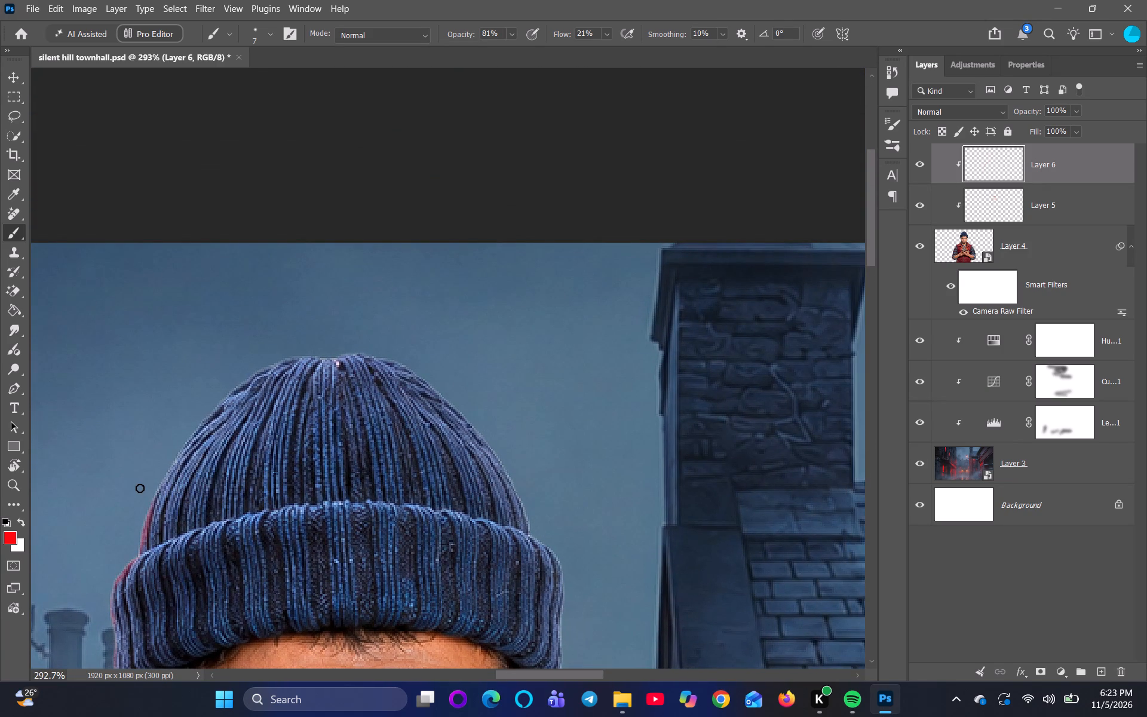
pyautogui.scroll(3, 140, 488)
pyautogui.scroll(-4, 140, 488)
pyautogui.scroll(6, 131, 531)
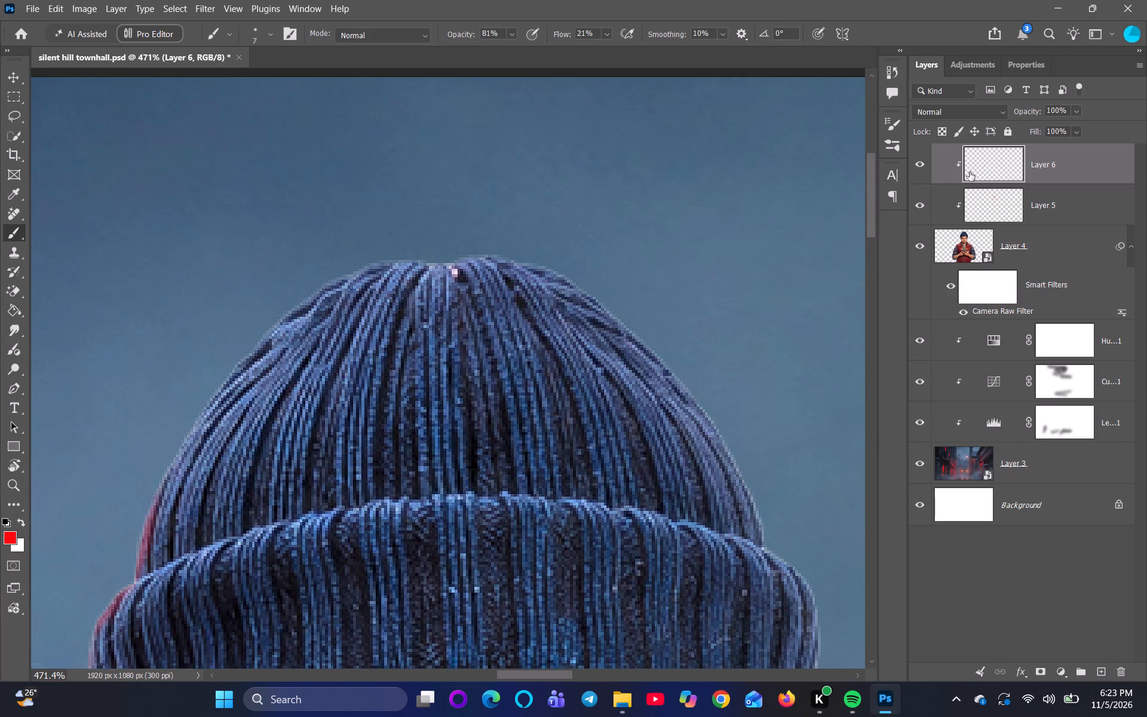
pyautogui.moveTo(996, 166); pyautogui.dragTo(1009, 229)
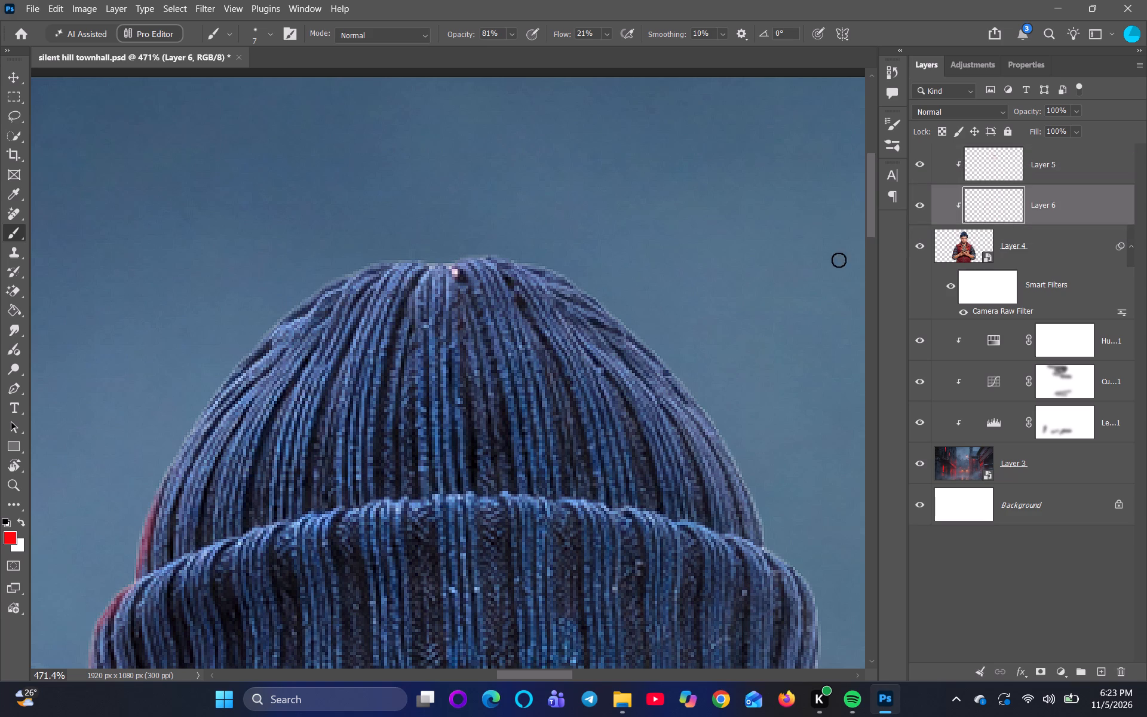
# Reduce the brush size to 5 and paint the red rim up the beanie crown's left edge to its peak.
pyautogui.scroll(-5, 759, 293)
pyautogui.scroll(-4, 397, 470)
pyautogui.scroll(3, 390, 476)
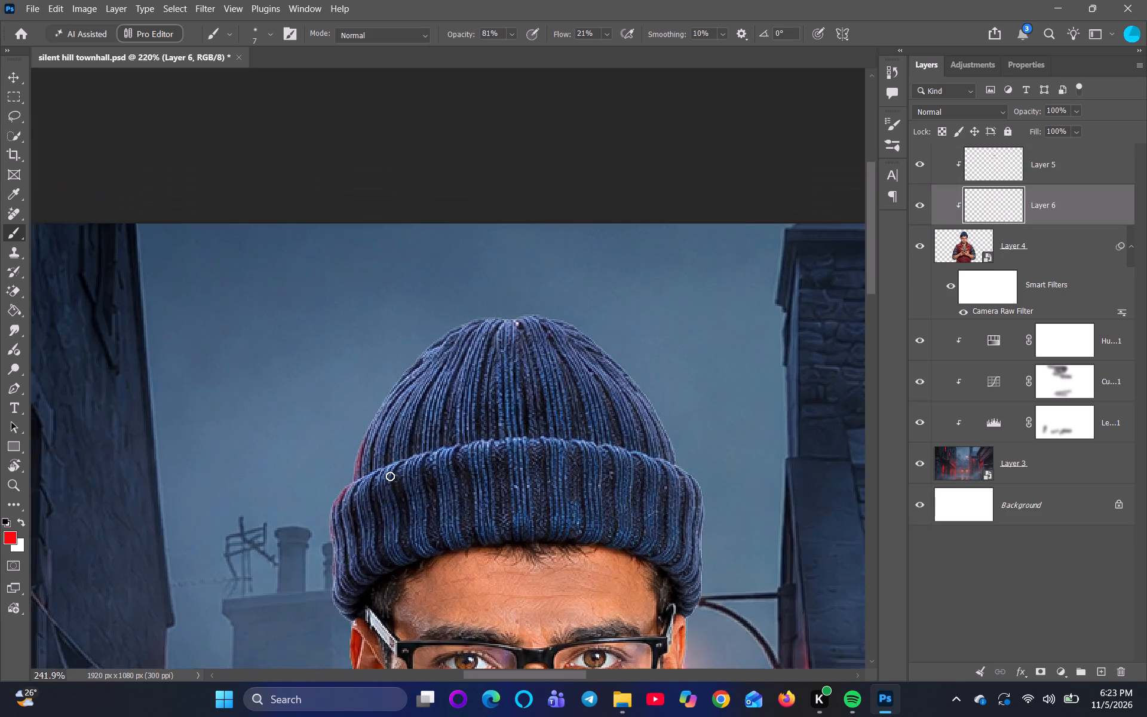
pyautogui.scroll(3, 390, 476)
pyautogui.scroll(5, 349, 436)
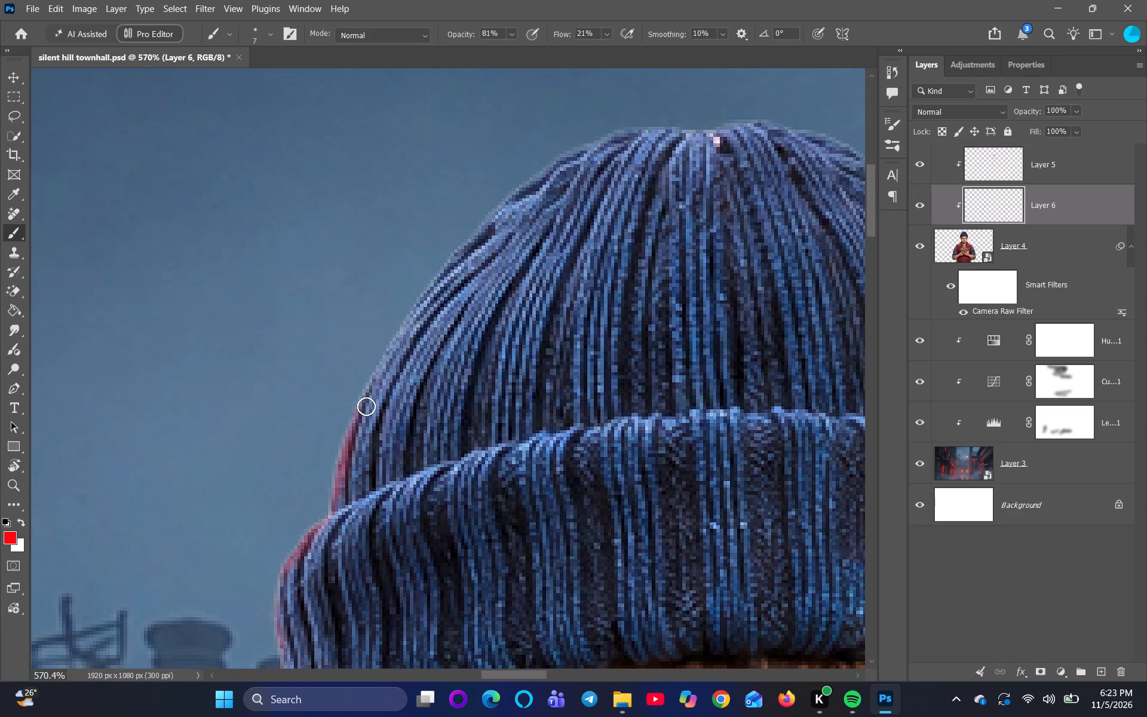
pyautogui.press('[')
pyautogui.press('[')
pyautogui.moveTo(355, 405); pyautogui.dragTo(356, 399)
pyautogui.moveTo(356, 399); pyautogui.dragTo(442, 262)
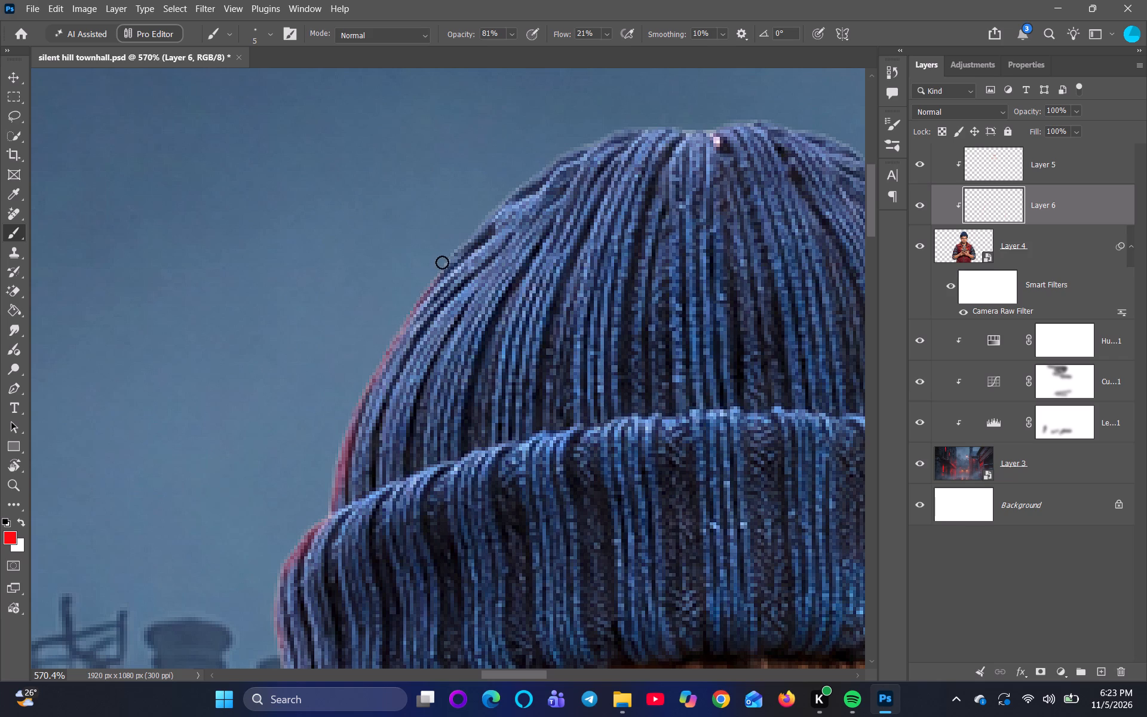
pyautogui.moveTo(442, 262); pyautogui.dragTo(511, 197)
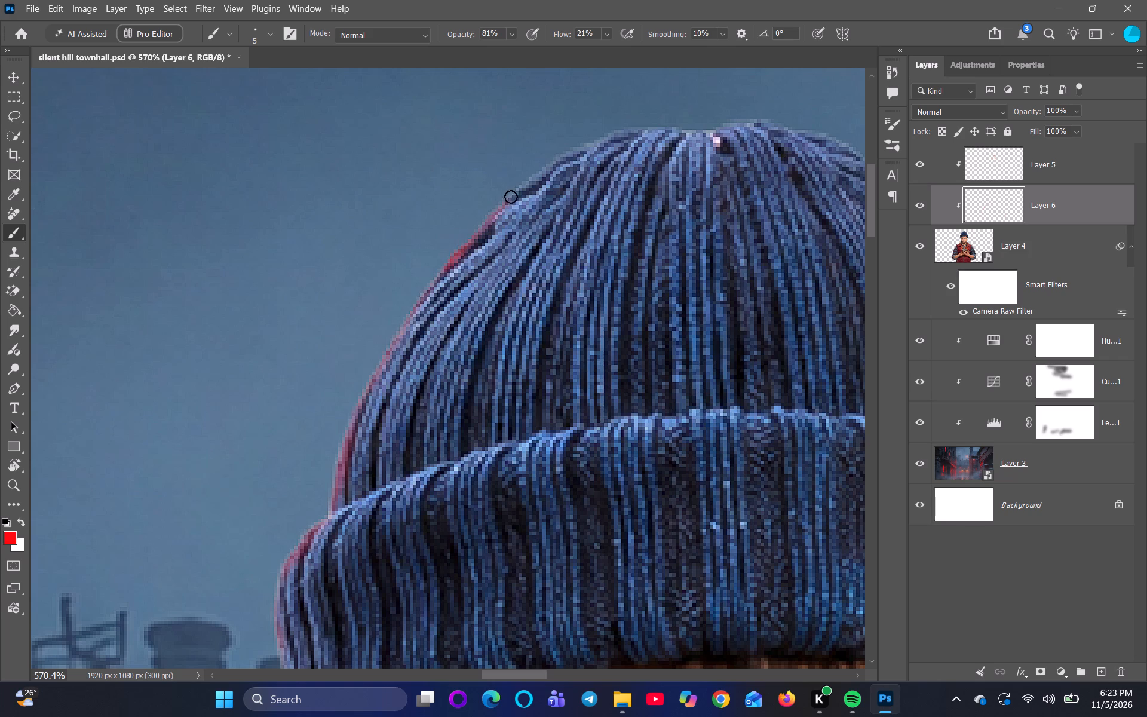
pyautogui.moveTo(511, 197); pyautogui.dragTo(617, 133)
pyautogui.moveTo(617, 133); pyautogui.dragTo(708, 126)
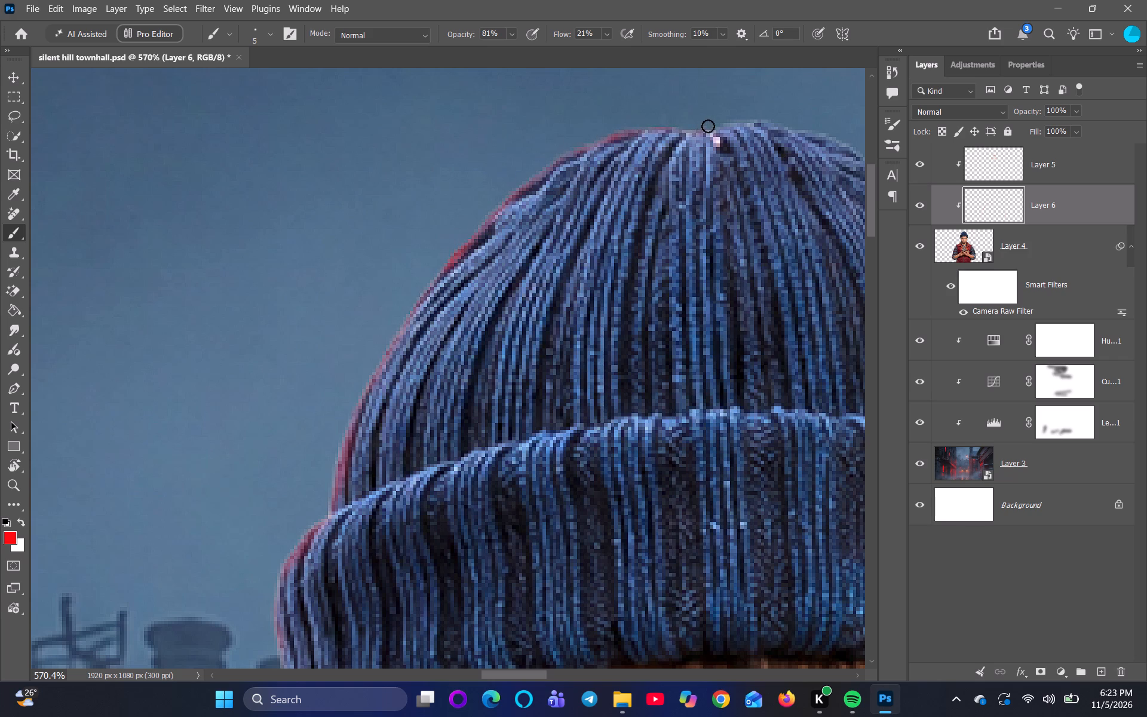
pyautogui.moveTo(708, 126); pyautogui.dragTo(753, 117)
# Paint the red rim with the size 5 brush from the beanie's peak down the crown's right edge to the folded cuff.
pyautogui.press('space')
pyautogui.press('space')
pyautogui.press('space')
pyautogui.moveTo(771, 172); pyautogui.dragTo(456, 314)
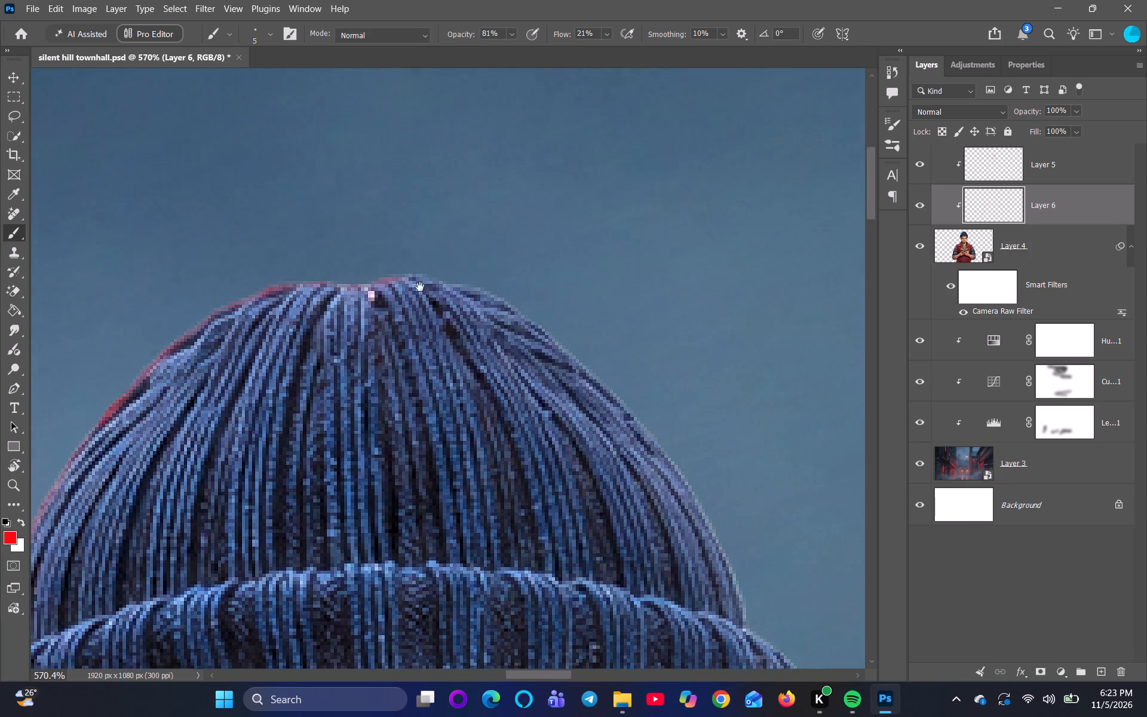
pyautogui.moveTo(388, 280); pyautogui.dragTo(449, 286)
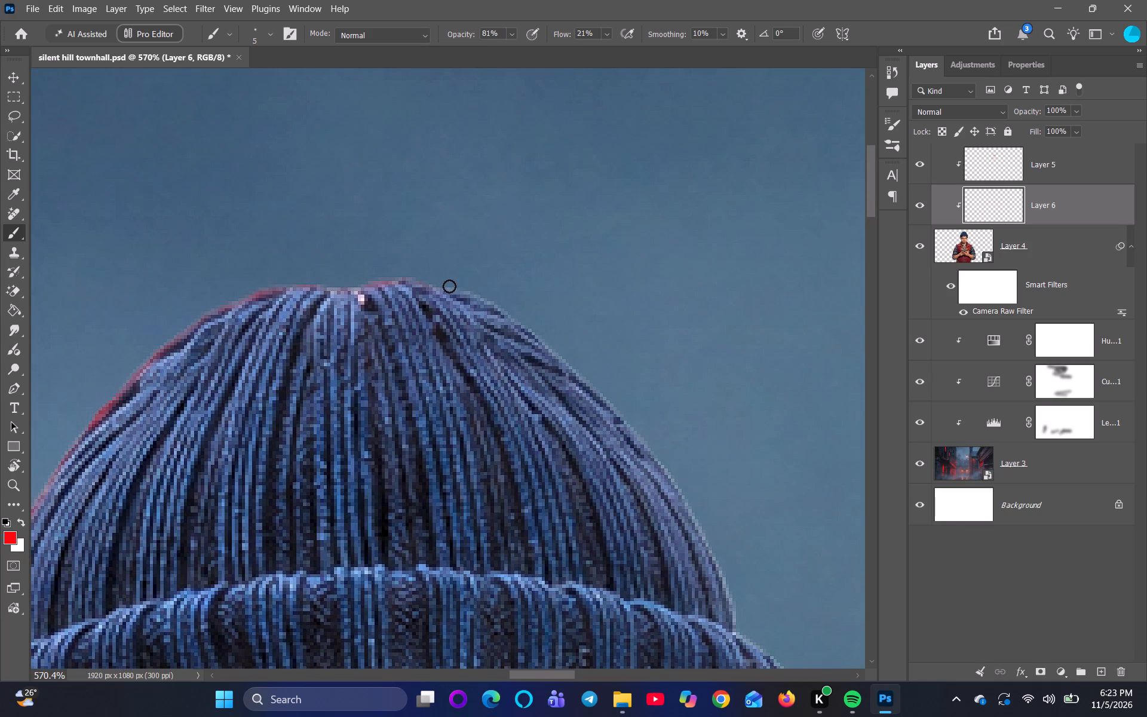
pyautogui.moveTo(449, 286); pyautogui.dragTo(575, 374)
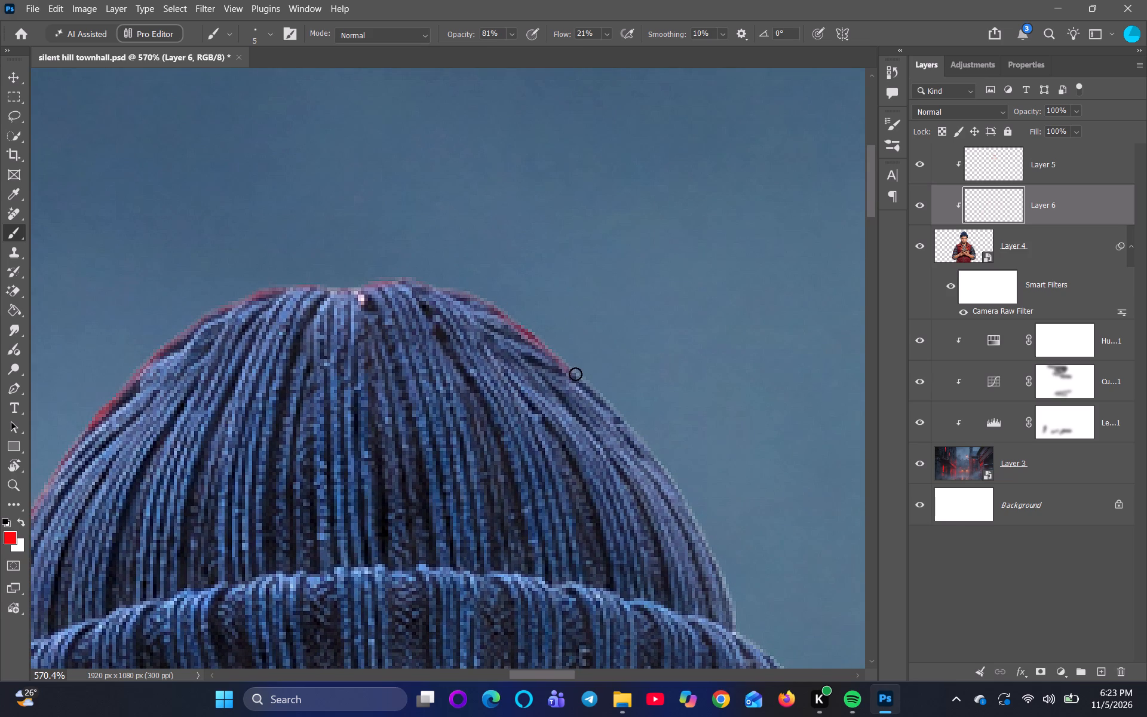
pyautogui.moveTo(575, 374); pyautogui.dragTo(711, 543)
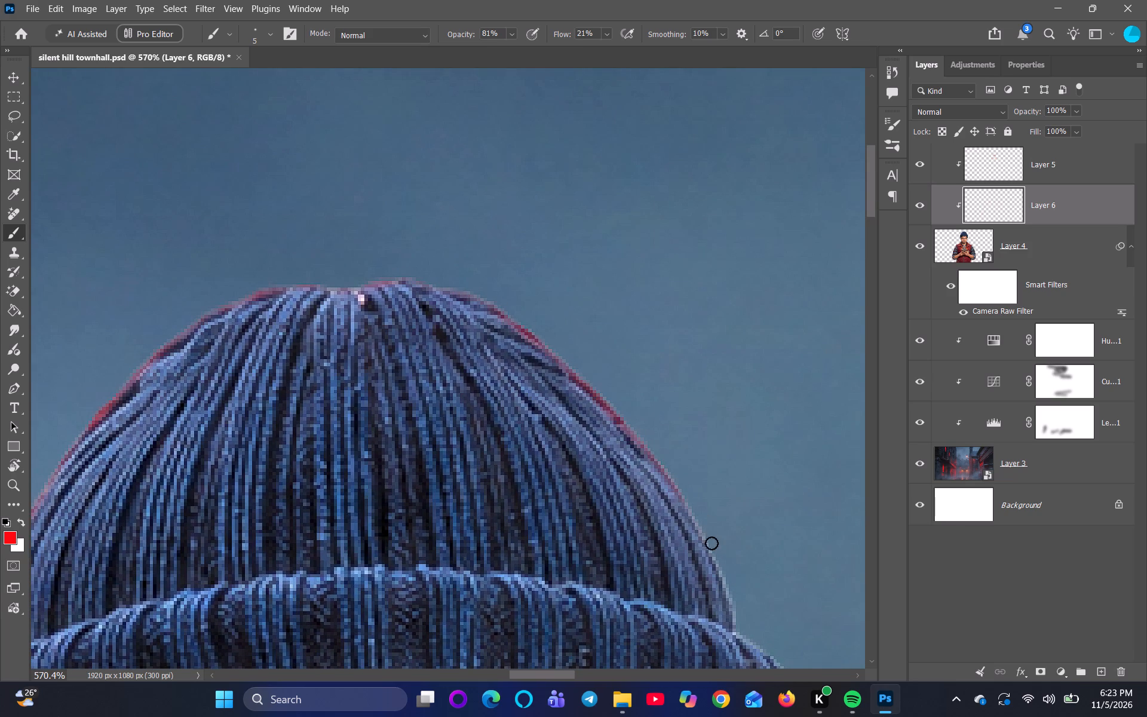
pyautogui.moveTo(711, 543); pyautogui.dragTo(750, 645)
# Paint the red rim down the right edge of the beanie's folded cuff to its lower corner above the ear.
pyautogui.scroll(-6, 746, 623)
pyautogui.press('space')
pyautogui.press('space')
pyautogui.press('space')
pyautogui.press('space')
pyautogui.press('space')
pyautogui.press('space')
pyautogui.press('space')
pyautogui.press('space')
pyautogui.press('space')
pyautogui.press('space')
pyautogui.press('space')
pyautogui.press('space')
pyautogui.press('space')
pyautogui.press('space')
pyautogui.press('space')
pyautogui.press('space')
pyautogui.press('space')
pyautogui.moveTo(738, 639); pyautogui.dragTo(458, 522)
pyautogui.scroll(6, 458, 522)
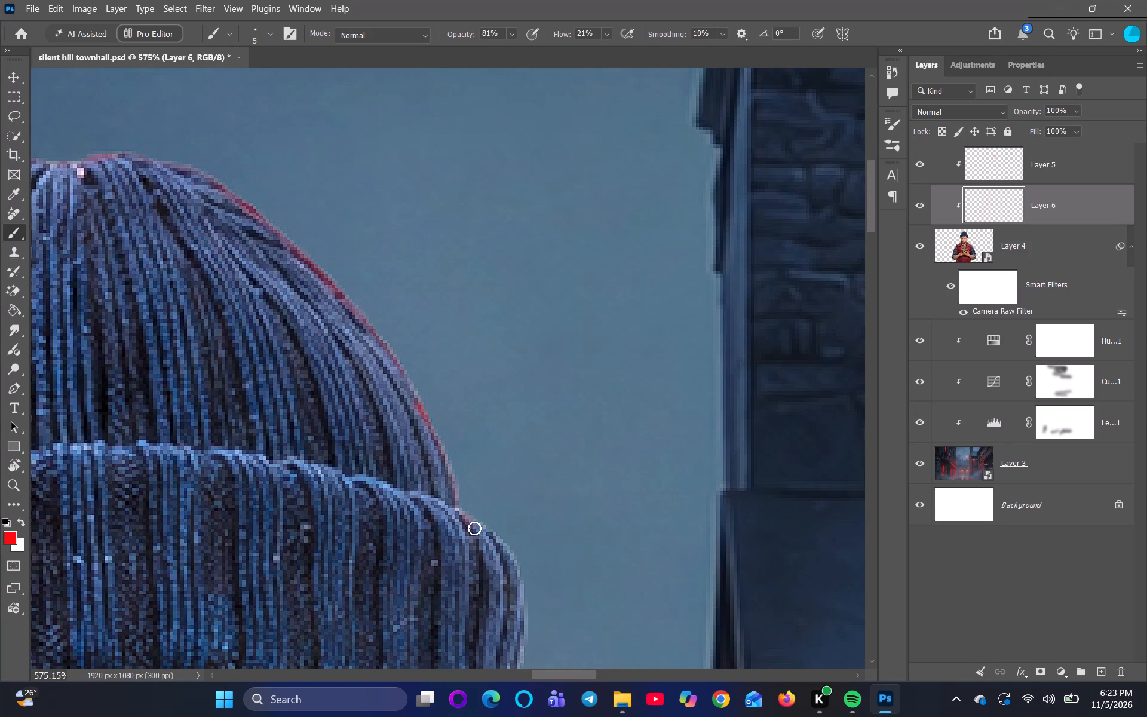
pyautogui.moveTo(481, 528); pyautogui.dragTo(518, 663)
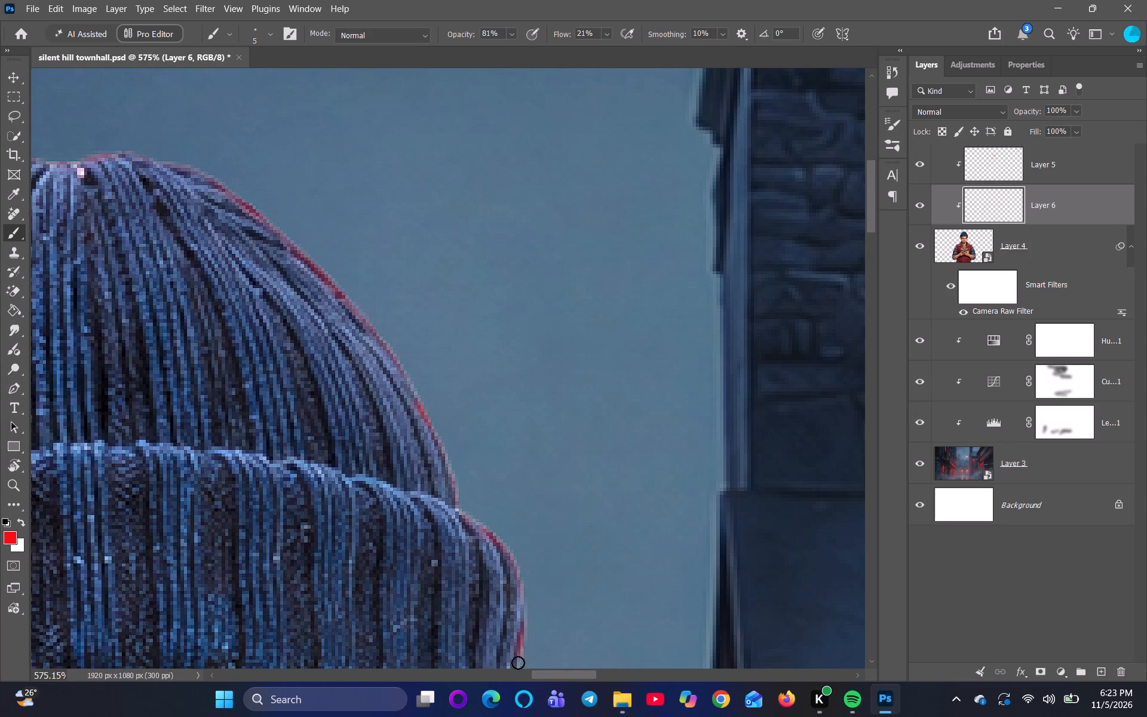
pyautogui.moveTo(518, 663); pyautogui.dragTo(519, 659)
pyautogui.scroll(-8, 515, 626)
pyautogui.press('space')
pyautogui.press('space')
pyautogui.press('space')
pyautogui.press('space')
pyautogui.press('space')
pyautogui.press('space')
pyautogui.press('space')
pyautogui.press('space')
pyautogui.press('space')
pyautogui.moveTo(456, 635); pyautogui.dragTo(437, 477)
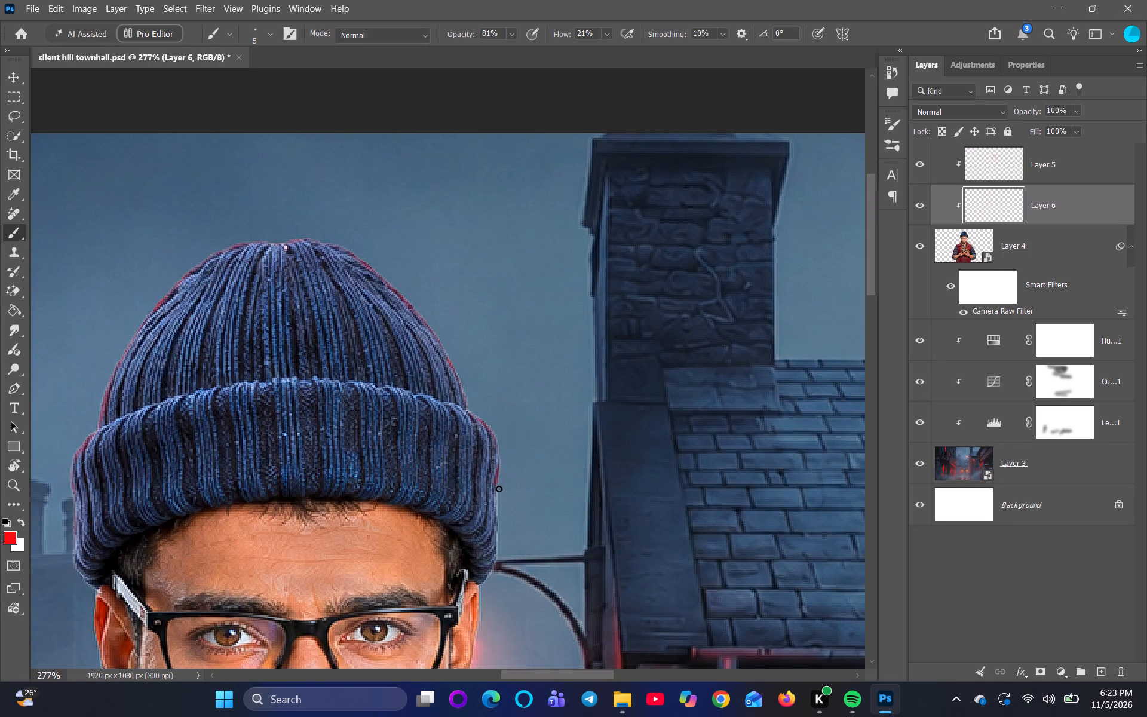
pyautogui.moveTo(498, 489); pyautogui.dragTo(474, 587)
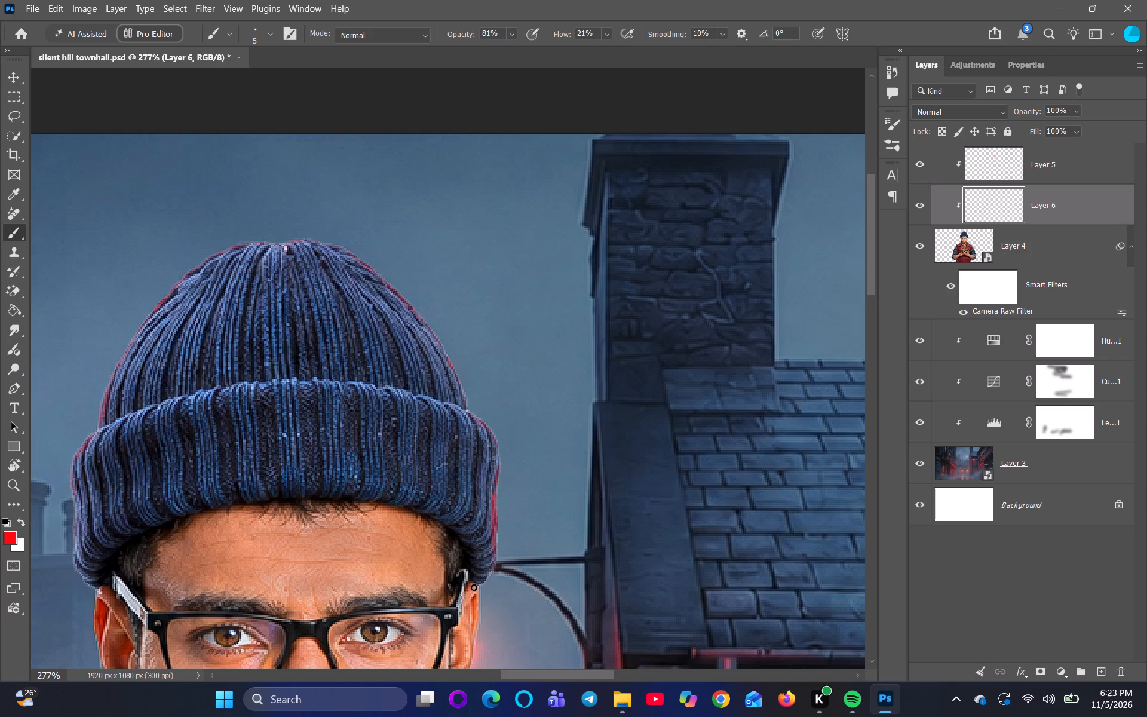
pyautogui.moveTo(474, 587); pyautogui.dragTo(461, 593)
# Examine the whole composite and the beanie up close to judge the new red rim light.
pyautogui.scroll(-16, 471, 561)
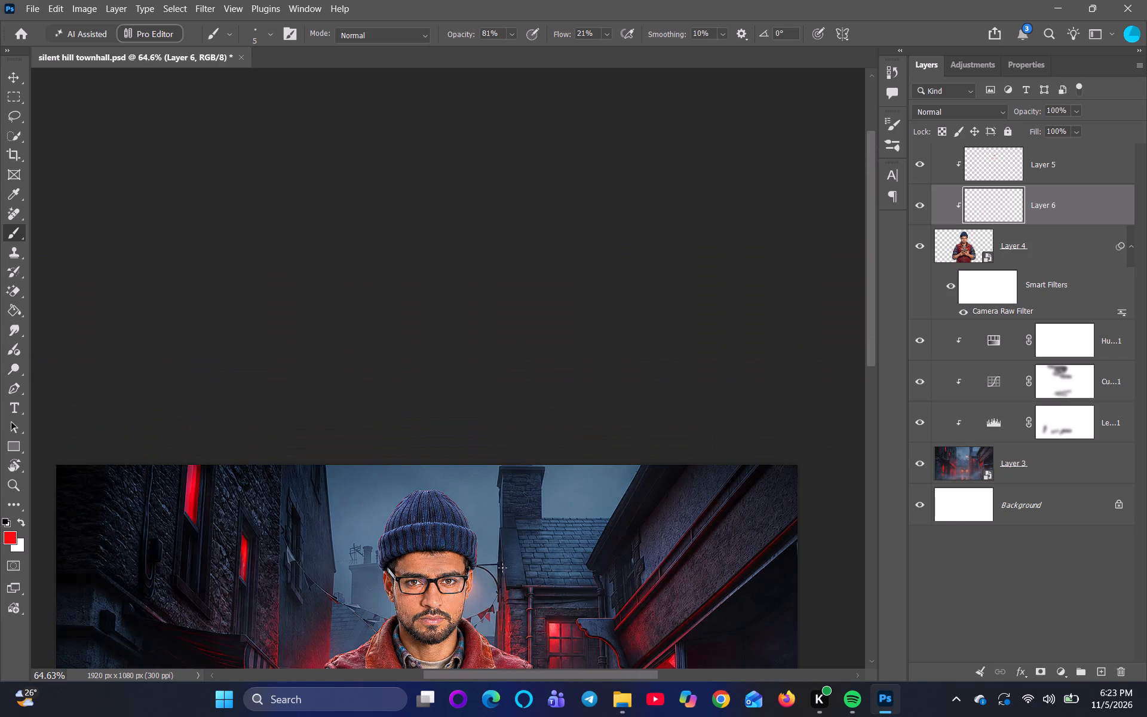
pyautogui.hotkey('ctrl', '0')
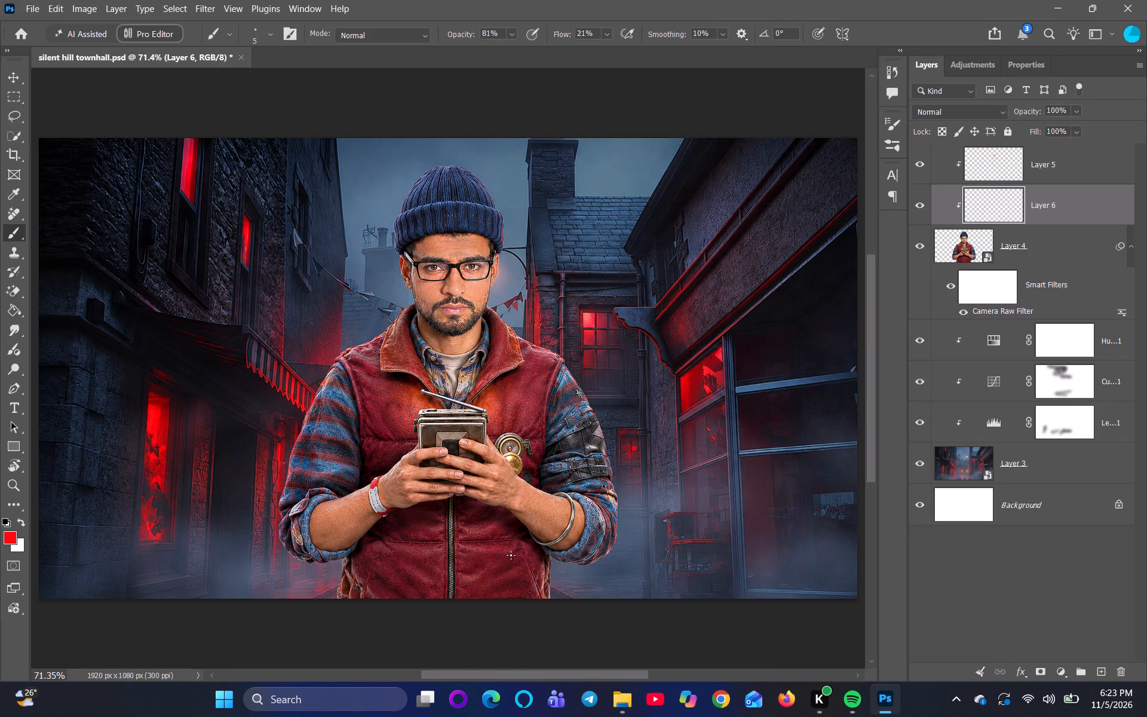
pyautogui.scroll(6, 458, 328)
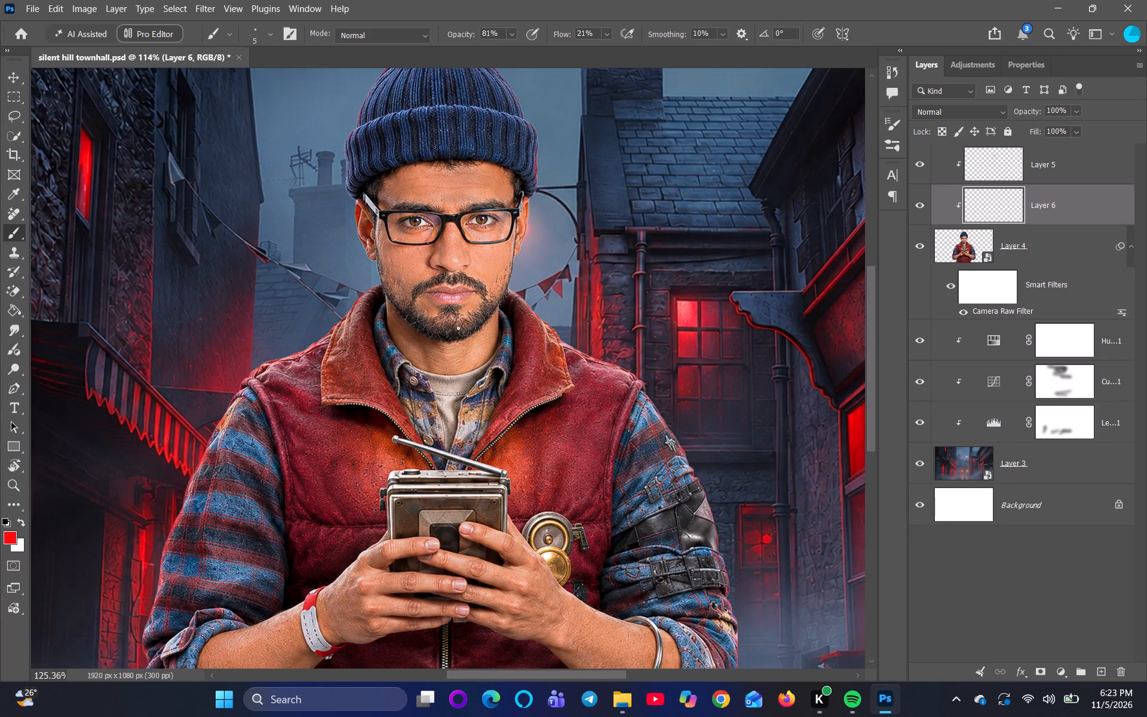
pyautogui.scroll(4, 839, 307)
pyautogui.press('space')
pyautogui.press('space')
pyautogui.press('space')
pyautogui.press('space')
pyautogui.press('space')
pyautogui.press('space')
pyautogui.press('space')
pyautogui.press('space')
pyautogui.press('space')
pyautogui.press('space')
pyautogui.press('space')
pyautogui.press('space')
pyautogui.press('space')
pyautogui.press('space')
pyautogui.press('space')
pyautogui.press('space')
pyautogui.press('space')
pyautogui.press('space')
pyautogui.press('space')
pyautogui.press('space')
pyautogui.press('space')
pyautogui.moveTo(277, 249); pyautogui.dragTo(341, 485)
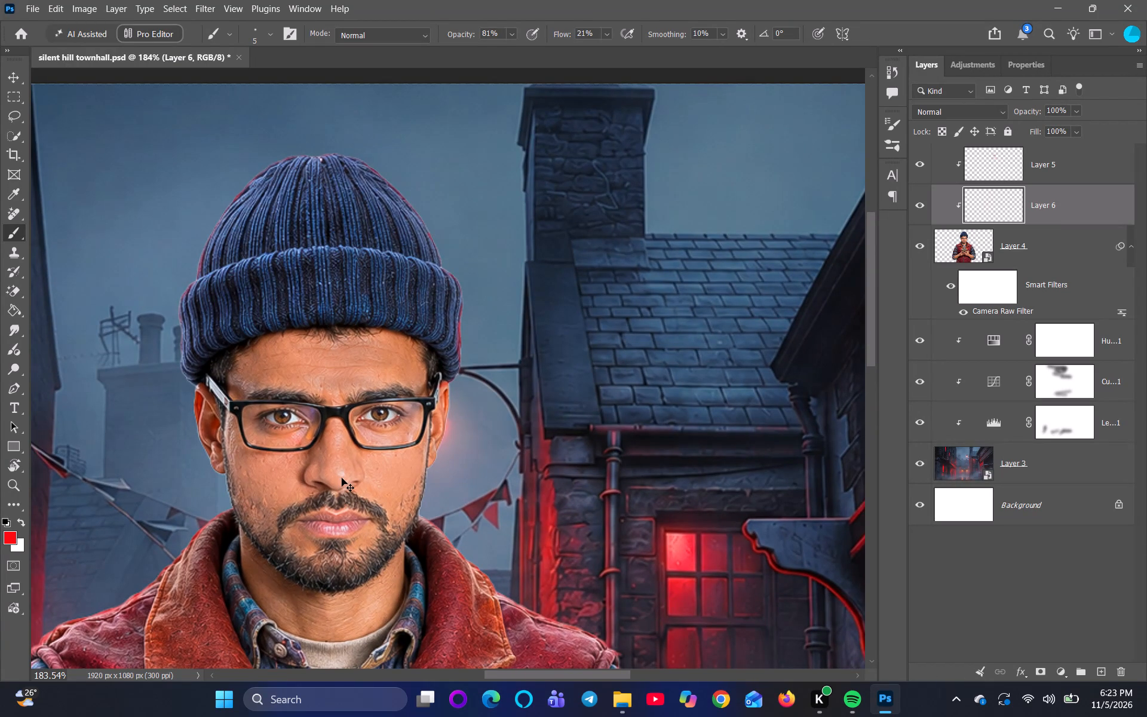
# Undo all the red rim strokes on the beanie, along with the move of Layer 6 below Layer 5.
pyautogui.hotkey('ctrl', 'z')
pyautogui.hotkey('ctrl', 'z')
pyautogui.hotkey('ctrl', 'z')
pyautogui.hotkey('ctrl', 'z')
pyautogui.hotkey('ctrl', 'z')
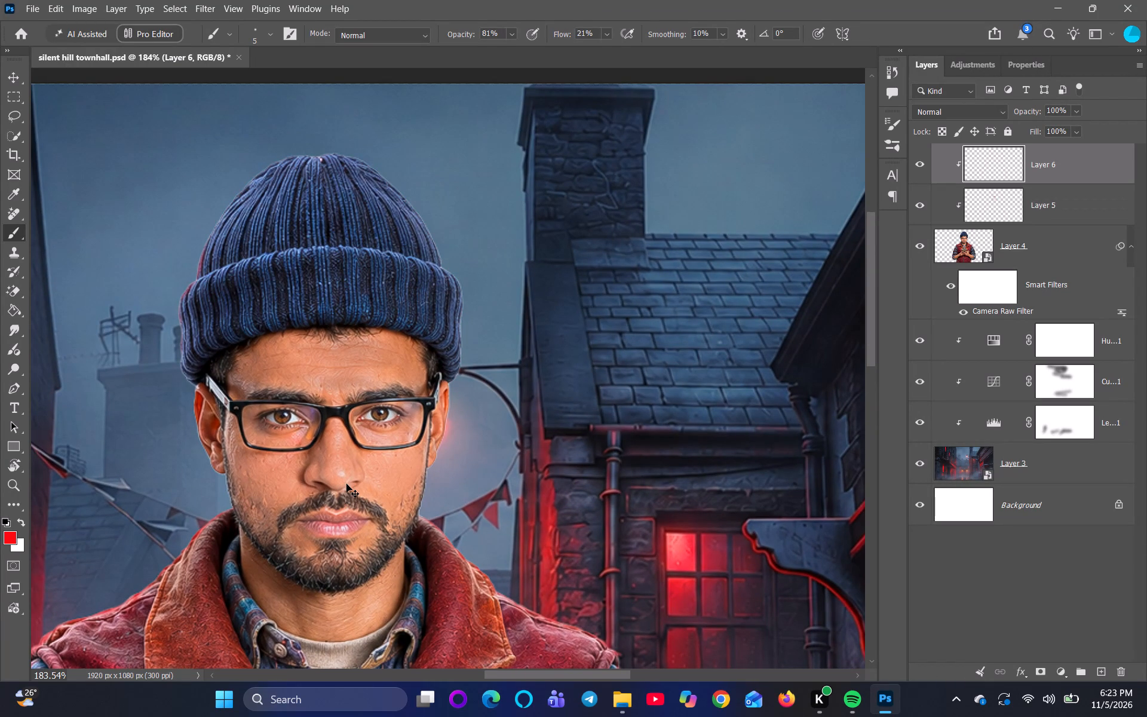
pyautogui.hotkey('ctrl', 'z')
pyautogui.hotkey('ctrl', 'z')
pyautogui.hotkey('ctrl', 'z')
# On Layer 6, paint the red rim around the outer curve and underside of the rolled sleeve on the arm wearing the metal bangle.
pyautogui.scroll(-5, 391, 403)
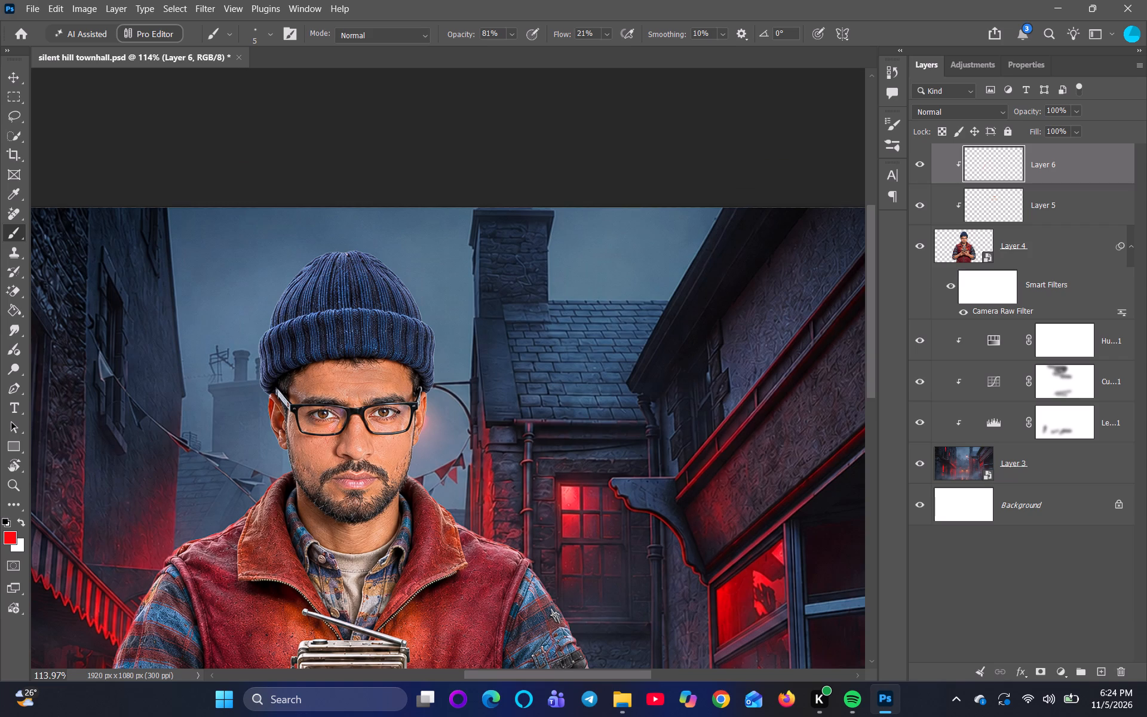
pyautogui.scroll(-7, 398, 412)
pyautogui.scroll(5, 523, 605)
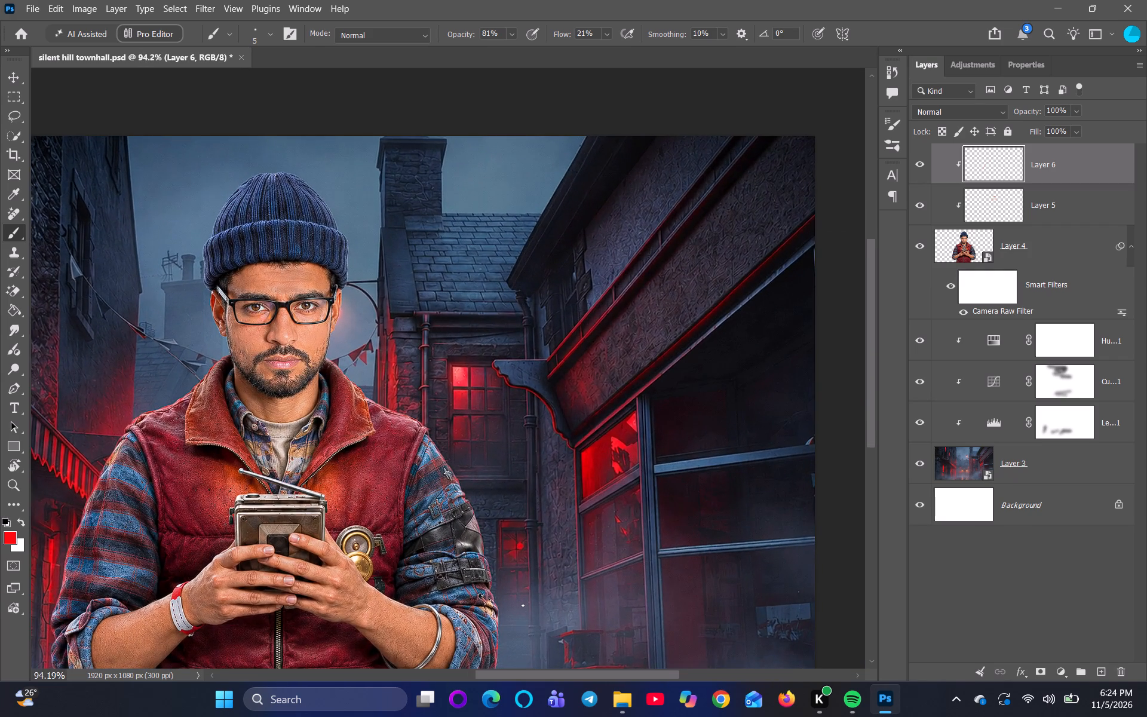
pyautogui.scroll(5, 512, 608)
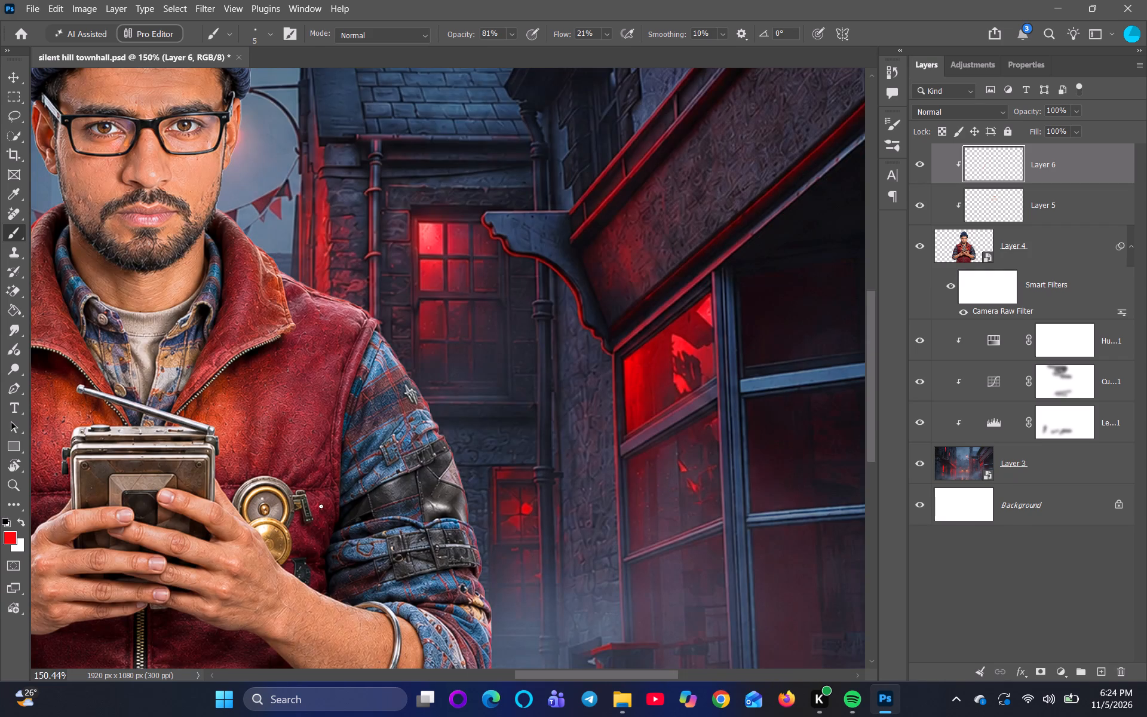
pyautogui.scroll(-5, 311, 504)
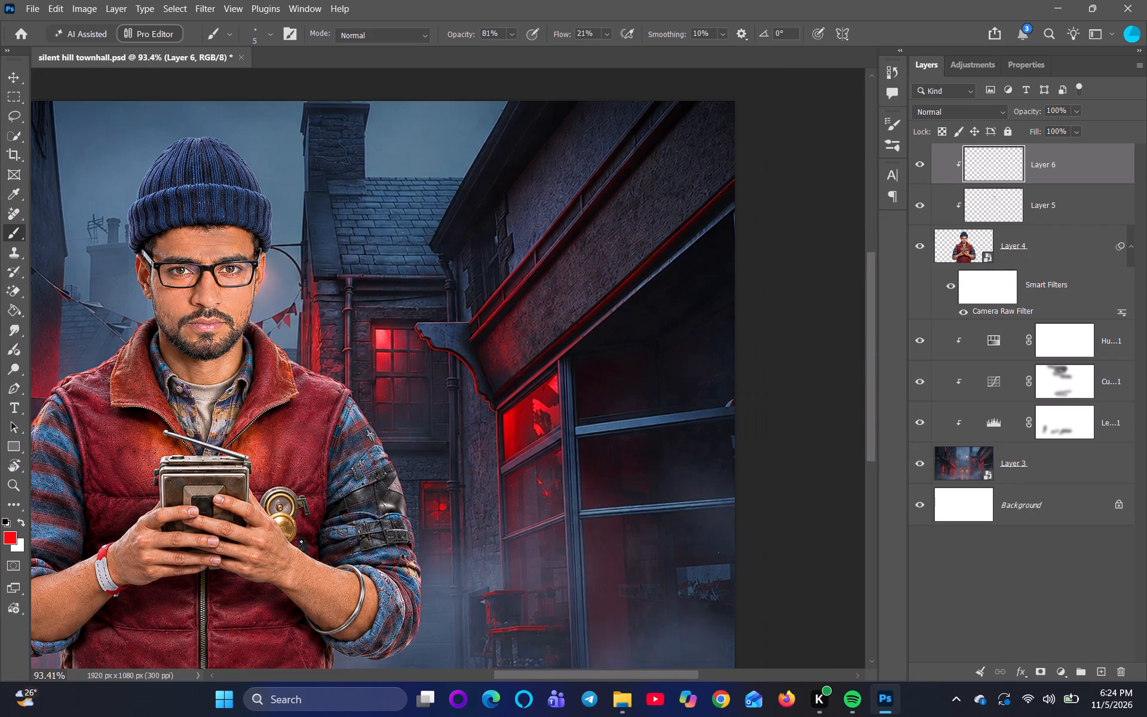
pyautogui.scroll(-4, 301, 545)
pyautogui.scroll(12, 388, 623)
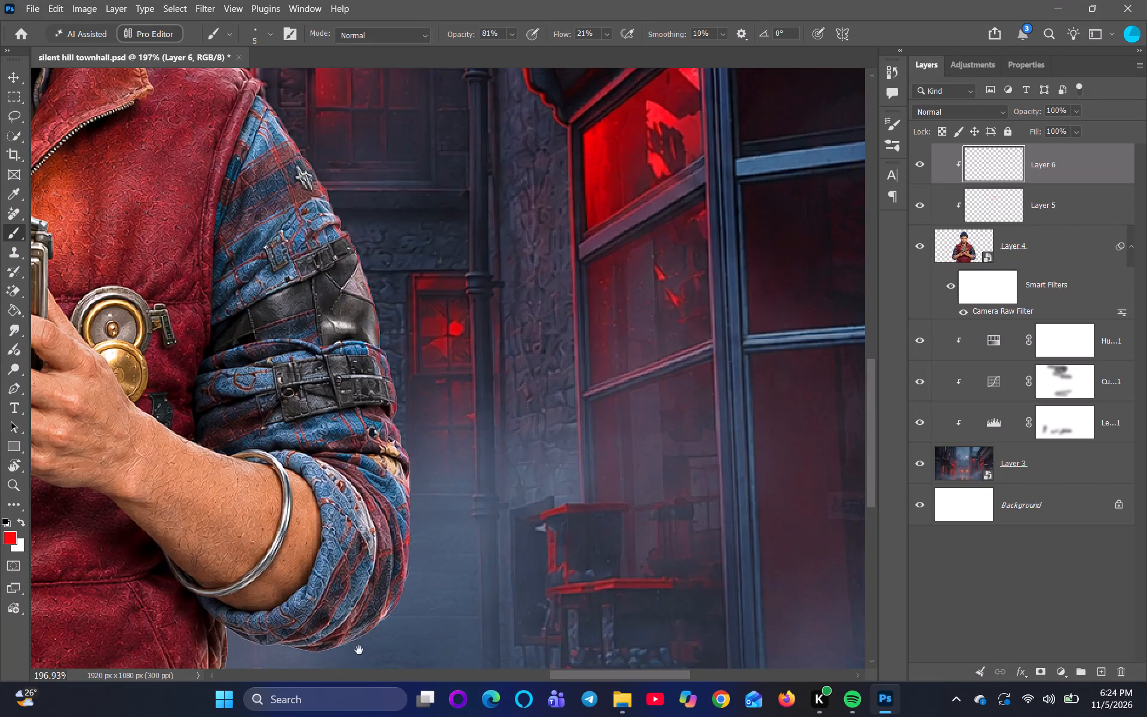
pyautogui.press('space')
pyautogui.press('space')
pyautogui.press('space')
pyautogui.press('space')
pyautogui.press('space')
pyautogui.press('space')
pyautogui.press('space')
pyautogui.press('space')
pyautogui.press('space')
pyautogui.press('space')
pyautogui.press('space')
pyautogui.press('space')
pyautogui.press('space')
pyautogui.press('space')
pyautogui.press('space')
pyautogui.press('space')
pyautogui.moveTo(364, 653); pyautogui.dragTo(358, 529)
pyautogui.scroll(6, 364, 519)
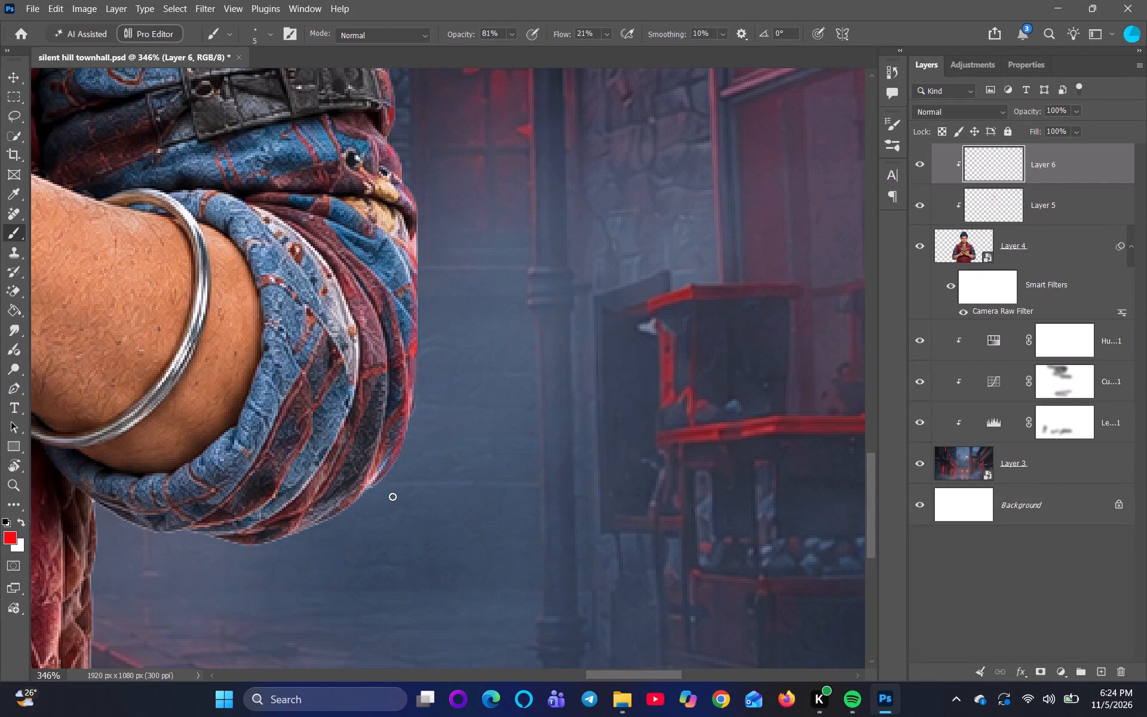
pyautogui.scroll(3, 391, 494)
pyautogui.moveTo(406, 433); pyautogui.dragTo(361, 489)
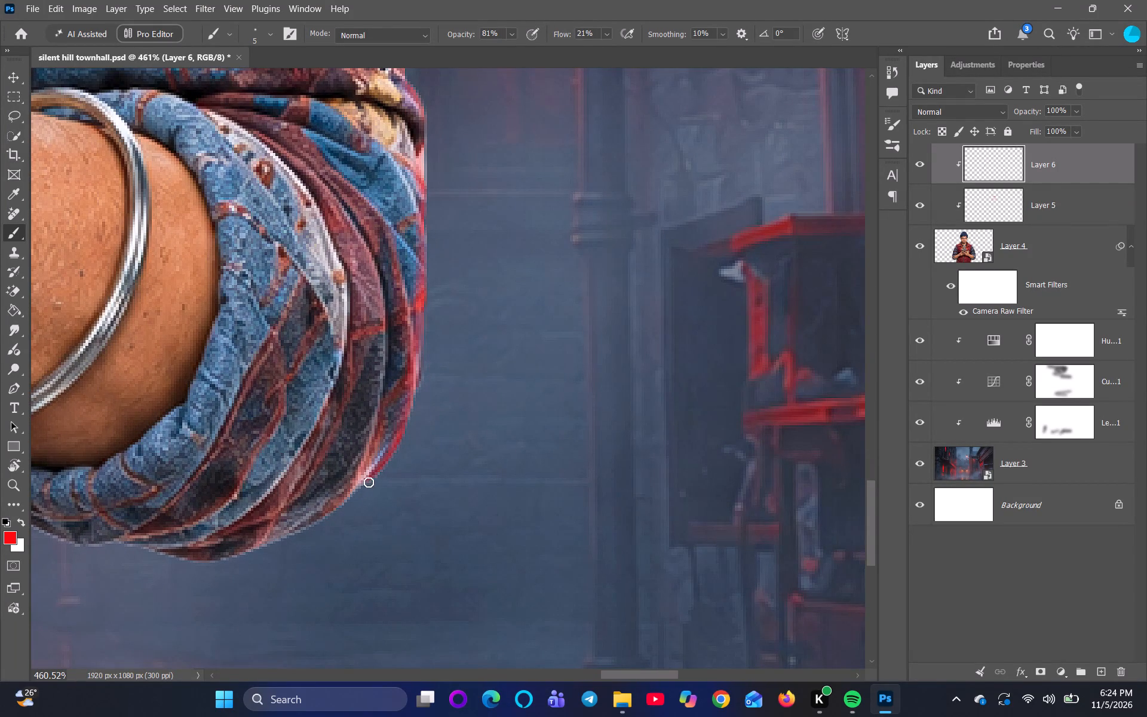
pyautogui.moveTo(372, 476); pyautogui.dragTo(321, 518)
pyautogui.moveTo(346, 499); pyautogui.dragTo(284, 547)
pyautogui.moveTo(315, 526); pyautogui.dragTo(309, 531)
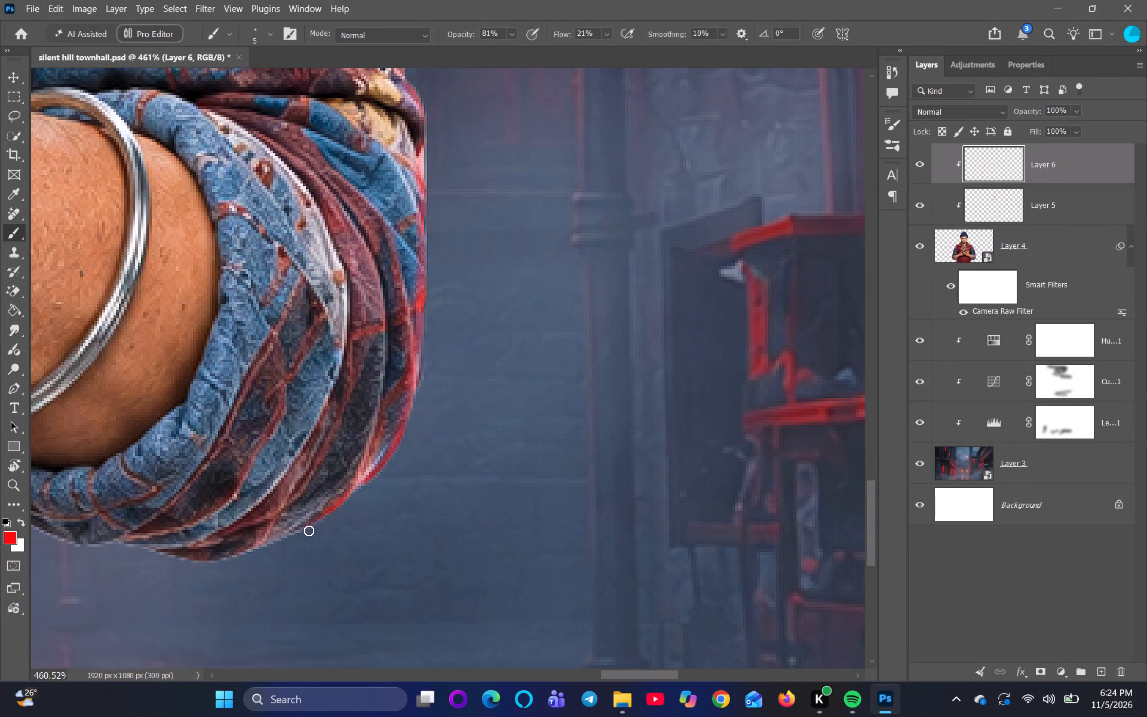
pyautogui.moveTo(309, 531); pyautogui.dragTo(283, 543)
pyautogui.moveTo(309, 532); pyautogui.dragTo(277, 540)
pyautogui.moveTo(295, 533); pyautogui.dragTo(269, 546)
pyautogui.moveTo(269, 546); pyautogui.dragTo(99, 544)
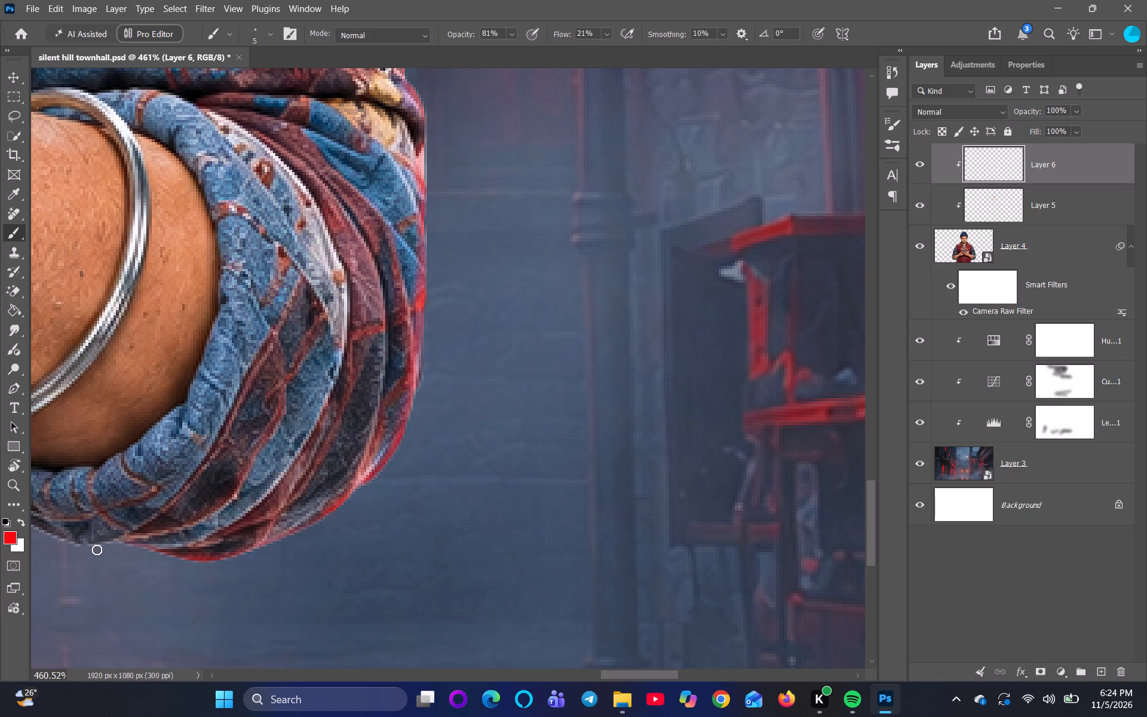
pyautogui.moveTo(126, 544); pyautogui.dragTo(63, 551)
# Extend the red rim along the underside of the same rolled sleeve as far as the vest.
pyautogui.press('space')
pyautogui.press('space')
pyautogui.press('space')
pyautogui.press('space')
pyautogui.moveTo(103, 532); pyautogui.dragTo(422, 535)
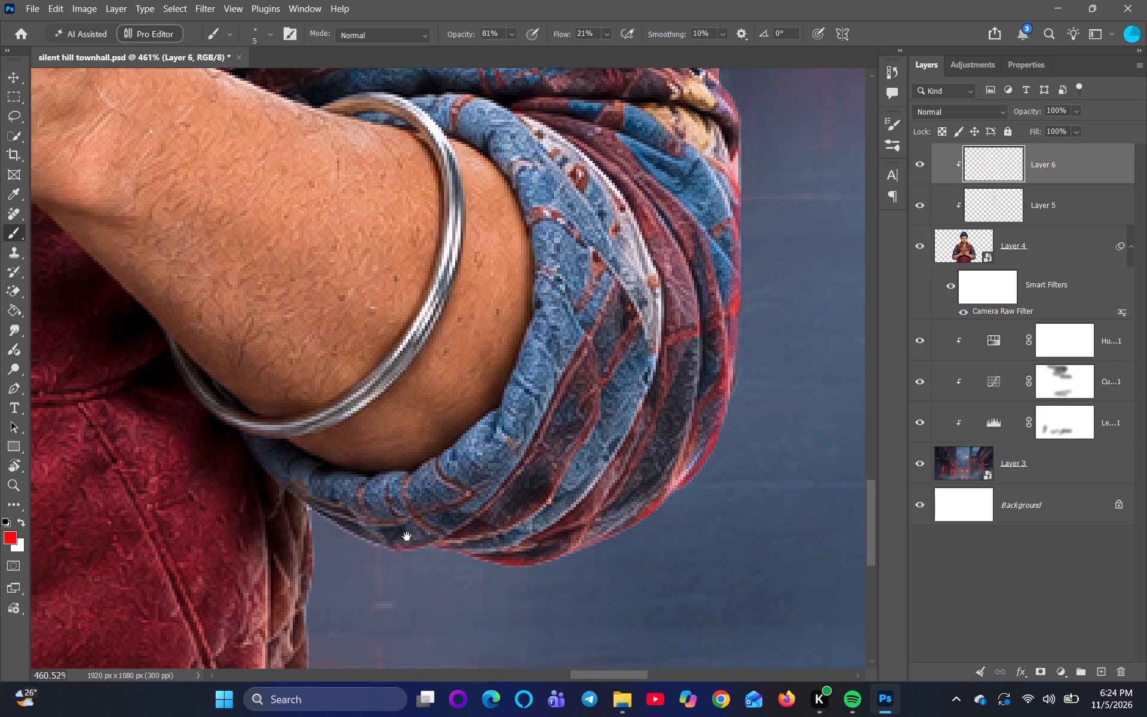
pyautogui.click(378, 556)
pyautogui.moveTo(384, 552); pyautogui.dragTo(312, 524)
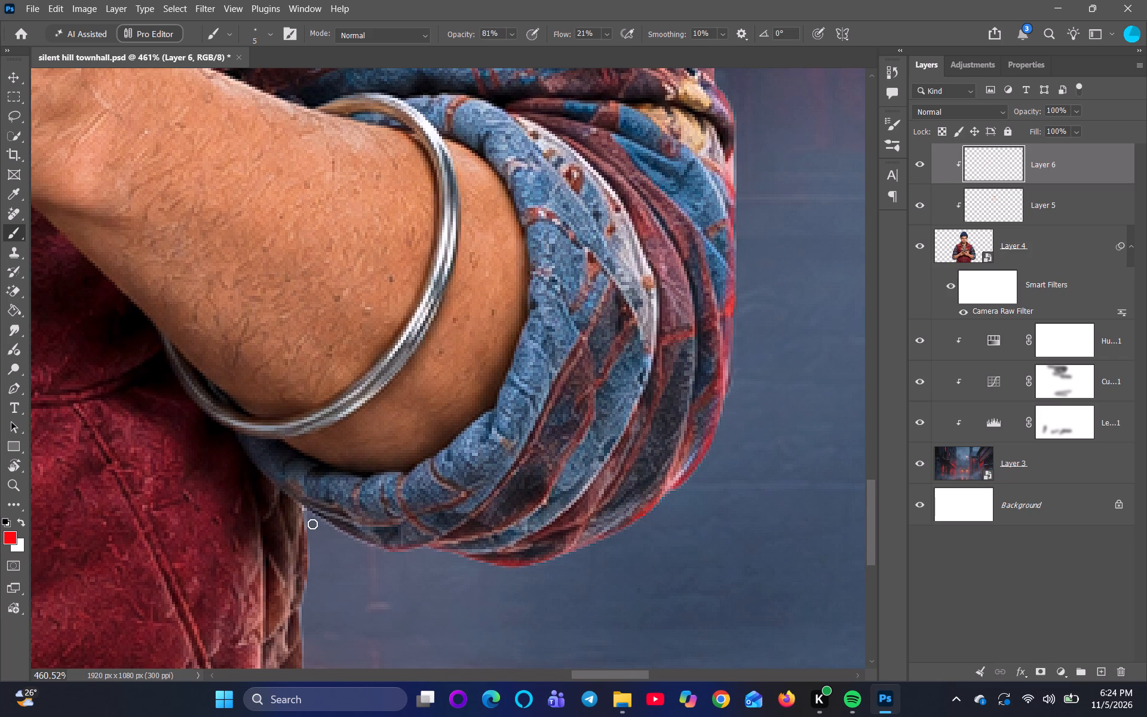
pyautogui.moveTo(312, 524); pyautogui.dragTo(407, 552)
pyautogui.moveTo(357, 538); pyautogui.dragTo(421, 549)
pyautogui.press('space')
# On Layer 6, paint the red rim down the outer curve of the rolled sleeve on the arm wearing the red and white wristband.
pyautogui.scroll(-17, 394, 534)
pyautogui.press('space')
pyautogui.press('space')
pyautogui.press('space')
pyautogui.press('space')
pyautogui.press('space')
pyautogui.press('space')
pyautogui.press('space')
pyautogui.press('space')
pyautogui.press('space')
pyautogui.press('space')
pyautogui.press('space')
pyautogui.press('space')
pyautogui.press('space')
pyautogui.press('space')
pyautogui.press('space')
pyautogui.press('space')
pyautogui.press('space')
pyautogui.press('space')
pyautogui.press('space')
pyautogui.press('space')
pyautogui.moveTo(206, 574); pyautogui.dragTo(401, 568)
pyautogui.scroll(6, 214, 528)
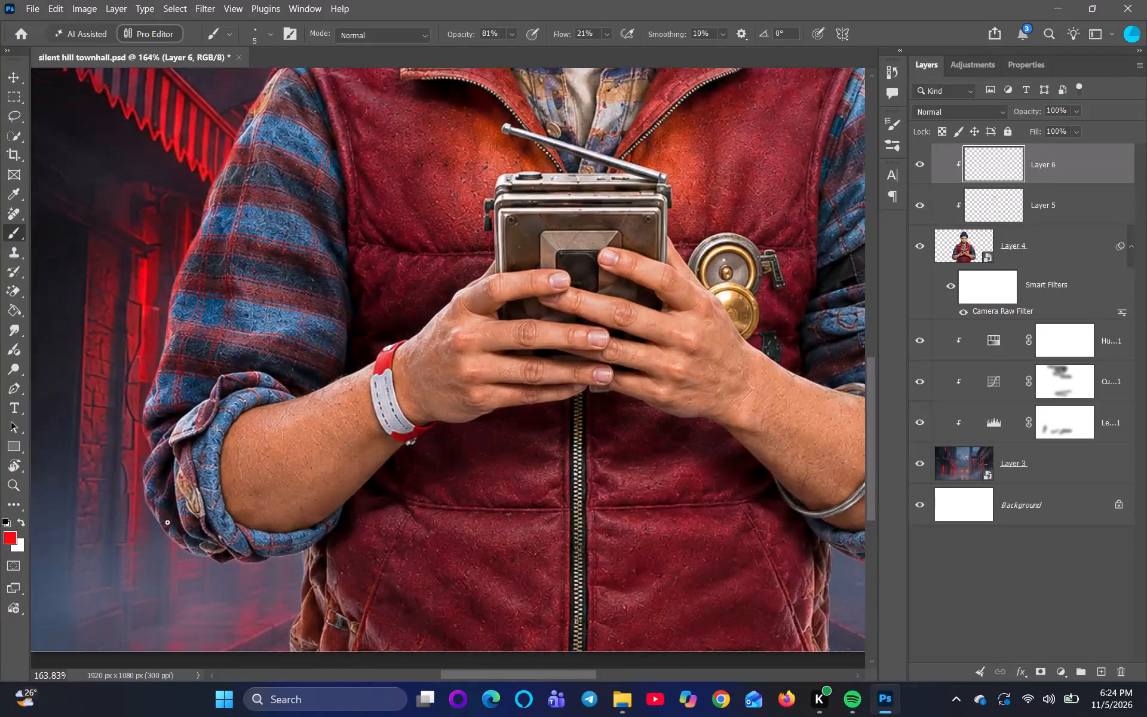
pyautogui.scroll(7, 167, 522)
pyautogui.press('space')
pyautogui.press('space')
pyautogui.press('space')
pyautogui.press('space')
pyautogui.press('space')
pyautogui.press('space')
pyautogui.press('space')
pyautogui.press('space')
pyautogui.press('space')
pyautogui.moveTo(128, 484); pyautogui.dragTo(224, 508)
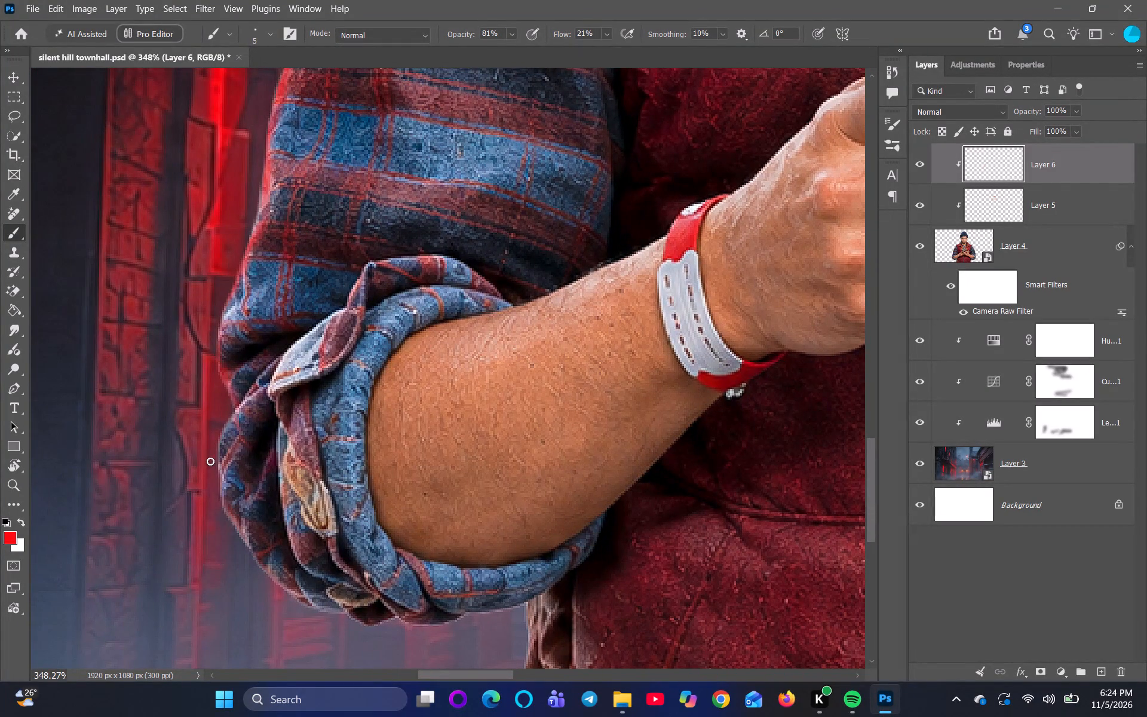
pyautogui.moveTo(213, 454); pyautogui.dragTo(229, 498)
pyautogui.moveTo(217, 480); pyautogui.dragTo(256, 563)
pyautogui.moveTo(281, 590); pyautogui.dragTo(337, 615)
pyautogui.moveTo(335, 614); pyautogui.dragTo(362, 625)
# Extend the red rim along the underside of the same rolled sleeve towards the vest.
pyautogui.moveTo(362, 625); pyautogui.dragTo(373, 628)
pyautogui.moveTo(373, 624); pyautogui.dragTo(406, 621)
pyautogui.moveTo(370, 629); pyautogui.dragTo(402, 619)
pyautogui.moveTo(401, 618); pyautogui.dragTo(420, 629)
pyautogui.moveTo(401, 620); pyautogui.dragTo(429, 629)
pyautogui.moveTo(409, 622); pyautogui.dragTo(482, 611)
pyautogui.moveTo(465, 612); pyautogui.dragTo(512, 612)
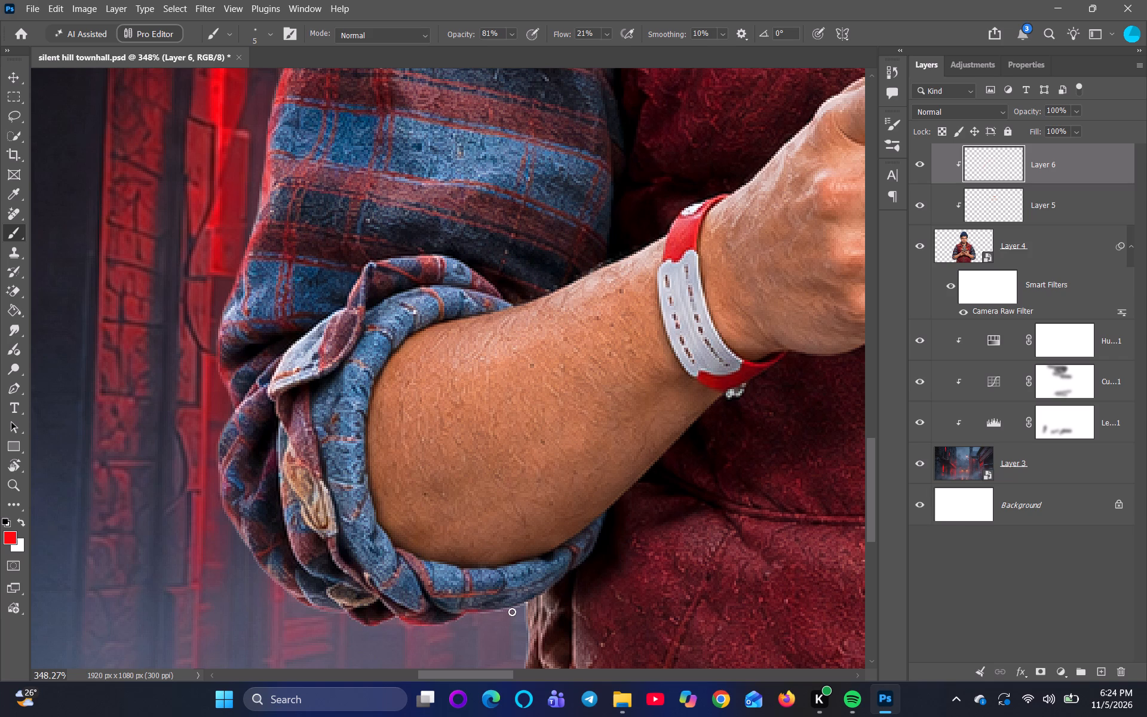
pyautogui.moveTo(512, 612); pyautogui.dragTo(523, 606)
pyautogui.moveTo(488, 613); pyautogui.dragTo(581, 572)
pyautogui.hotkey('ctrl', 'z')
pyautogui.moveTo(484, 608); pyautogui.dragTo(484, 608)
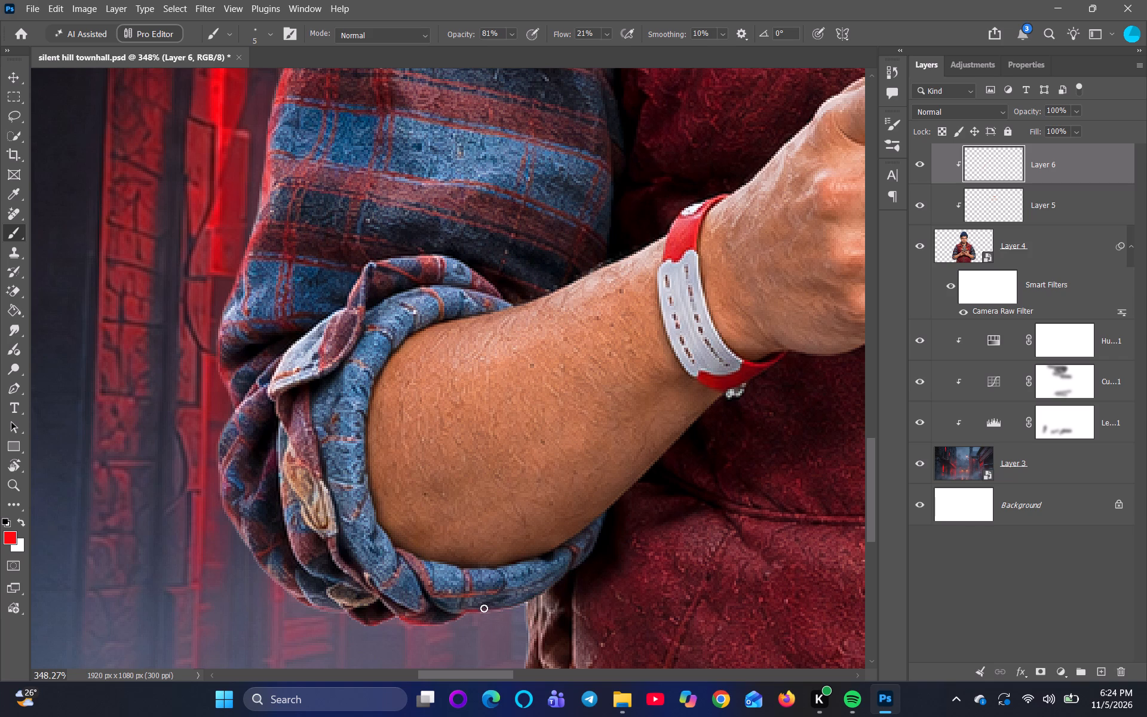
pyautogui.moveTo(484, 608); pyautogui.dragTo(535, 600)
# Examine the whole figure against the street to judge the red rim light on the sleeves.
pyautogui.scroll(-9, 548, 591)
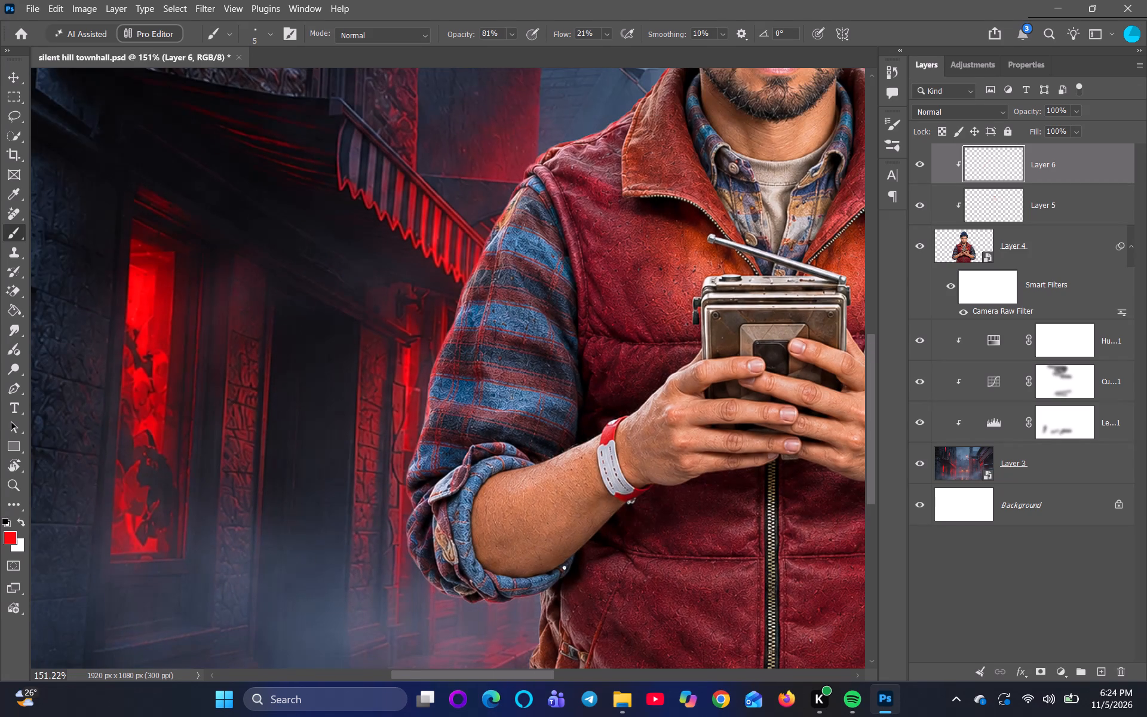
pyautogui.scroll(-7, 560, 547)
pyautogui.press('space')
pyautogui.press('space')
pyautogui.press('space')
pyautogui.press('space')
pyautogui.press('space')
pyautogui.press('space')
pyautogui.press('space')
pyautogui.press('space')
pyautogui.press('space')
pyautogui.press('space')
pyautogui.press('space')
pyautogui.press('space')
pyautogui.moveTo(673, 430); pyautogui.dragTo(488, 510)
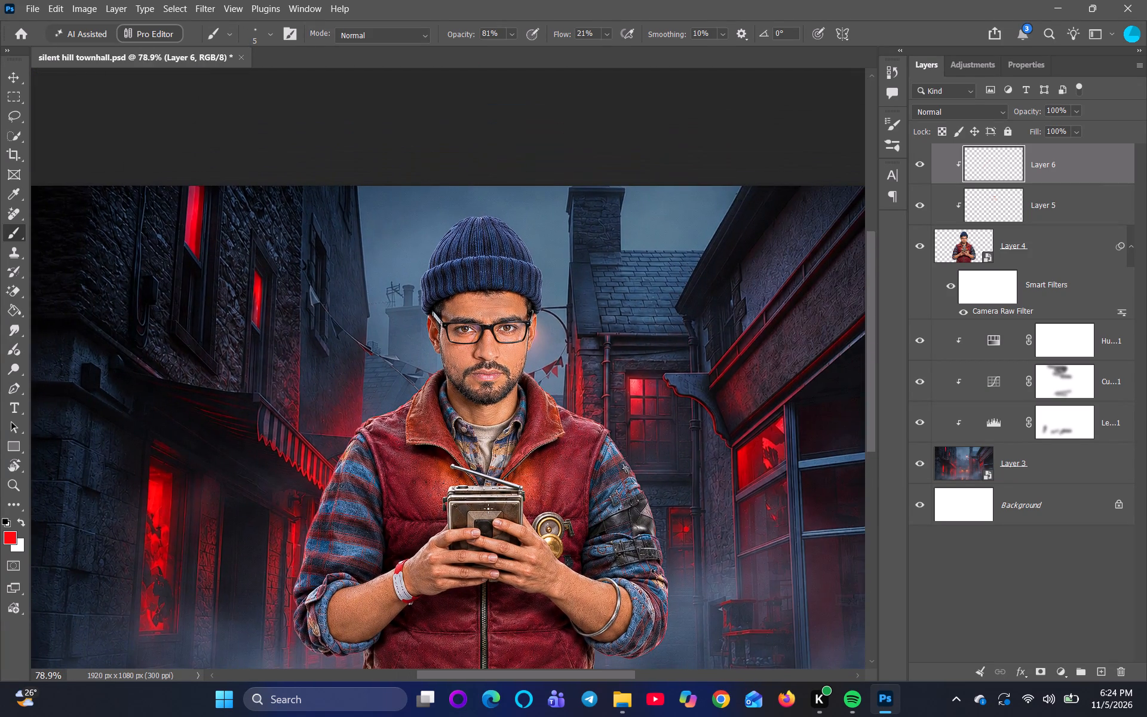
pyautogui.scroll(5, 488, 508)
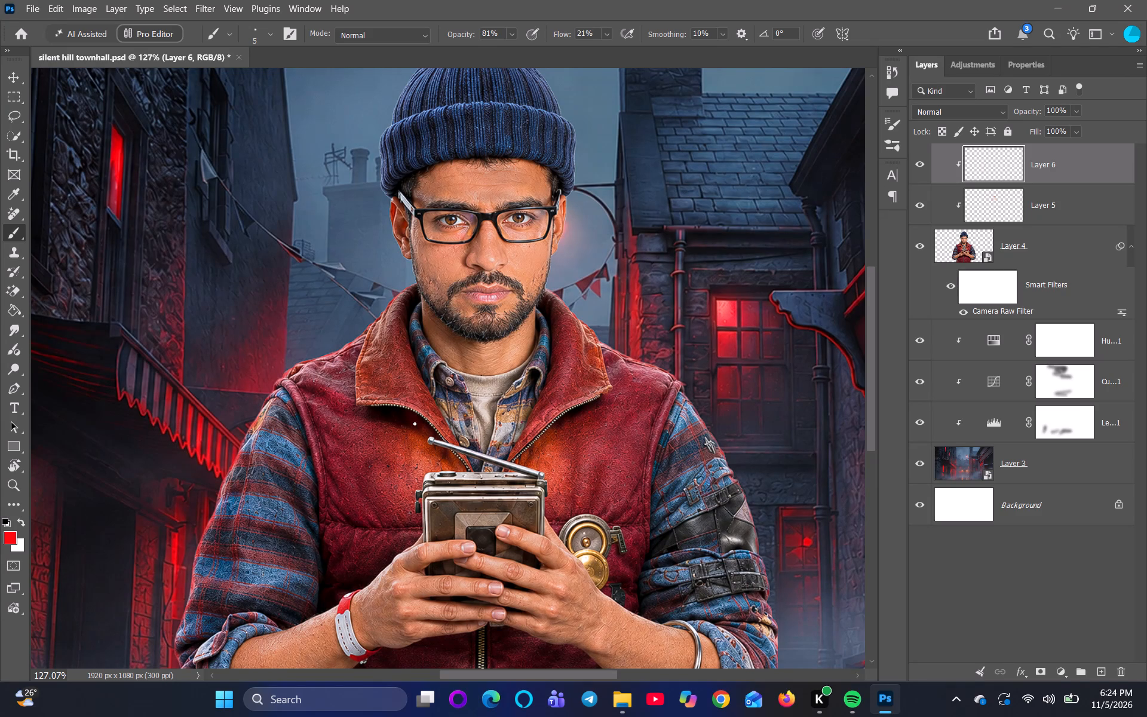
pyautogui.scroll(-3, 441, 288)
pyautogui.scroll(4, 413, 168)
# Sample the dark slate blue from the background building and, with a size 8 brush, paint it along the outer edge of the beanie's cuff.
pyautogui.press('space')
pyautogui.press('space')
pyautogui.press('space')
pyautogui.press('space')
pyautogui.press('space')
pyautogui.press('space')
pyautogui.press('space')
pyautogui.press('space')
pyautogui.press('space')
pyautogui.press('space')
pyautogui.press('space')
pyautogui.press('space')
pyautogui.press('space')
pyautogui.press('space')
pyautogui.press('space')
pyautogui.press('space')
pyautogui.press('space')
pyautogui.press('space')
pyautogui.press('space')
pyautogui.press('space')
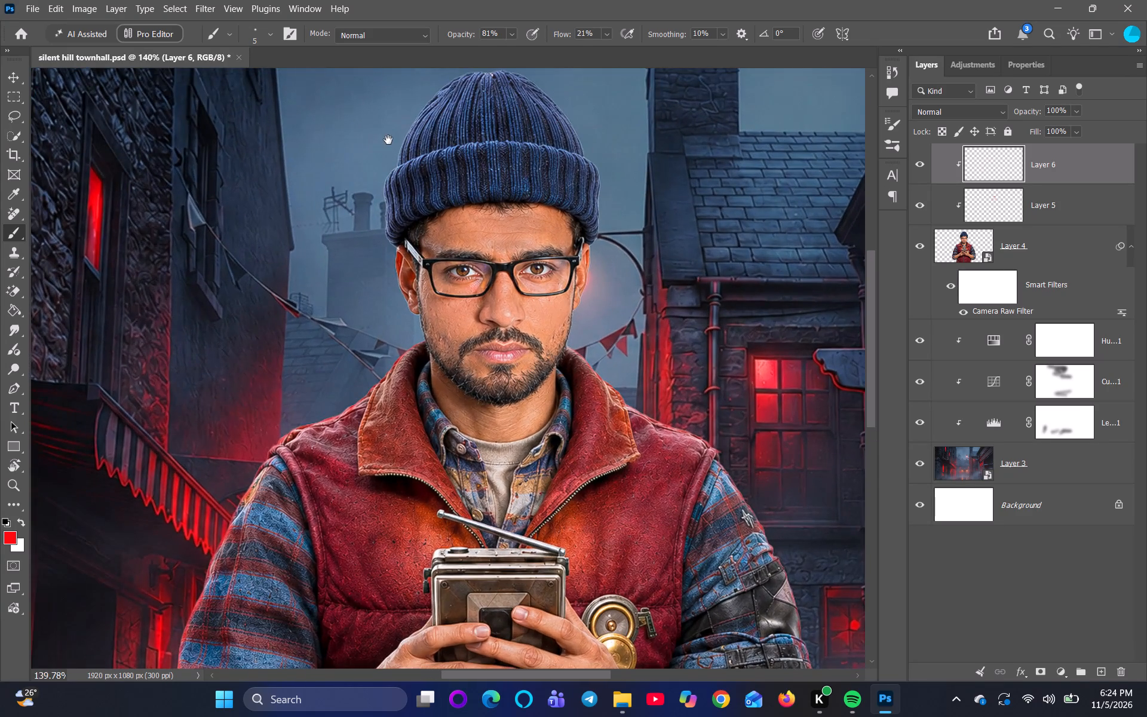
pyautogui.moveTo(444, 263); pyautogui.dragTo(416, 574)
pyautogui.scroll(8, 404, 563)
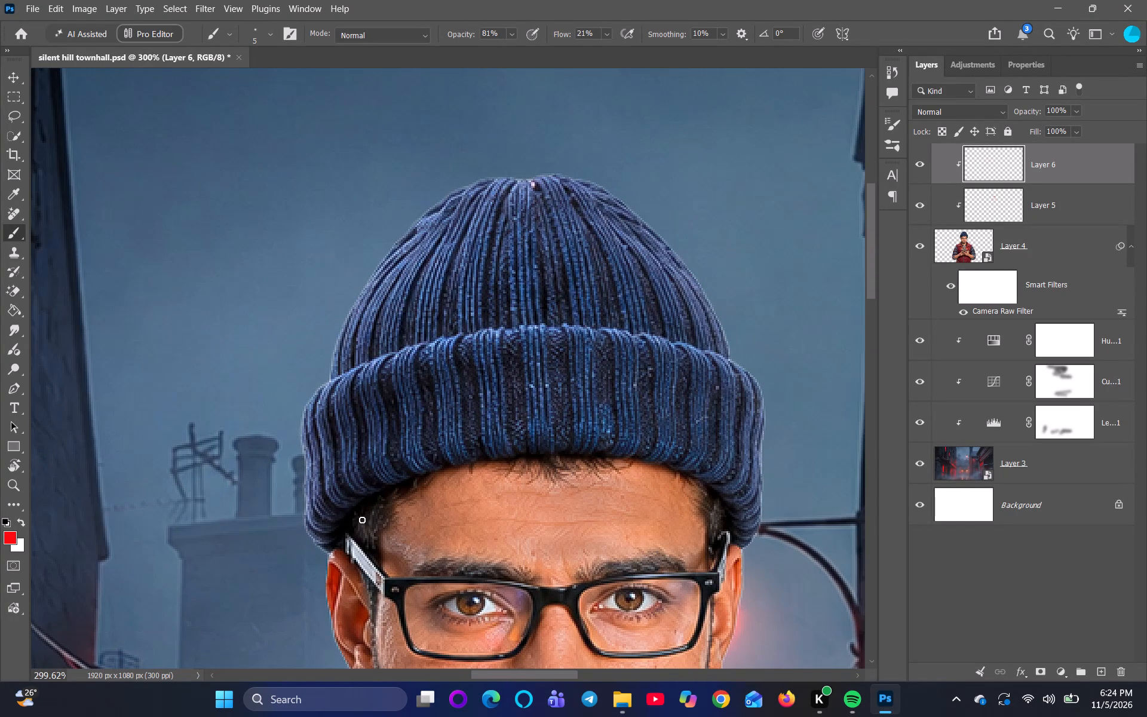
pyautogui.keyDown('alt'); pyautogui.click(67, 525); pyautogui.keyUp('alt')
pyautogui.press(']')
pyautogui.press(']')
pyautogui.press(']')
pyautogui.moveTo(314, 531); pyautogui.dragTo(301, 495)
pyautogui.moveTo(303, 514); pyautogui.dragTo(305, 468)
pyautogui.moveTo(305, 468); pyautogui.dragTo(317, 398)
# Continue the dark slate-blue edge from the top of the beanie's cuff up the same side of the crown.
pyautogui.press('space')
pyautogui.press('space')
pyautogui.press('space')
pyautogui.press('space')
pyautogui.press('space')
pyautogui.press('space')
pyautogui.press('space')
pyautogui.press('space')
pyautogui.press('space')
pyautogui.press('space')
pyautogui.press('space')
pyautogui.press('space')
pyautogui.press('space')
pyautogui.press('space')
pyautogui.press('space')
pyautogui.press('space')
pyautogui.press('space')
pyautogui.moveTo(336, 422); pyautogui.dragTo(317, 583)
pyautogui.press('space')
pyautogui.press('space')
pyautogui.press('space')
pyautogui.scroll(7, 300, 568)
pyautogui.moveTo(260, 593); pyautogui.dragTo(295, 534)
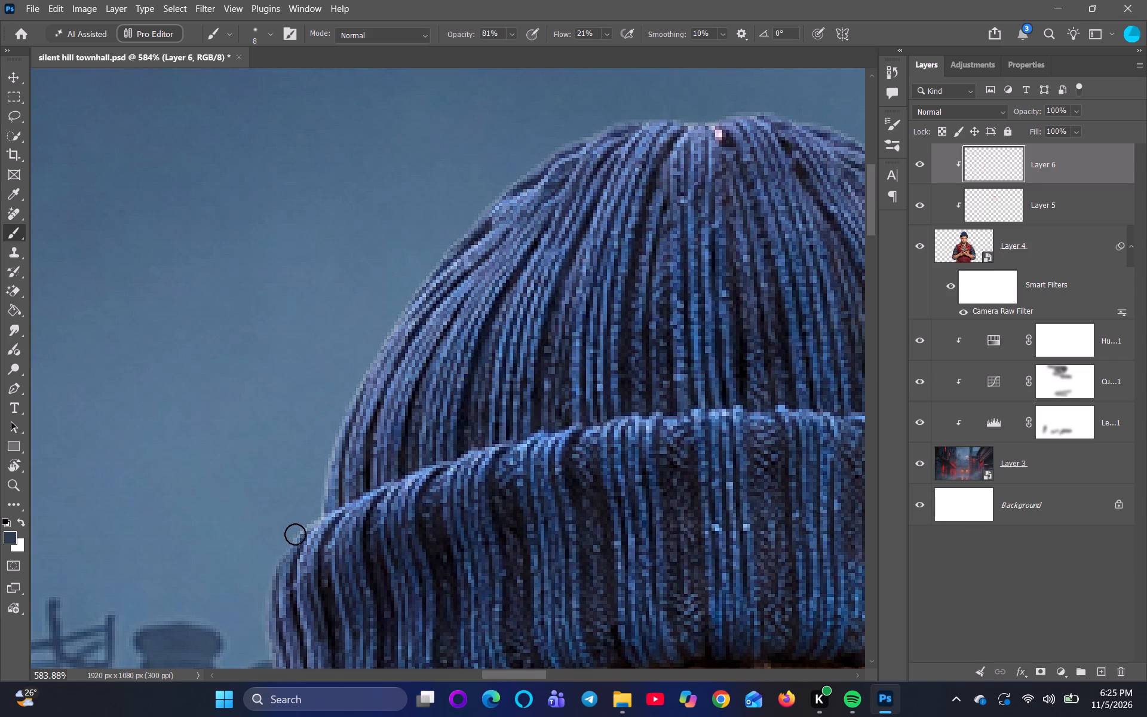
pyautogui.moveTo(295, 534); pyautogui.dragTo(302, 534)
pyautogui.moveTo(305, 529); pyautogui.dragTo(363, 388)
pyautogui.moveTo(353, 396); pyautogui.dragTo(391, 326)
pyautogui.moveTo(378, 339); pyautogui.dragTo(447, 240)
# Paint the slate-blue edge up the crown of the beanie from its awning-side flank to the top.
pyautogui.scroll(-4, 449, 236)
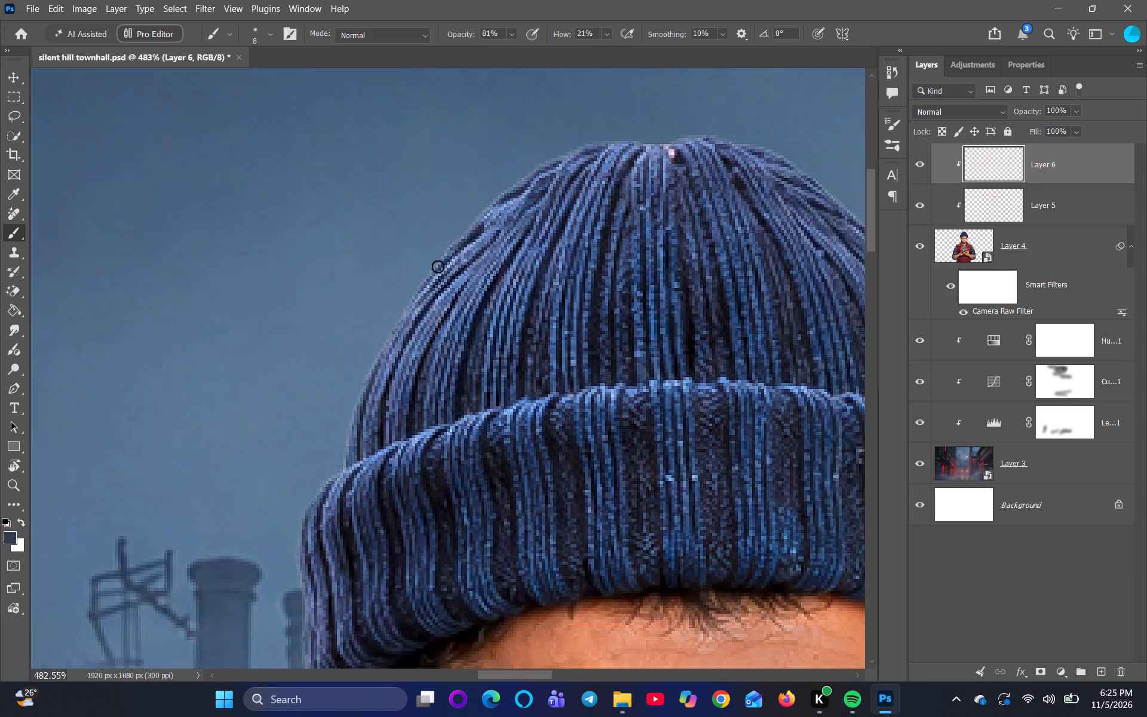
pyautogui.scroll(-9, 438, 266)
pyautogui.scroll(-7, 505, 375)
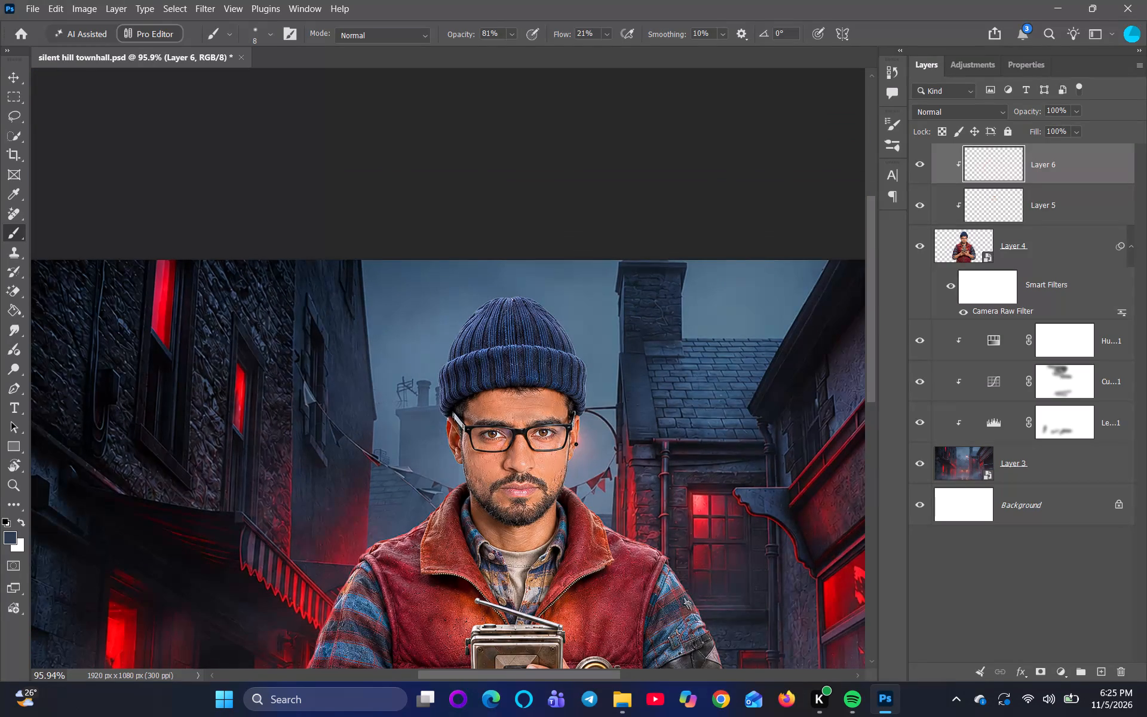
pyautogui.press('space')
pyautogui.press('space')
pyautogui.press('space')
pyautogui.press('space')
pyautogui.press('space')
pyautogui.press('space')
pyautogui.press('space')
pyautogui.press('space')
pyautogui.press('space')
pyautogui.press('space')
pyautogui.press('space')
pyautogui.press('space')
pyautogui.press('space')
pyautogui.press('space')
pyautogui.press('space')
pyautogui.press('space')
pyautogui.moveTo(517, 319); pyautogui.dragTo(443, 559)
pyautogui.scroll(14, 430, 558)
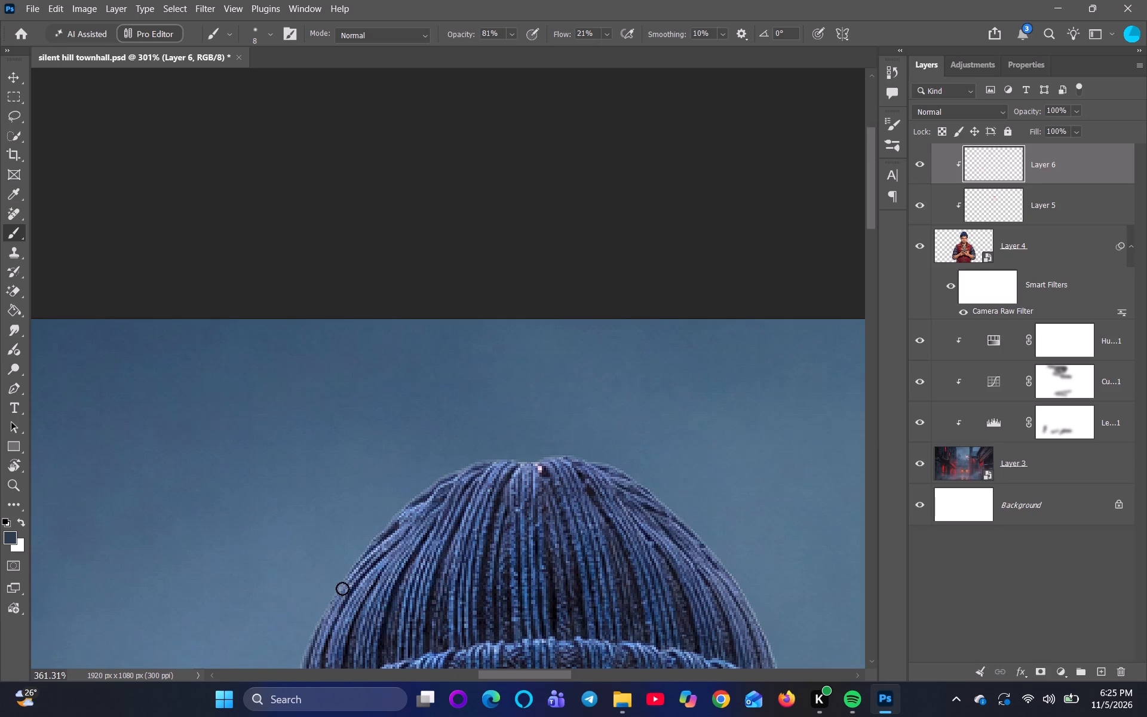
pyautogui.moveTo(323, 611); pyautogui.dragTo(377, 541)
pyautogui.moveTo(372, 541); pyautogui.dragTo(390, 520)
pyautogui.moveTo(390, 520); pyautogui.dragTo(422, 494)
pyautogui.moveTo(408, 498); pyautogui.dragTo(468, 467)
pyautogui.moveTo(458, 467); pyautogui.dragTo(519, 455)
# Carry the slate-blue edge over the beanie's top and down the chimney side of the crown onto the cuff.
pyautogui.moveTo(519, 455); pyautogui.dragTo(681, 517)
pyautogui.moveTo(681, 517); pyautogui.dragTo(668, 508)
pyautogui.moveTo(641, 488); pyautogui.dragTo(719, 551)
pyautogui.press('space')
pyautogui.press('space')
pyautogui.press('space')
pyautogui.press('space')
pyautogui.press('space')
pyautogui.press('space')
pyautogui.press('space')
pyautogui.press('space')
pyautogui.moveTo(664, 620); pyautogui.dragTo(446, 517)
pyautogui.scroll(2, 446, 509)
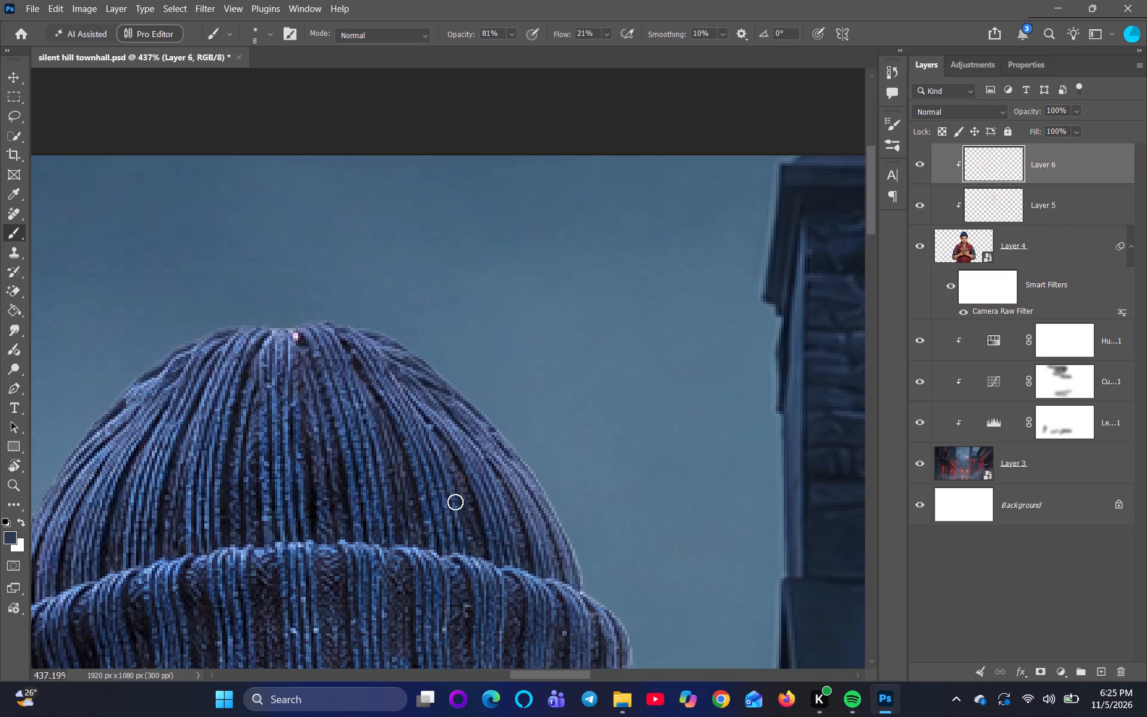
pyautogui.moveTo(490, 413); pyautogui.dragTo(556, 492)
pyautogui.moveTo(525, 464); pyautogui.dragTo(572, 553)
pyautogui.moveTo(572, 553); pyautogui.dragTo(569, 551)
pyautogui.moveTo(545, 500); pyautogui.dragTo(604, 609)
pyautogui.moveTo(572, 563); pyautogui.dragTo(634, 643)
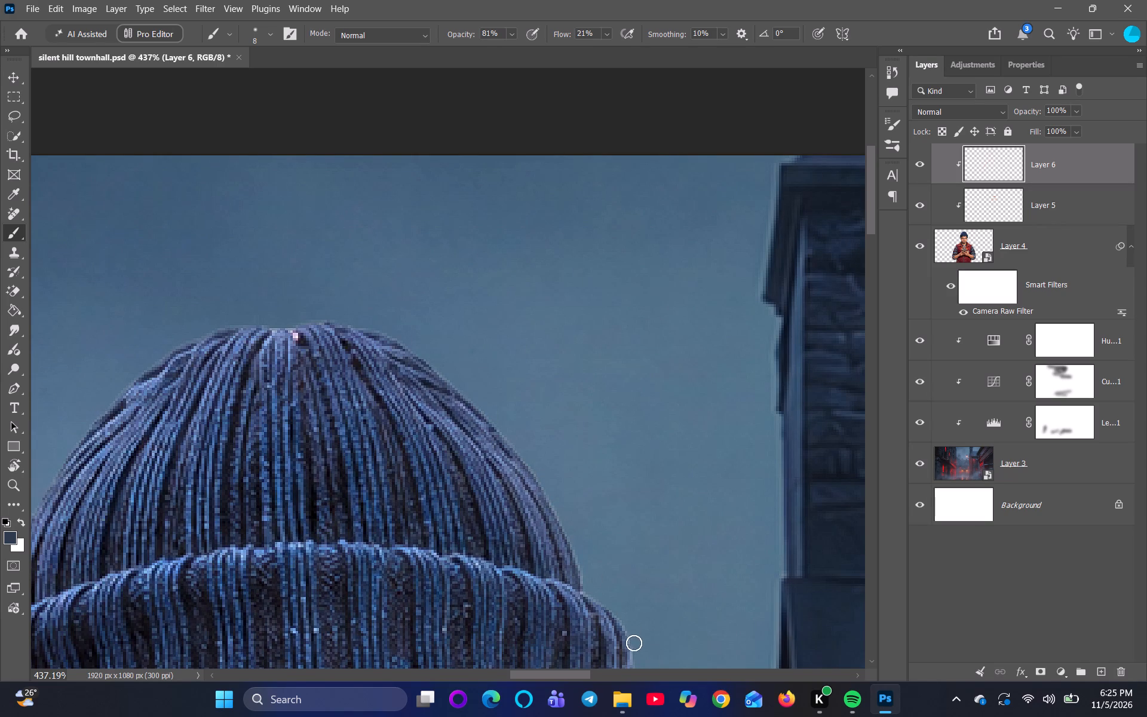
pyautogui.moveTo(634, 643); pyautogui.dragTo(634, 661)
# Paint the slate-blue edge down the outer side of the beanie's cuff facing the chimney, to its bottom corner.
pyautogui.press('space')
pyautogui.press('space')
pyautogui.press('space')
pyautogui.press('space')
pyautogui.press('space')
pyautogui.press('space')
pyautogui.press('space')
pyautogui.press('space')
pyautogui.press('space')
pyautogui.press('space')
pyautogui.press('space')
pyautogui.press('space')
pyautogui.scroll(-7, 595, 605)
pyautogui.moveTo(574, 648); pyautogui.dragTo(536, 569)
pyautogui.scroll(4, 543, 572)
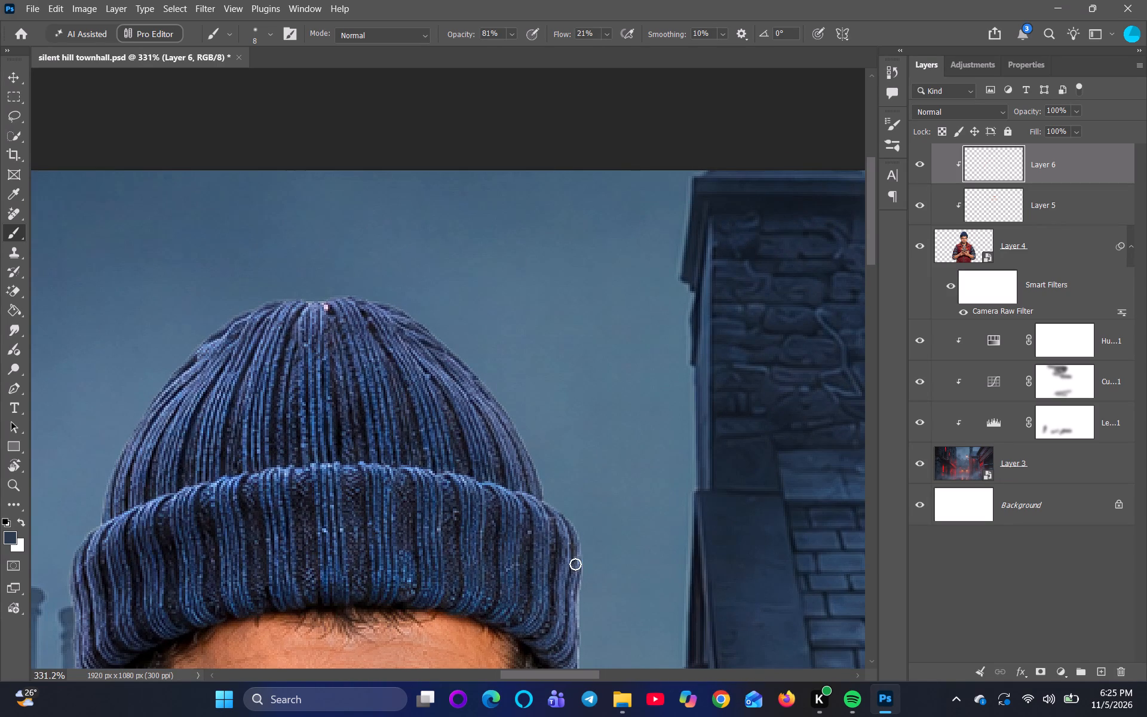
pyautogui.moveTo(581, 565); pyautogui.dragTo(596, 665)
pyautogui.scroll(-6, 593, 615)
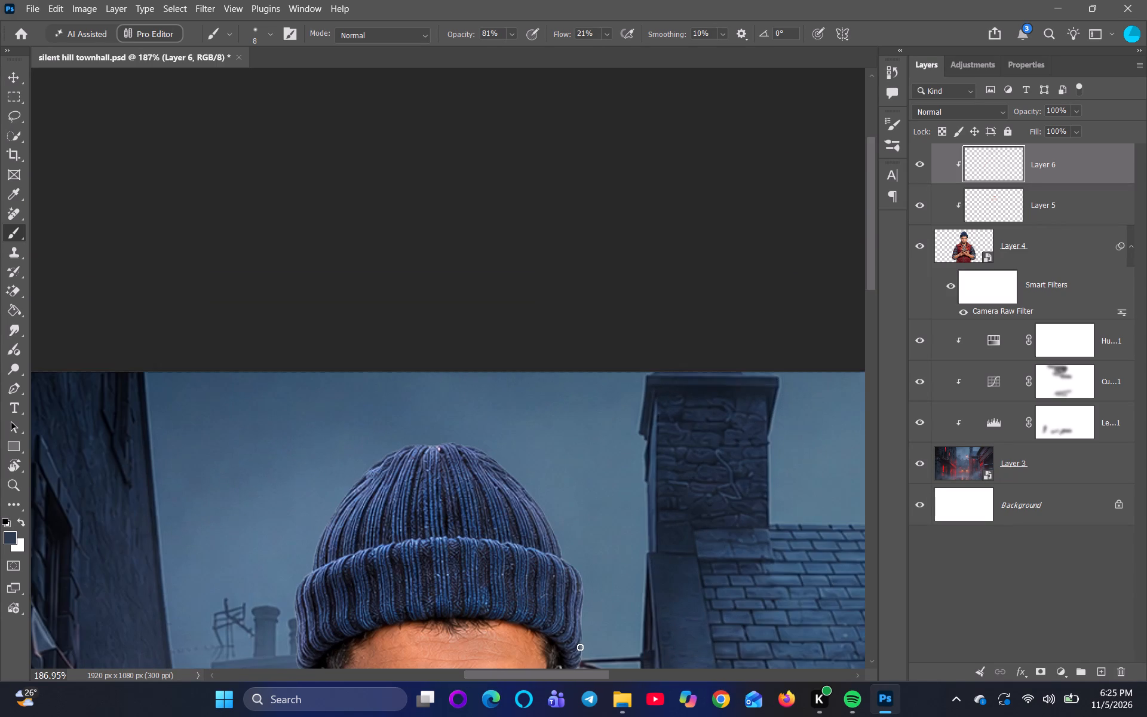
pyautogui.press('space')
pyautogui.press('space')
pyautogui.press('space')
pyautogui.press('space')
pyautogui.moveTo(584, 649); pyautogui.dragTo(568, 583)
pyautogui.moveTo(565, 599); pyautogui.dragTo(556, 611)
# Examine the whole figure against the street to judge the beanie edges and the rim light on the clothing.
pyautogui.scroll(-2, 553, 612)
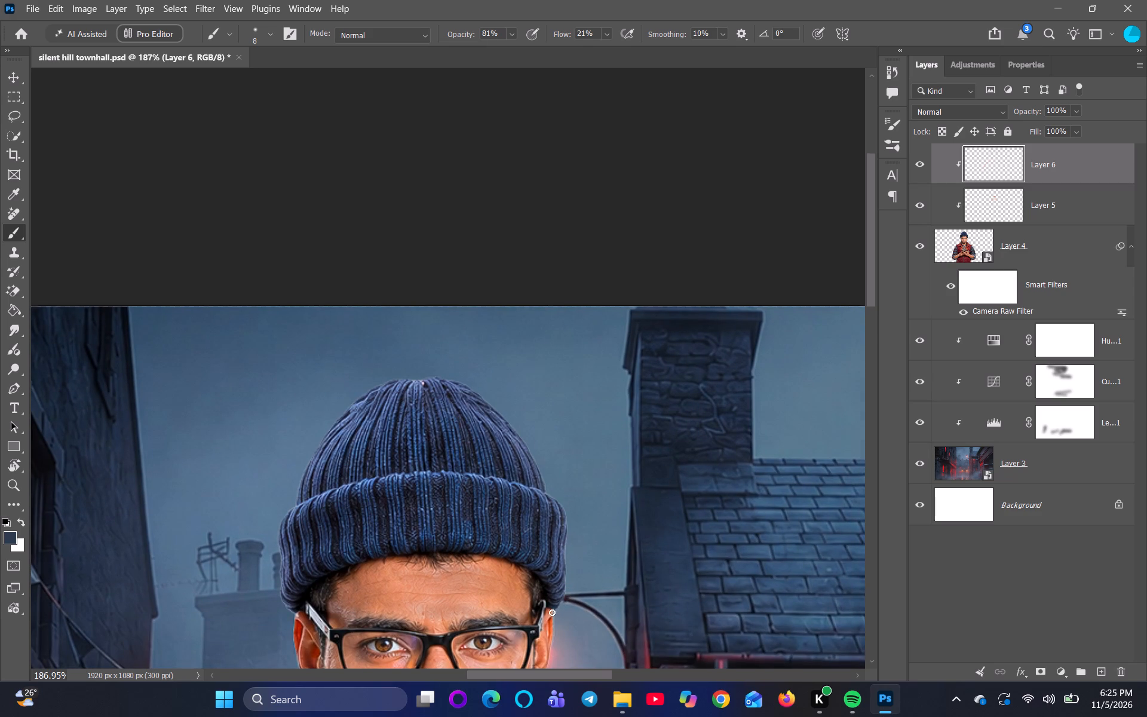
pyautogui.scroll(-5, 552, 612)
pyautogui.hotkey('ctrl', '0')
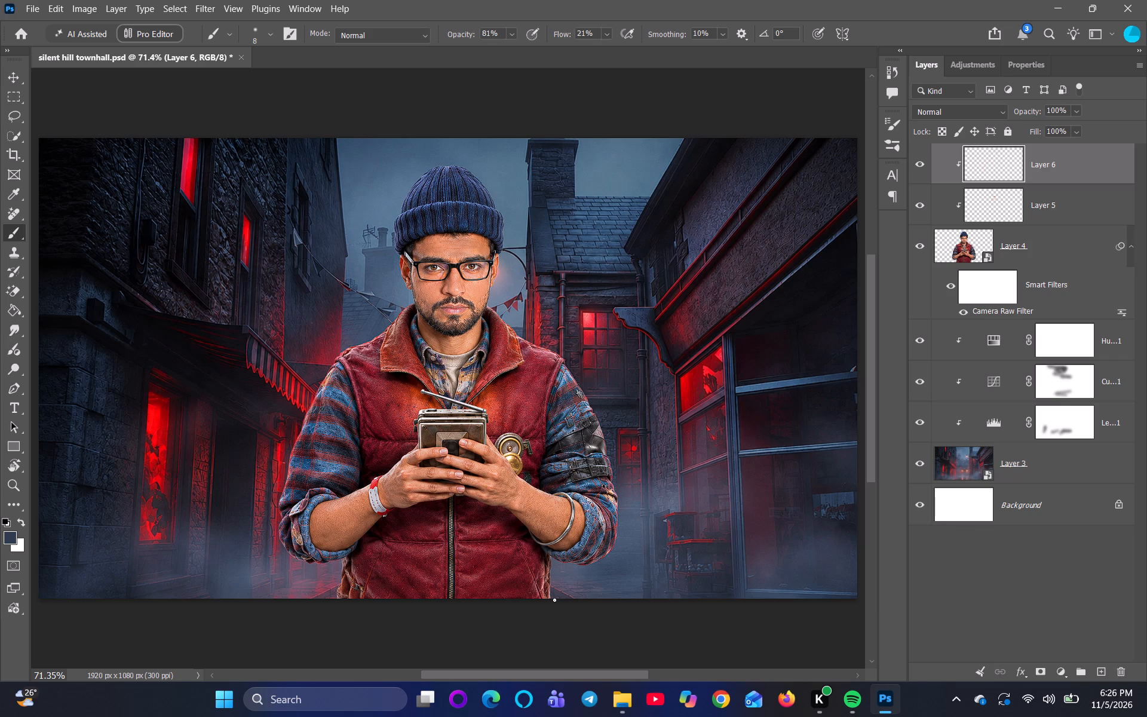
pyautogui.scroll(4, 367, 331)
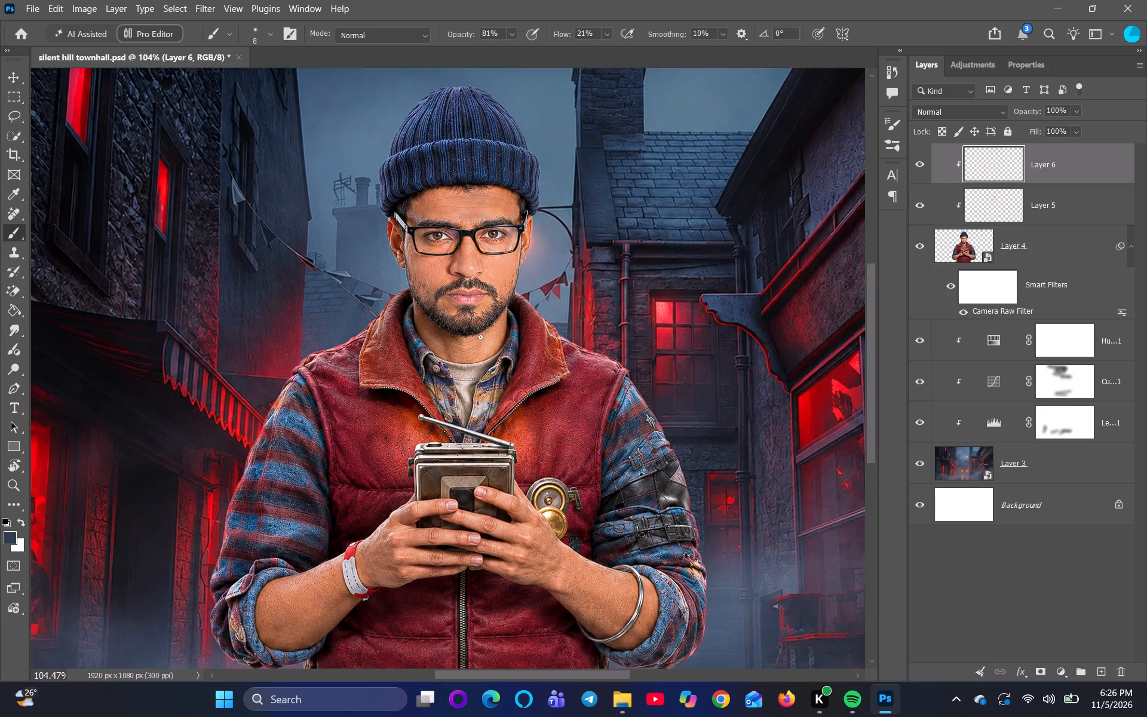
pyautogui.scroll(5, 480, 337)
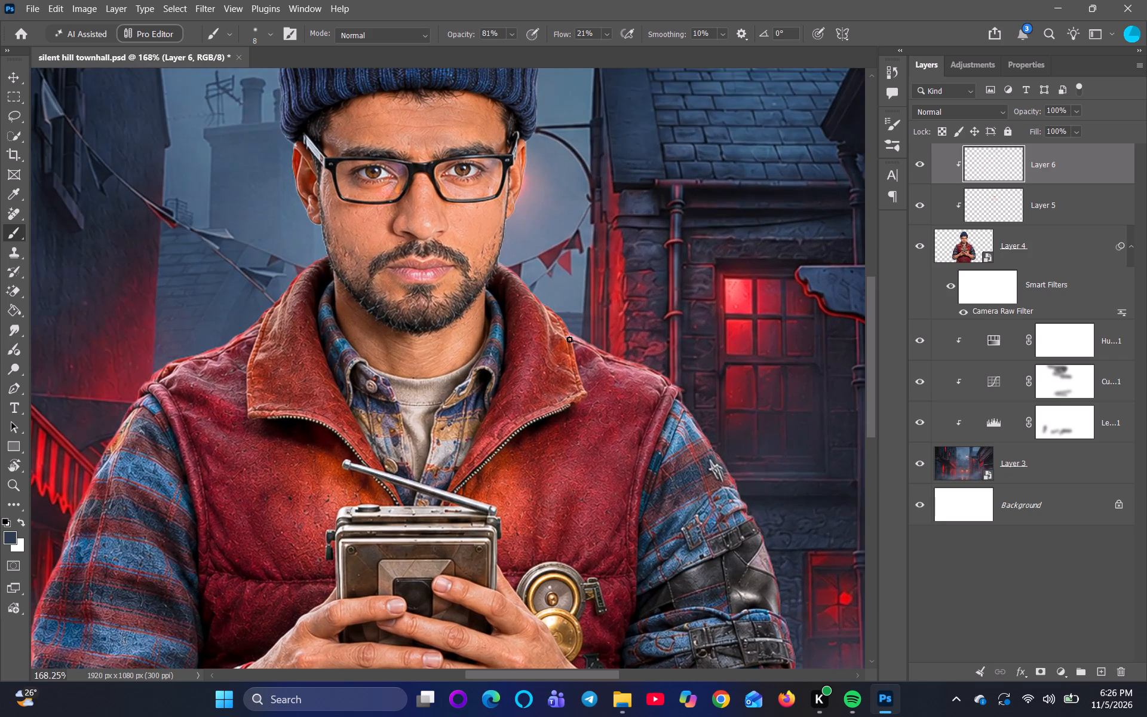
pyautogui.scroll(-3, 569, 339)
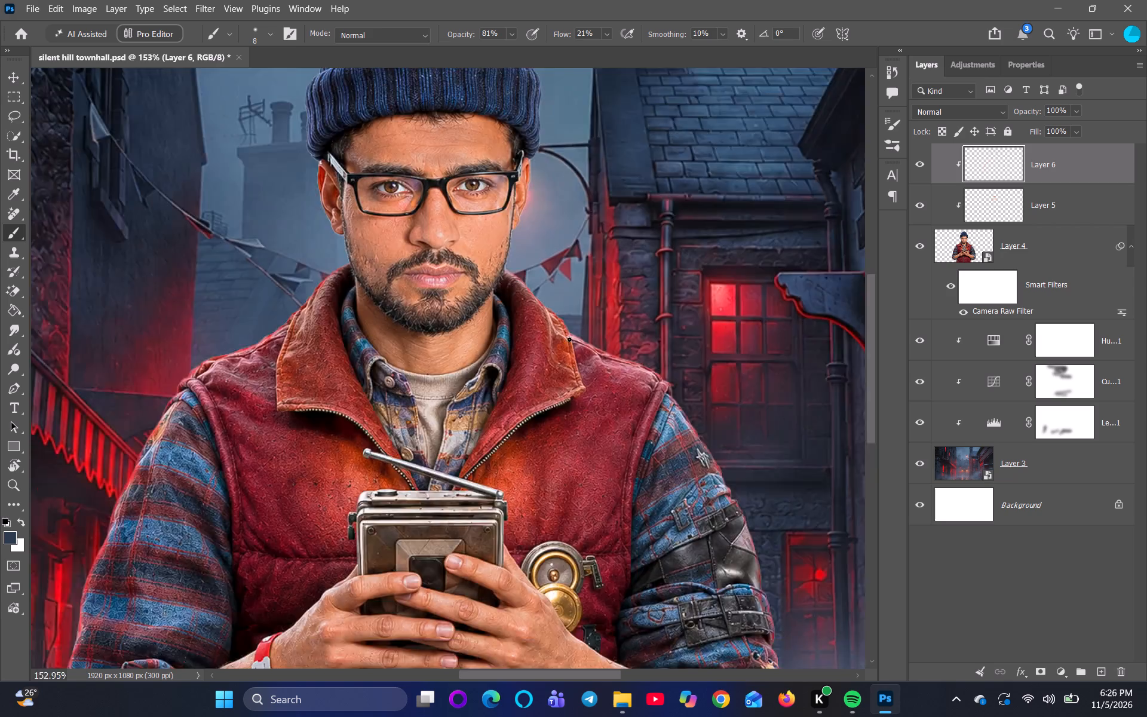
pyautogui.scroll(-7, 569, 339)
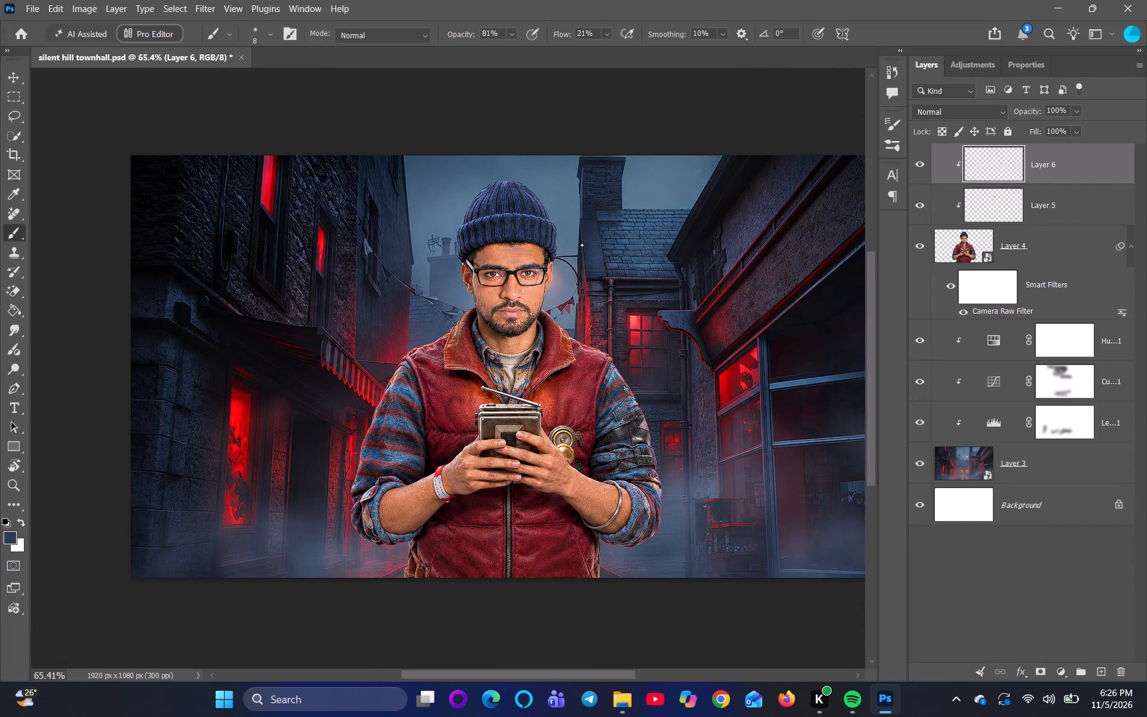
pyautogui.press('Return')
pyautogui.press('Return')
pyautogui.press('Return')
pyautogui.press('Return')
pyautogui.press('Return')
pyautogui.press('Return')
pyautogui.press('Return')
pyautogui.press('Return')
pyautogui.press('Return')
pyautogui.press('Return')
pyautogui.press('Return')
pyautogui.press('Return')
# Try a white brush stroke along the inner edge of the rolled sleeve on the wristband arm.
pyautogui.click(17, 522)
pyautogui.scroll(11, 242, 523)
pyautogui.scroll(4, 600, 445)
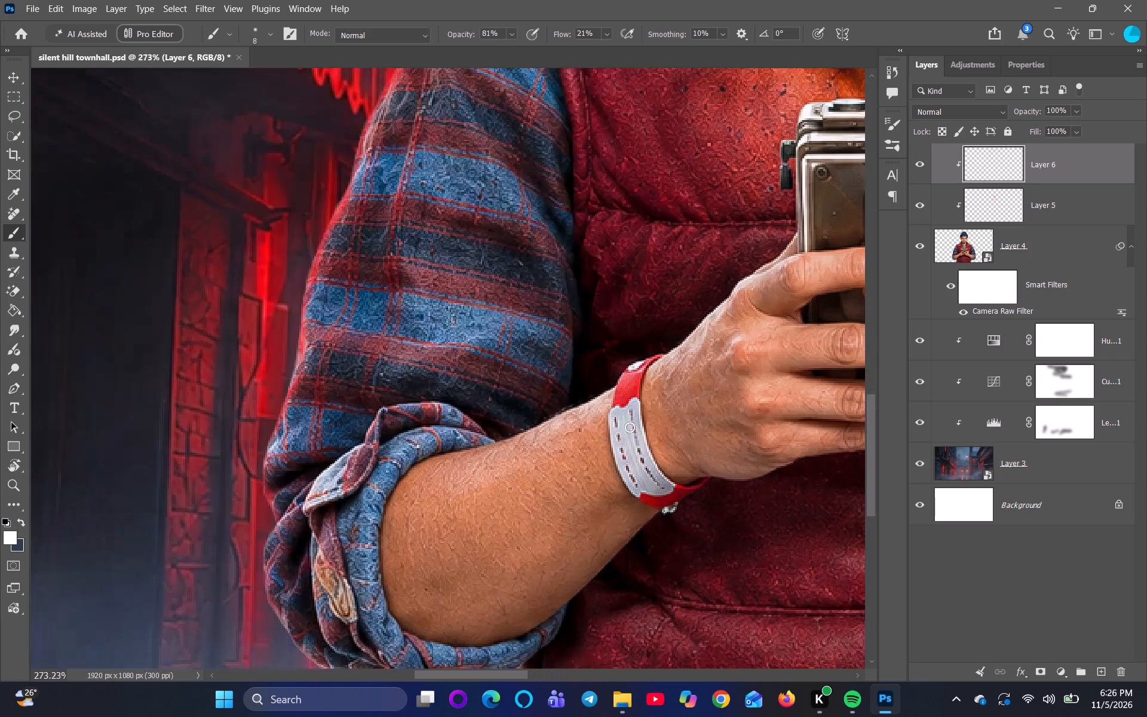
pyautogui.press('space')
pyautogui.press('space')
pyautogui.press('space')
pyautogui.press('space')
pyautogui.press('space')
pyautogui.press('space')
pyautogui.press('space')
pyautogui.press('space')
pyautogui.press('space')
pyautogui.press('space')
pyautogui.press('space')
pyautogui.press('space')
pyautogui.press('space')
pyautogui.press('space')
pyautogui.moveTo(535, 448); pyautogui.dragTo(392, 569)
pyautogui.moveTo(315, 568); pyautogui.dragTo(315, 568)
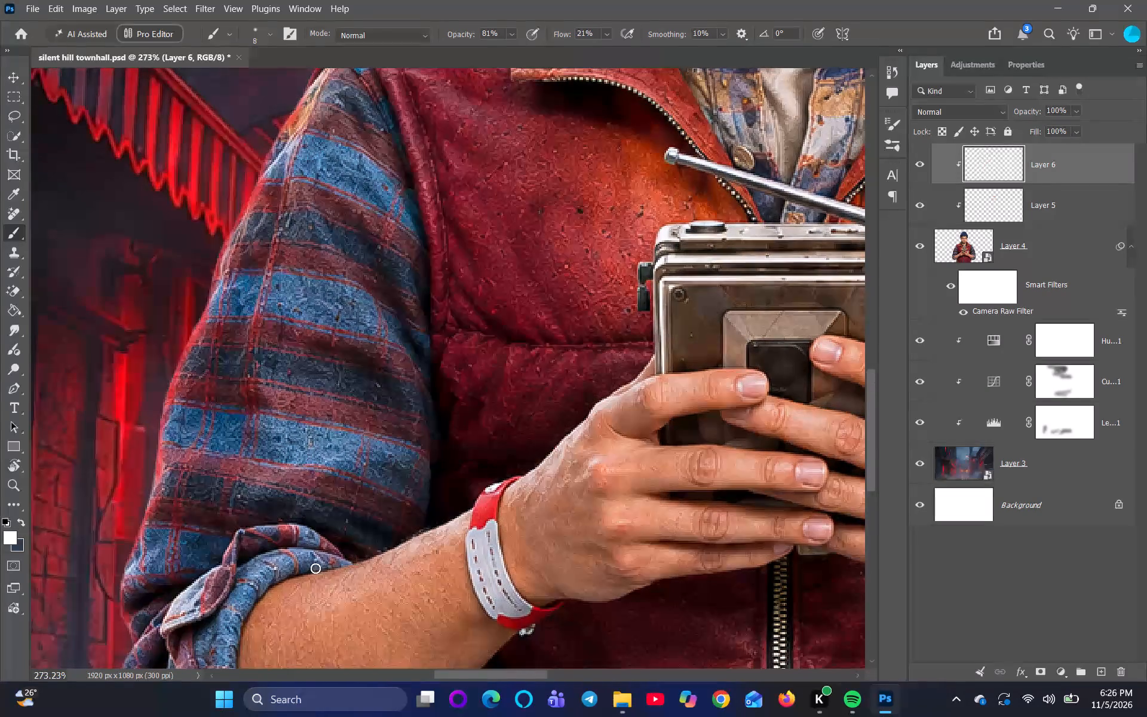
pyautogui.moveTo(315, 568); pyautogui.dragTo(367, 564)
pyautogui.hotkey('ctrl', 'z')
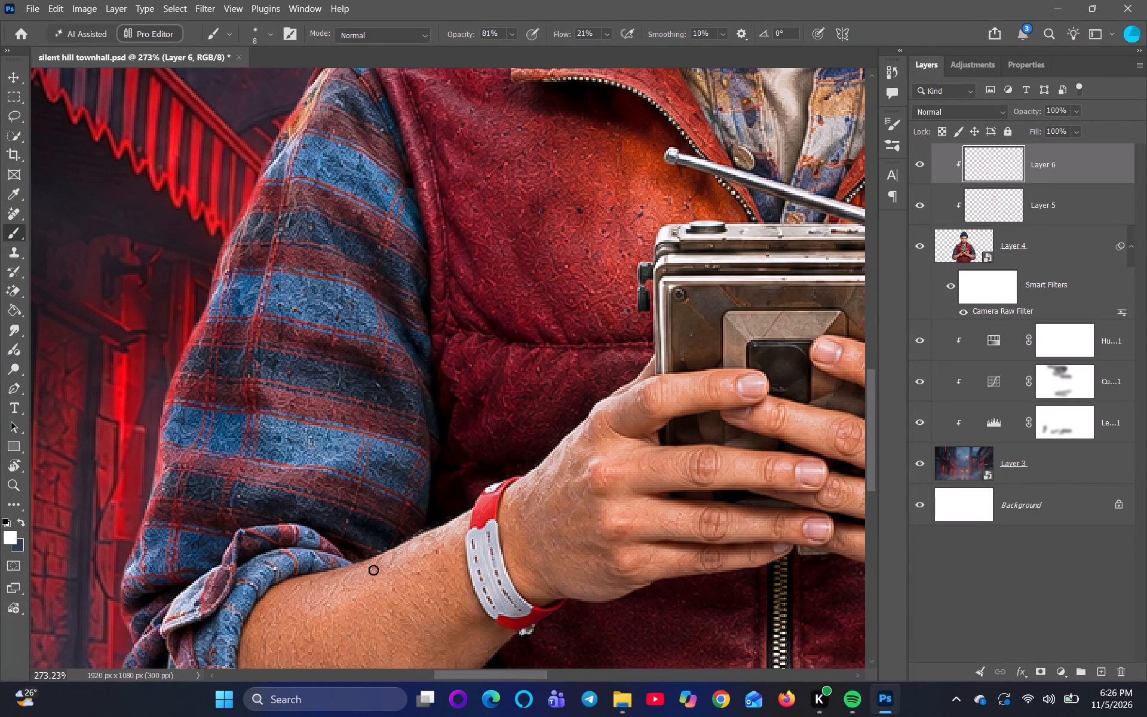
# Set the brush opacity and flow to 100% and try a white stroke along the same sleeve's outer edge.
pyautogui.moveTo(454, 33); pyautogui.dragTo(505, 42)
pyautogui.moveTo(505, 42); pyautogui.dragTo(507, 43)
pyautogui.moveTo(560, 35); pyautogui.dragTo(709, 41)
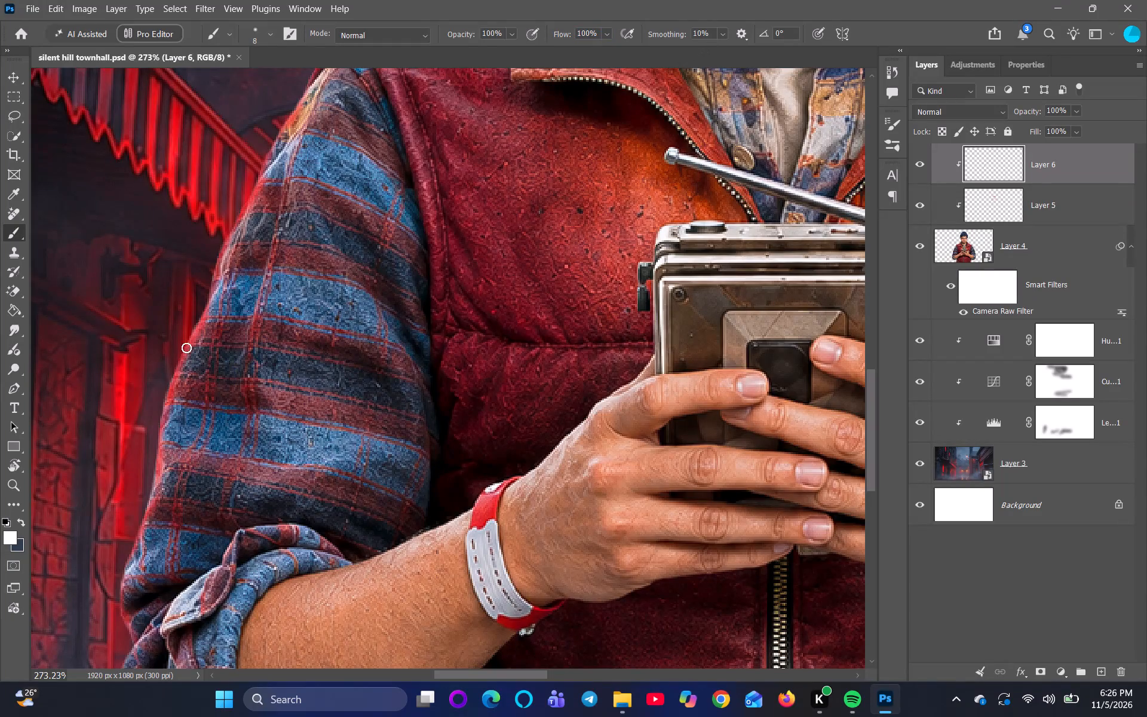
pyautogui.moveTo(186, 347); pyautogui.dragTo(166, 403)
pyautogui.hotkey('ctrl', 'z')
# Sample the bright red from the glowing street-level window beneath the awning as the brush colour.
pyautogui.scroll(-9, 142, 326)
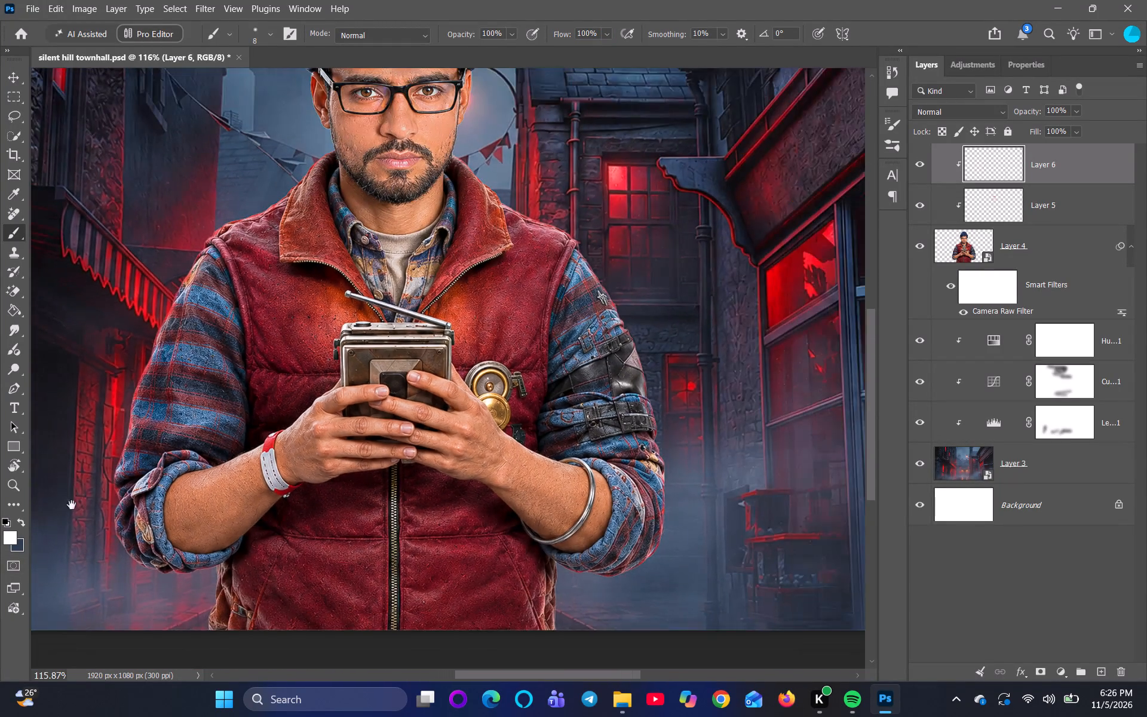
pyautogui.press('space')
pyautogui.press('space')
pyautogui.moveTo(72, 505); pyautogui.dragTo(251, 540)
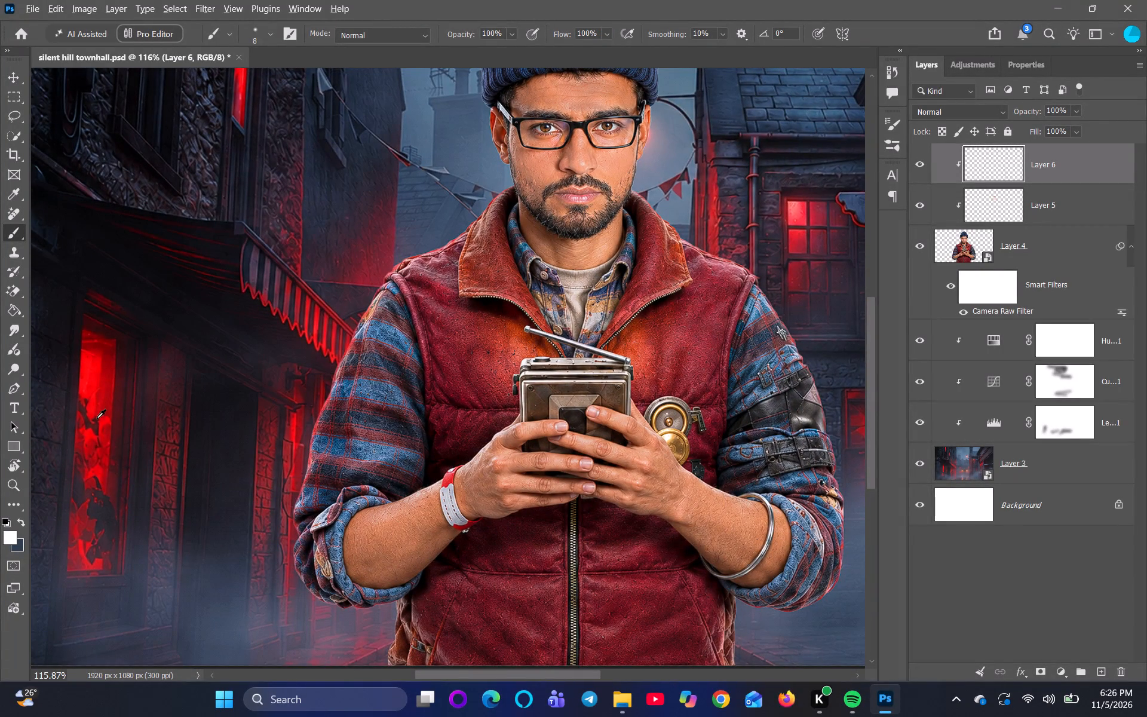
pyautogui.keyDown('alt'); pyautogui.click(94, 383); pyautogui.keyUp('alt')
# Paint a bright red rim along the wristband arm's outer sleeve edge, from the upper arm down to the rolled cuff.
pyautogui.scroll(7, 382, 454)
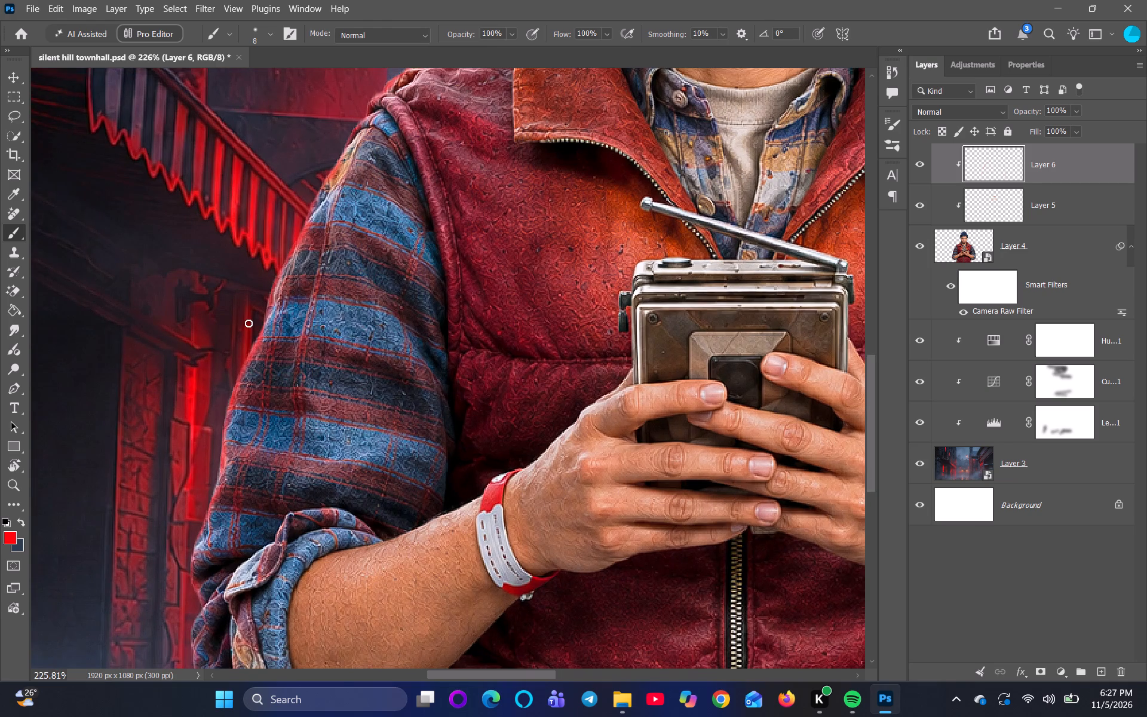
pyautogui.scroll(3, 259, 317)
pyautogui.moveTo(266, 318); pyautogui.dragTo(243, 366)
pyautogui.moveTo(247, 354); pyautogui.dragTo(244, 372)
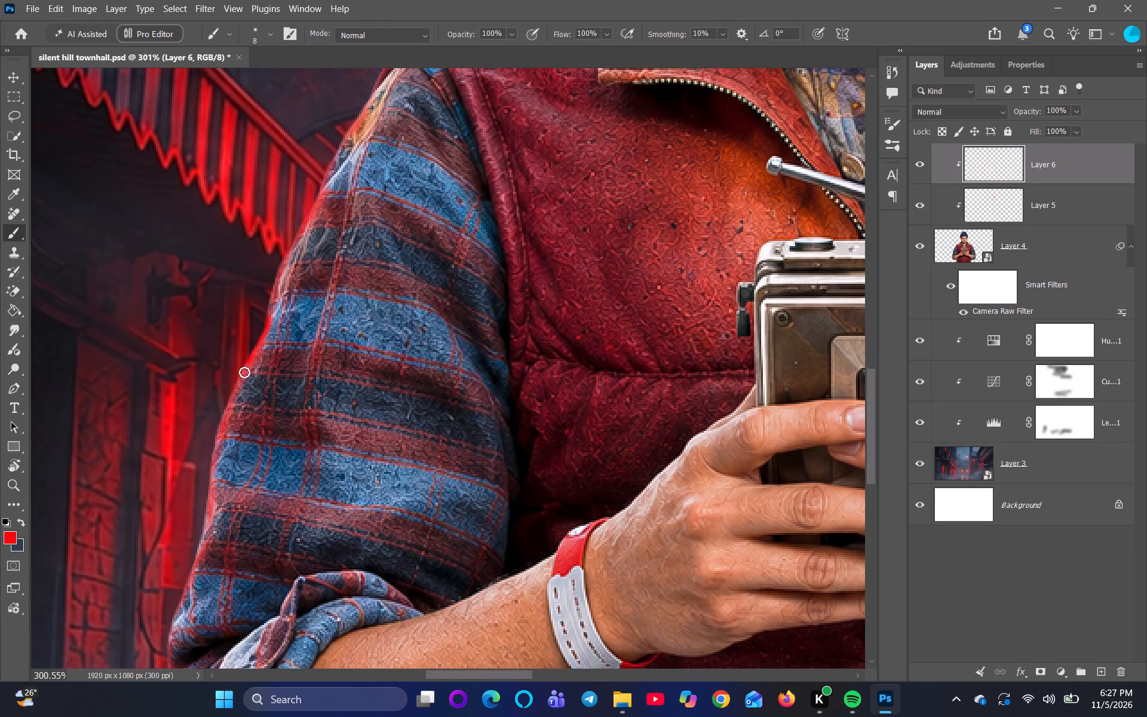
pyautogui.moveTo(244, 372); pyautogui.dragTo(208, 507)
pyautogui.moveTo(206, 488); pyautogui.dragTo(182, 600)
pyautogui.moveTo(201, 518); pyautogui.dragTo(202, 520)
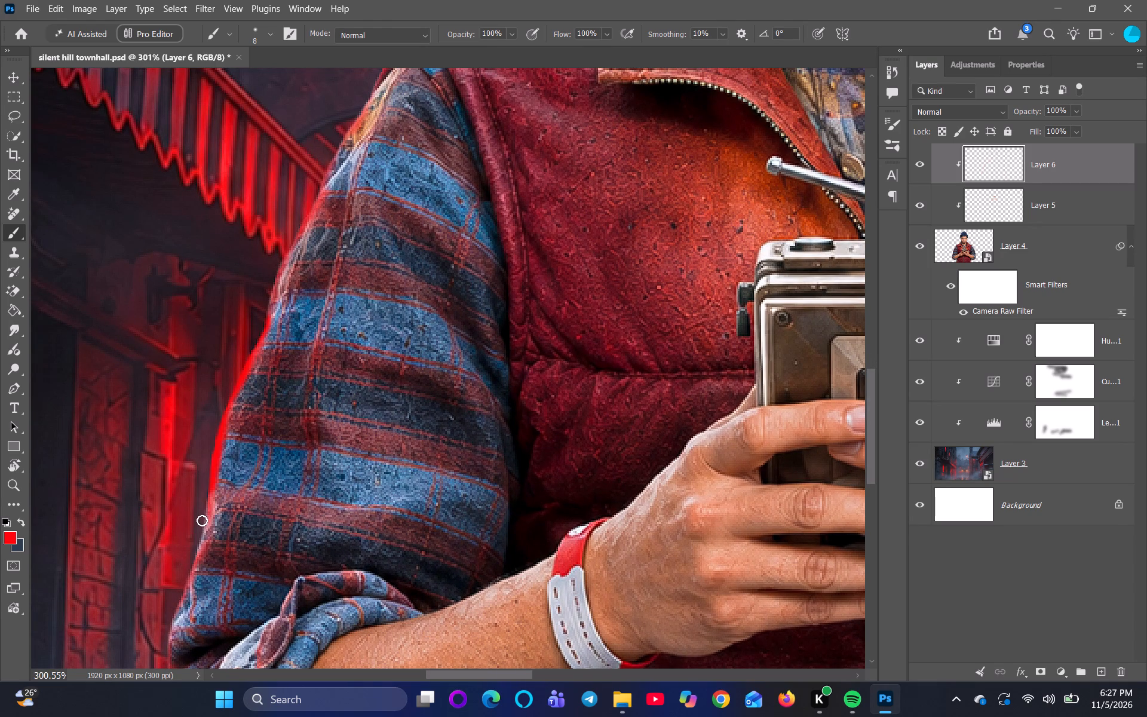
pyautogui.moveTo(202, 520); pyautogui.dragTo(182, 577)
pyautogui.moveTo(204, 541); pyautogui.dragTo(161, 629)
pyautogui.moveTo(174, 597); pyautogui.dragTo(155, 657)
# Undo the last red stroke and delete Layer 6 with its painted edges.
pyautogui.scroll(-14, 191, 577)
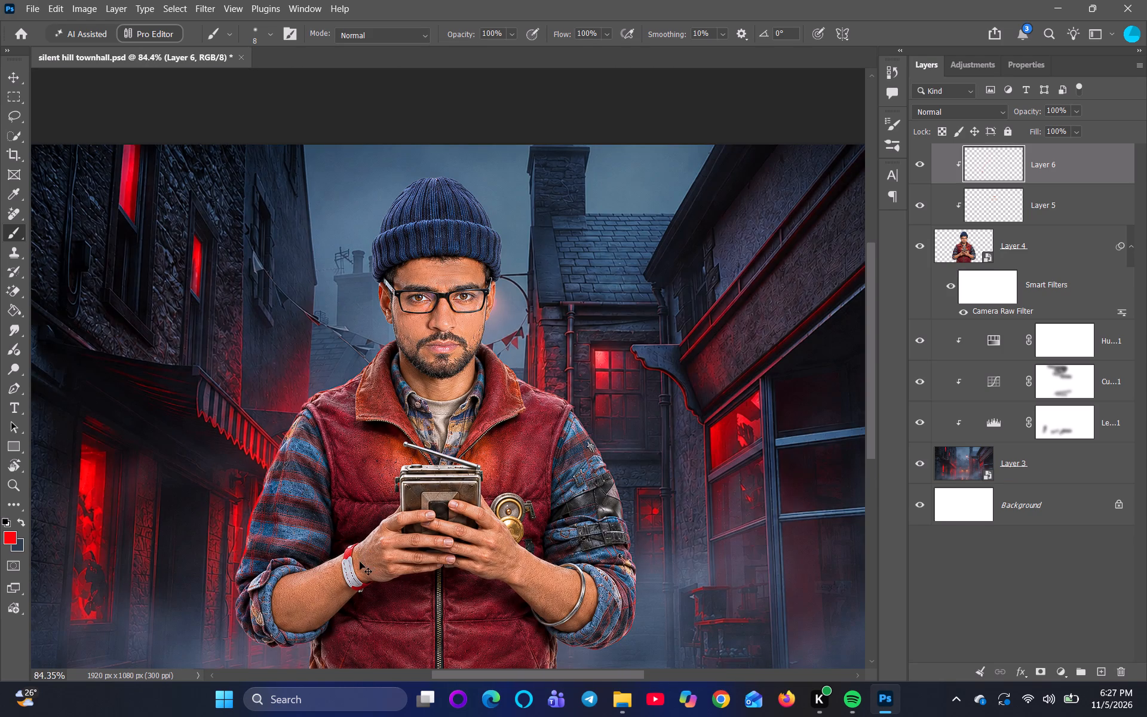
pyautogui.hotkey('ctrl', 'z')
pyautogui.moveTo(993, 166); pyautogui.dragTo(1128, 668)
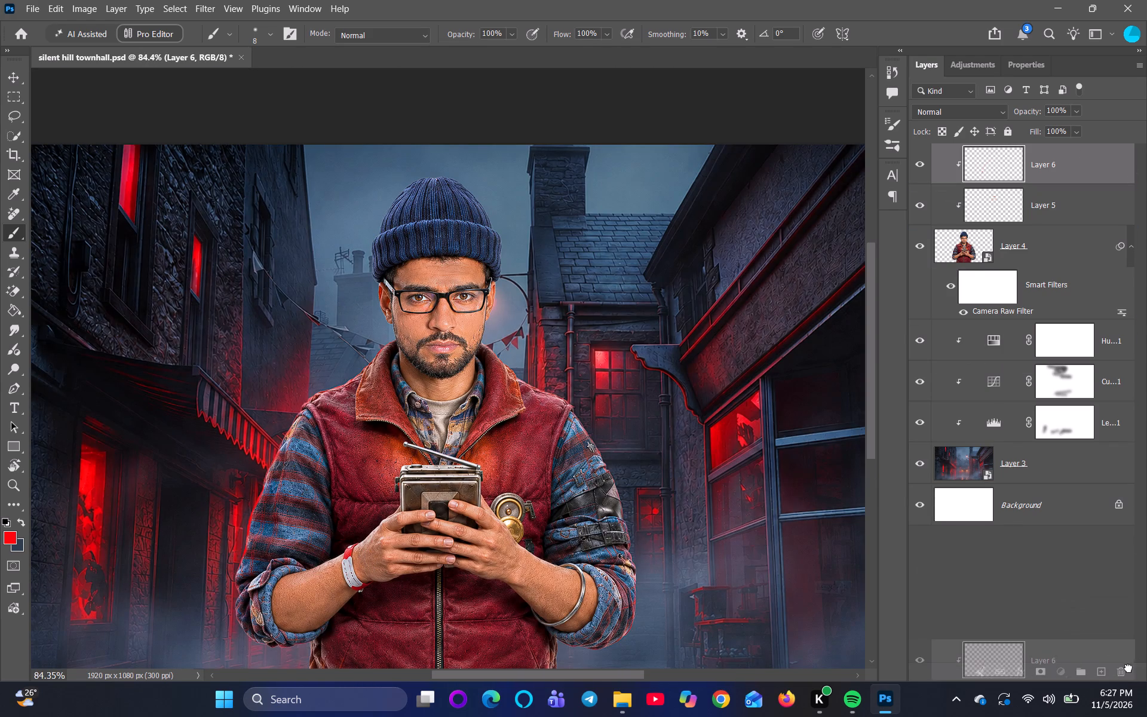
pyautogui.moveTo(1128, 668); pyautogui.dragTo(1126, 669)
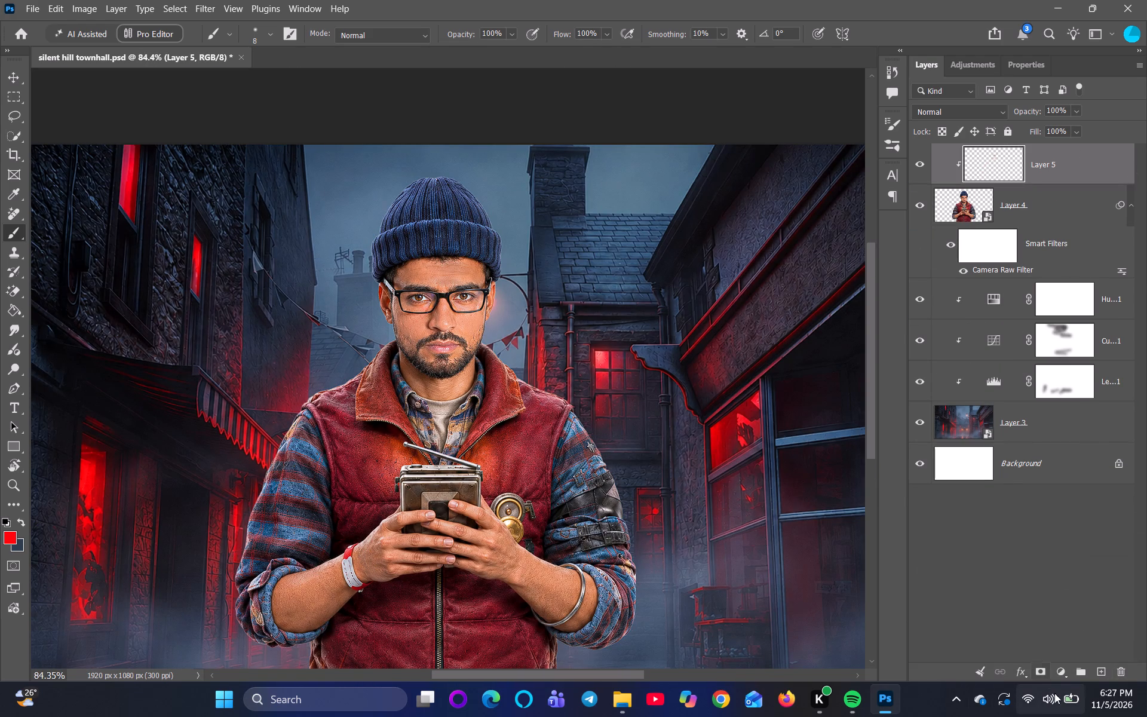
# Add a new empty layer above Layer 5 and clip it to the man's layer.
pyautogui.click(1103, 666)
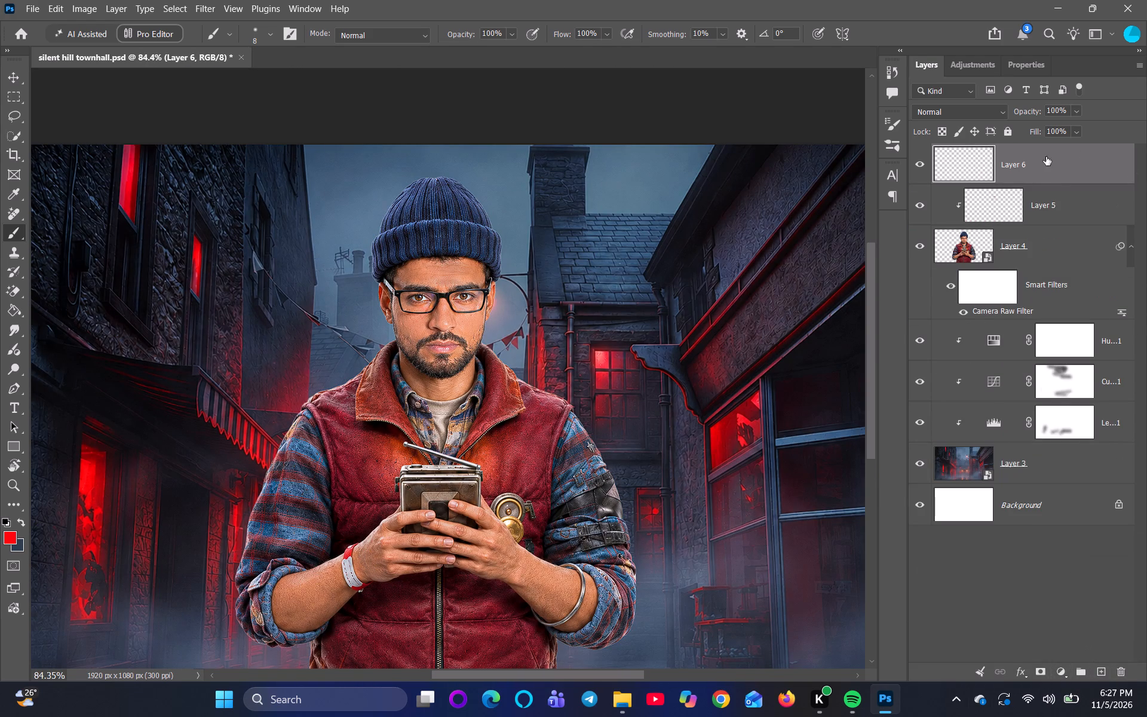
pyautogui.keyDown('alt'); pyautogui.click(953, 185); pyautogui.keyUp('alt')
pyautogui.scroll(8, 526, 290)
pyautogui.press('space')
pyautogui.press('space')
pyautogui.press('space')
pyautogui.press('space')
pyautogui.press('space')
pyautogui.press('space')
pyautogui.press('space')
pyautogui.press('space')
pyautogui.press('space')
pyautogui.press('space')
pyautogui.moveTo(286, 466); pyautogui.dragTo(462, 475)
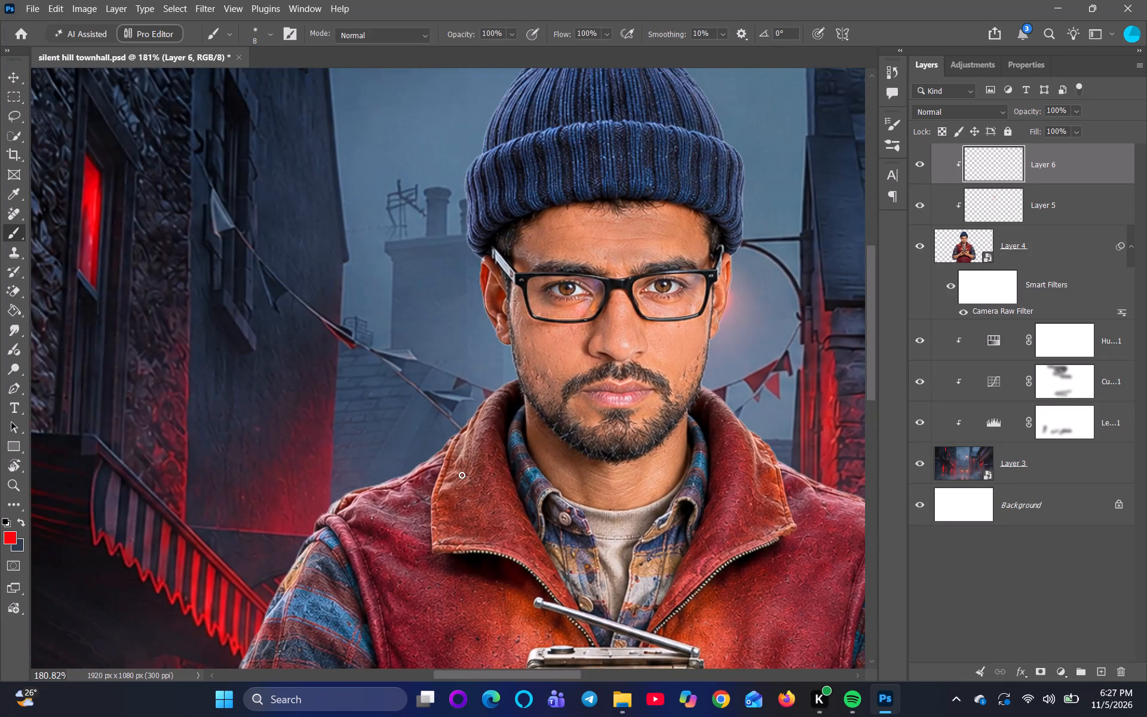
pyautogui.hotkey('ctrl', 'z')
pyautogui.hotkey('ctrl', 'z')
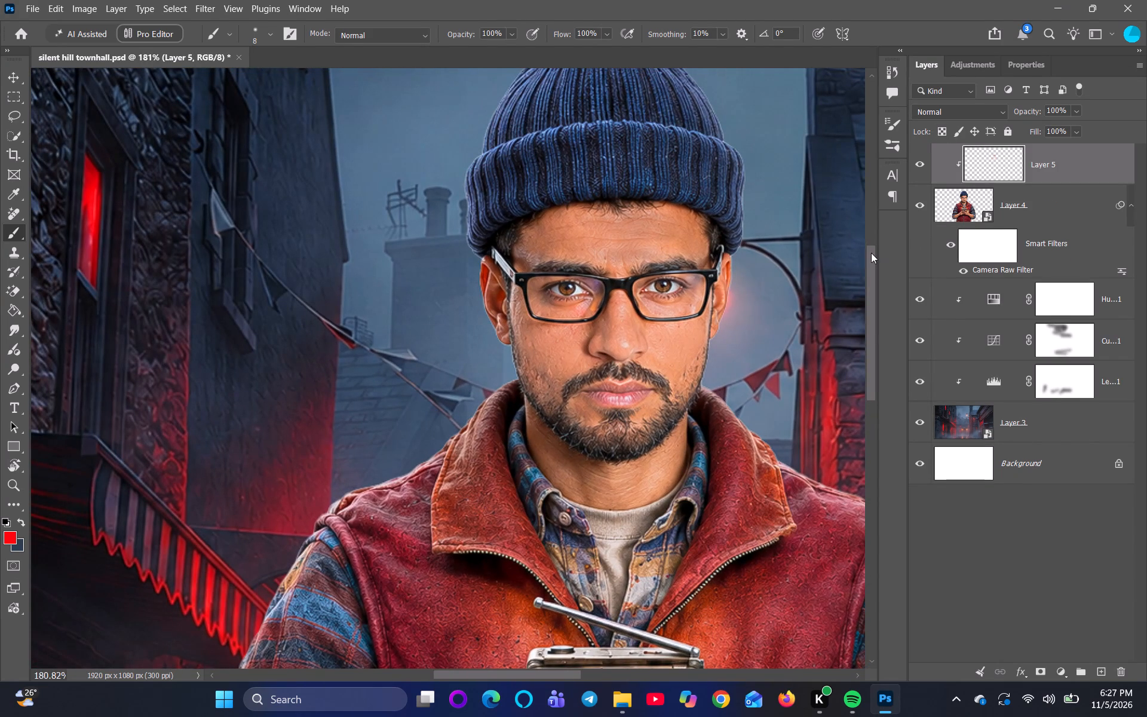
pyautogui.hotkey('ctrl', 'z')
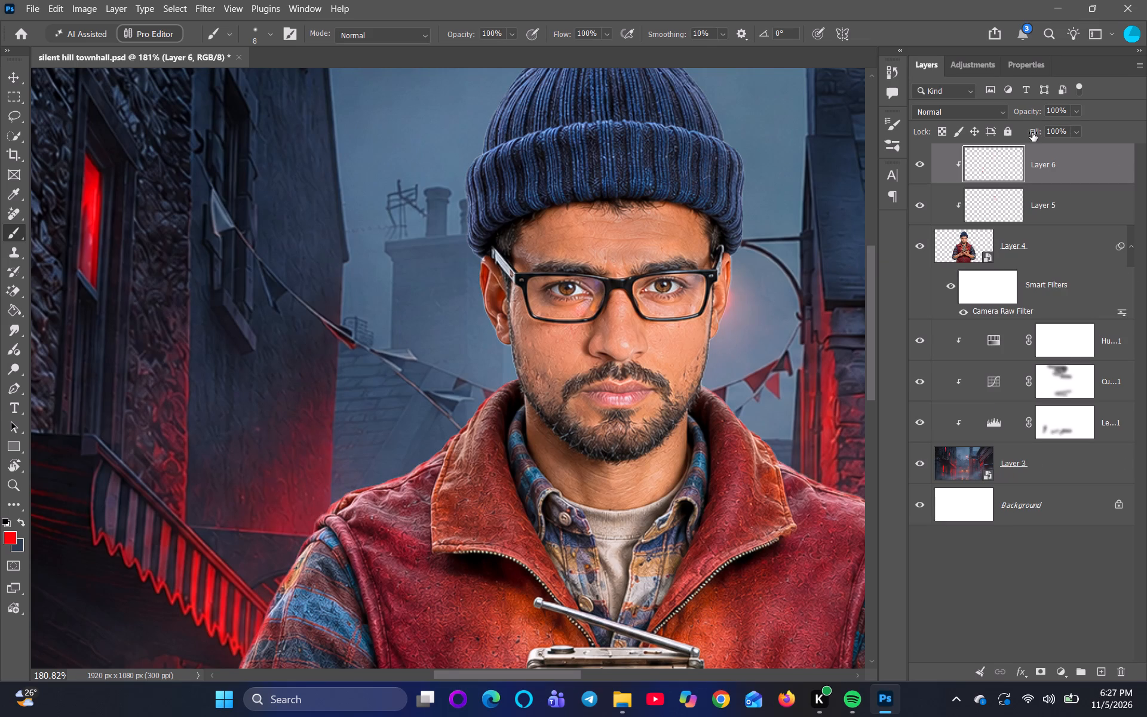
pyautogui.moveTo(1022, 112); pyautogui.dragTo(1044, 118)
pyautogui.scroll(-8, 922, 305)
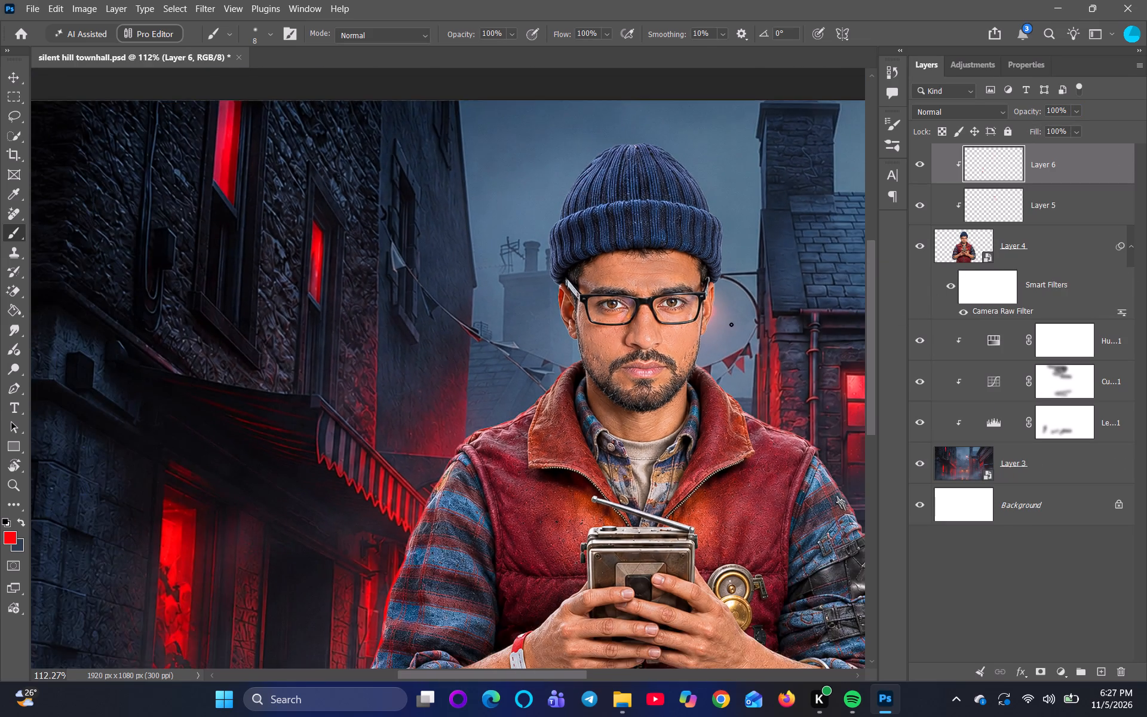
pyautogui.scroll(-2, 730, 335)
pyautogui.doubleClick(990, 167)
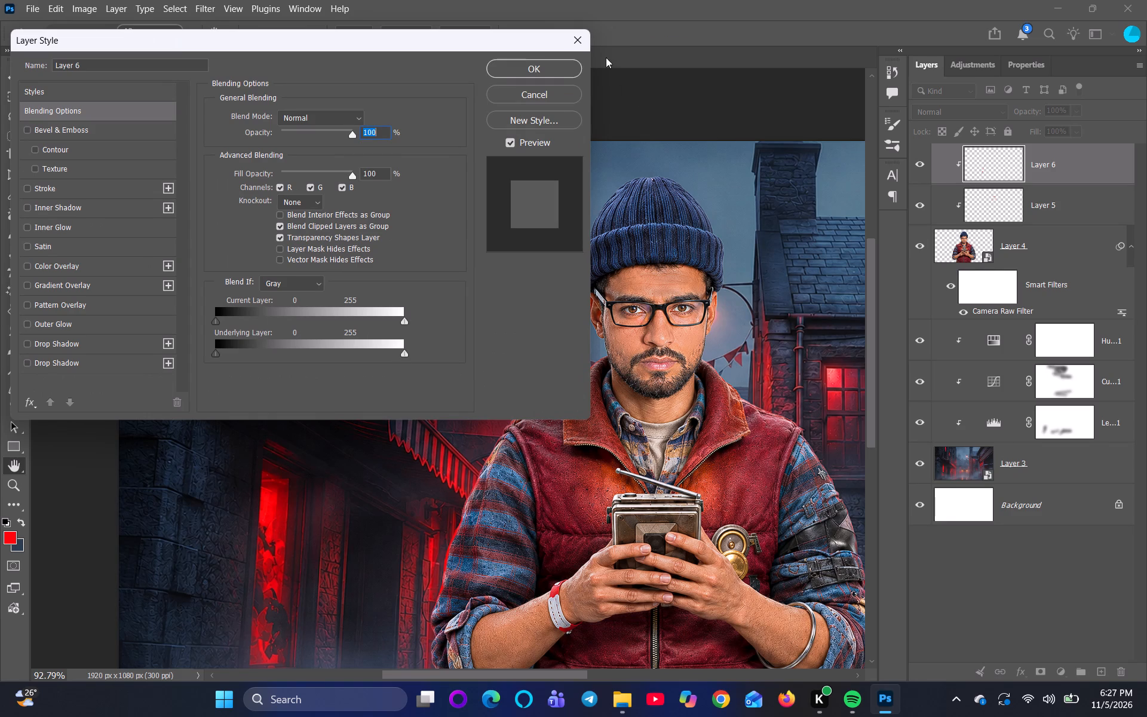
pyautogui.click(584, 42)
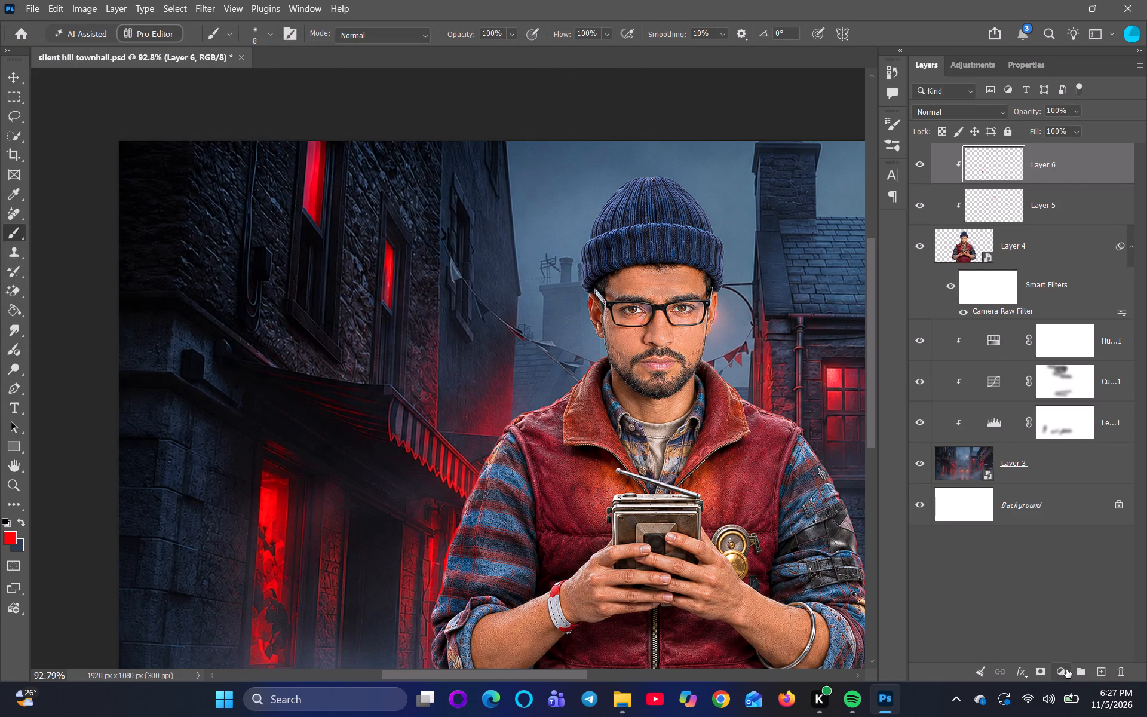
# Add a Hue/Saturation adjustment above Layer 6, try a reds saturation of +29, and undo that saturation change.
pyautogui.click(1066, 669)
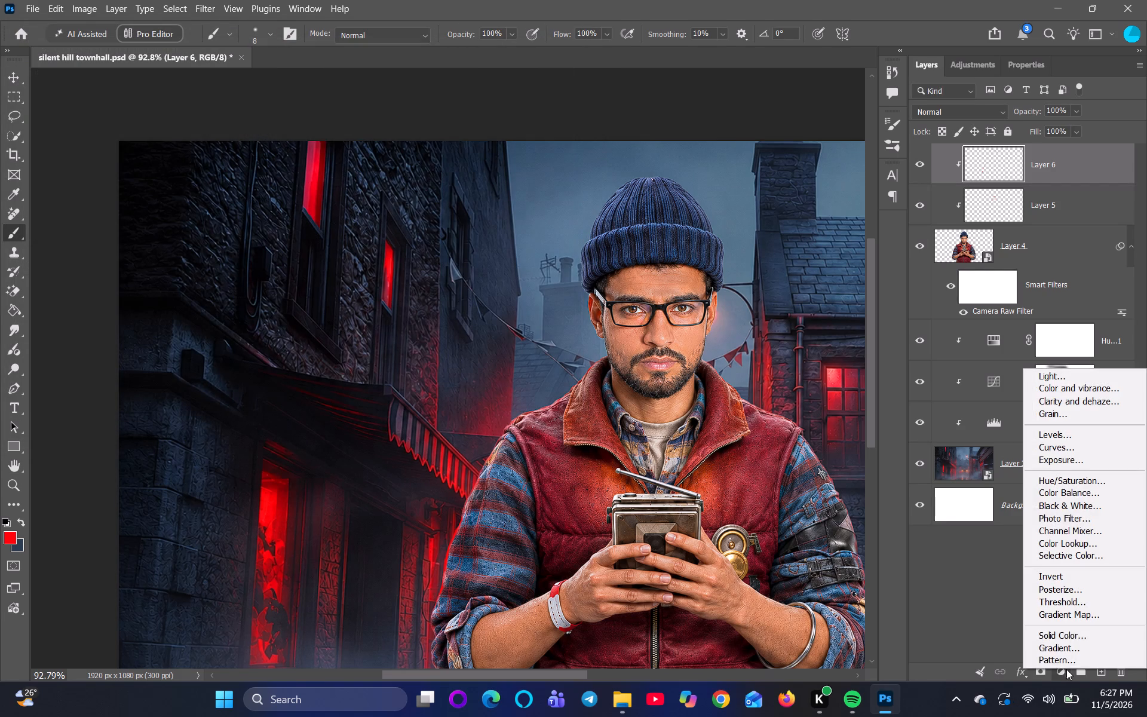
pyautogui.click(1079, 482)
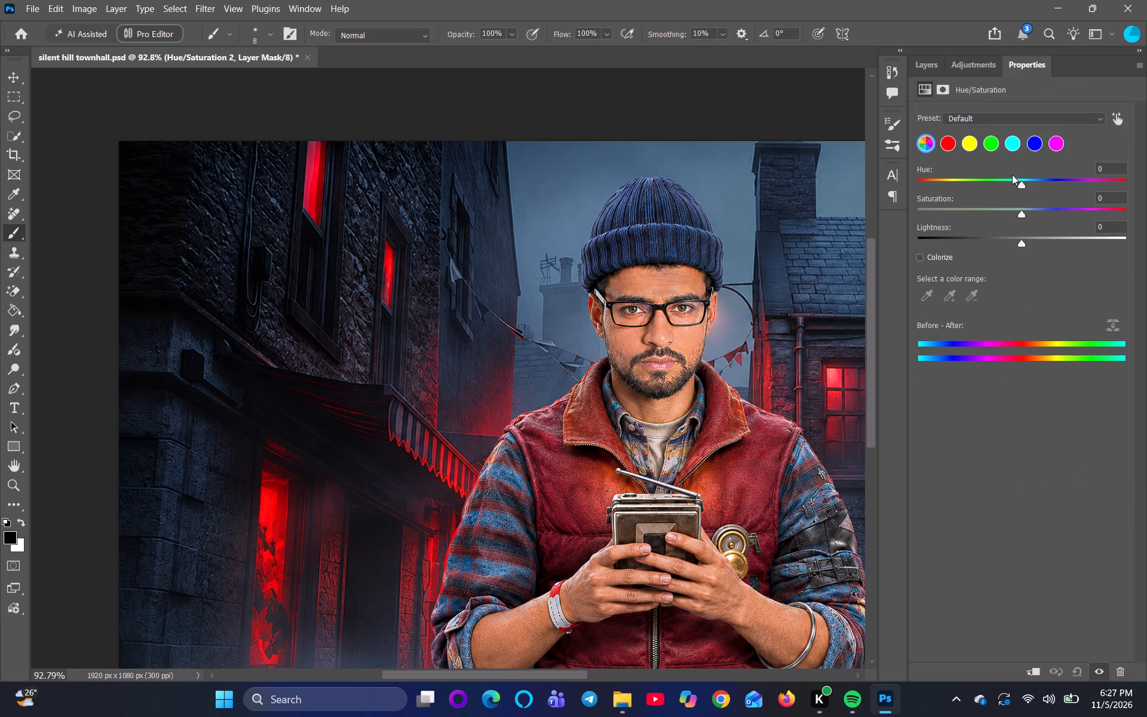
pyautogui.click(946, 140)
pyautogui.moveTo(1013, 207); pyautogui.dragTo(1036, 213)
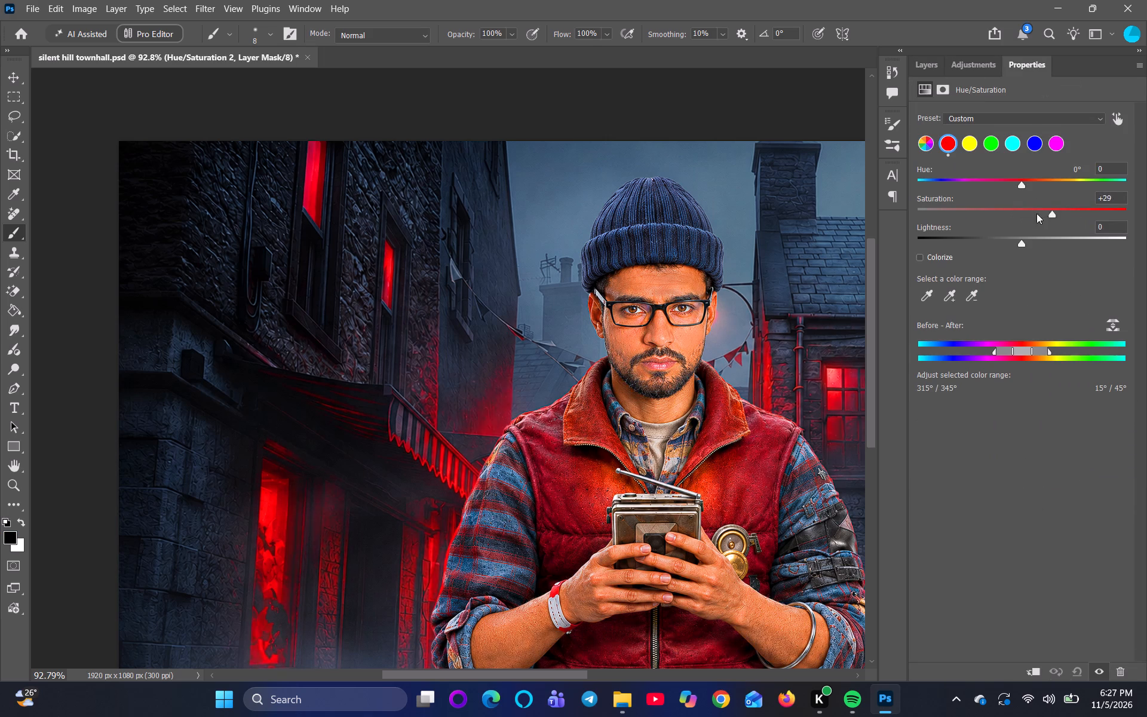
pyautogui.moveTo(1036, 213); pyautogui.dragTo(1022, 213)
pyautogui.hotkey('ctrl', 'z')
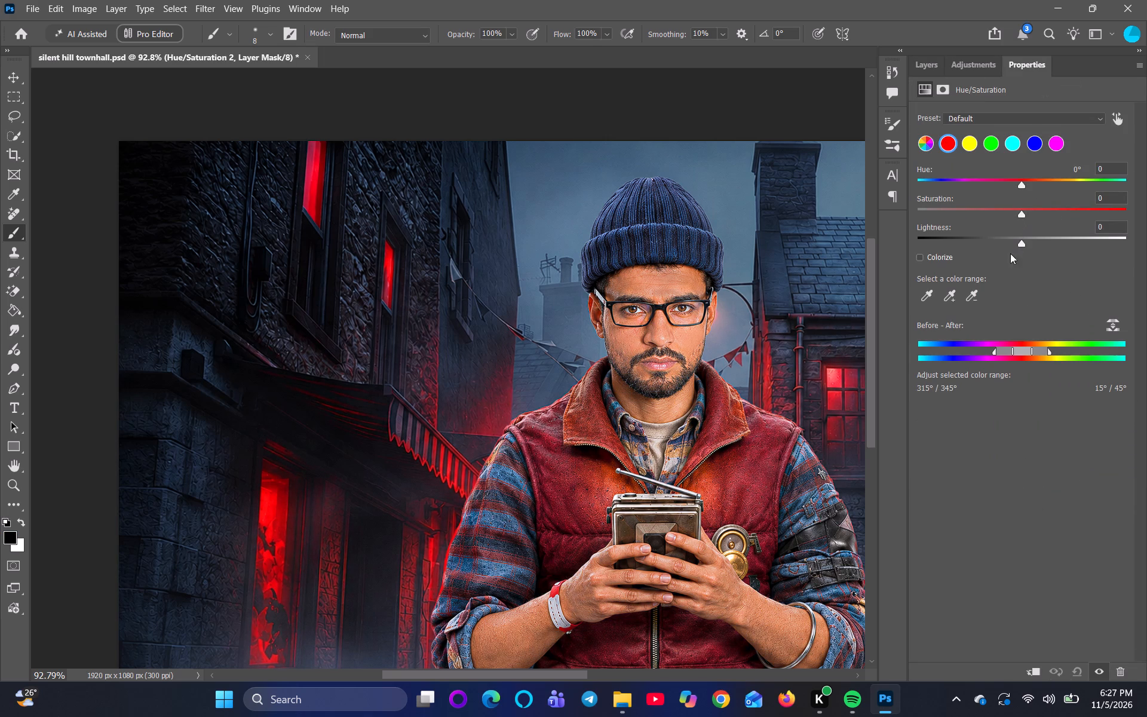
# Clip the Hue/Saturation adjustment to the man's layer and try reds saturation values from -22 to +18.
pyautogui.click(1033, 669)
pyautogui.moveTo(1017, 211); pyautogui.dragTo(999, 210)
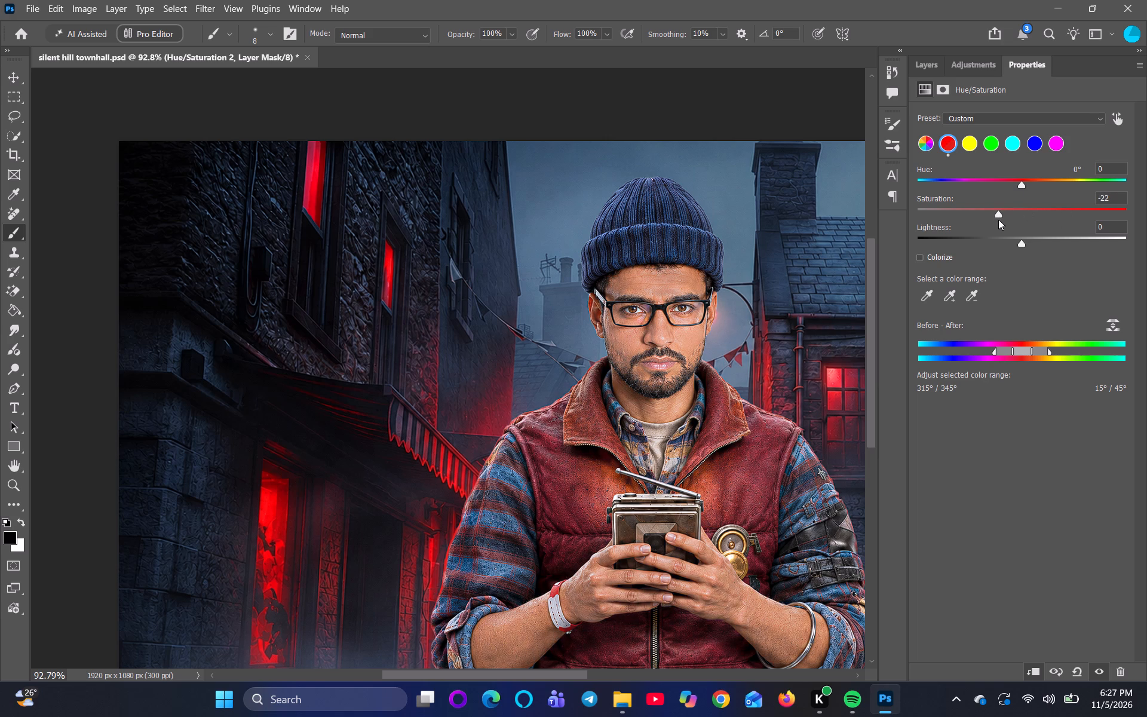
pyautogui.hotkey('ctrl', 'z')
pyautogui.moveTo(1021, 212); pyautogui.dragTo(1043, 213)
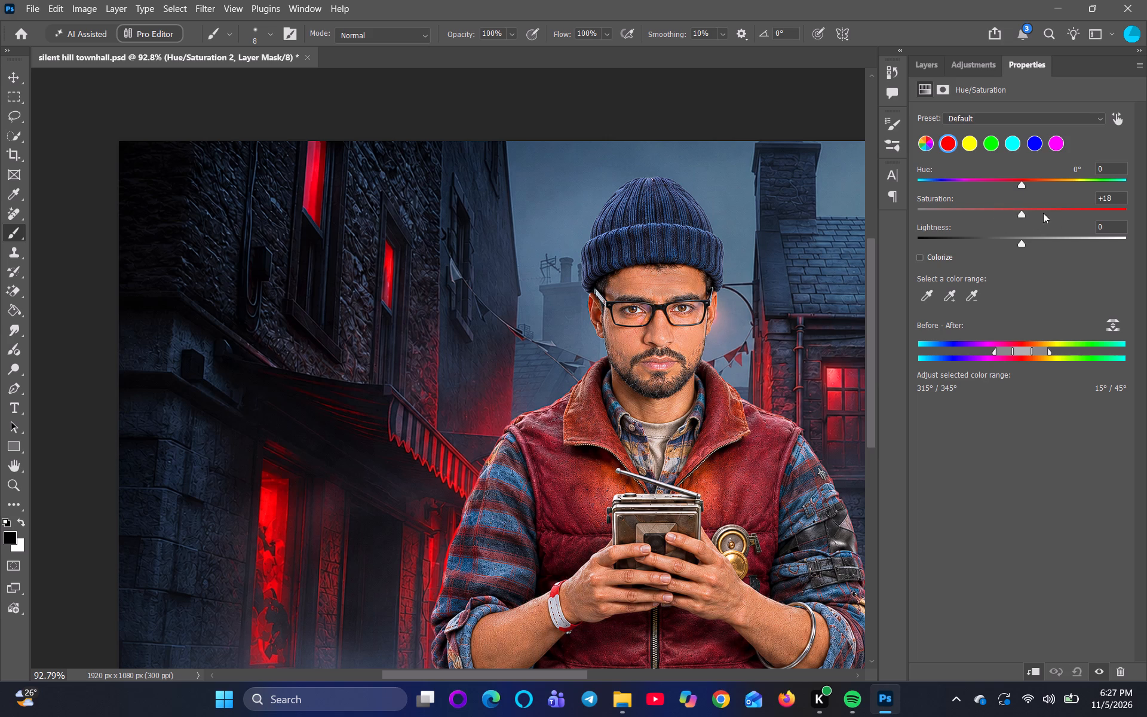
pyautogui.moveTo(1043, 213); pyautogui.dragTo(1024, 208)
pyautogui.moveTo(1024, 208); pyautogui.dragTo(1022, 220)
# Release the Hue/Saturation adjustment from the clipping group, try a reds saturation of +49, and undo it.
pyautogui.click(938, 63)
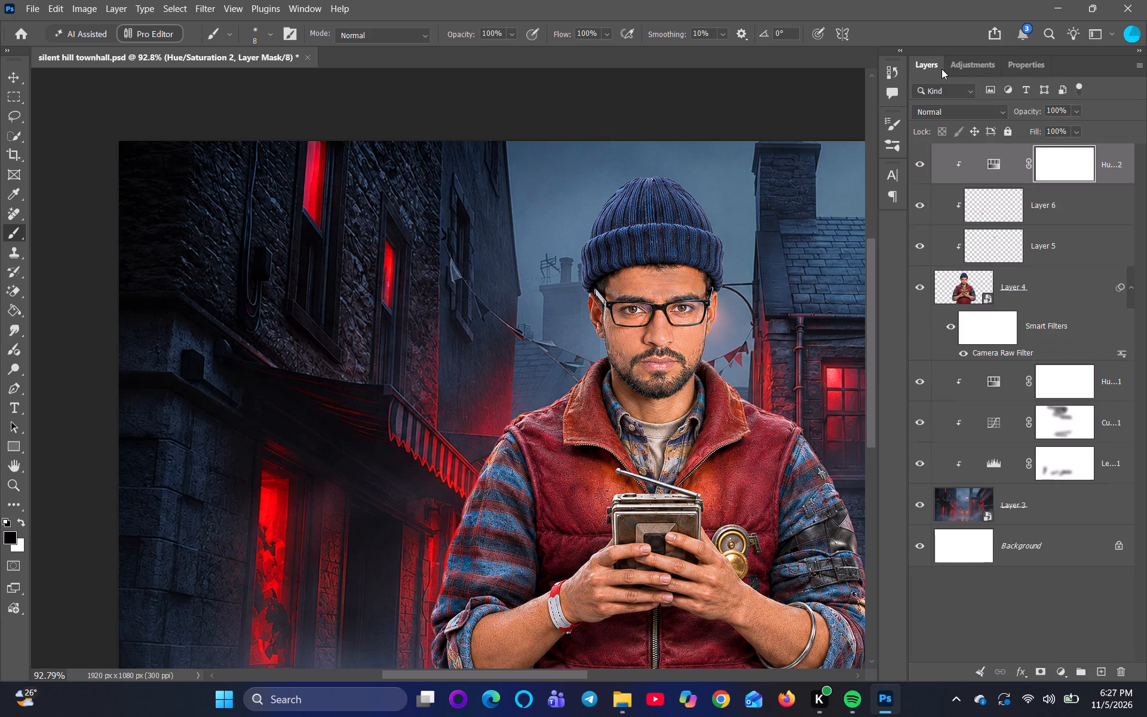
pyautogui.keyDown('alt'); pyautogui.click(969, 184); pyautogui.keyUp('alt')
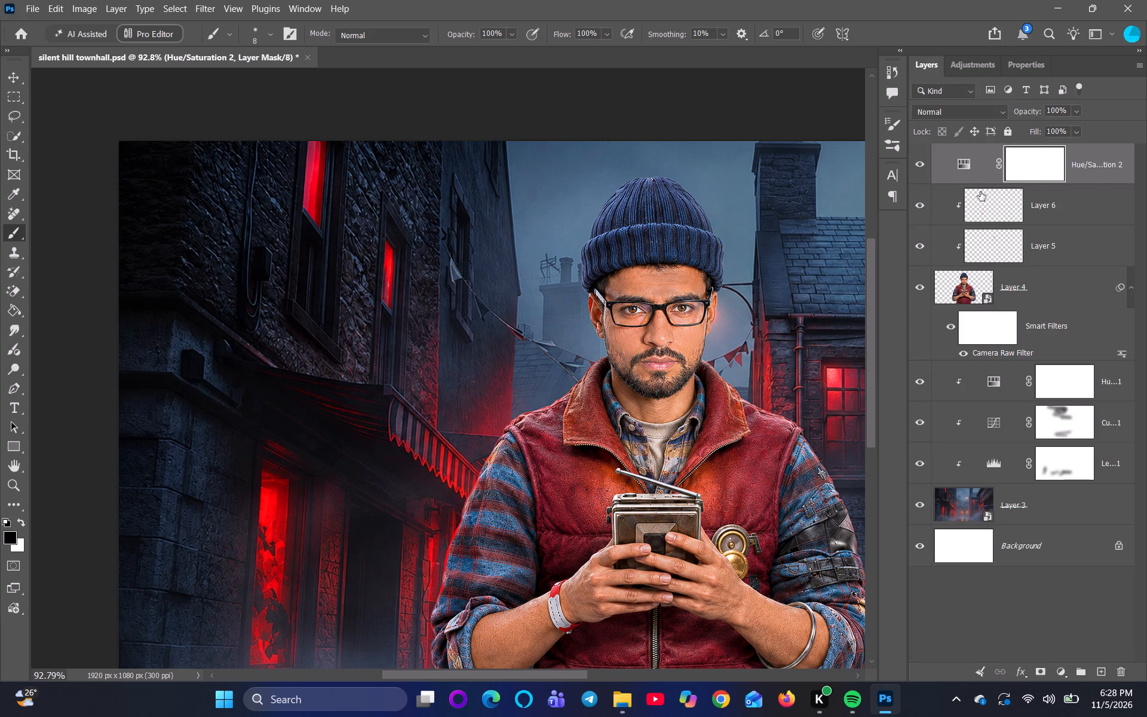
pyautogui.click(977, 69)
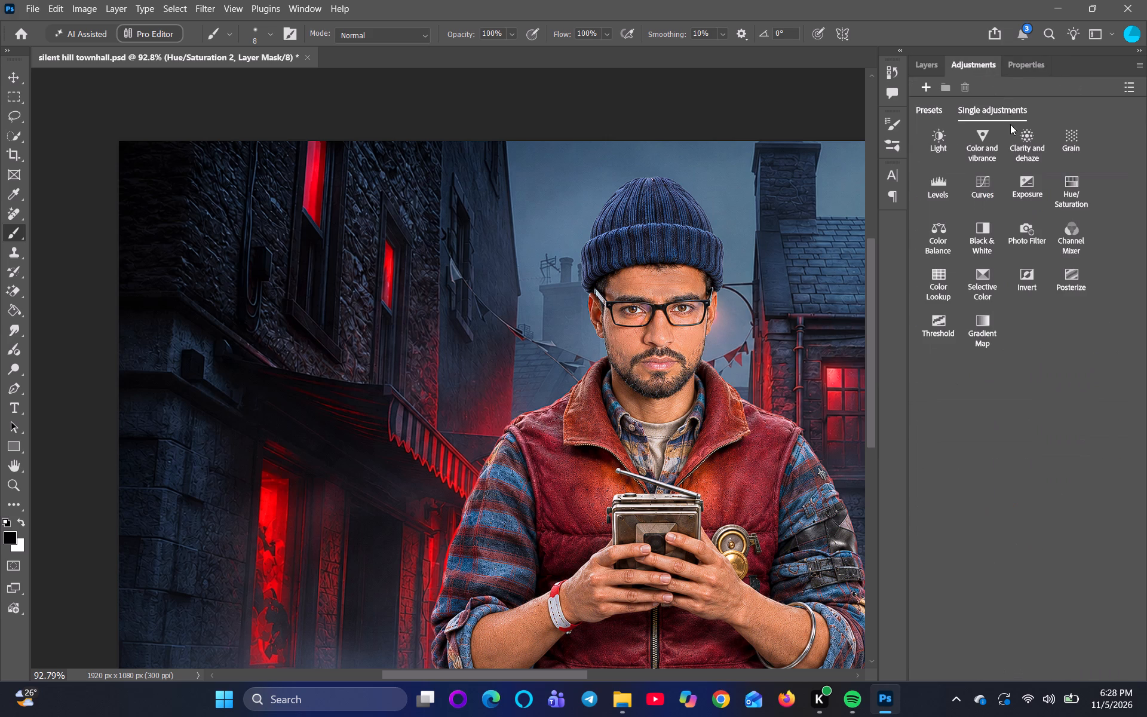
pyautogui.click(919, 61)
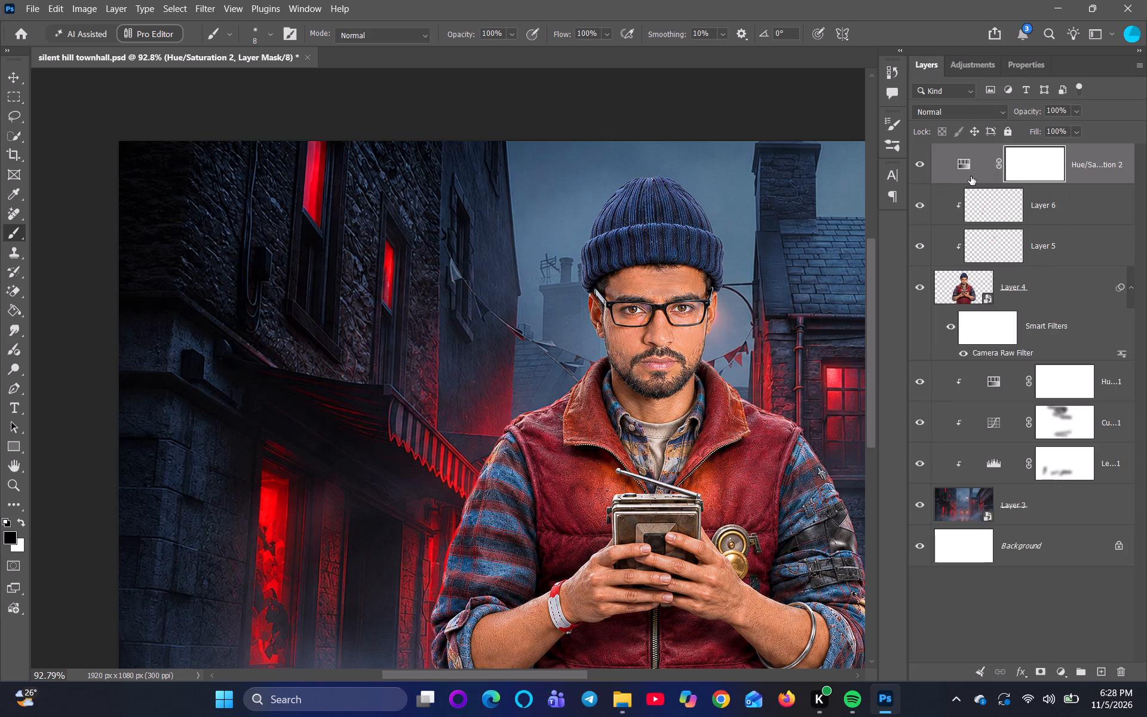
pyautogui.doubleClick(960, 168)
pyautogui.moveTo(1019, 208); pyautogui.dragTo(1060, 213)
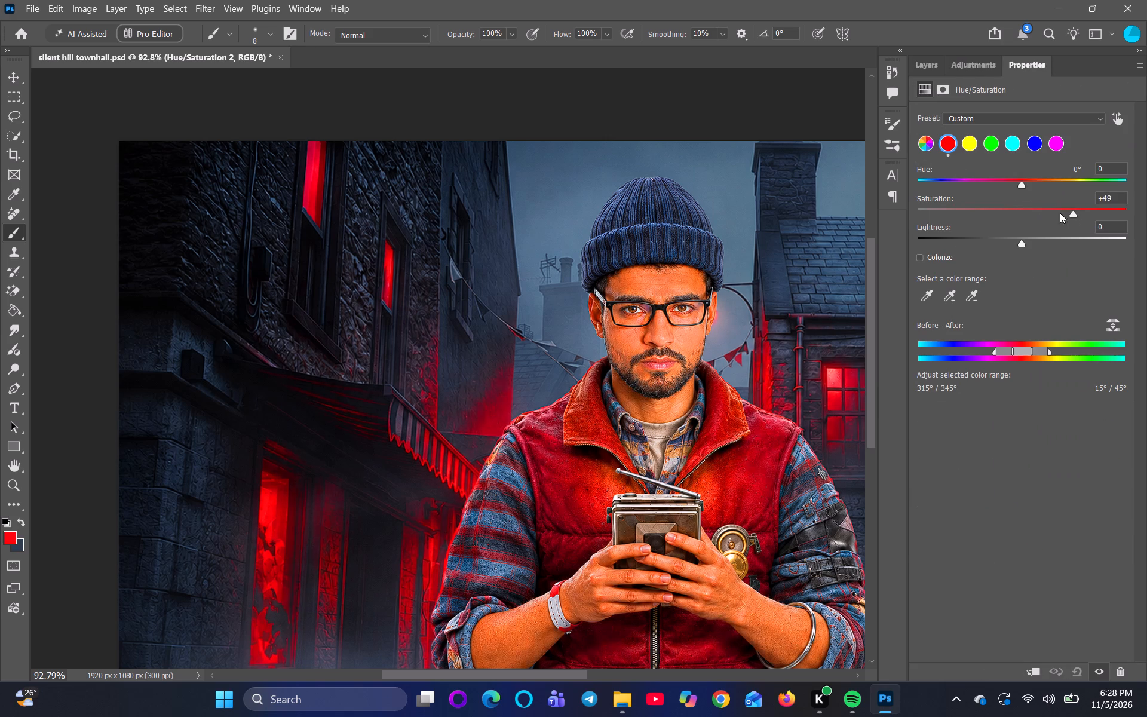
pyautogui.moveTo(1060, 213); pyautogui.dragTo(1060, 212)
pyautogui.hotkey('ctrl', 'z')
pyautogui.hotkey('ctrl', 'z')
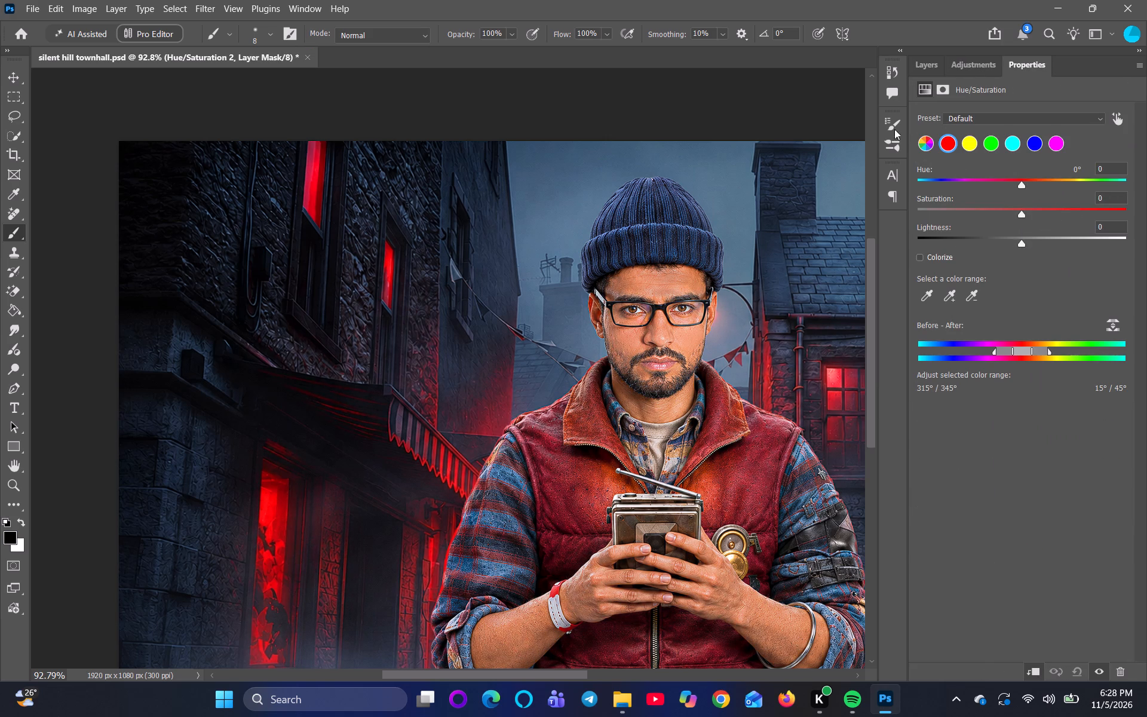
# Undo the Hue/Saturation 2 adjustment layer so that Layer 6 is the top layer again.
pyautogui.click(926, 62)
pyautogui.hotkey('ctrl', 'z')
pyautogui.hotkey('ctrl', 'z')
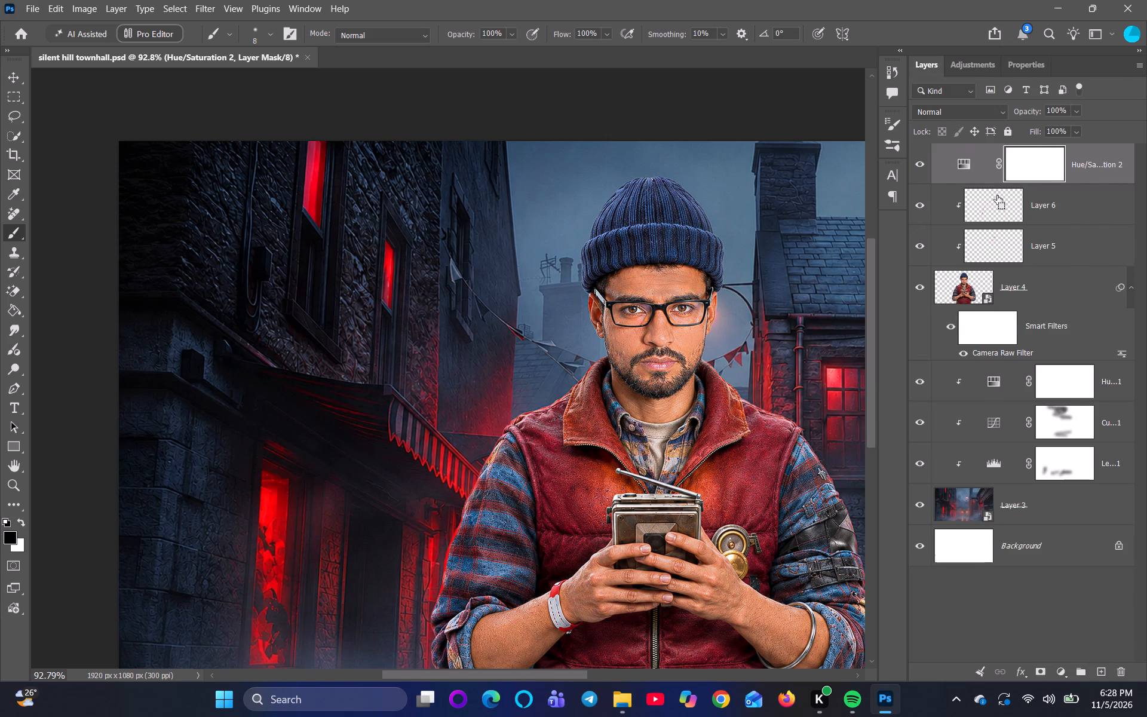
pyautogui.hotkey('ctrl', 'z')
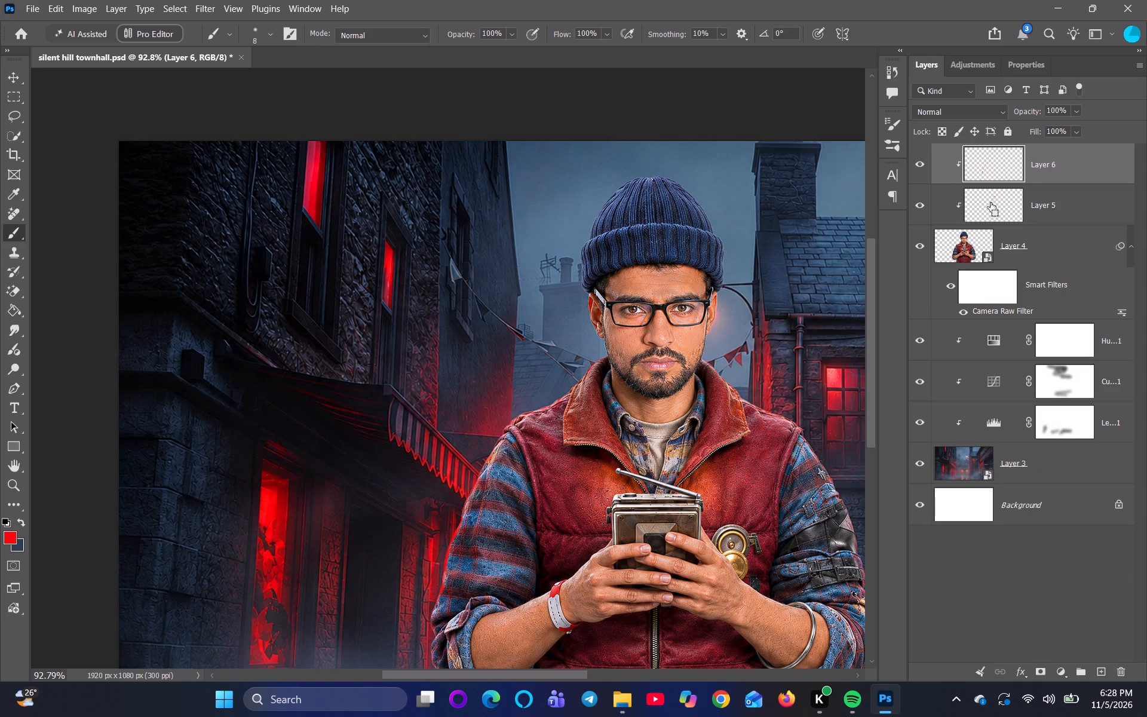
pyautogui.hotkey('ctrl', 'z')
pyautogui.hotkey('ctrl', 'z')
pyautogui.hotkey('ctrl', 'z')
# Replace the empty Layer 6 with a new empty layer above Layer 5, clipped to the man's layer.
pyautogui.moveTo(1005, 158); pyautogui.dragTo(1084, 320)
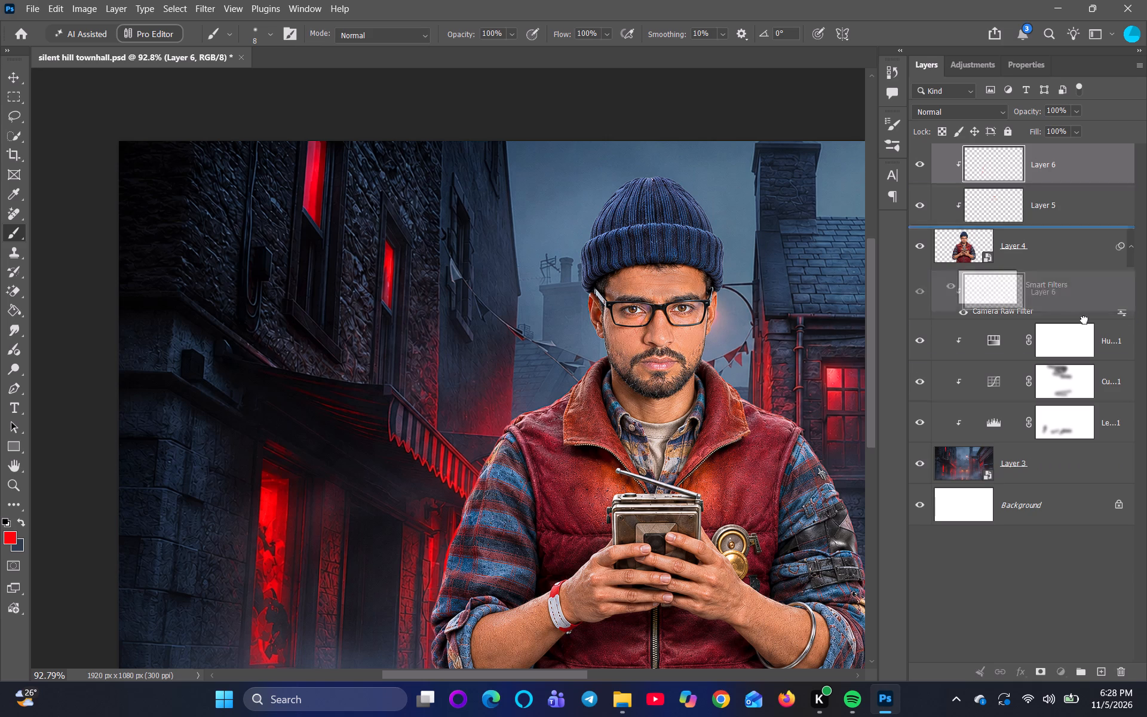
pyautogui.moveTo(1084, 320); pyautogui.dragTo(1130, 675)
pyautogui.click(1105, 672)
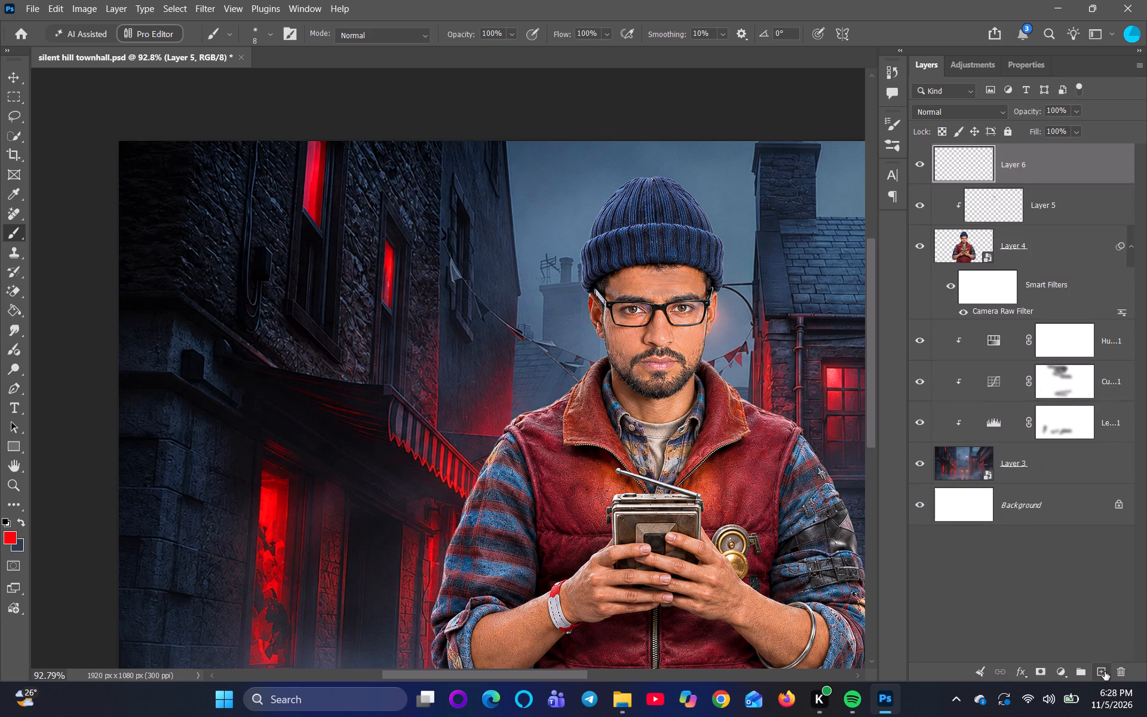
pyautogui.keyDown('alt'); pyautogui.click(965, 184); pyautogui.keyUp('alt')
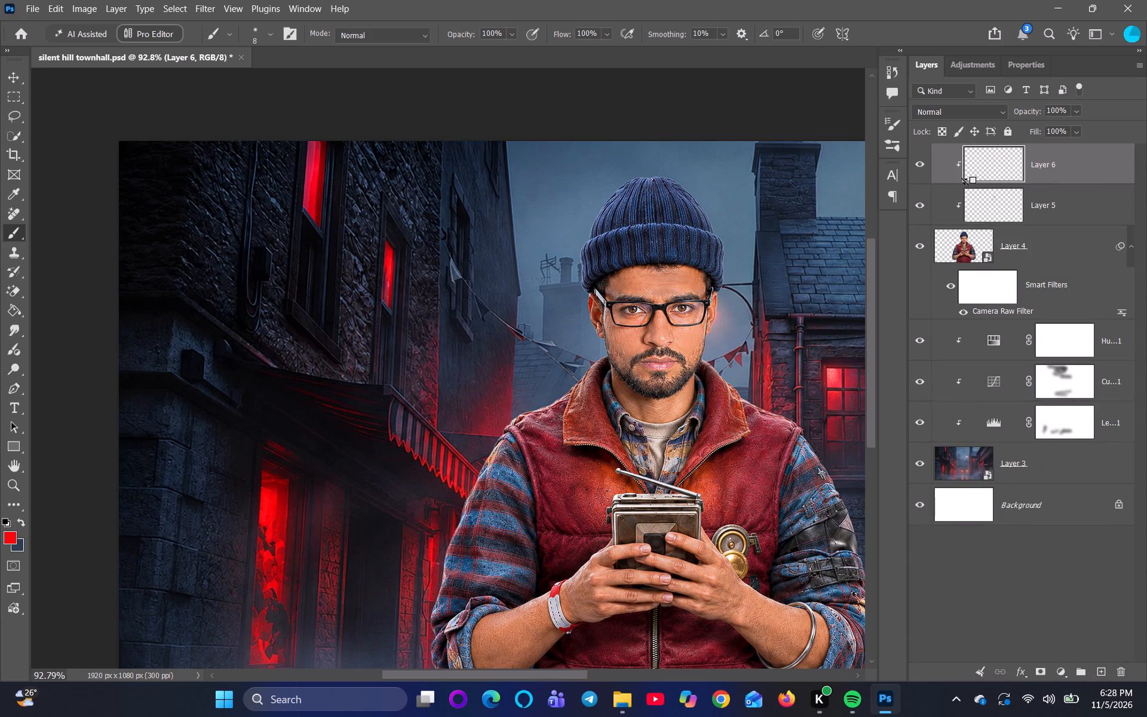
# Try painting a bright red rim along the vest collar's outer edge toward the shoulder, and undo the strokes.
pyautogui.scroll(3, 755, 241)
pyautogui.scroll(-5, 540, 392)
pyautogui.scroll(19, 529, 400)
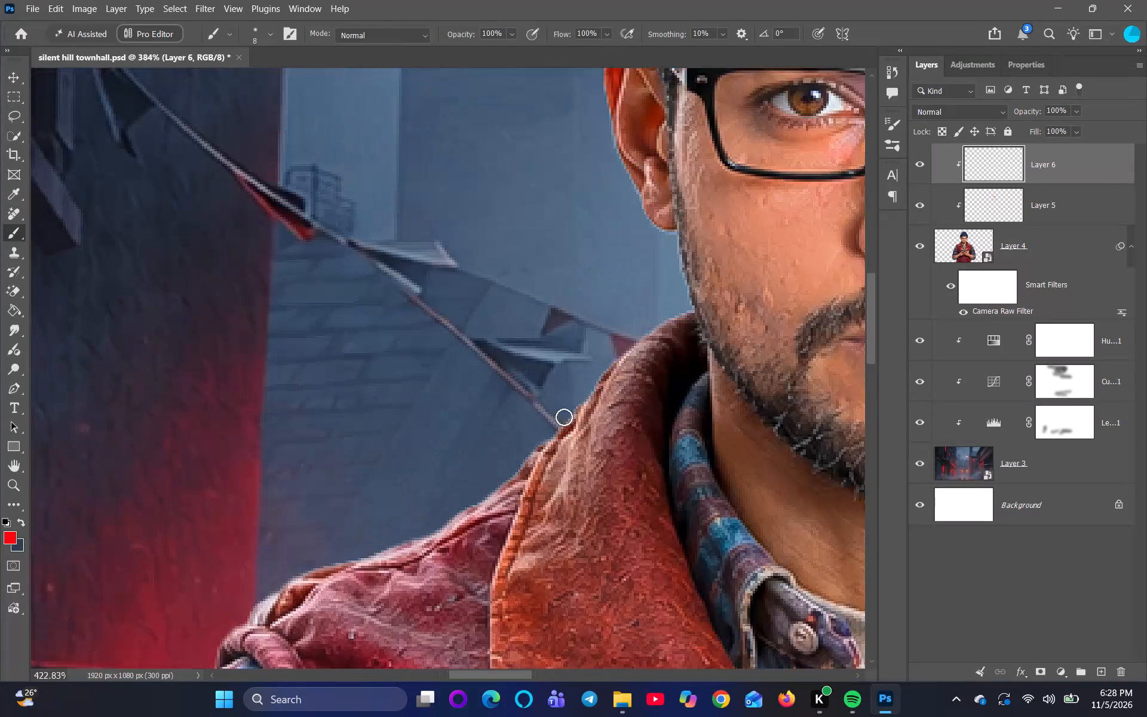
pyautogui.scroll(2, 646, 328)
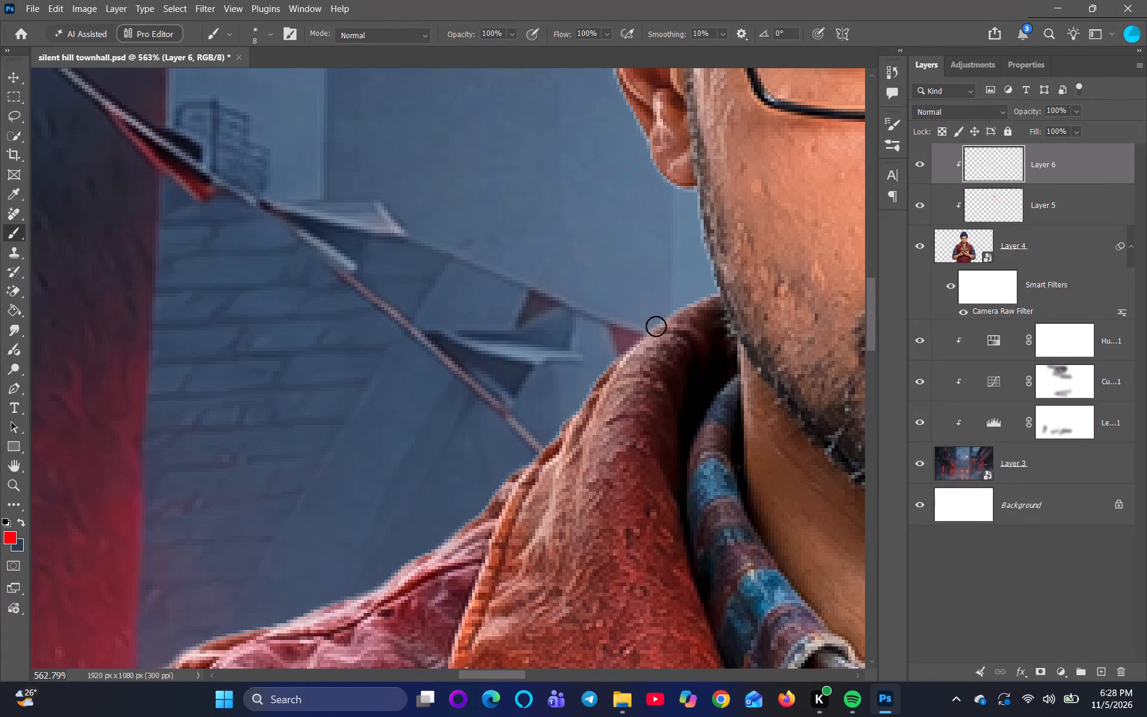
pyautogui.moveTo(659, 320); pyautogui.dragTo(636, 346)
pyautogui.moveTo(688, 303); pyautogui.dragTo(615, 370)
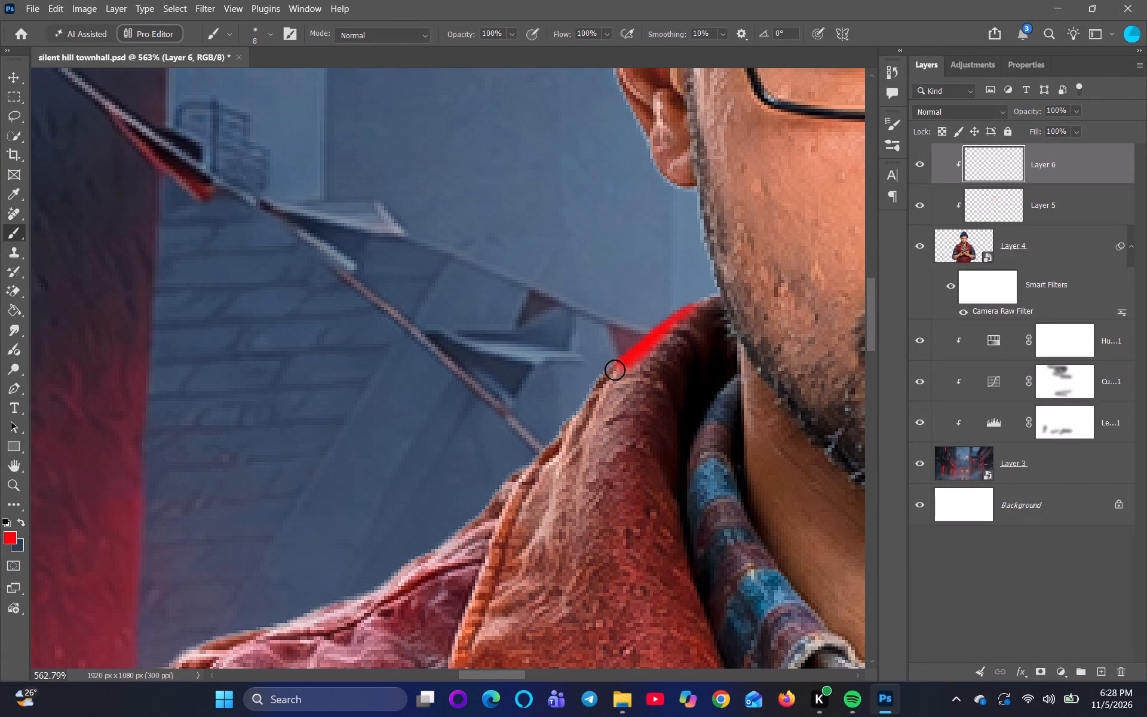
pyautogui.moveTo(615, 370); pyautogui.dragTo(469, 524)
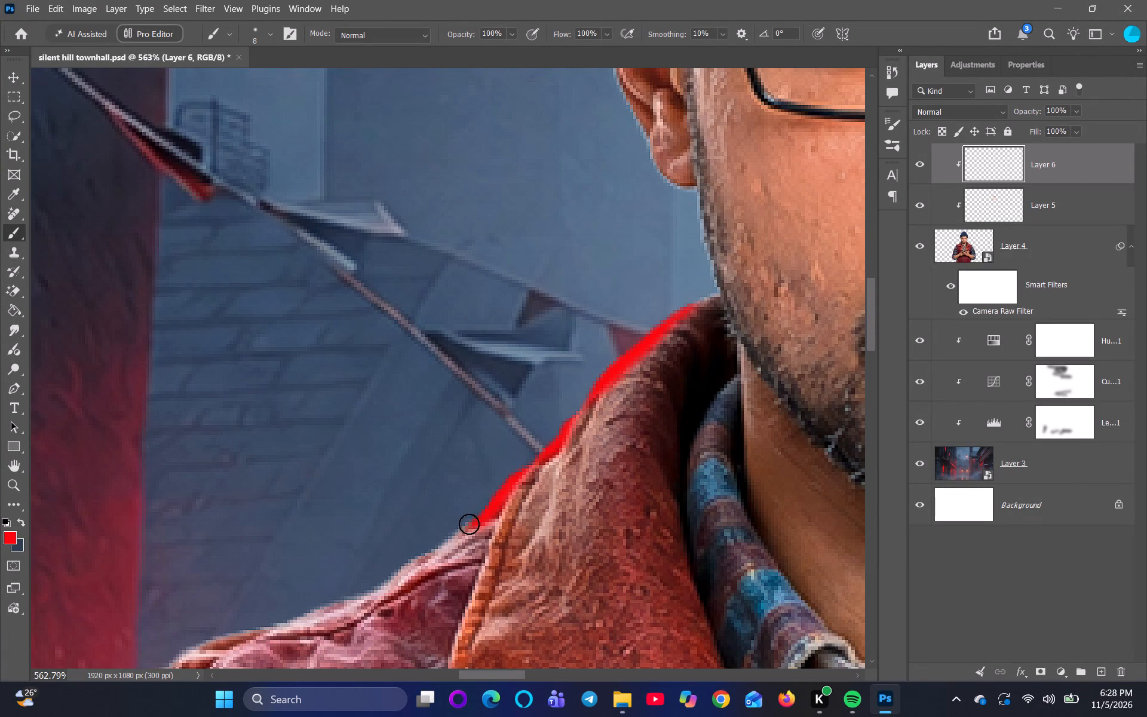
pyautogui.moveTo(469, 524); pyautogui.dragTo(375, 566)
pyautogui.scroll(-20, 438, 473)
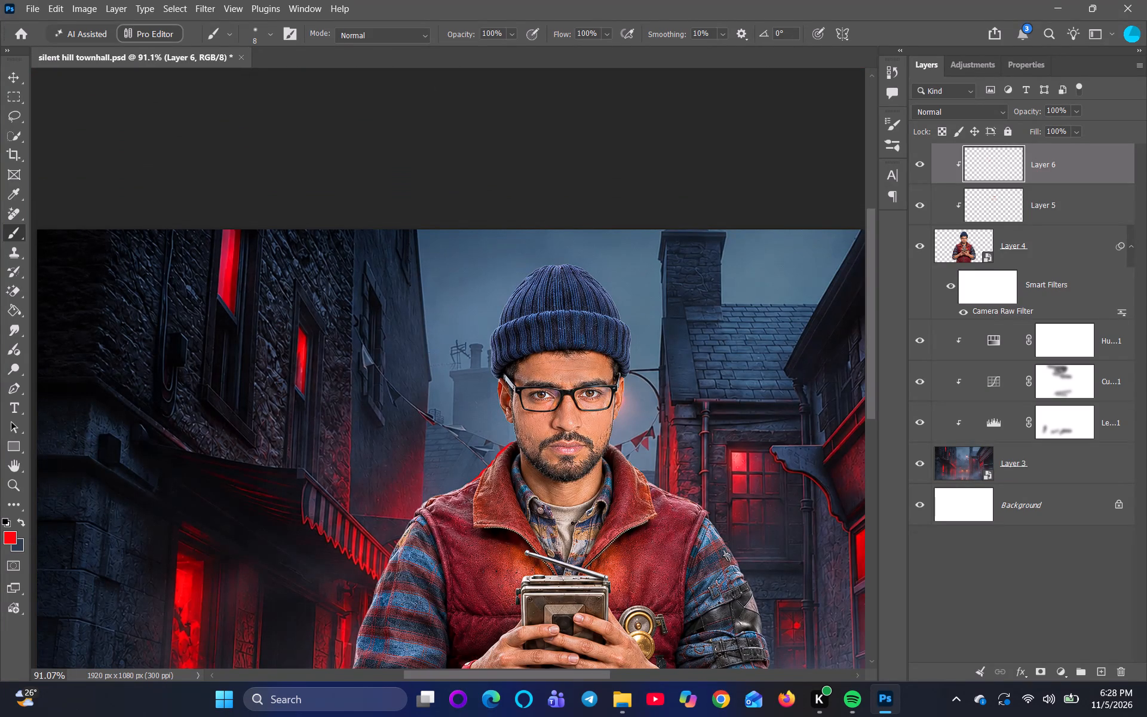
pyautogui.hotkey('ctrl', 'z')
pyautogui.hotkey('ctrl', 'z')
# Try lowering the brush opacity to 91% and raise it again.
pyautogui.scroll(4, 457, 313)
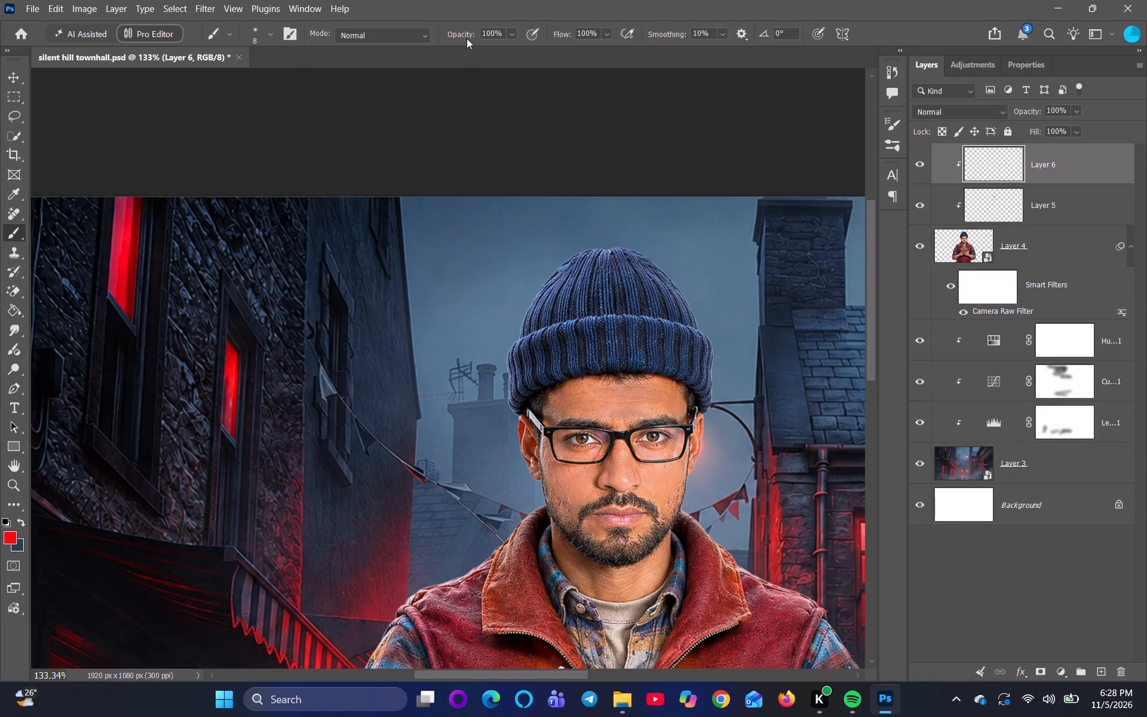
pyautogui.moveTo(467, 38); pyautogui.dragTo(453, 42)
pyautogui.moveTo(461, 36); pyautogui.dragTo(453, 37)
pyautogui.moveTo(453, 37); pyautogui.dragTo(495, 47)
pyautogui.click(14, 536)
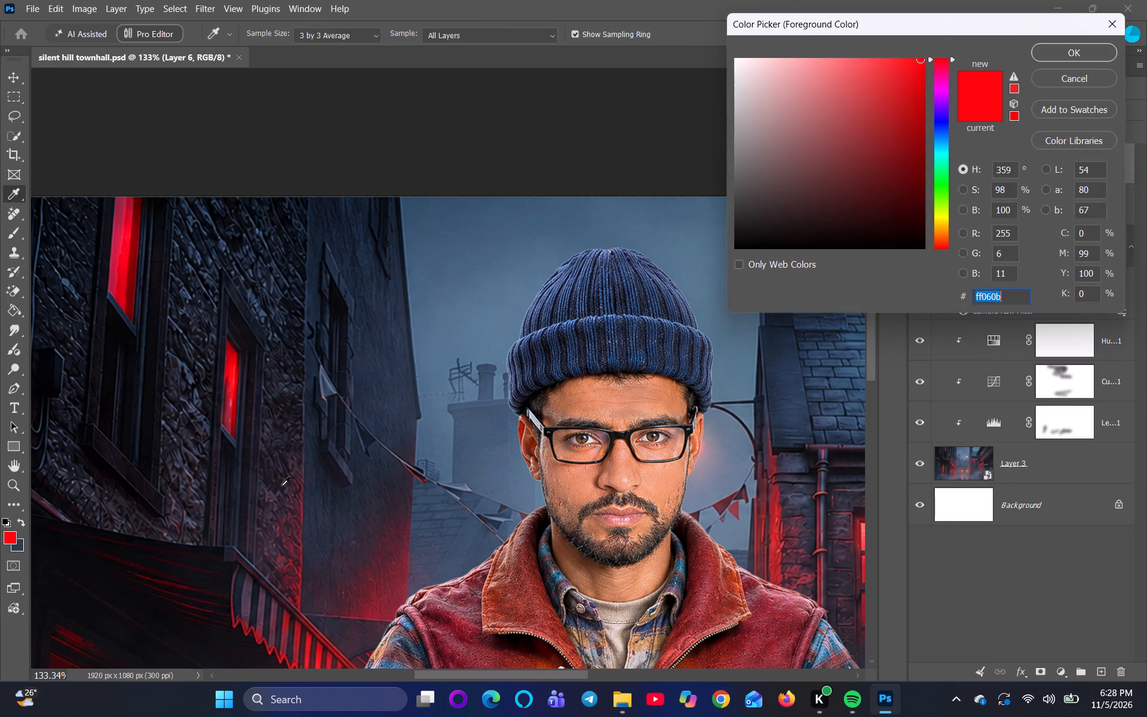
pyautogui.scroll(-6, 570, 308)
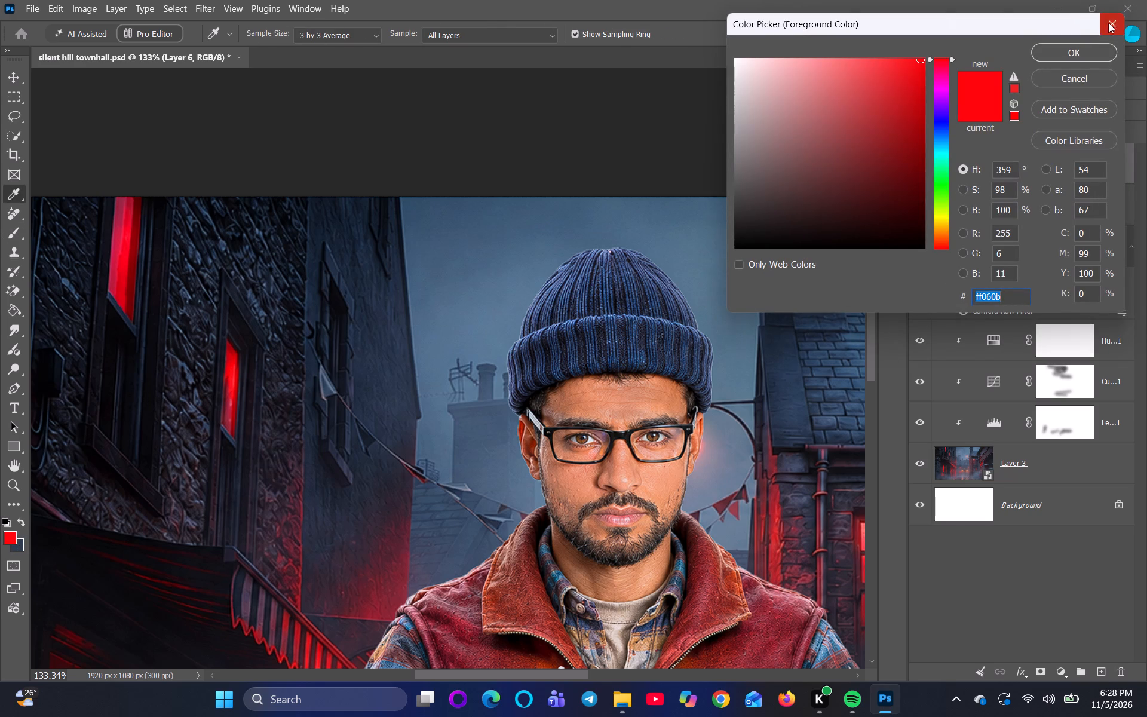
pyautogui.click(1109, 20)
# Sample a light red from the glowing window on the building behind the man as the brush colour.
pyautogui.scroll(-11, 671, 275)
pyautogui.scroll(7, 357, 537)
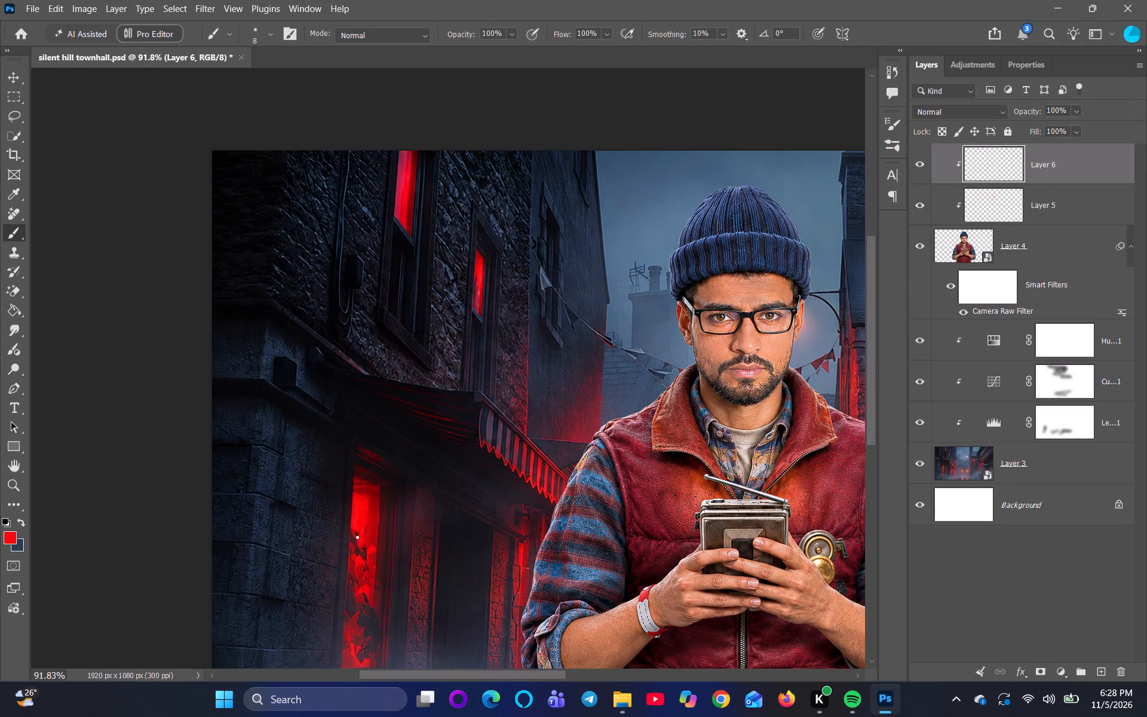
pyautogui.keyDown('alt'); pyautogui.click(366, 519); pyautogui.keyUp('alt')
pyautogui.scroll(-5, 655, 329)
pyautogui.press('space')
pyautogui.press('space')
pyautogui.press('space')
pyautogui.press('space')
pyautogui.press('space')
pyautogui.moveTo(664, 384); pyautogui.dragTo(513, 426)
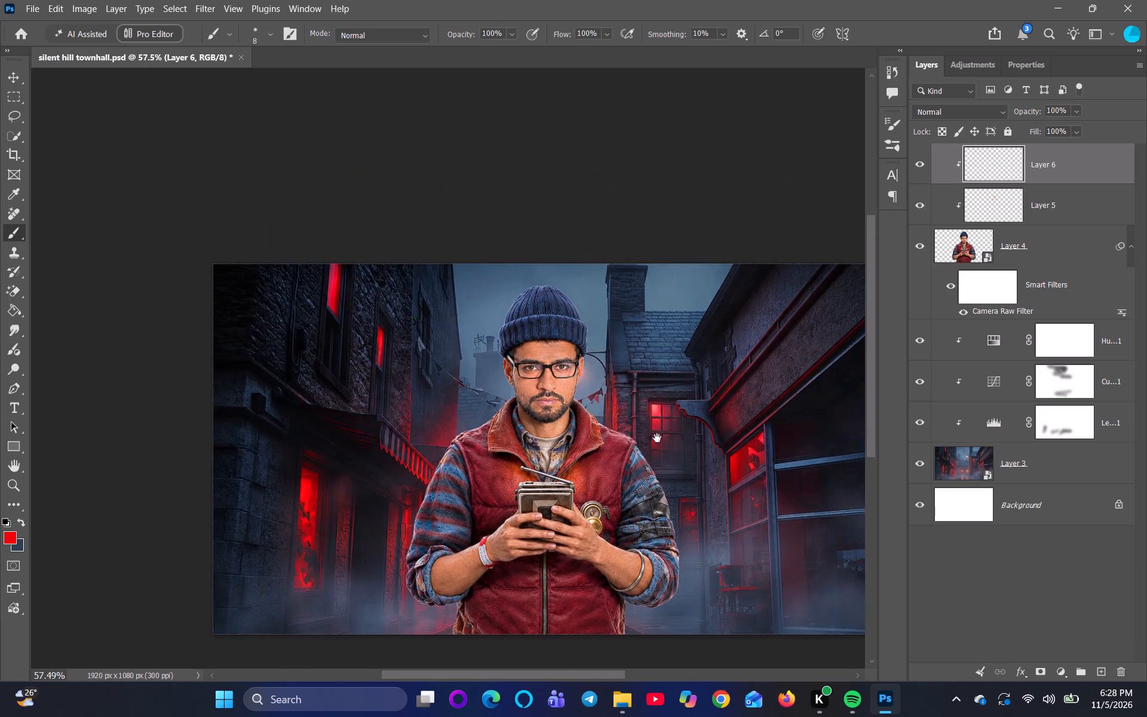
pyautogui.scroll(6, 698, 426)
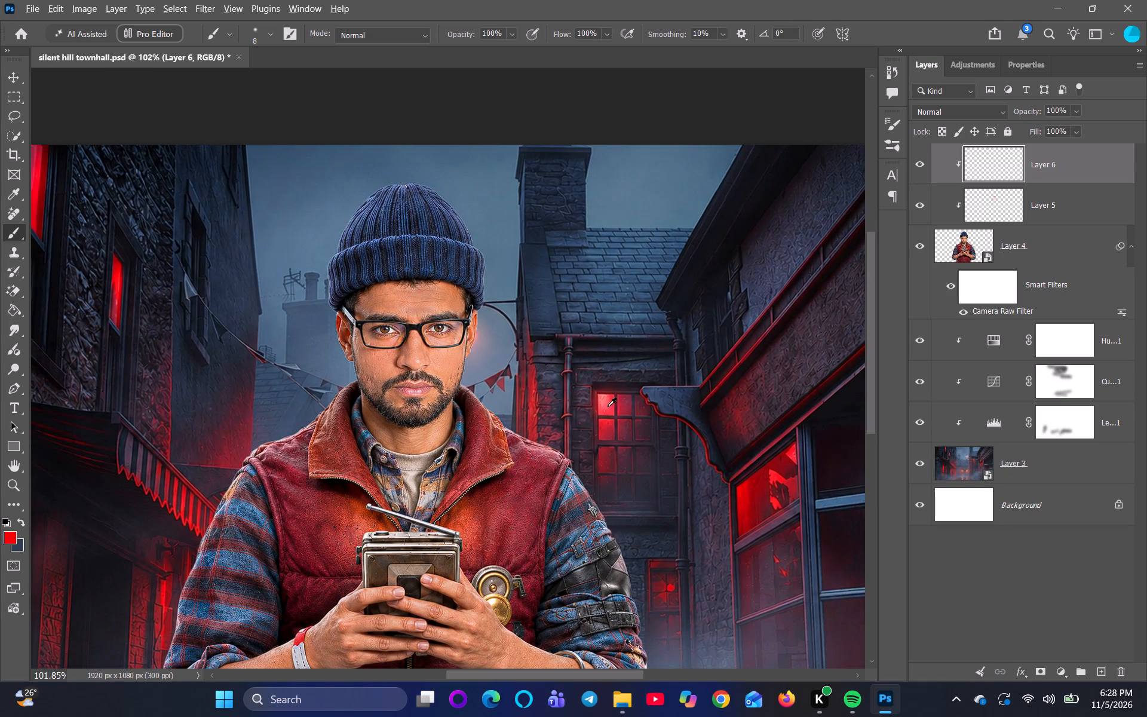
pyautogui.keyDown('alt'); pyautogui.click(606, 406); pyautogui.keyUp('alt')
# Paint a thin light-red rim on Layer 6 along the vest collar's outer edge, from below the ear down to the shoulder on the awning side.
pyautogui.scroll(9, 590, 498)
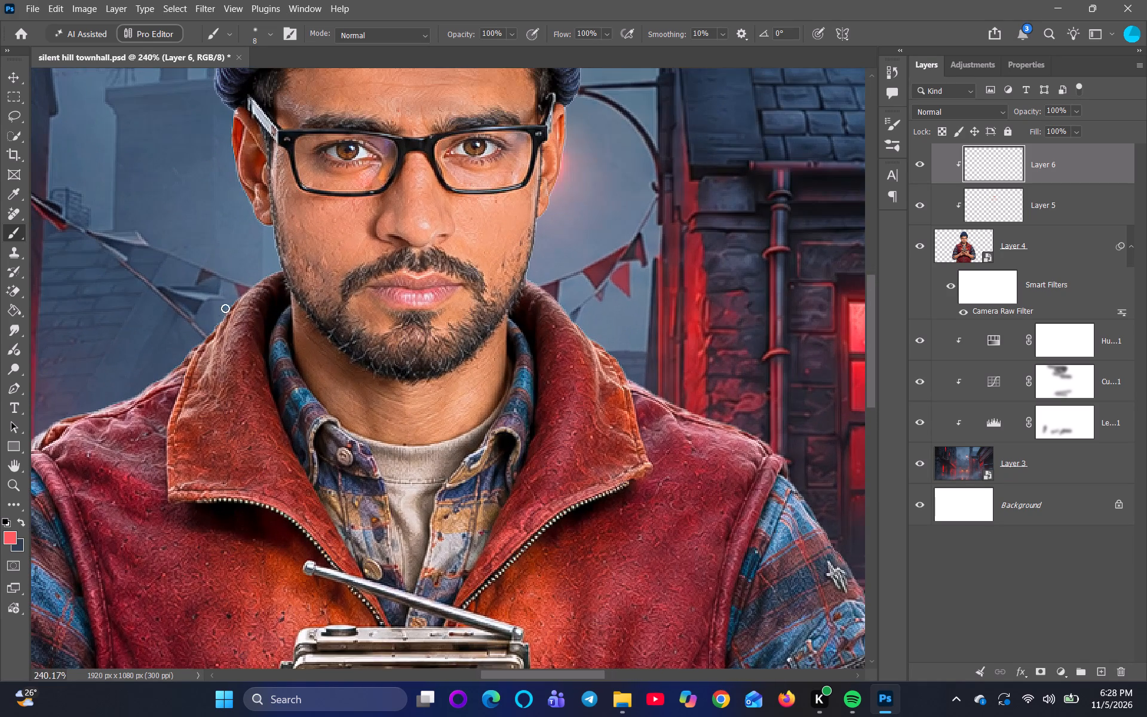
pyautogui.scroll(4, 236, 293)
pyautogui.press('space')
pyautogui.press('space')
pyautogui.press('space')
pyautogui.press('space')
pyautogui.press('space')
pyautogui.press('space')
pyautogui.moveTo(237, 286); pyautogui.dragTo(428, 376)
pyautogui.scroll(4, 441, 366)
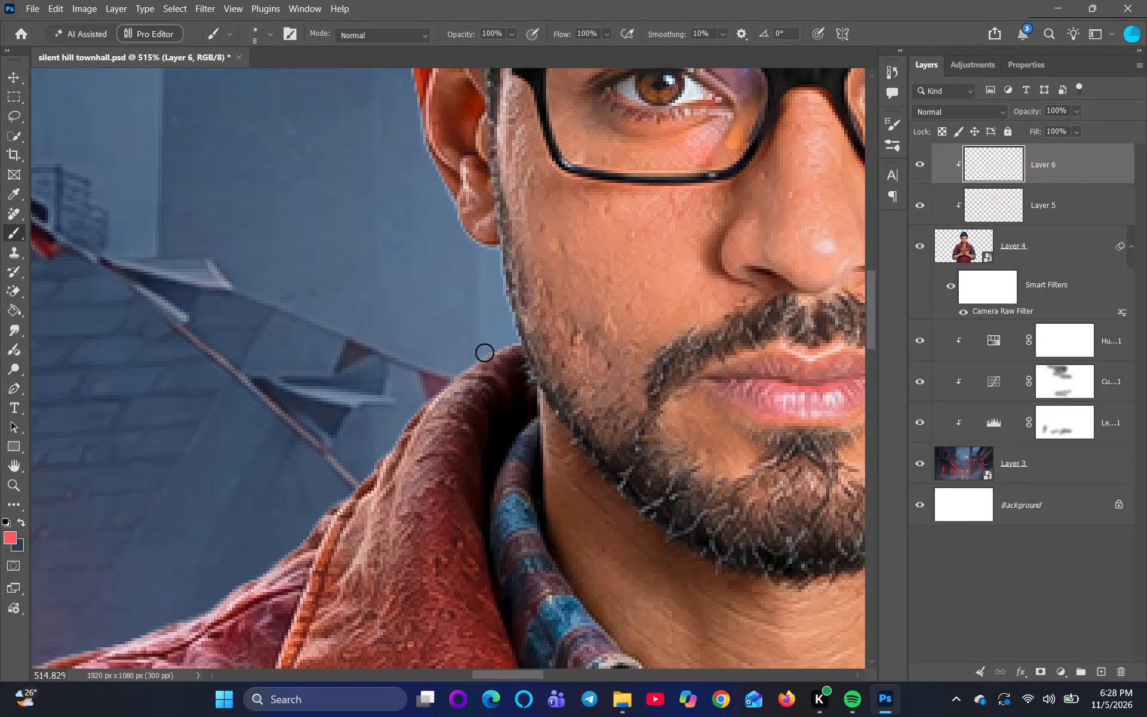
pyautogui.moveTo(494, 345); pyautogui.dragTo(440, 388)
pyautogui.moveTo(452, 378); pyautogui.dragTo(388, 440)
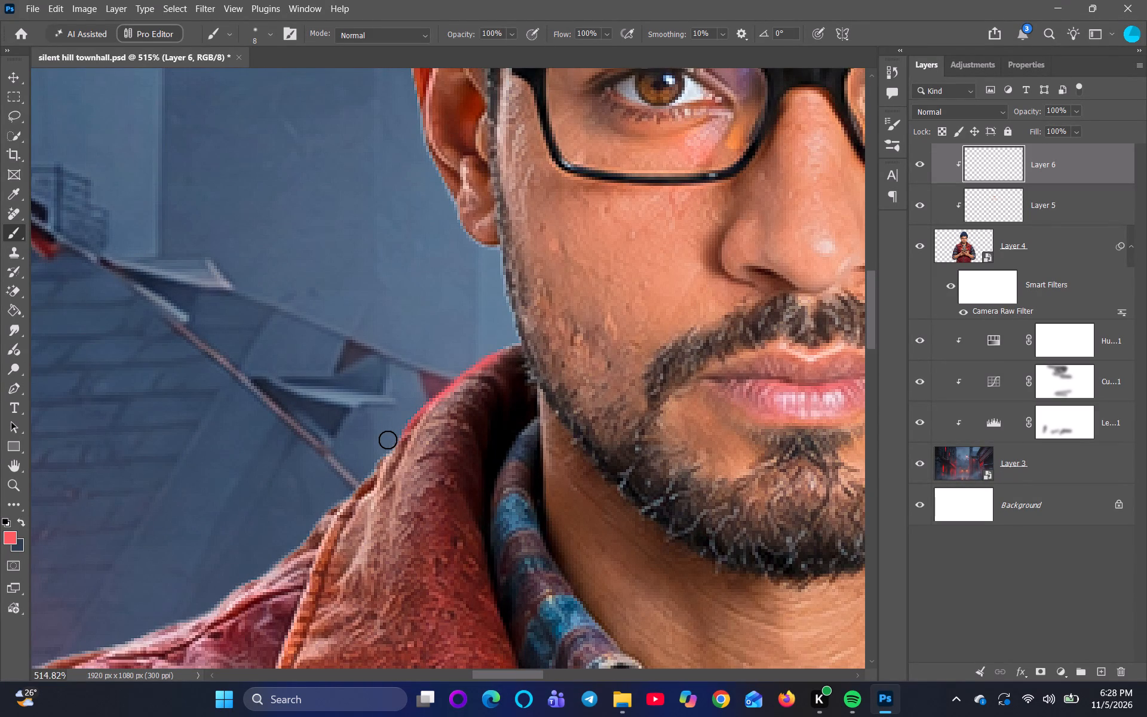
pyautogui.moveTo(388, 440); pyautogui.dragTo(390, 446)
pyautogui.moveTo(413, 417); pyautogui.dragTo(357, 492)
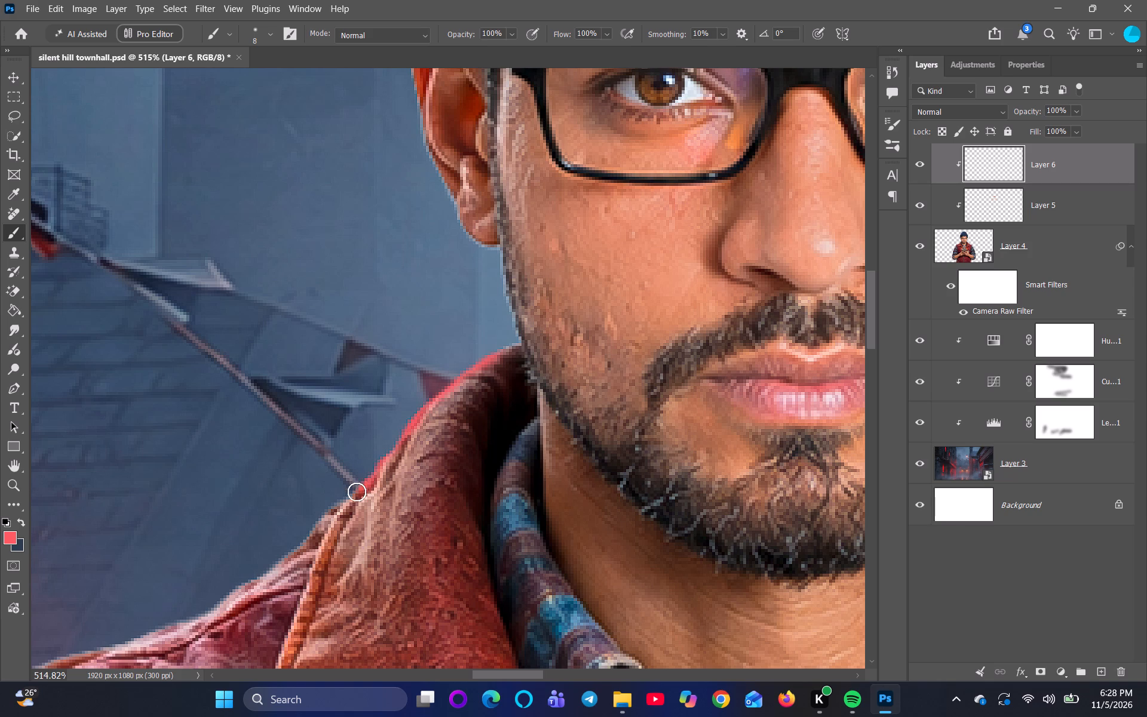
pyautogui.moveTo(357, 492); pyautogui.dragTo(238, 586)
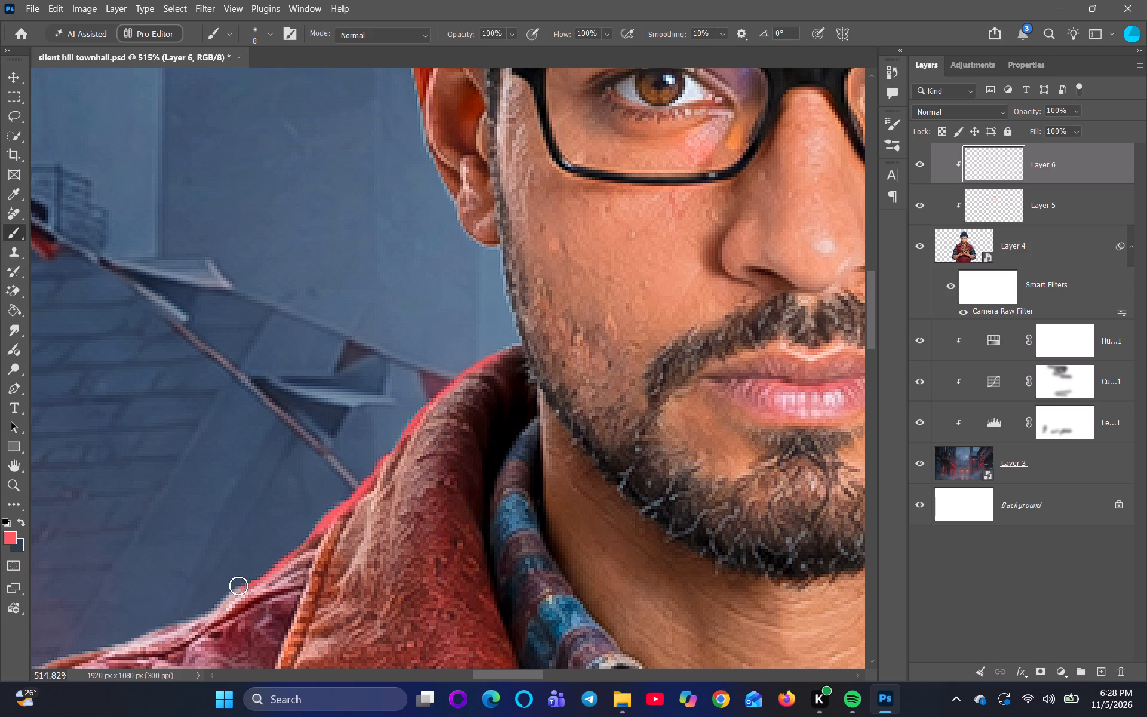
pyautogui.moveTo(238, 586); pyautogui.dragTo(151, 634)
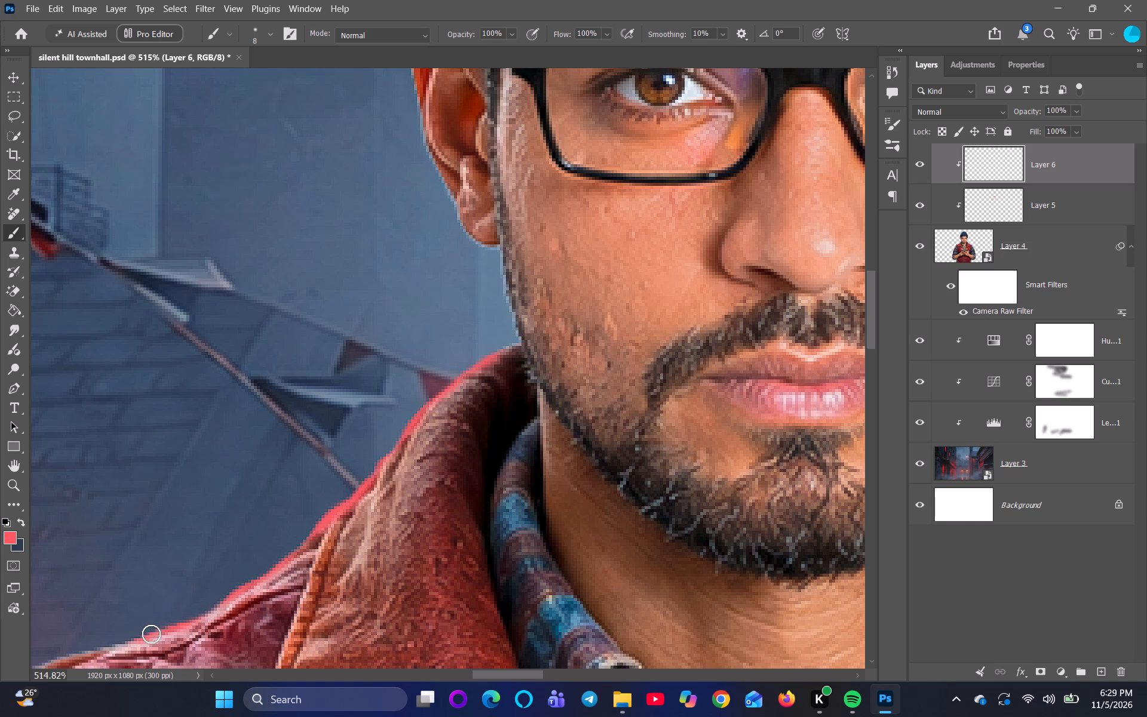
pyautogui.moveTo(151, 634); pyautogui.dragTo(96, 651)
# Extend the light-red rim along the top edge of the vest's shoulder to the armhole on the awning side.
pyautogui.press('space')
pyautogui.press('space')
pyautogui.press('space')
pyautogui.press('space')
pyautogui.press('space')
pyautogui.press('space')
pyautogui.press('space')
pyautogui.press('space')
pyautogui.press('space')
pyautogui.press('space')
pyautogui.press('space')
pyautogui.press('space')
pyautogui.press('space')
pyautogui.press('space')
pyautogui.press('space')
pyautogui.press('space')
pyautogui.press('space')
pyautogui.press('space')
pyautogui.press('space')
pyautogui.press('space')
pyautogui.scroll(-6, 243, 567)
pyautogui.moveTo(248, 575); pyautogui.dragTo(457, 474)
pyautogui.scroll(7, 415, 491)
pyautogui.moveTo(382, 485); pyautogui.dragTo(277, 516)
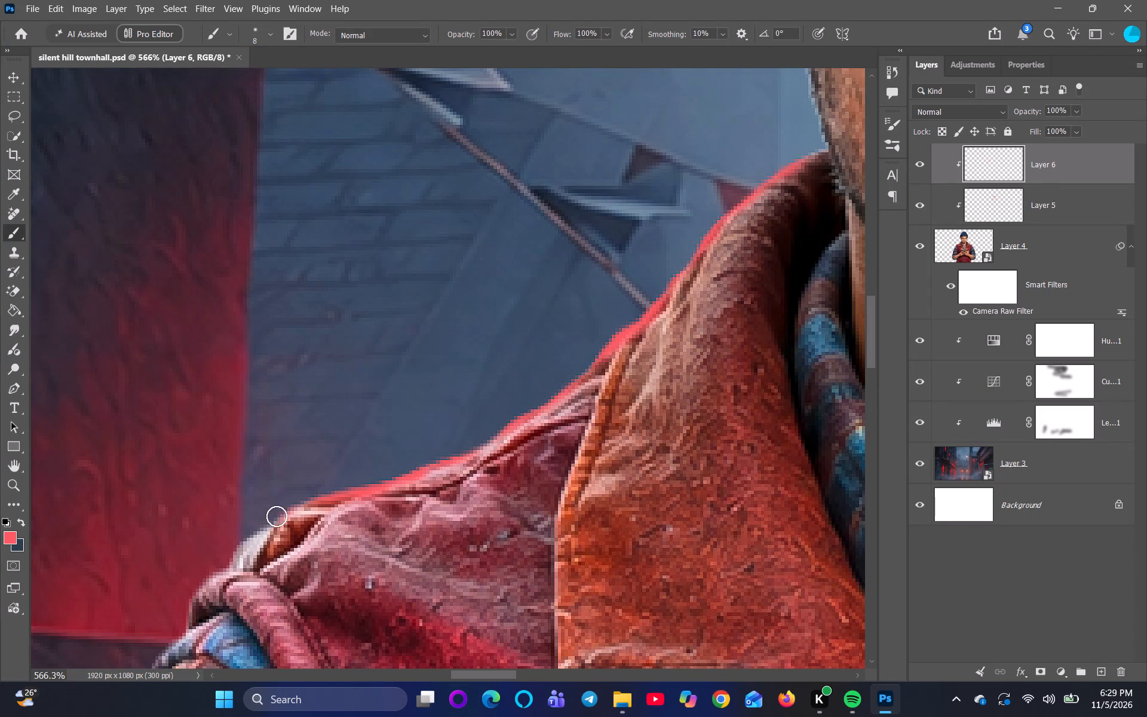
pyautogui.moveTo(277, 516); pyautogui.dragTo(196, 604)
# Paint the light-red rim around the armhole edge and onto the top of the plaid sleeve.
pyautogui.press('space')
pyautogui.press('space')
pyautogui.press('space')
pyautogui.press('space')
pyautogui.press('space')
pyautogui.press('space')
pyautogui.press('space')
pyautogui.press('space')
pyautogui.moveTo(273, 611); pyautogui.dragTo(457, 448)
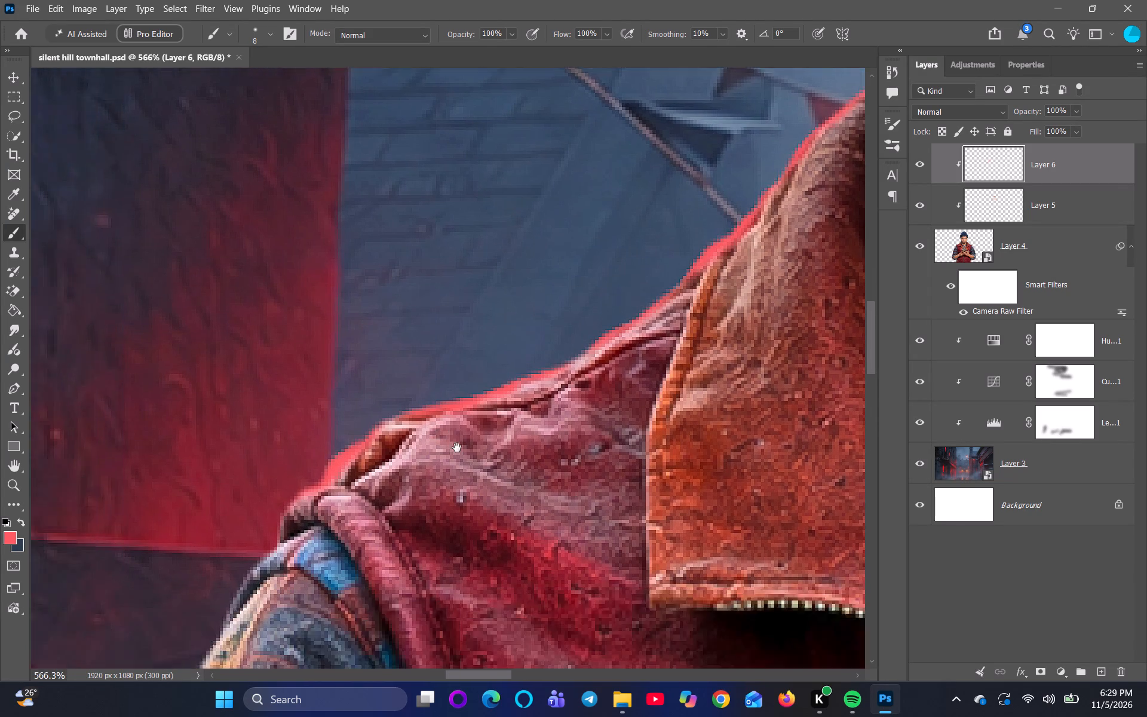
pyautogui.moveTo(457, 448); pyautogui.dragTo(480, 438)
pyautogui.moveTo(443, 425); pyautogui.dragTo(366, 528)
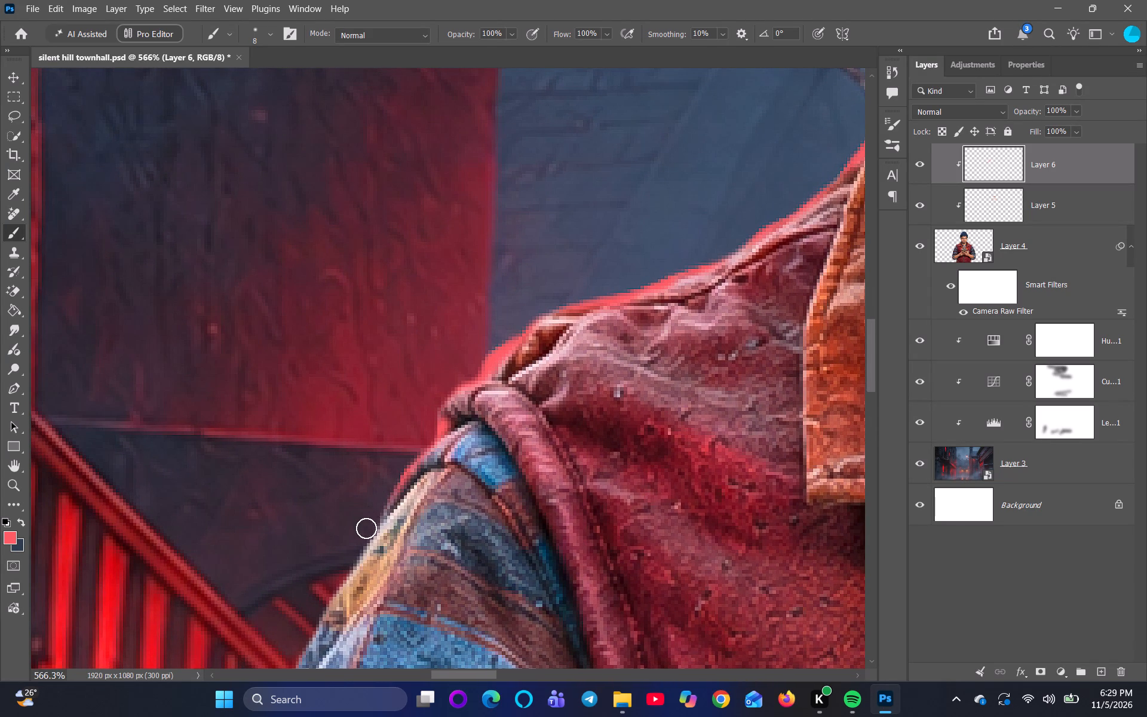
pyautogui.moveTo(366, 528); pyautogui.dragTo(376, 528)
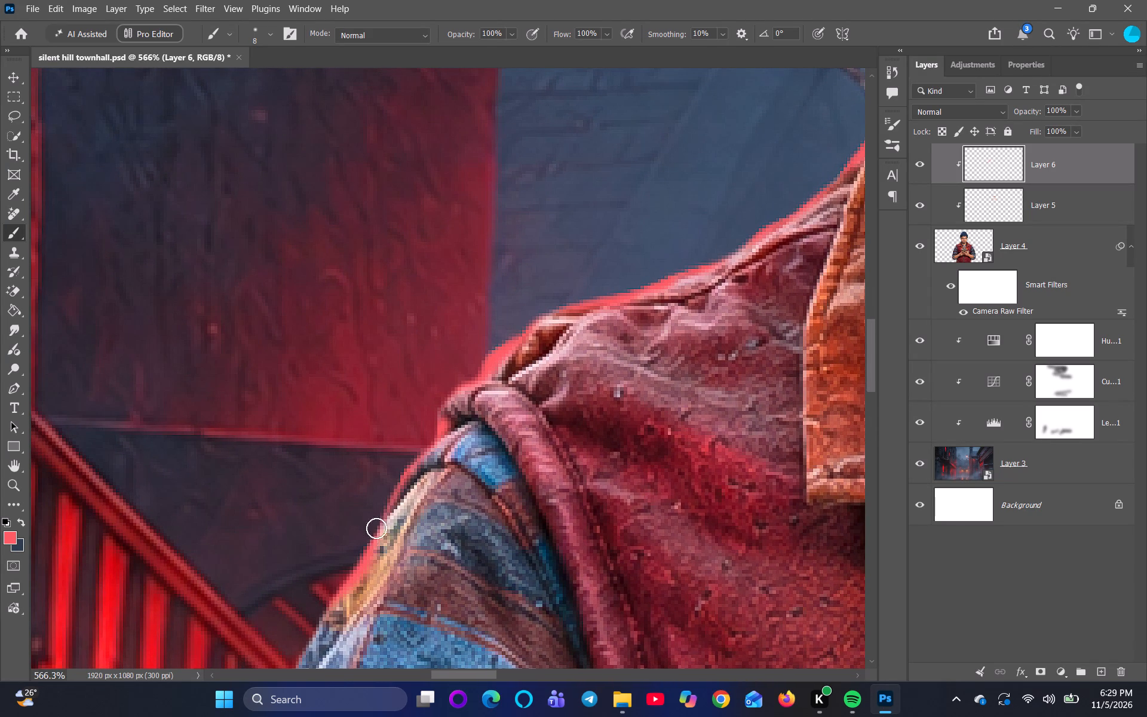
pyautogui.moveTo(376, 528); pyautogui.dragTo(394, 502)
# Paint the light-red rim down the plaid sleeve's outer edge beside the striped awning, undoing and repainting the overly thick stroke.
pyautogui.scroll(-6, 375, 516)
pyautogui.press('space')
pyautogui.press('space')
pyautogui.press('space')
pyautogui.press('space')
pyautogui.press('space')
pyautogui.press('space')
pyautogui.moveTo(354, 571); pyautogui.dragTo(434, 504)
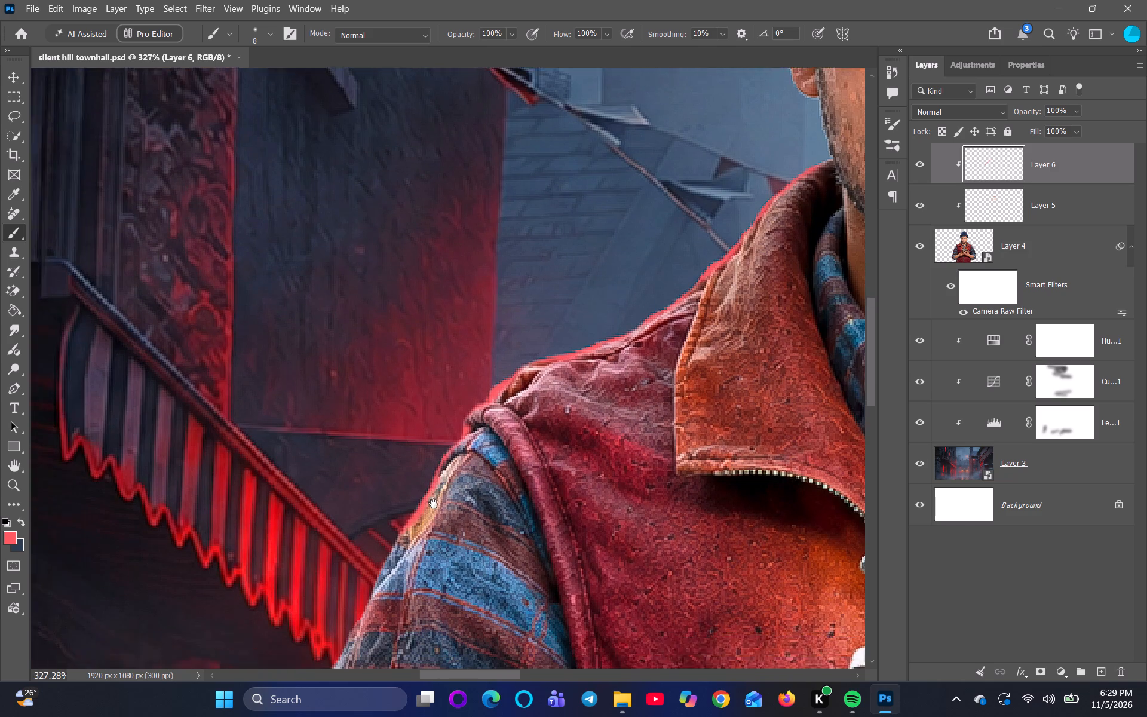
pyautogui.moveTo(434, 504); pyautogui.dragTo(451, 473)
pyautogui.moveTo(449, 438); pyautogui.dragTo(441, 453)
pyautogui.scroll(3, 440, 445)
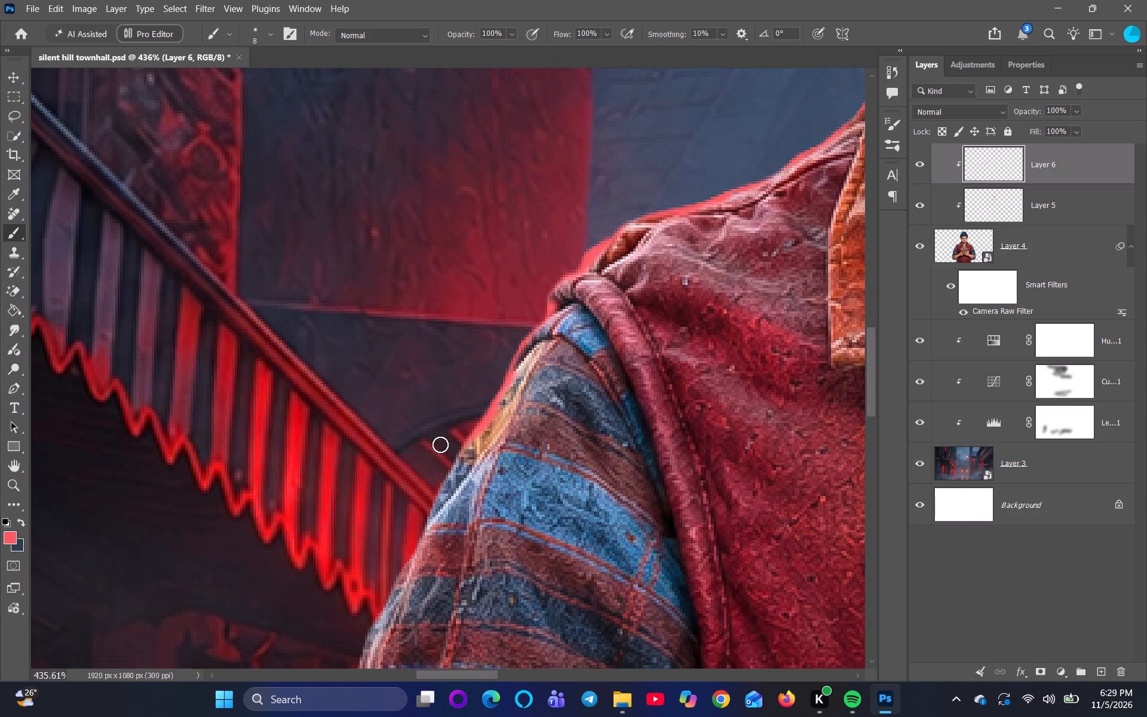
pyautogui.moveTo(459, 446); pyautogui.dragTo(407, 545)
pyautogui.moveTo(407, 545); pyautogui.dragTo(418, 520)
pyautogui.moveTo(444, 461); pyautogui.dragTo(388, 645)
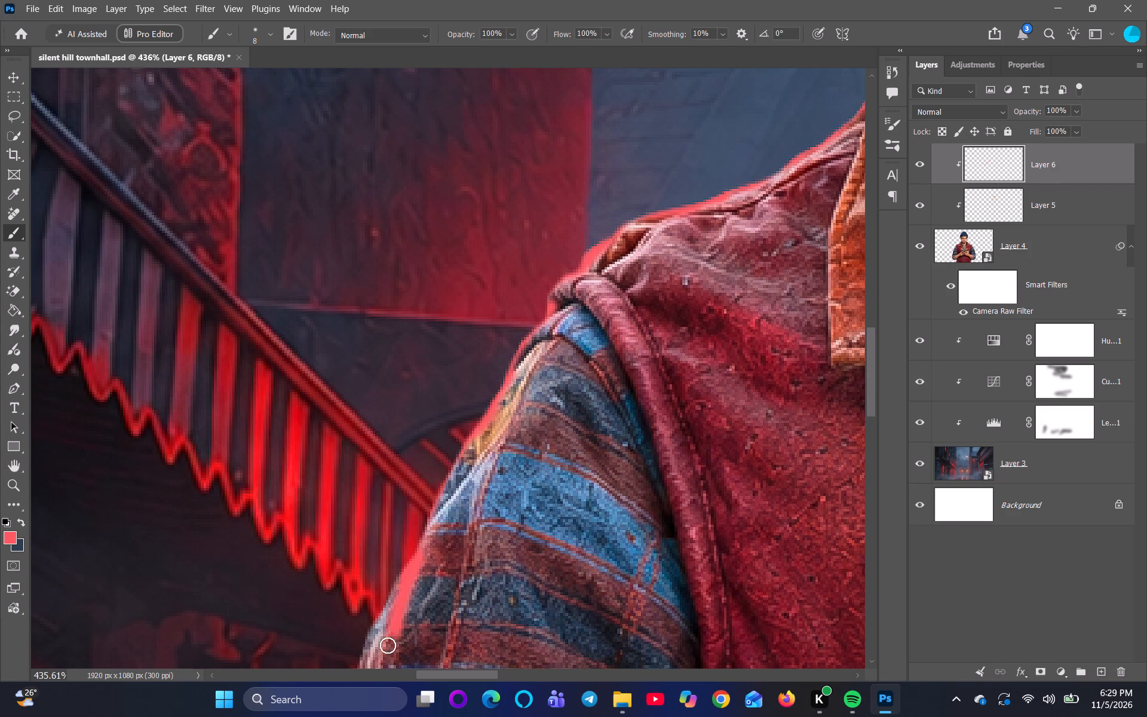
pyautogui.moveTo(388, 645); pyautogui.dragTo(378, 652)
pyautogui.hotkey('ctrl', 'z')
pyautogui.moveTo(422, 549); pyautogui.dragTo(418, 550)
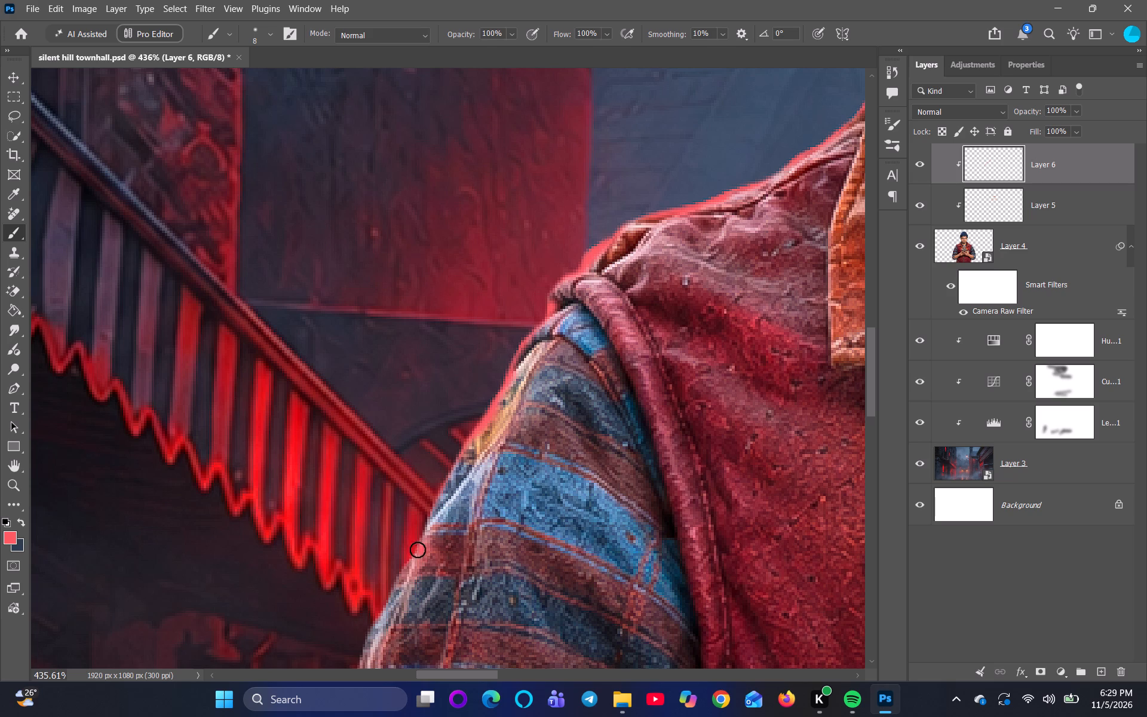
pyautogui.moveTo(418, 550); pyautogui.dragTo(365, 655)
# Extend the light-red rim down the plaid sleeve's outer edge below the awning.
pyautogui.press('space')
pyautogui.press('space')
pyautogui.press('space')
pyautogui.press('space')
pyautogui.press('space')
pyautogui.press('space')
pyautogui.press('space')
pyautogui.press('space')
pyautogui.press('space')
pyautogui.press('space')
pyautogui.press('space')
pyautogui.press('space')
pyautogui.press('space')
pyautogui.press('space')
pyautogui.press('space')
pyautogui.press('space')
pyautogui.press('space')
pyautogui.press('space')
pyautogui.press('space')
pyautogui.press('space')
pyautogui.moveTo(476, 600); pyautogui.dragTo(499, 551)
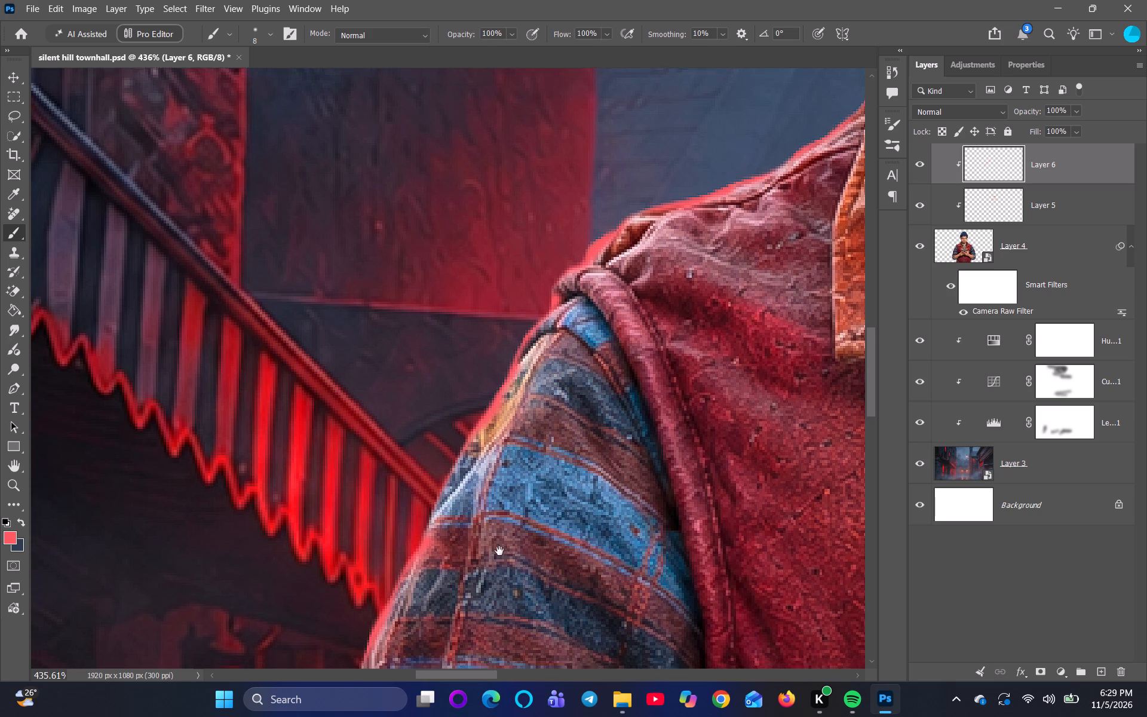
pyautogui.moveTo(499, 551); pyautogui.dragTo(507, 442)
pyautogui.moveTo(382, 516); pyautogui.dragTo(380, 540)
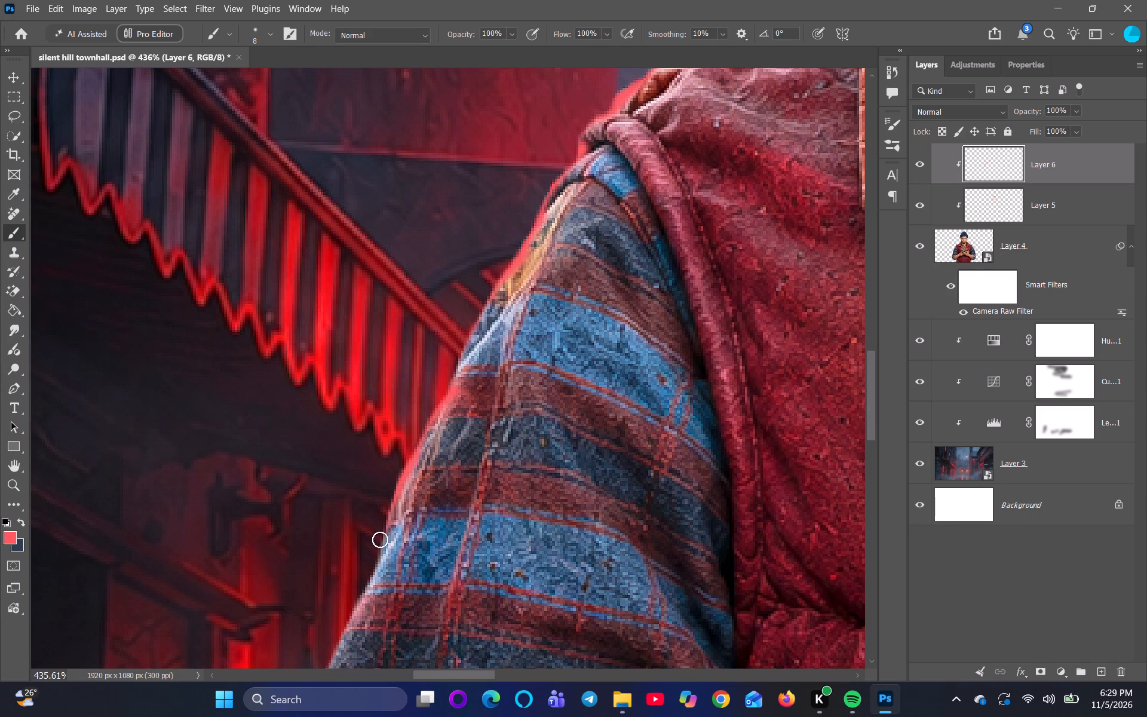
pyautogui.moveTo(380, 540); pyautogui.dragTo(314, 653)
# Examine the painted rim along the collar, shoulder and sleeve against the street background.
pyautogui.press('space')
pyautogui.press('space')
pyautogui.press('space')
pyautogui.press('space')
pyautogui.press('space')
pyautogui.press('space')
pyautogui.press('space')
pyautogui.press('space')
pyautogui.press('space')
pyautogui.press('space')
pyautogui.press('space')
pyautogui.press('space')
pyautogui.press('space')
pyautogui.press('space')
pyautogui.press('space')
pyautogui.press('space')
pyautogui.press('space')
pyautogui.press('space')
pyautogui.press('space')
pyautogui.press('space')
pyautogui.scroll(-5, 486, 489)
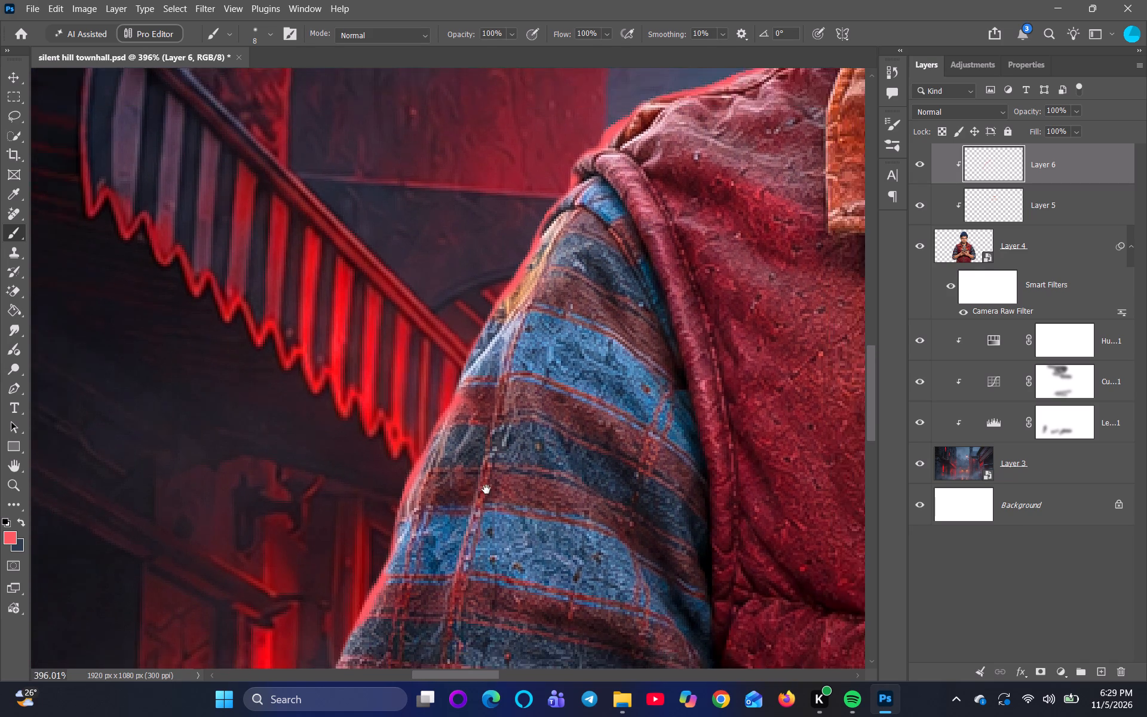
pyautogui.scroll(-7, 486, 489)
pyautogui.scroll(4, 527, 488)
pyautogui.scroll(-6, 527, 488)
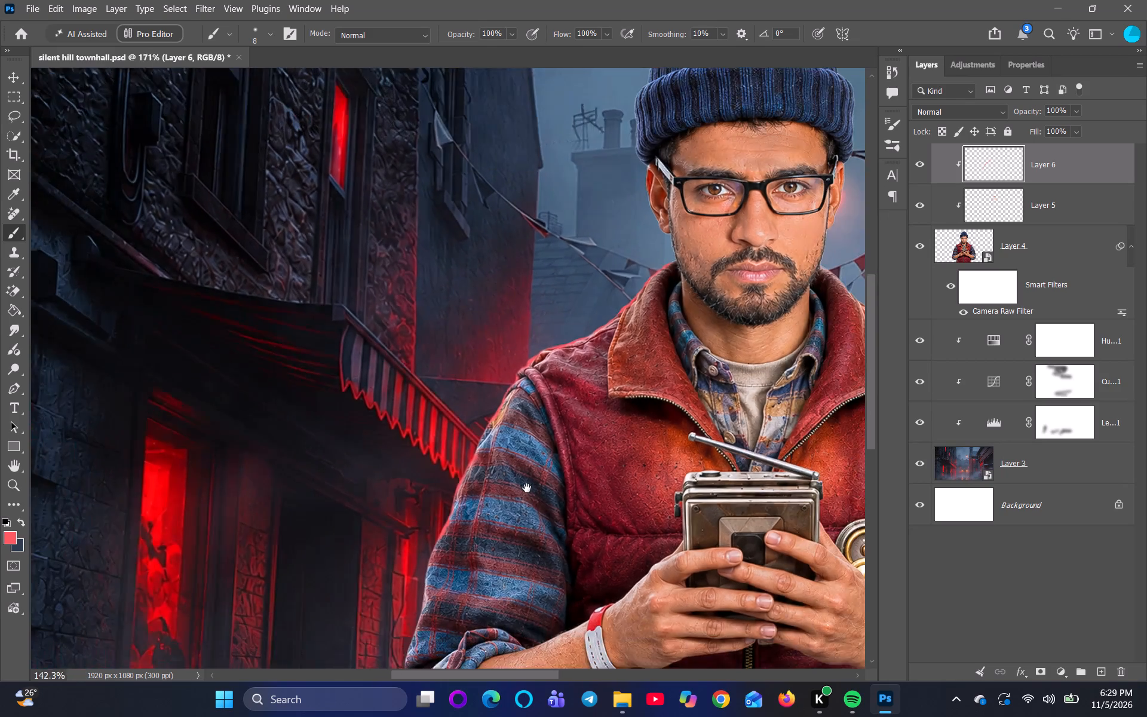
pyautogui.scroll(16, 483, 529)
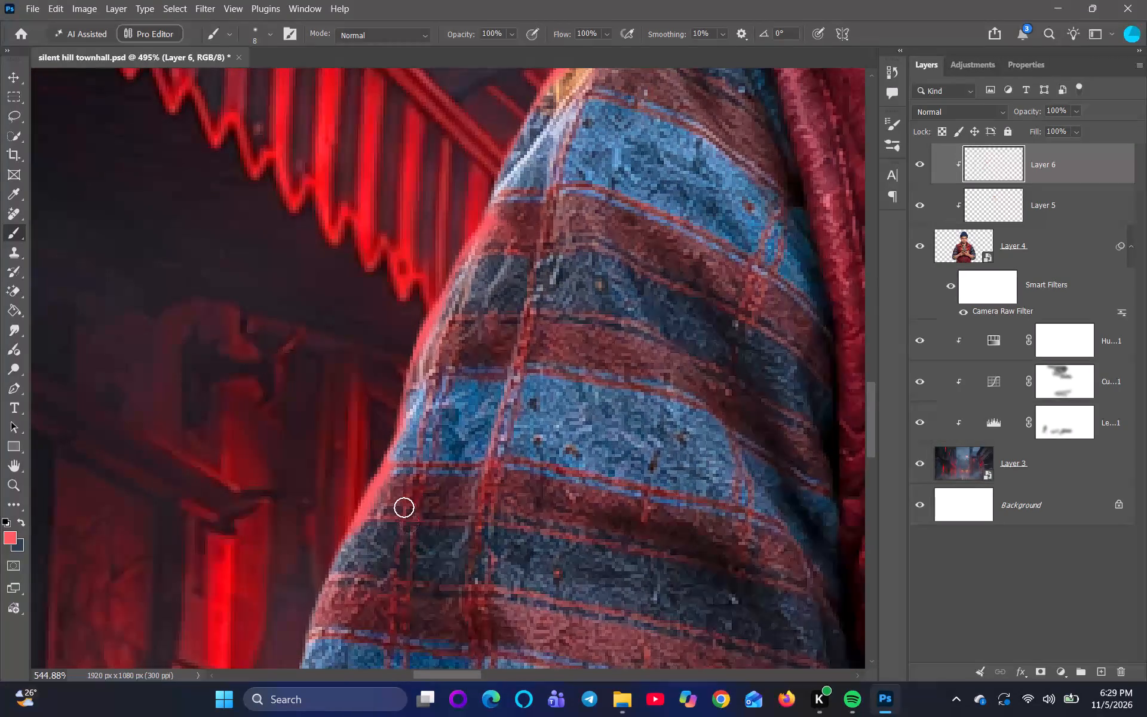
# Sample the bright red of the glowing strip beside the sleeve and paint it down the lower sleeve's outer edge to the elbow.
pyautogui.scroll(-7, 402, 501)
pyautogui.press('space')
pyautogui.press('space')
pyautogui.press('space')
pyautogui.press('space')
pyautogui.press('space')
pyautogui.press('space')
pyautogui.press('space')
pyautogui.press('space')
pyautogui.press('space')
pyautogui.press('space')
pyautogui.press('space')
pyautogui.press('space')
pyautogui.press('space')
pyautogui.press('space')
pyautogui.press('space')
pyautogui.press('space')
pyautogui.press('space')
pyautogui.press('space')
pyautogui.press('space')
pyautogui.press('space')
pyautogui.moveTo(483, 564); pyautogui.dragTo(597, 321)
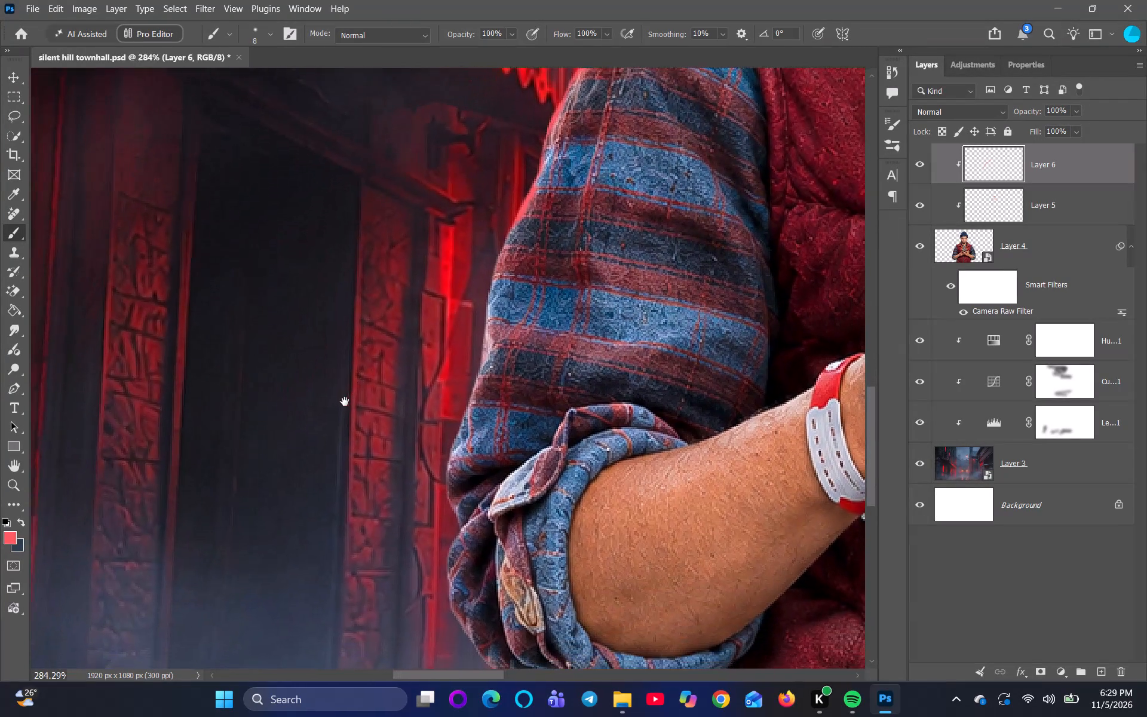
pyautogui.press('space')
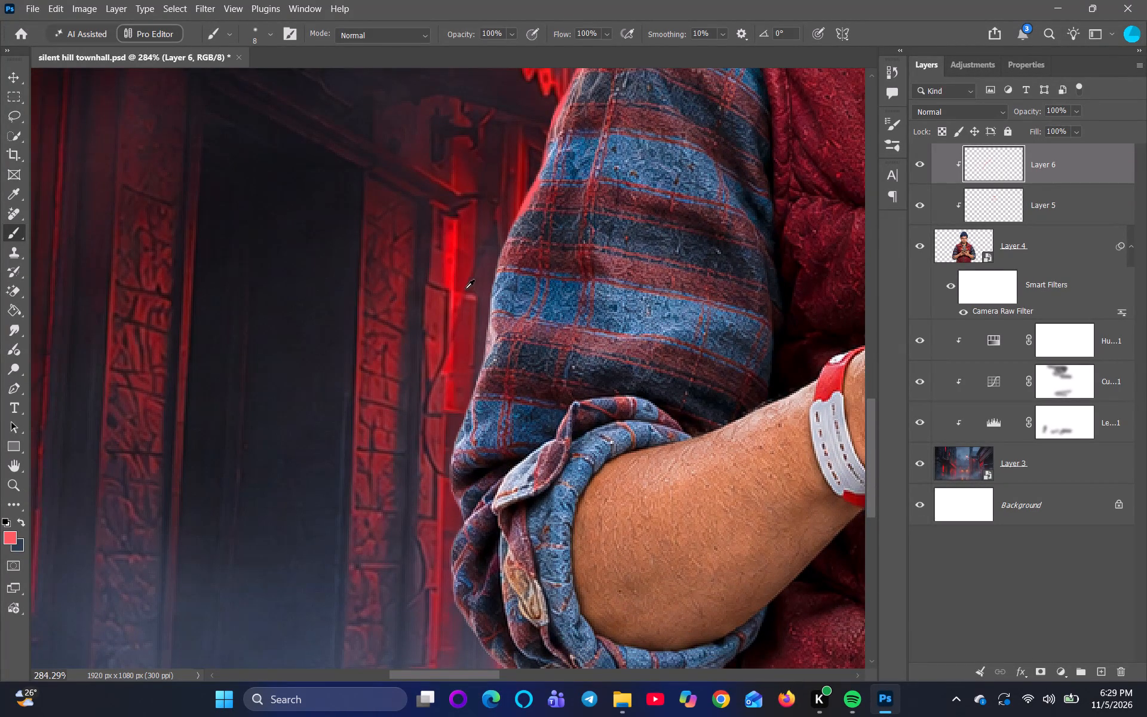
pyautogui.keyDown('alt'); pyautogui.click(450, 269); pyautogui.keyUp('alt')
pyautogui.moveTo(486, 320); pyautogui.dragTo(478, 370)
pyautogui.moveTo(488, 315); pyautogui.dragTo(475, 400)
pyautogui.moveTo(485, 378); pyautogui.dragTo(455, 459)
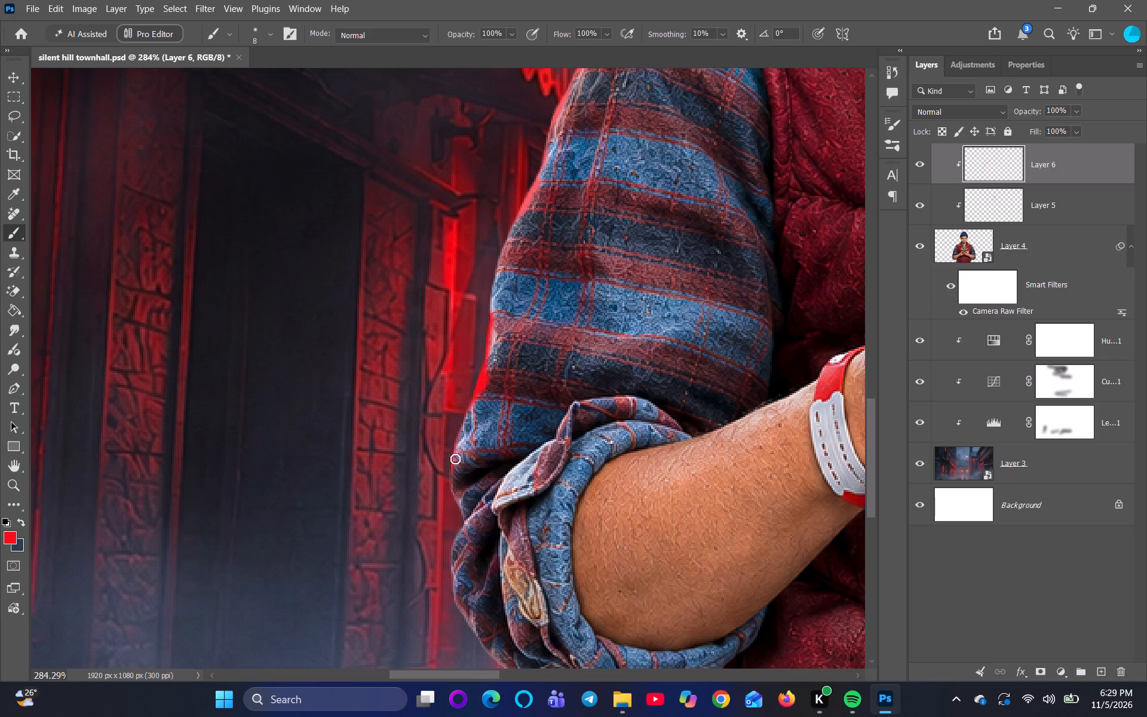
pyautogui.moveTo(455, 459); pyautogui.dragTo(455, 460)
# Paint the bright-red rim from the elbow fold around the outer and lower edge of the rolled-up cuff.
pyautogui.moveTo(456, 443); pyautogui.dragTo(453, 546)
pyautogui.moveTo(453, 546); pyautogui.dragTo(451, 581)
pyautogui.moveTo(451, 581); pyautogui.dragTo(482, 631)
pyautogui.press('space')
pyautogui.press('space')
pyautogui.press('space')
pyautogui.press('space')
pyautogui.press('space')
pyautogui.press('space')
pyautogui.press('space')
pyautogui.press('space')
pyautogui.press('space')
pyautogui.press('space')
pyautogui.press('space')
pyautogui.press('space')
pyautogui.press('space')
pyautogui.press('space')
pyautogui.press('space')
pyautogui.press('space')
pyautogui.press('space')
pyautogui.press('space')
pyautogui.press('space')
pyautogui.press('space')
pyautogui.scroll(-11, 483, 623)
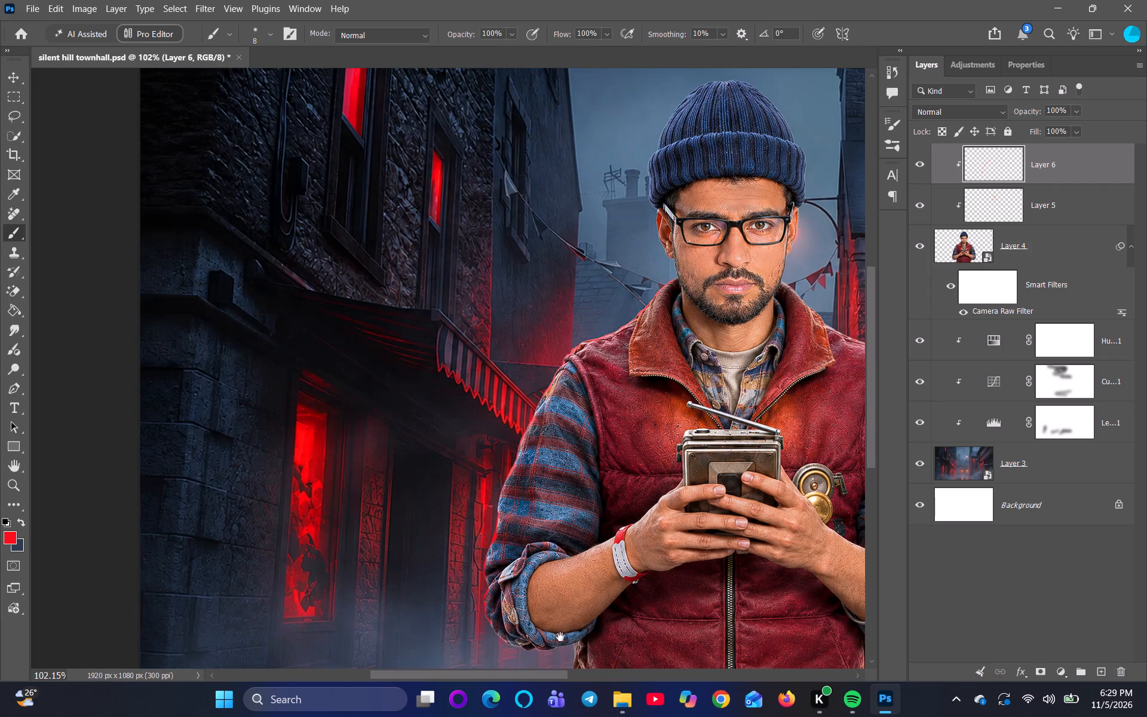
pyautogui.moveTo(570, 646); pyautogui.dragTo(527, 550)
pyautogui.scroll(6, 513, 551)
pyautogui.scroll(4, 404, 512)
pyautogui.moveTo(405, 512); pyautogui.dragTo(406, 519)
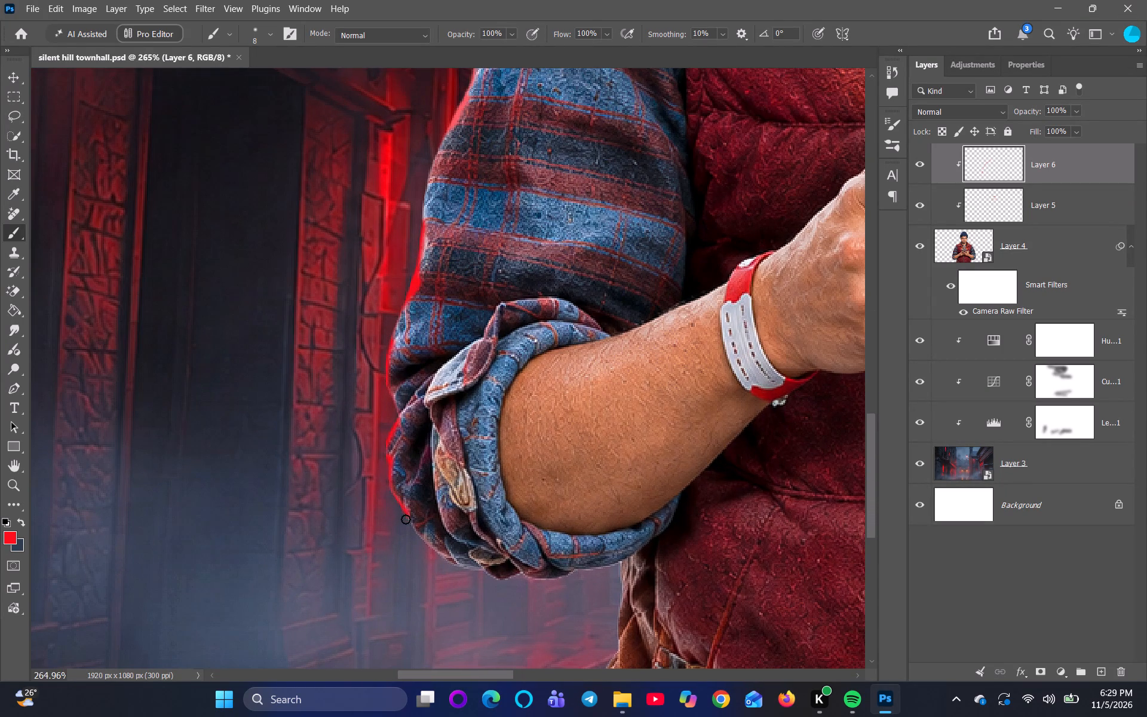
pyautogui.moveTo(406, 519); pyautogui.dragTo(415, 541)
pyautogui.moveTo(415, 541); pyautogui.dragTo(486, 576)
# Paint the bright-red rim up the plaid sleeve's outer edge, from above the elbow to beside the striped awning.
pyautogui.scroll(-7, 597, 528)
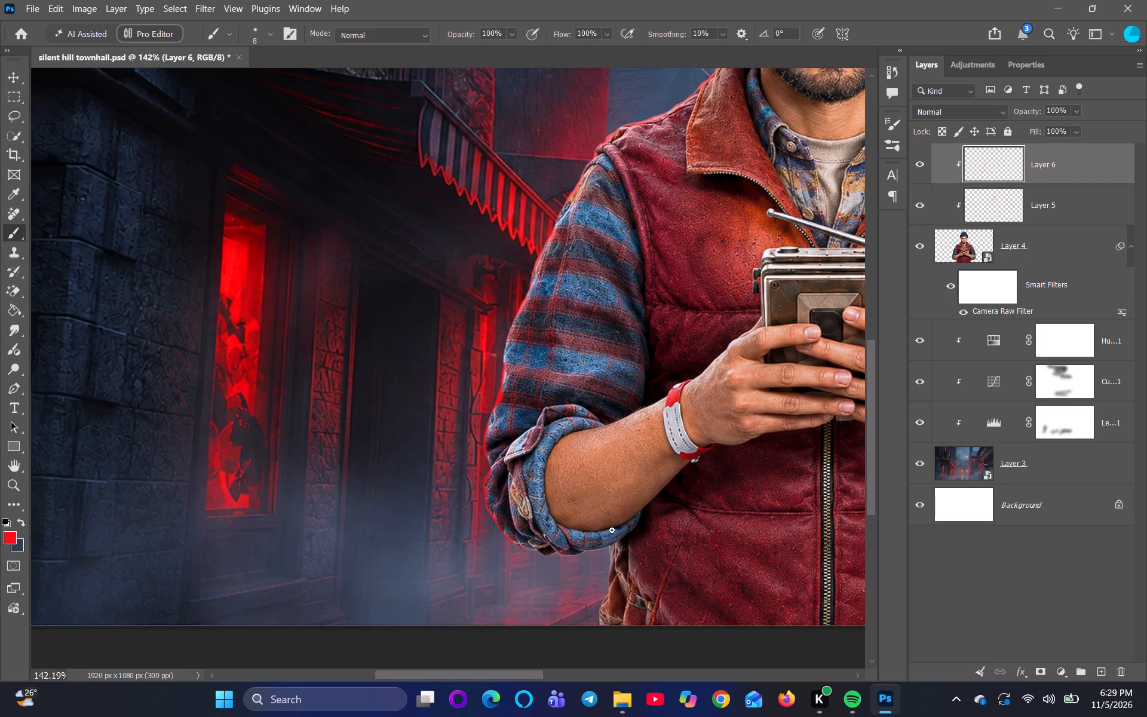
pyautogui.scroll(-7, 612, 530)
pyautogui.scroll(-5, 635, 460)
pyautogui.press('space')
pyautogui.press('space')
pyautogui.press('space')
pyautogui.press('space')
pyautogui.press('space')
pyautogui.press('space')
pyautogui.press('space')
pyautogui.press('space')
pyautogui.press('space')
pyautogui.press('space')
pyautogui.press('space')
pyautogui.press('space')
pyautogui.press('space')
pyautogui.press('space')
pyautogui.press('space')
pyautogui.press('space')
pyautogui.press('space')
pyautogui.press('space')
pyautogui.press('space')
pyautogui.press('space')
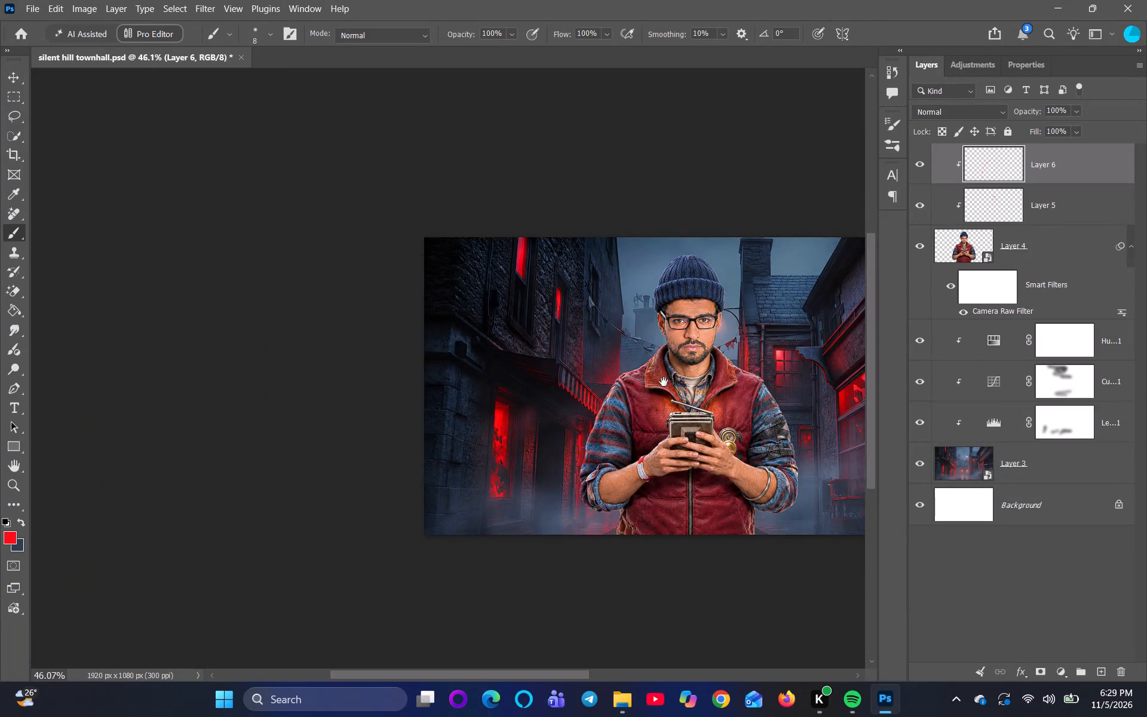
pyautogui.moveTo(657, 397); pyautogui.dragTo(604, 520)
pyautogui.scroll(10, 576, 529)
pyautogui.scroll(3, 490, 629)
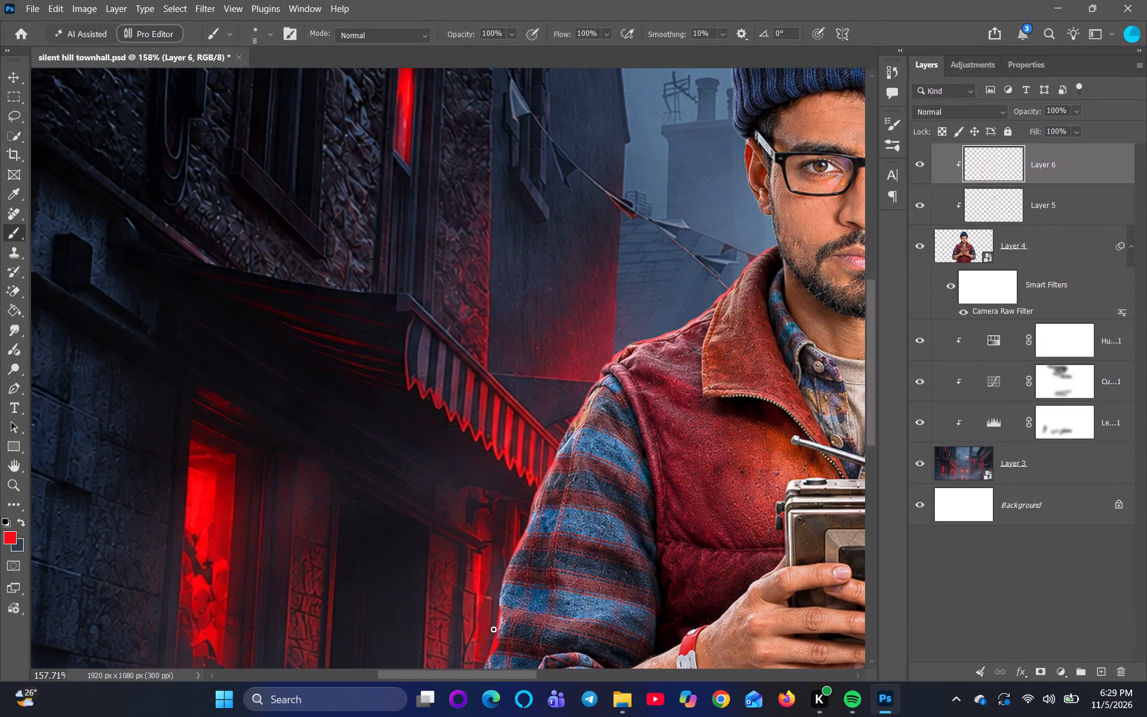
pyautogui.scroll(8, 499, 593)
pyautogui.moveTo(492, 621); pyautogui.dragTo(492, 623)
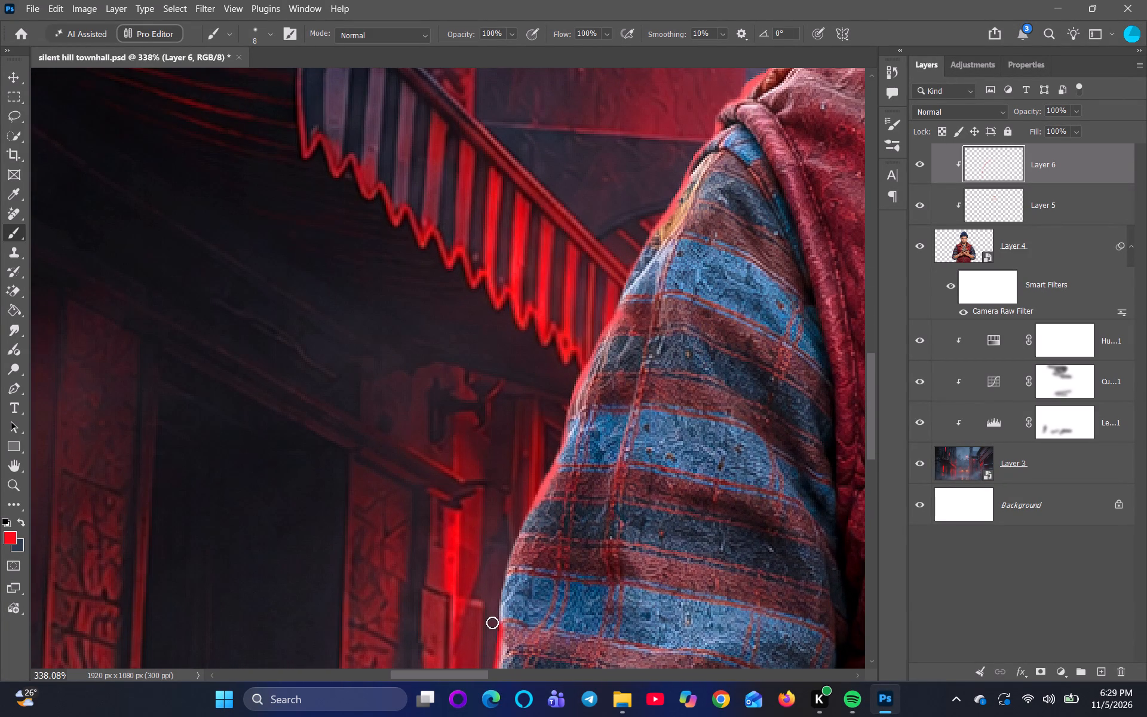
pyautogui.moveTo(492, 623); pyautogui.dragTo(530, 500)
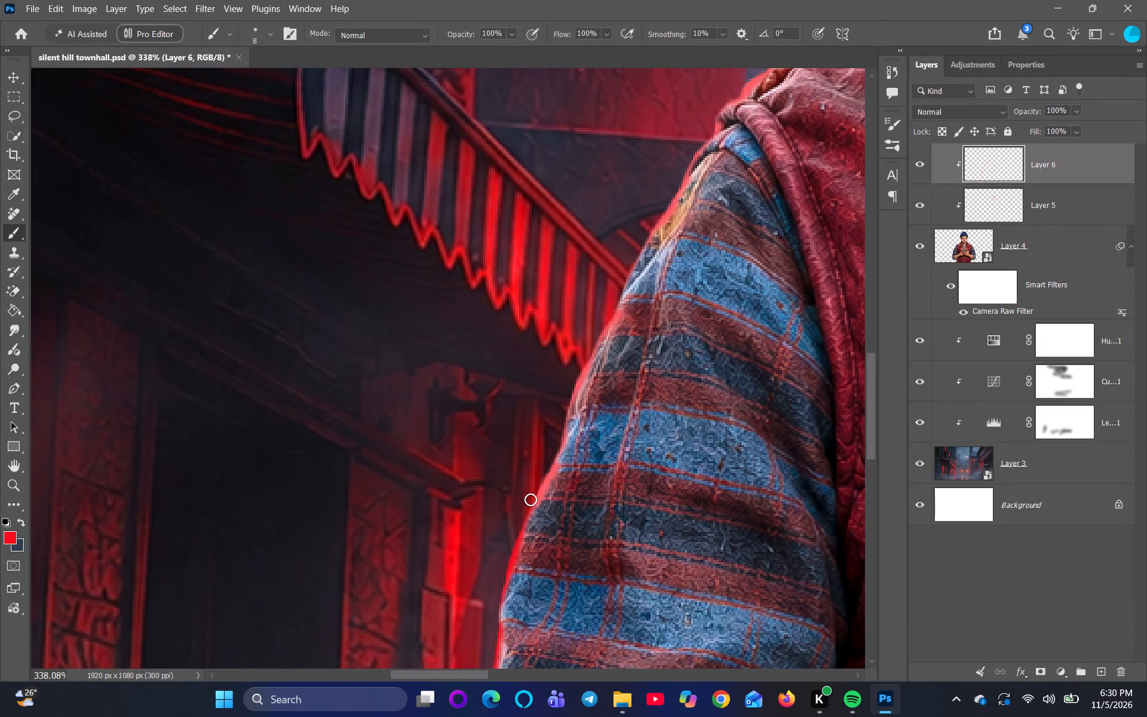
pyautogui.moveTo(530, 500); pyautogui.dragTo(596, 344)
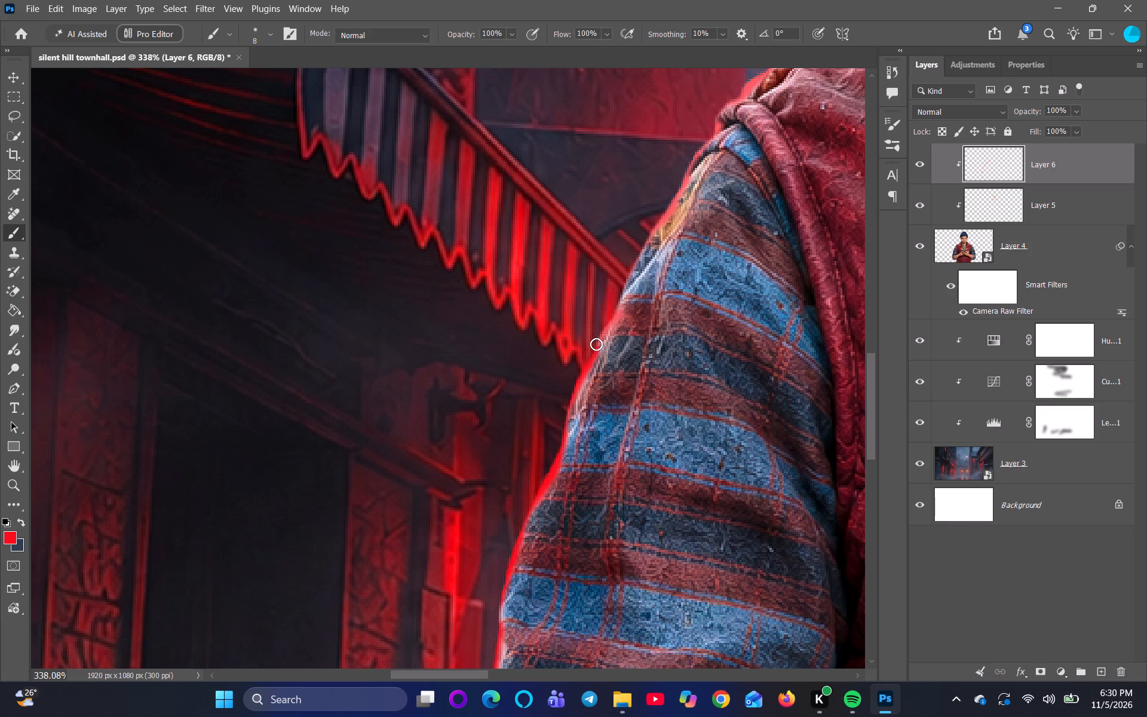
pyautogui.moveTo(596, 344); pyautogui.dragTo(626, 278)
# Paint the bright-red rim along the sleeve's top edge up to the armhole seam, undoing the first stroke and repainting it.
pyautogui.press('space')
pyautogui.press('space')
pyautogui.press('space')
pyautogui.press('space')
pyautogui.press('space')
pyautogui.press('space')
pyautogui.press('space')
pyautogui.press('space')
pyautogui.press('space')
pyautogui.press('space')
pyautogui.press('space')
pyautogui.press('space')
pyautogui.press('space')
pyautogui.press('space')
pyautogui.press('space')
pyautogui.press('space')
pyautogui.press('space')
pyautogui.press('space')
pyautogui.press('space')
pyautogui.press('space')
pyautogui.scroll(-5, 734, 264)
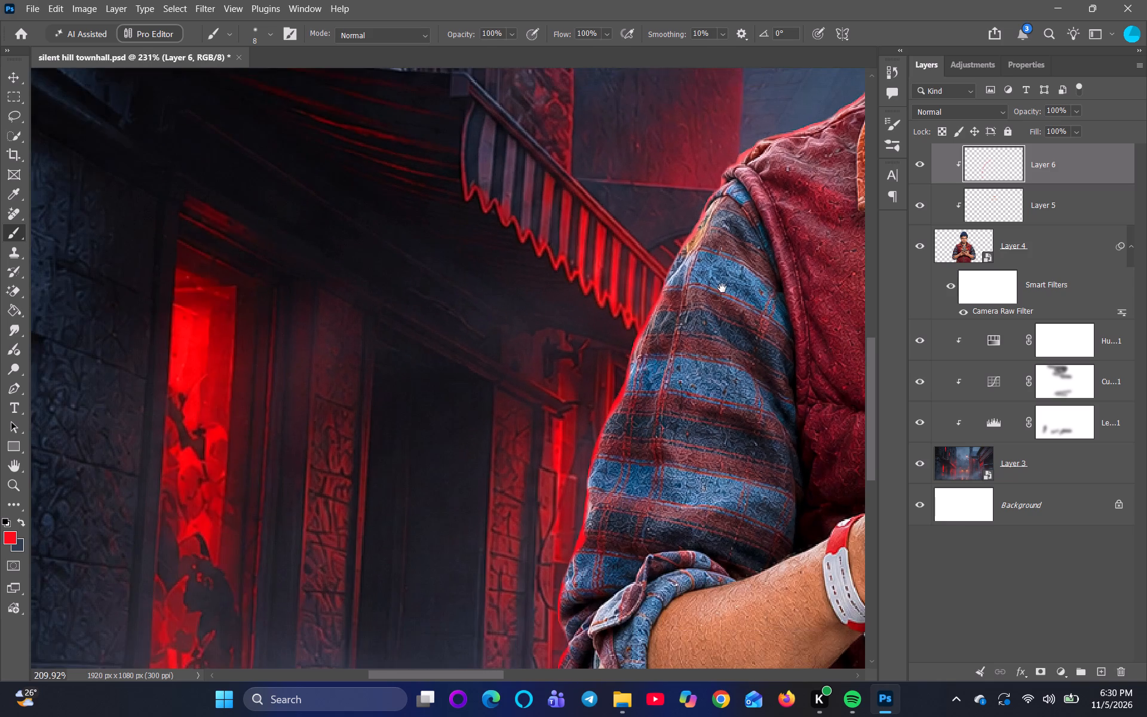
pyautogui.scroll(4, 725, 278)
pyautogui.moveTo(728, 210); pyautogui.dragTo(670, 321)
pyautogui.scroll(2, 633, 329)
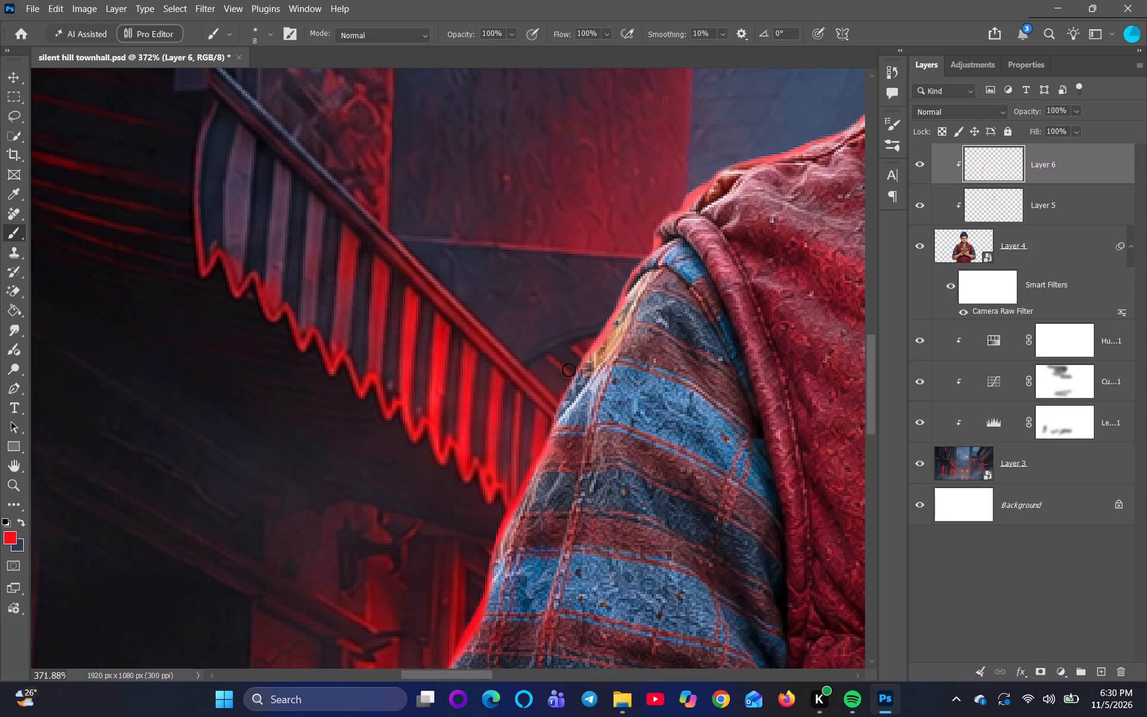
pyautogui.moveTo(569, 364); pyautogui.dragTo(630, 284)
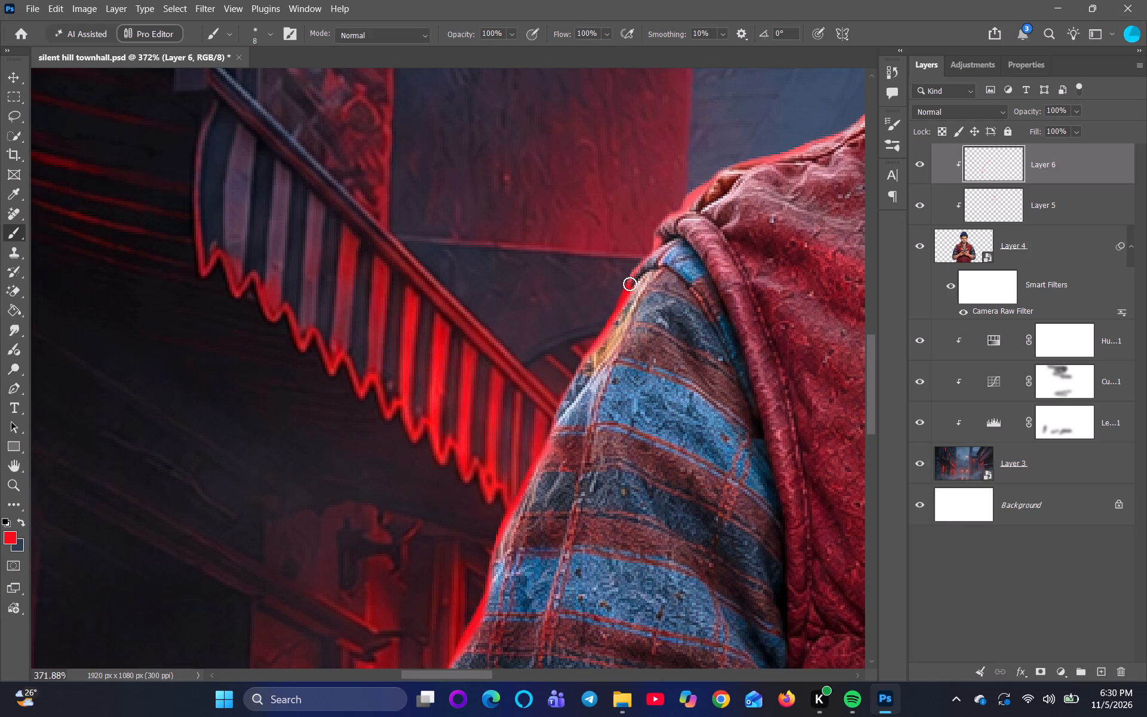
pyautogui.moveTo(630, 284); pyautogui.dragTo(658, 243)
pyautogui.hotkey('ctrl', 'z')
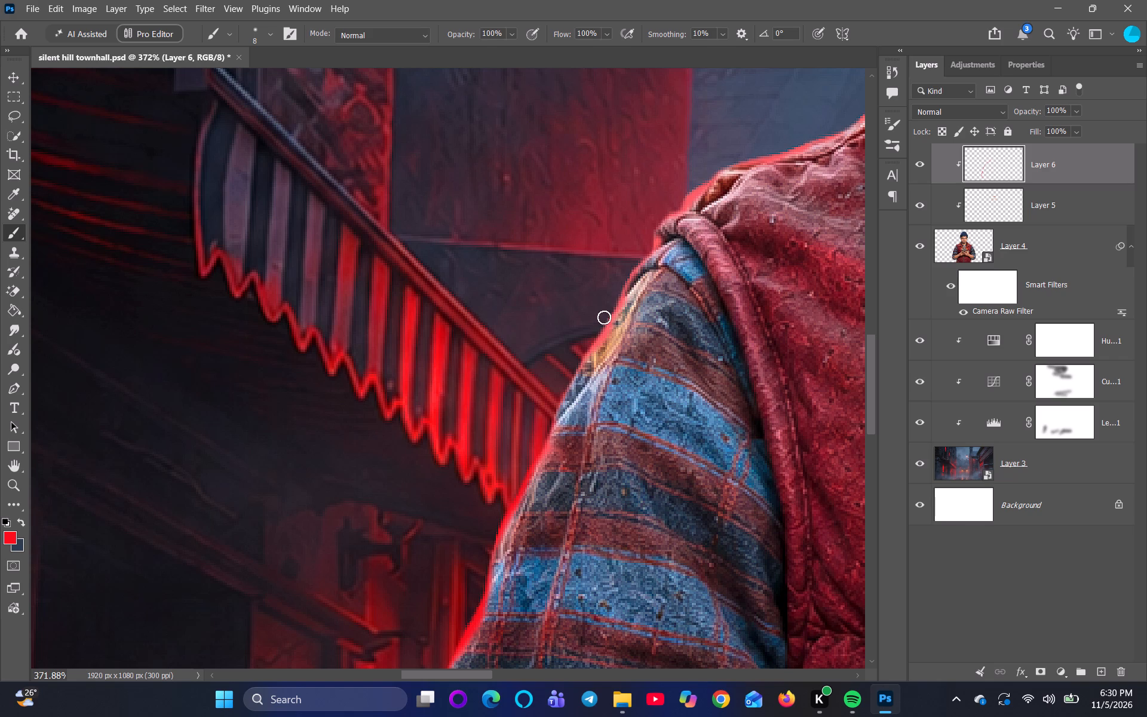
pyautogui.moveTo(580, 350); pyautogui.dragTo(627, 286)
pyautogui.moveTo(627, 286); pyautogui.dragTo(664, 238)
# Paint the bright-red rim along the vest's shoulder from the armhole seam toward the collar, undoing the first stroke and repainting it.
pyautogui.press('space')
pyautogui.press('space')
pyautogui.press('space')
pyautogui.press('space')
pyautogui.press('space')
pyautogui.press('space')
pyautogui.press('space')
pyautogui.press('space')
pyautogui.press('space')
pyautogui.press('space')
pyautogui.press('space')
pyautogui.press('space')
pyautogui.press('space')
pyautogui.press('space')
pyautogui.press('space')
pyautogui.press('space')
pyautogui.press('space')
pyautogui.press('space')
pyautogui.press('space')
pyautogui.press('space')
pyautogui.scroll(-5, 704, 229)
pyautogui.moveTo(789, 186); pyautogui.dragTo(652, 328)
pyautogui.scroll(7, 588, 358)
pyautogui.moveTo(492, 369); pyautogui.dragTo(528, 341)
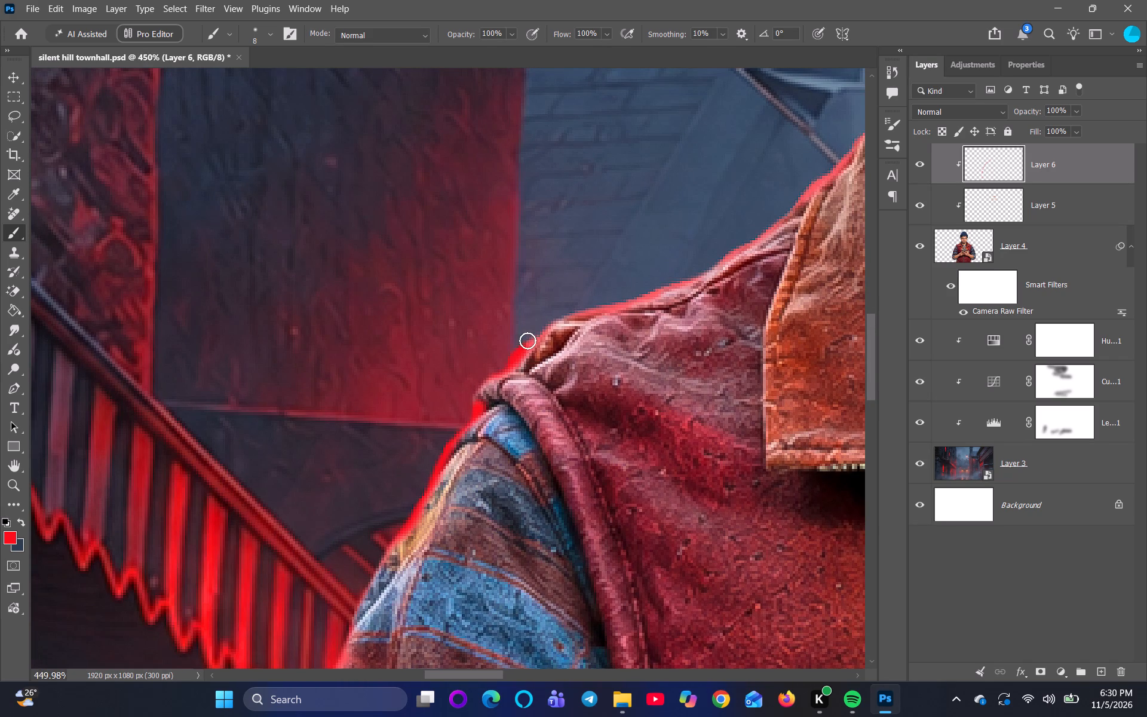
pyautogui.moveTo(528, 341); pyautogui.dragTo(656, 292)
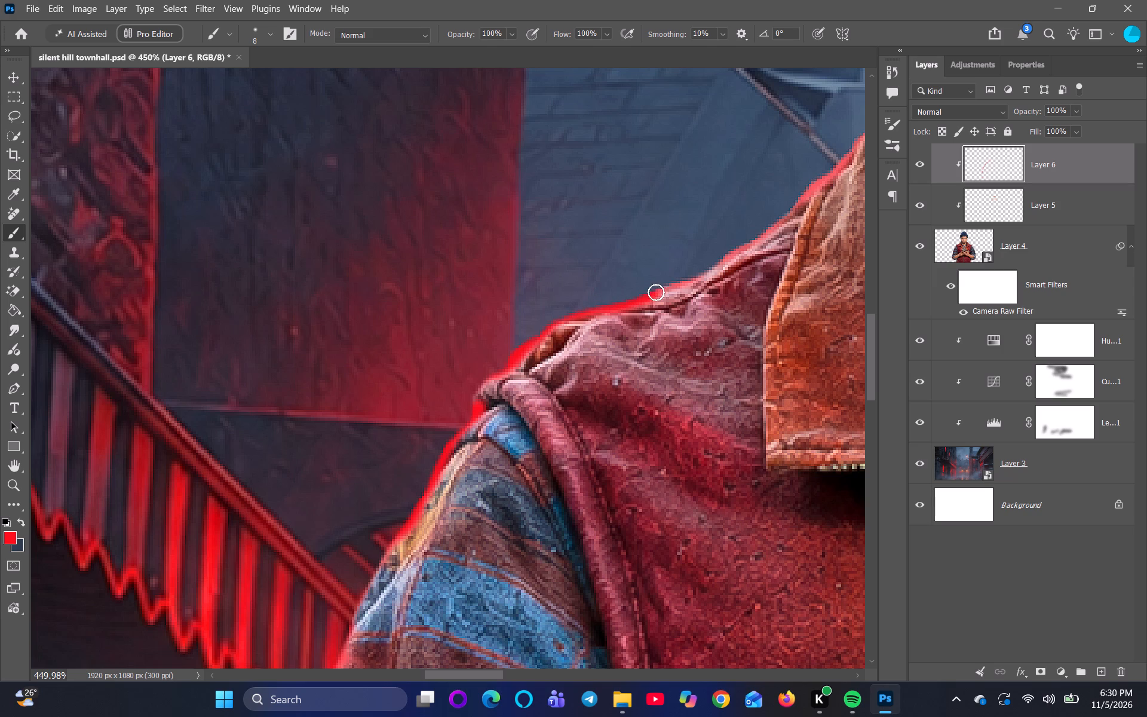
pyautogui.moveTo(656, 292); pyautogui.dragTo(747, 239)
pyautogui.hotkey('ctrl', 'z')
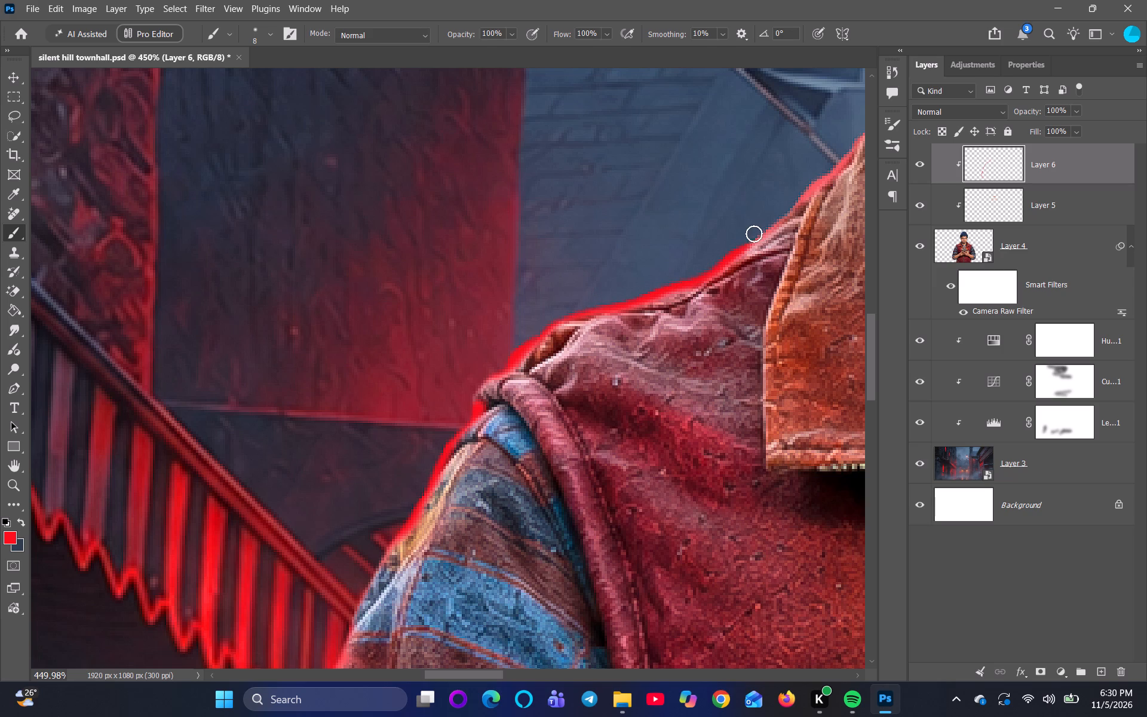
pyautogui.moveTo(492, 370); pyautogui.dragTo(536, 340)
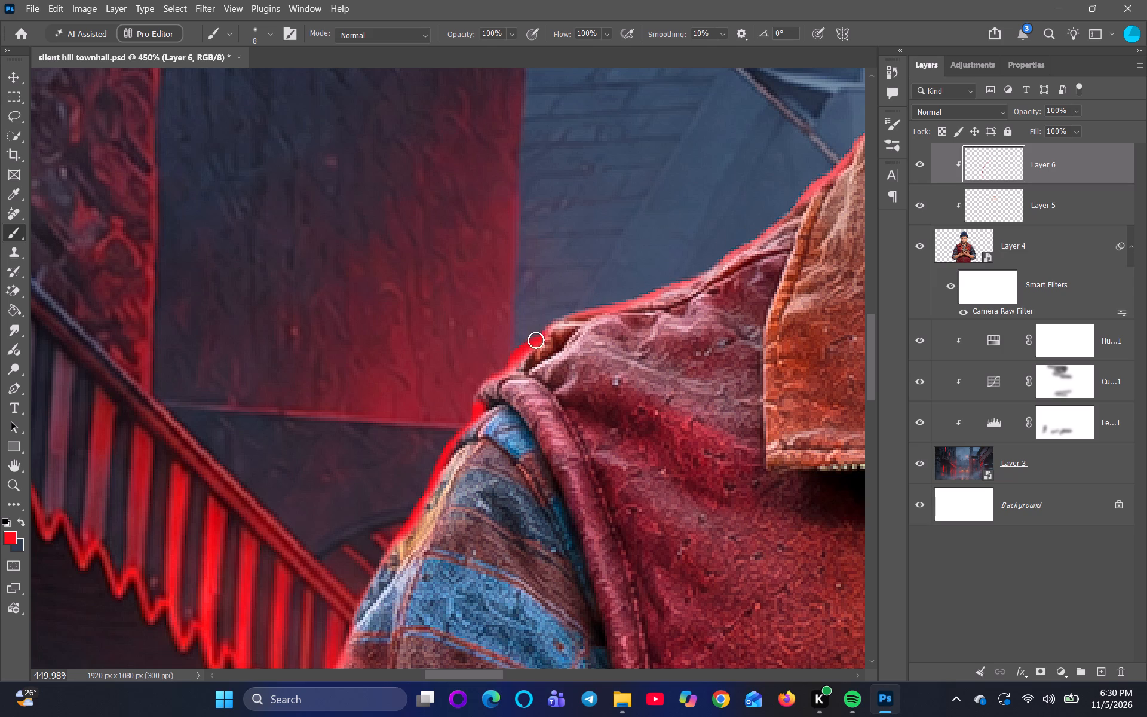
pyautogui.moveTo(536, 340); pyautogui.dragTo(674, 287)
# Continue the bright-red rim up the rest of the shoulder and along the collar's outer edge to the beard.
pyautogui.press('space')
pyautogui.press('space')
pyautogui.press('space')
pyautogui.press('space')
pyautogui.press('space')
pyautogui.press('space')
pyautogui.press('space')
pyautogui.press('space')
pyautogui.press('space')
pyautogui.press('space')
pyautogui.press('space')
pyautogui.press('space')
pyautogui.press('space')
pyautogui.press('space')
pyautogui.press('space')
pyautogui.press('space')
pyautogui.press('space')
pyautogui.moveTo(819, 246); pyautogui.dragTo(677, 363)
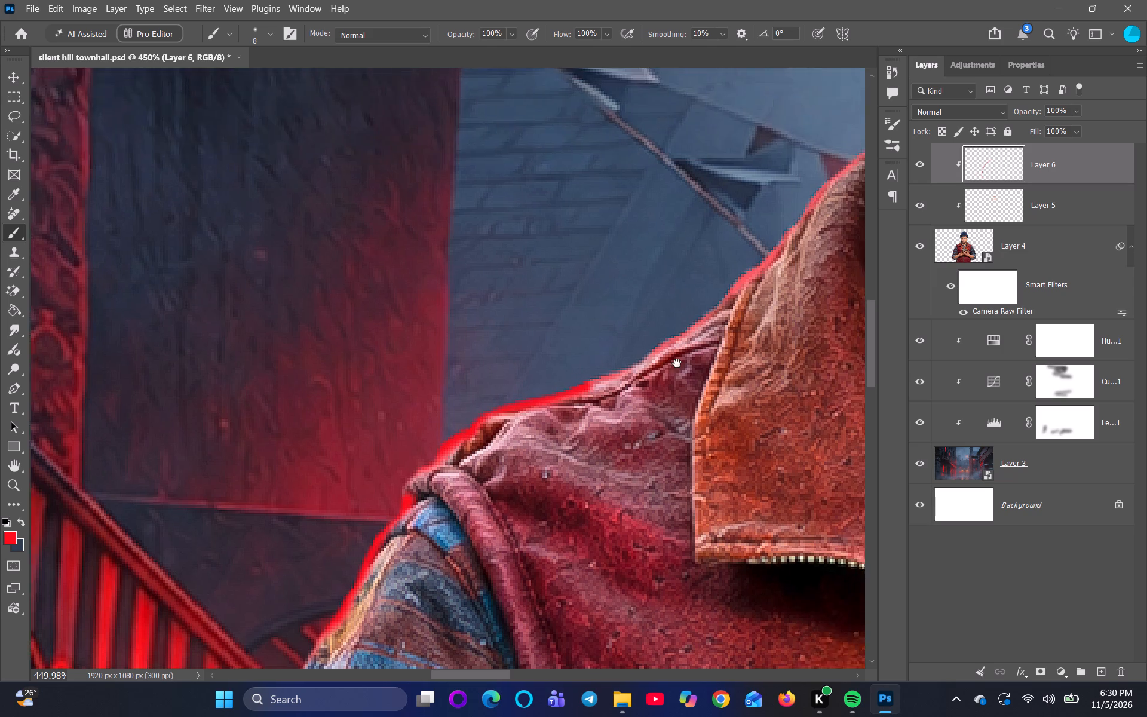
pyautogui.moveTo(677, 363); pyautogui.dragTo(529, 412)
pyautogui.moveTo(387, 440); pyautogui.dragTo(440, 417)
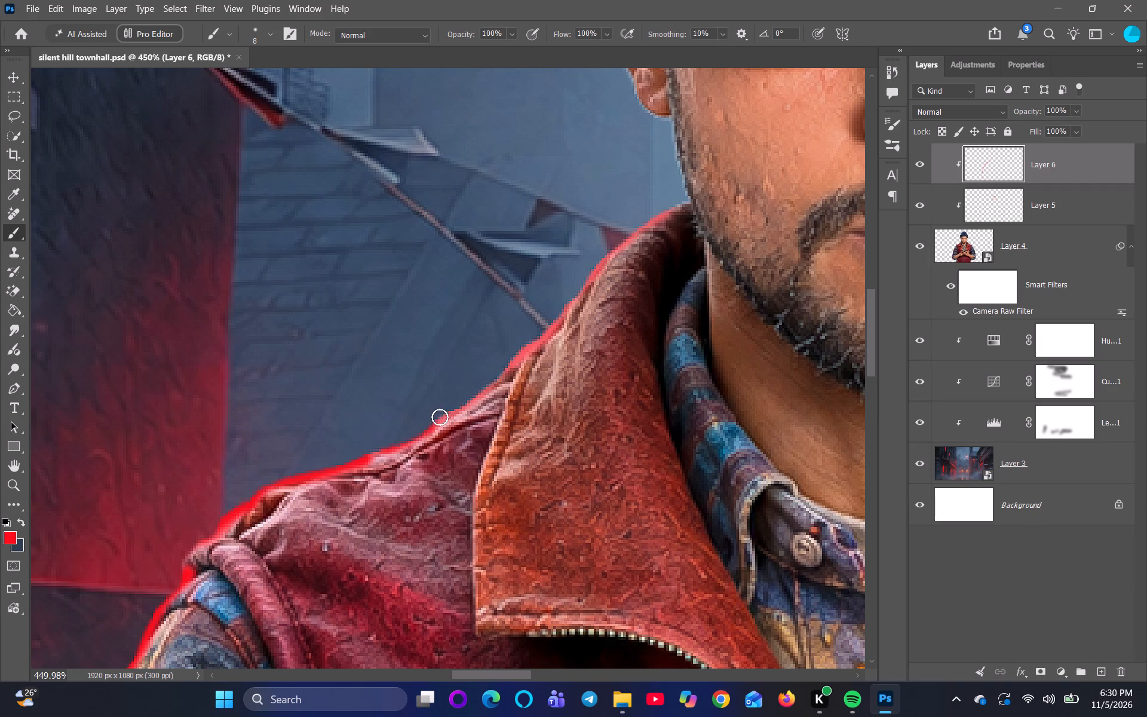
pyautogui.moveTo(440, 417); pyautogui.dragTo(552, 321)
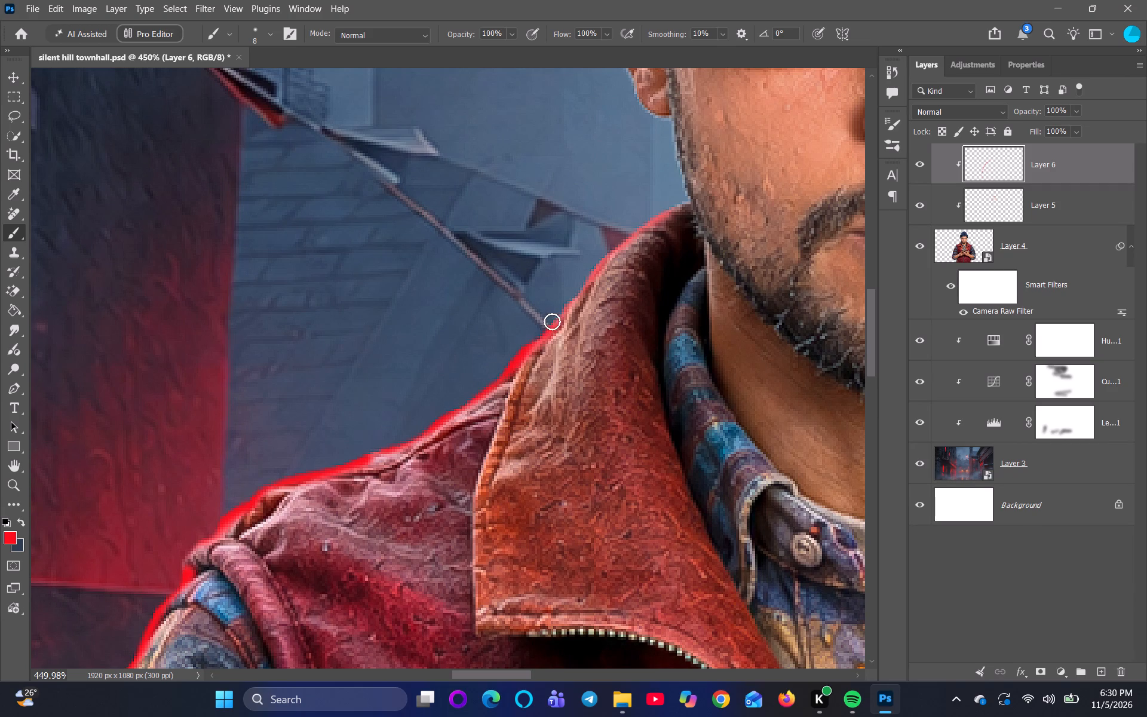
pyautogui.moveTo(552, 321); pyautogui.dragTo(639, 228)
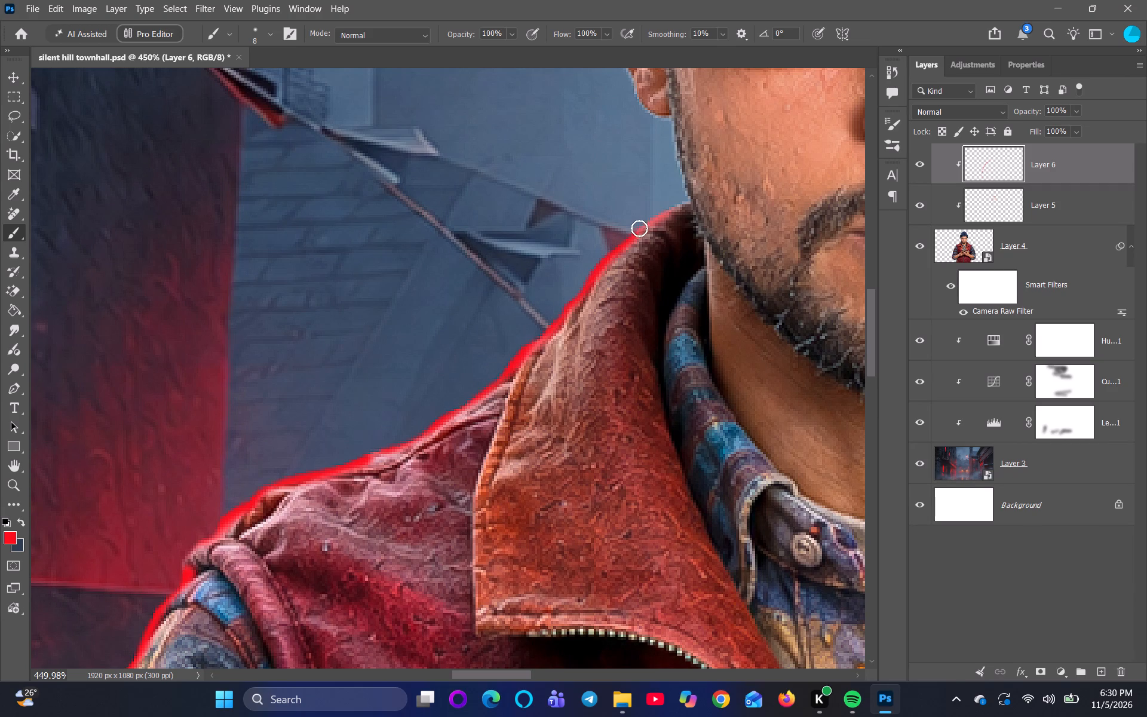
pyautogui.moveTo(639, 228); pyautogui.dragTo(689, 197)
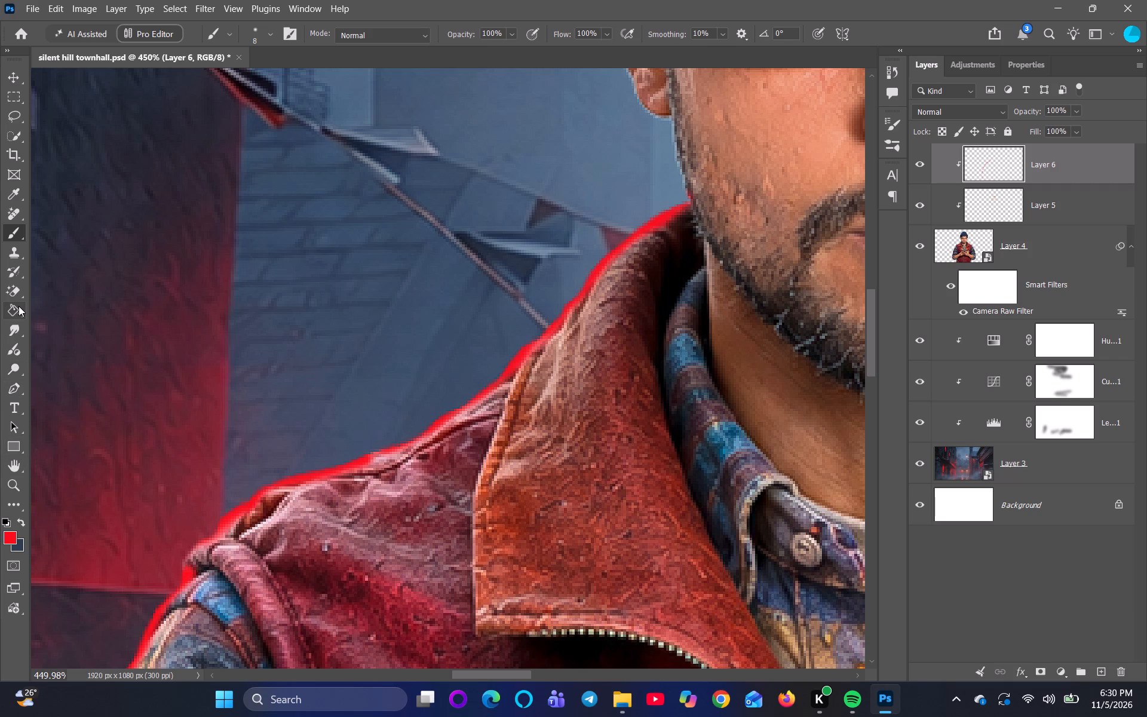
# Erase the red rim at the top of the collar beside the beard, using the regular Eraser at size 30 and 100% opacity.
pyautogui.click(7, 289)
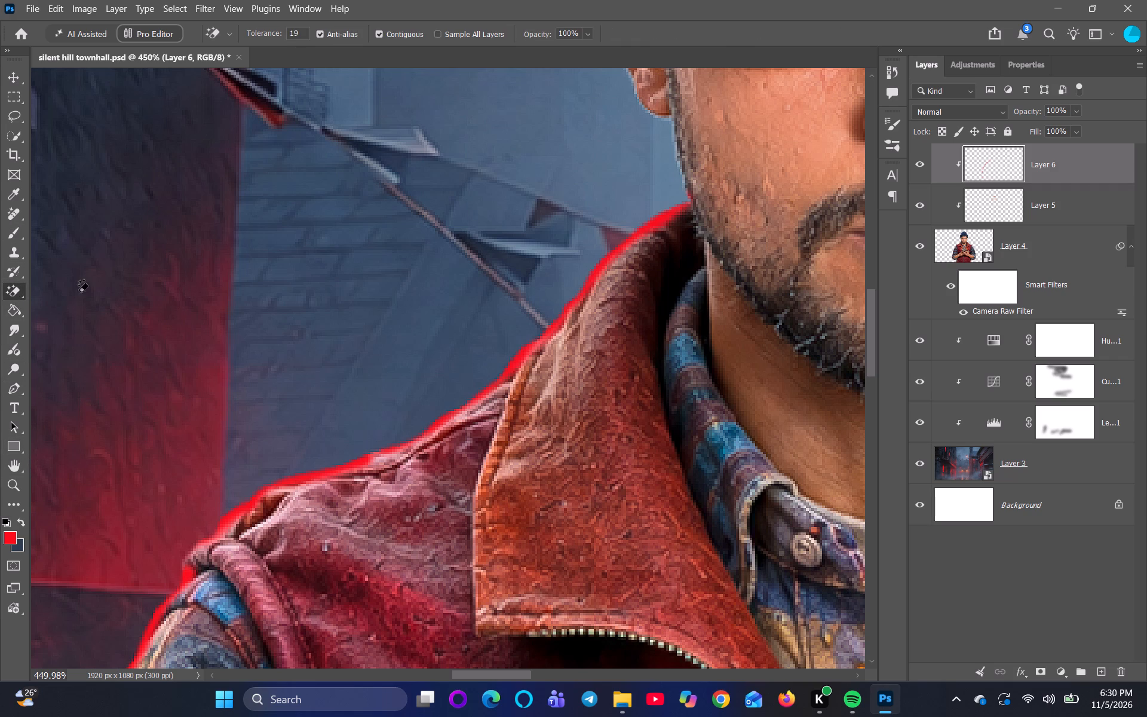
pyautogui.rightClick(7, 287)
pyautogui.click(73, 297)
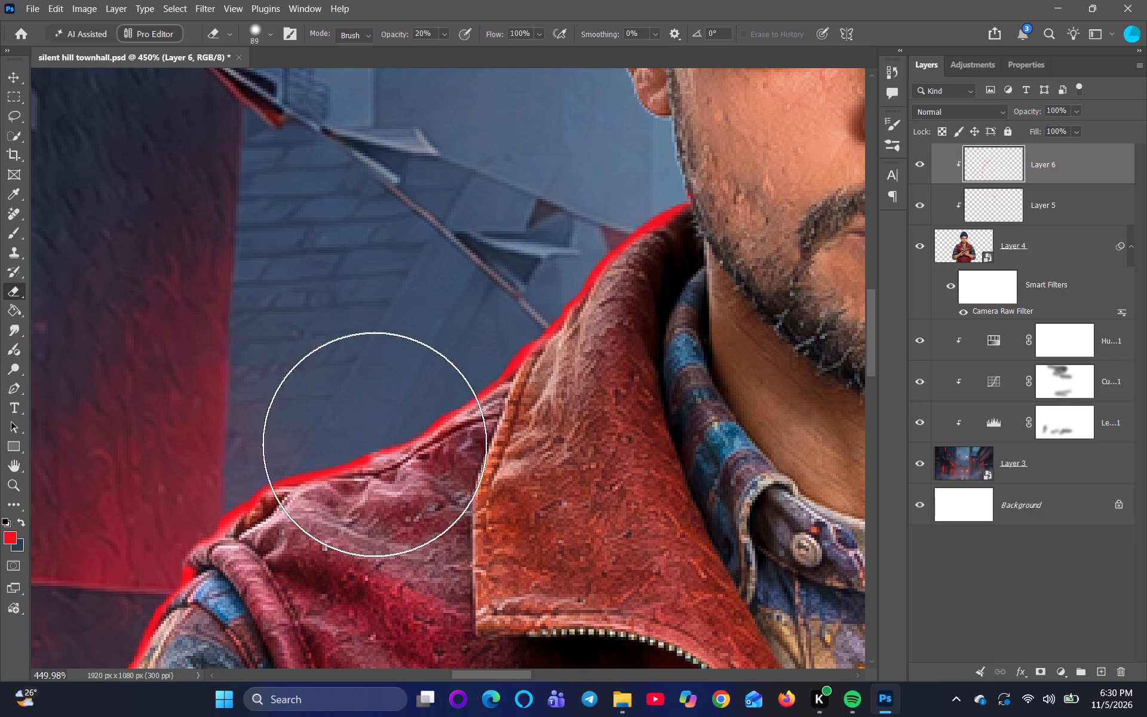
pyautogui.press('[')
pyautogui.press('[')
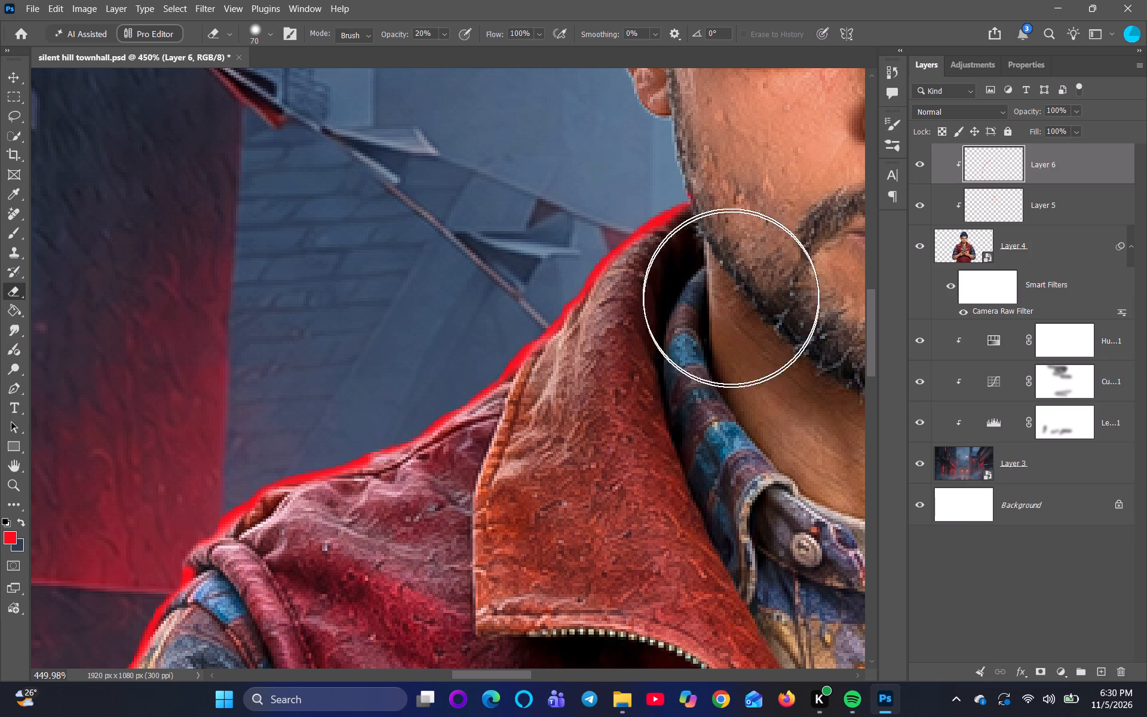
pyautogui.press('[')
pyautogui.press('[')
pyautogui.press('[')
pyautogui.moveTo(704, 238); pyautogui.dragTo(676, 229)
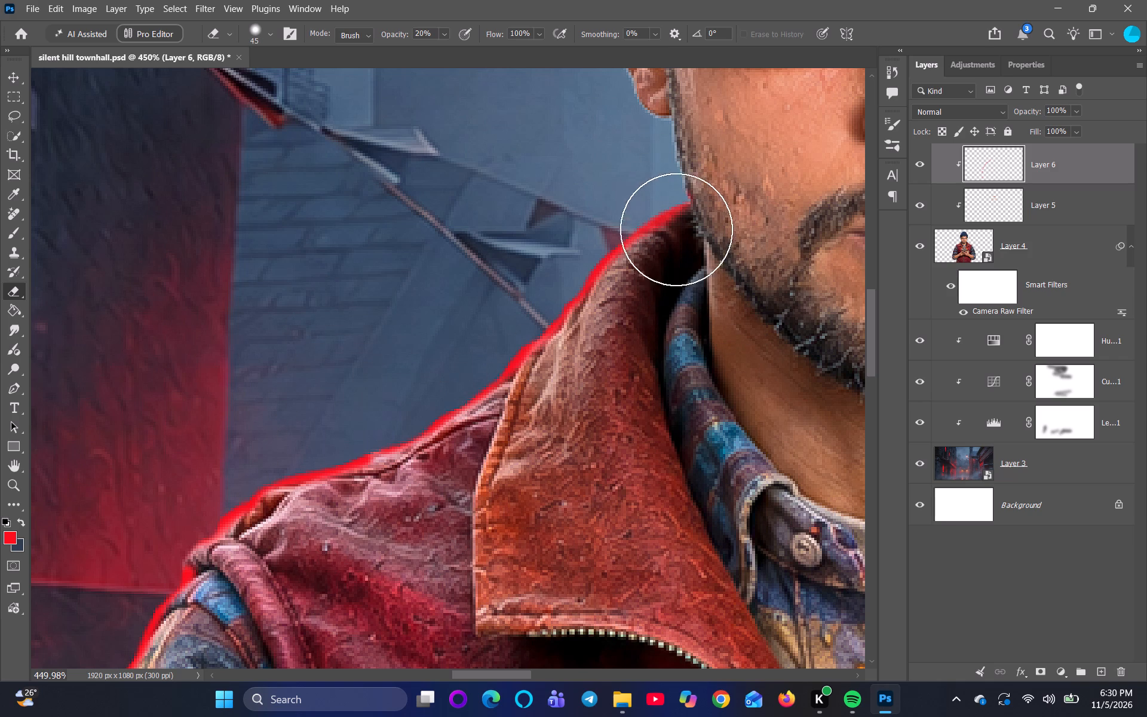
pyautogui.moveTo(676, 229); pyautogui.dragTo(660, 222)
pyautogui.press('[')
pyautogui.press('[')
pyautogui.press('[')
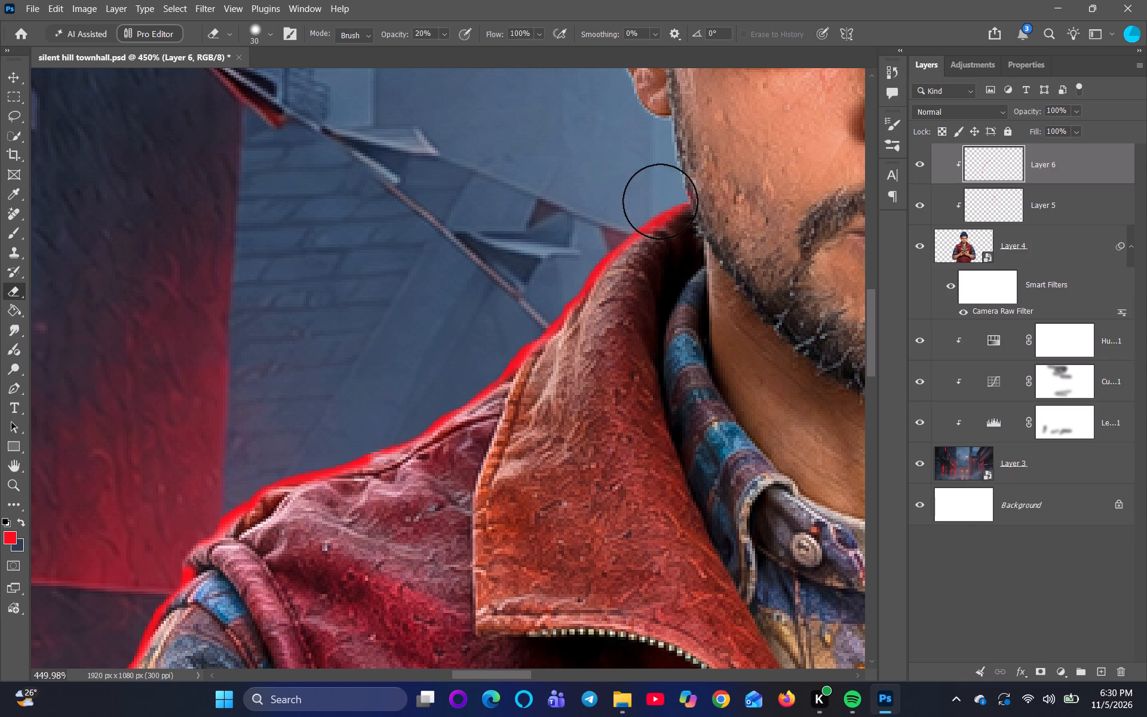
pyautogui.moveTo(381, 26); pyautogui.dragTo(420, 48)
pyautogui.moveTo(389, 35); pyautogui.dragTo(450, 36)
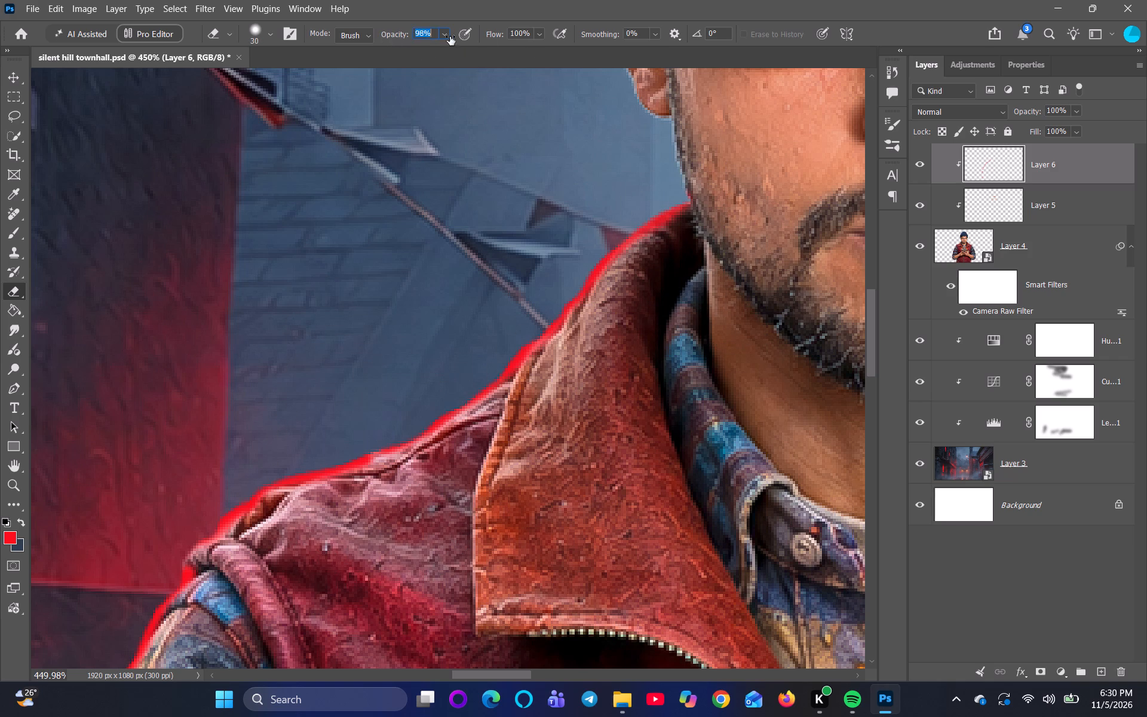
pyautogui.moveTo(450, 36); pyautogui.dragTo(535, 62)
pyautogui.moveTo(683, 219); pyautogui.dragTo(658, 225)
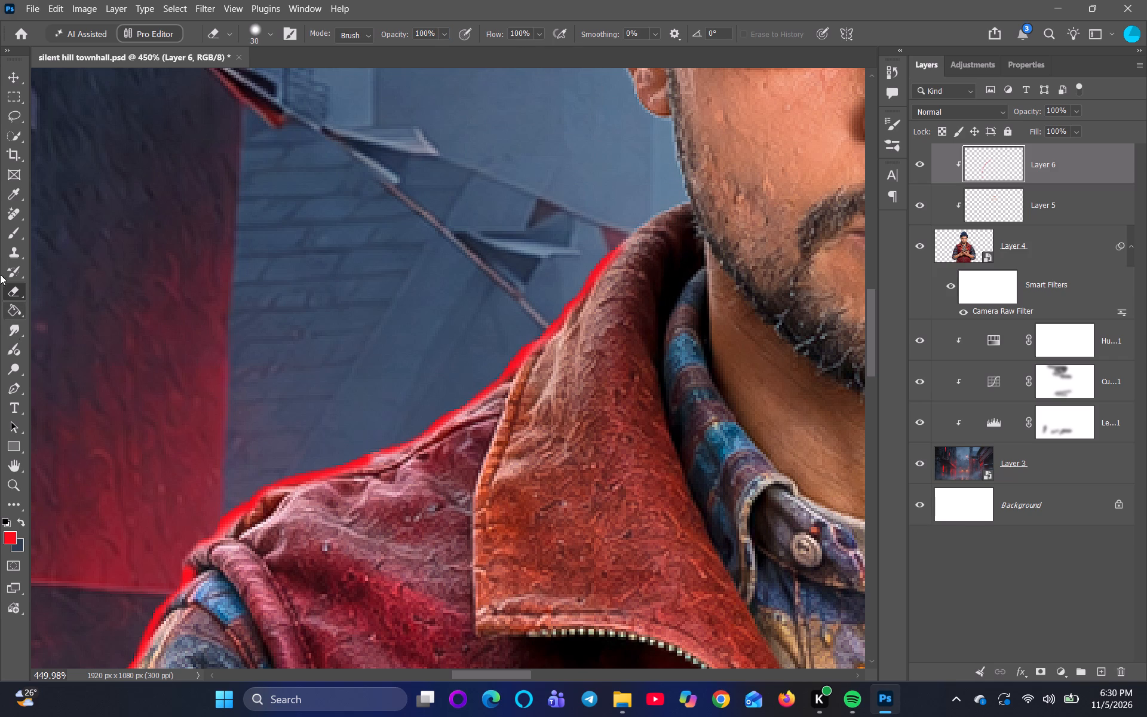
# Repaint the bright-red rim with the Brush along the erased top of the collar up to the beard.
pyautogui.click(11, 232)
pyautogui.scroll(5, 540, 326)
pyautogui.moveTo(631, 216); pyautogui.dragTo(652, 206)
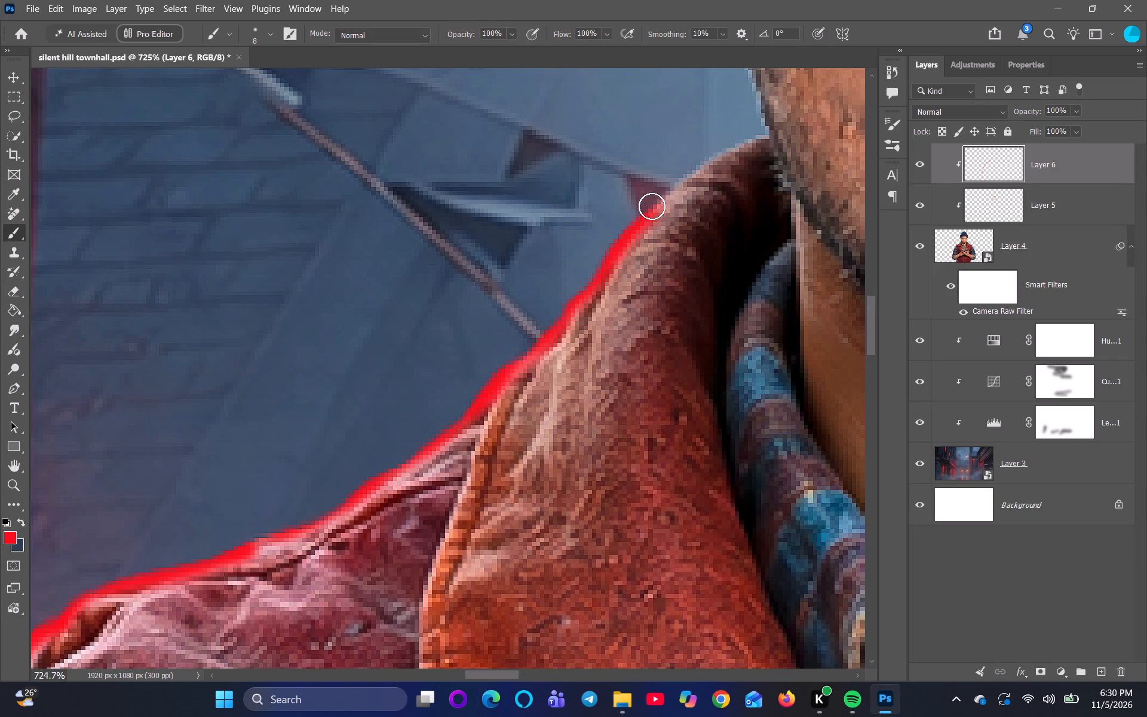
pyautogui.moveTo(652, 206); pyautogui.dragTo(752, 142)
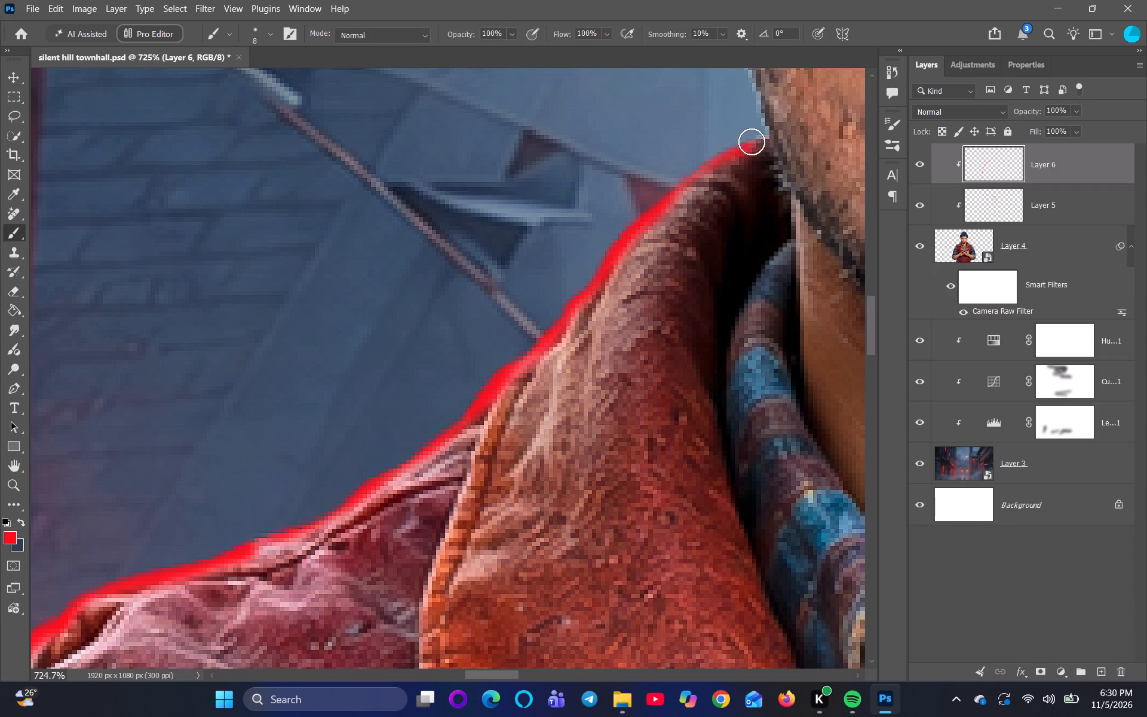
pyautogui.moveTo(752, 142); pyautogui.dragTo(751, 142)
# Touch up the bright-red rim on the plaid sleeve's outer edge beside the striped awning, undoing the first stroke and repainting it.
pyautogui.scroll(-20, 786, 161)
pyautogui.scroll(-1, 786, 161)
pyautogui.press('space')
pyautogui.press('space')
pyautogui.press('space')
pyautogui.press('space')
pyautogui.press('space')
pyautogui.press('space')
pyautogui.press('space')
pyautogui.press('space')
pyautogui.moveTo(797, 347); pyautogui.dragTo(424, 423)
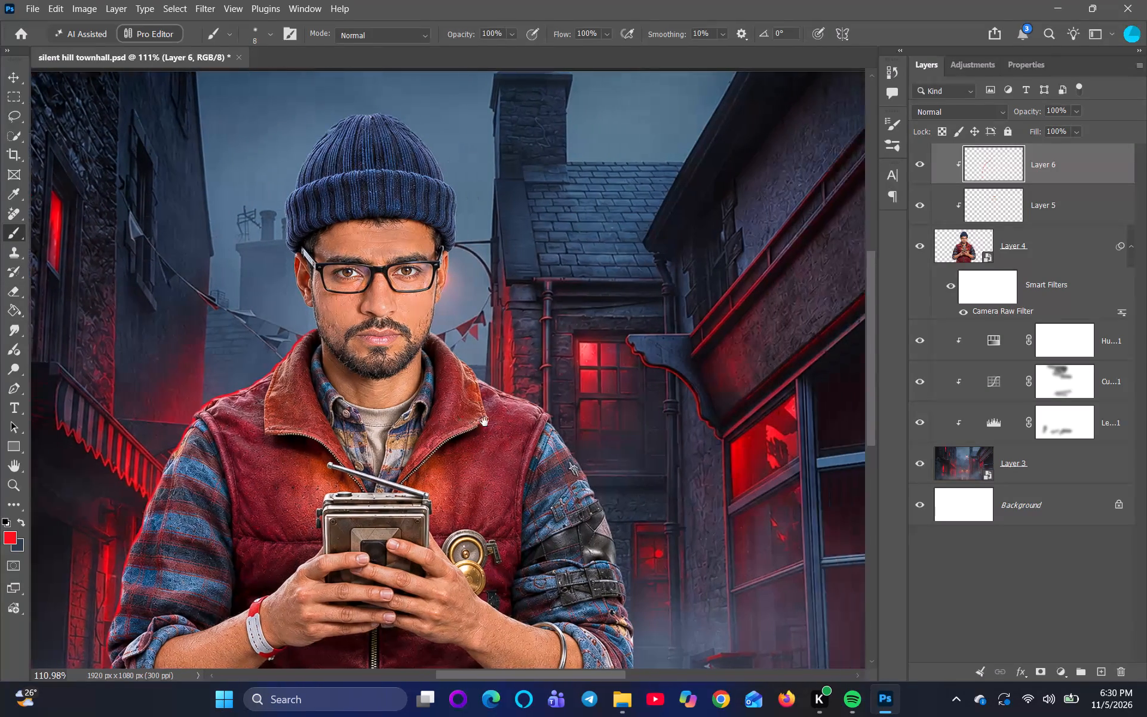
pyautogui.press('space')
pyautogui.scroll(-5, 290, 478)
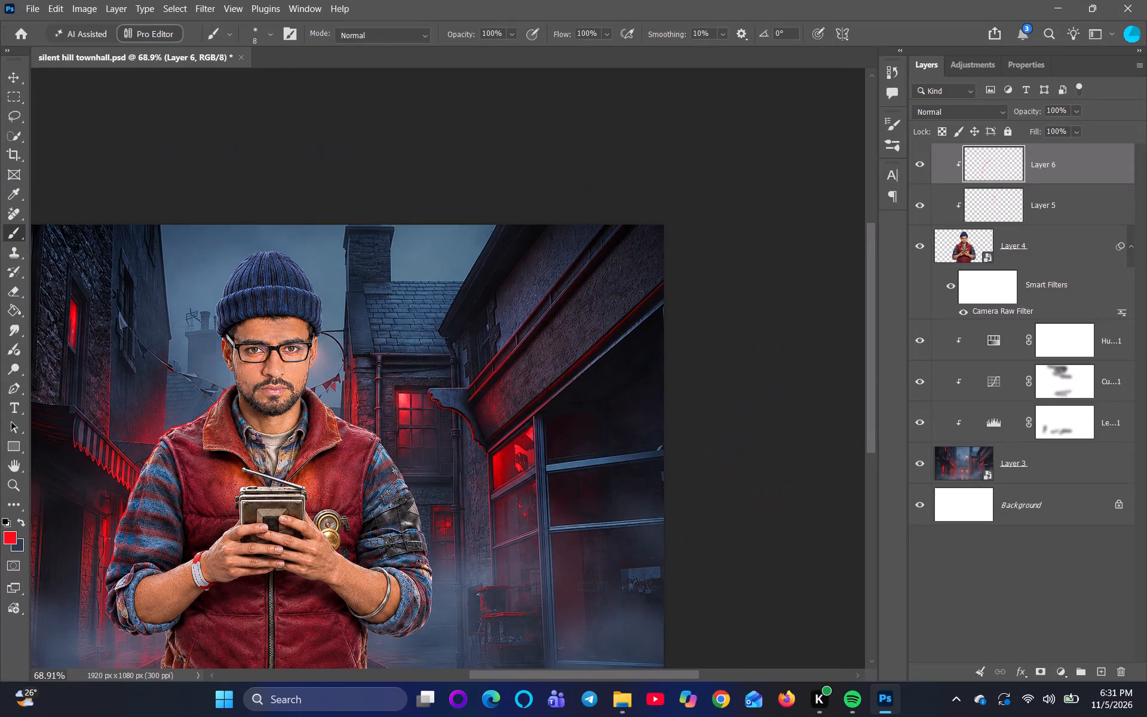
pyautogui.scroll(7, 196, 526)
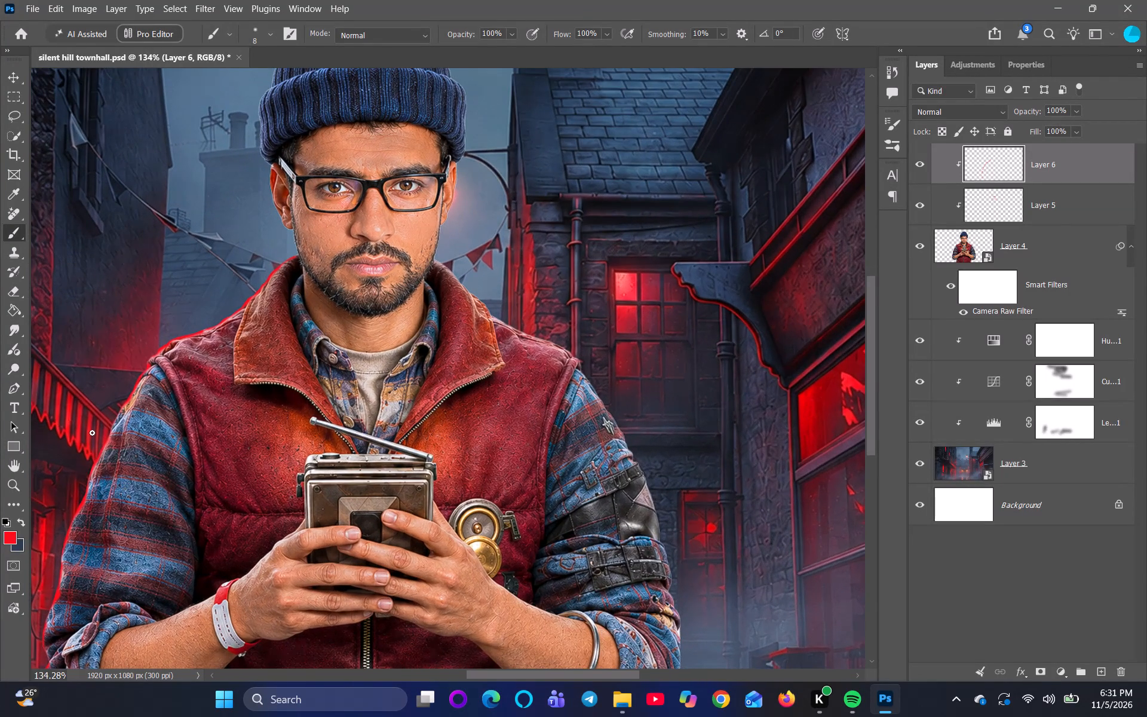
pyautogui.scroll(5, 92, 433)
pyautogui.moveTo(132, 399); pyautogui.dragTo(103, 462)
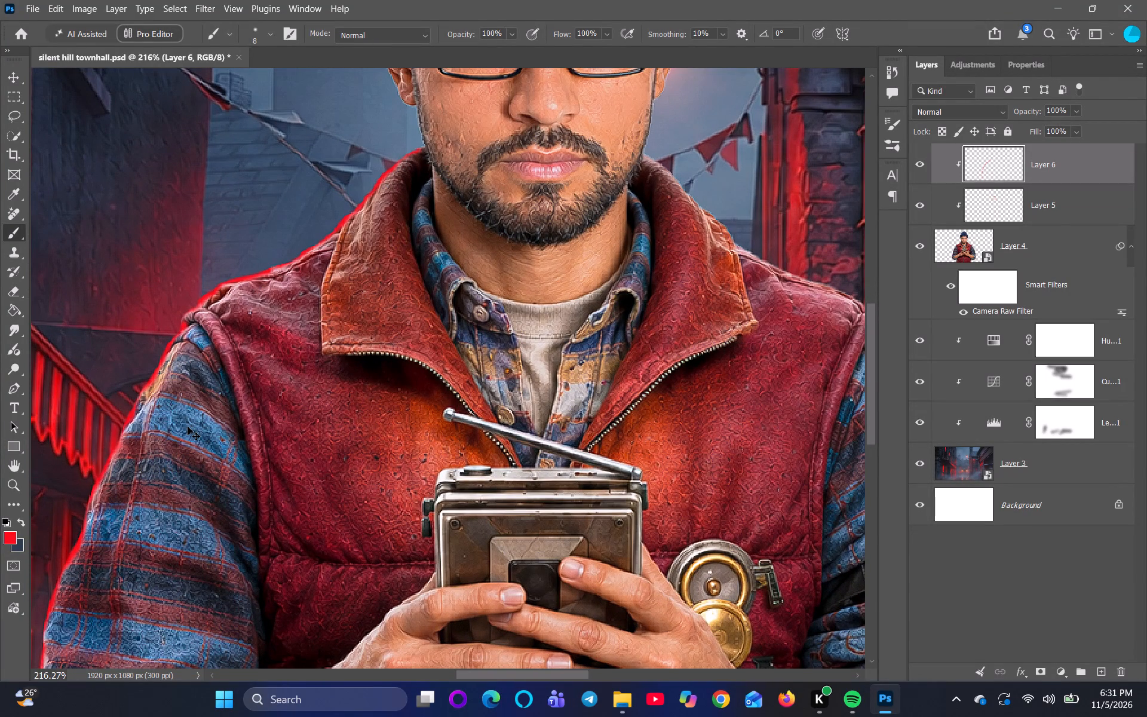
pyautogui.hotkey('ctrl', 'z')
pyautogui.scroll(7, 109, 426)
pyautogui.press('space')
pyautogui.moveTo(164, 365); pyautogui.dragTo(130, 428)
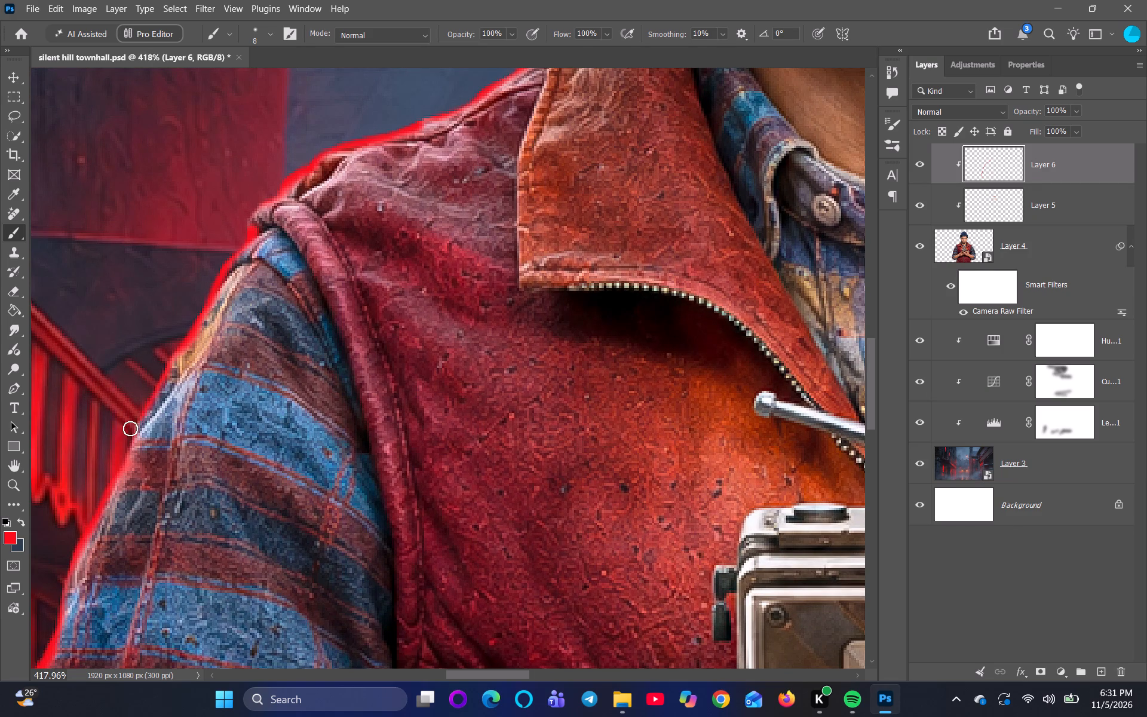
pyautogui.moveTo(130, 428); pyautogui.dragTo(128, 469)
# Rotate the view and paint a bright-red rim along the collar's outer edge from beard to shoulder on the red-window side, redoing the first stroke.
pyautogui.scroll(-7, 763, 302)
pyautogui.press('space')
pyautogui.press('space')
pyautogui.press('space')
pyautogui.press('space')
pyautogui.press('space')
pyautogui.press('space')
pyautogui.press('space')
pyautogui.press('space')
pyautogui.press('space')
pyautogui.press('space')
pyautogui.press('space')
pyautogui.press('space')
pyautogui.press('space')
pyautogui.press('space')
pyautogui.press('space')
pyautogui.press('space')
pyautogui.press('space')
pyautogui.press('space')
pyautogui.press('space')
pyautogui.moveTo(714, 354); pyautogui.dragTo(232, 553)
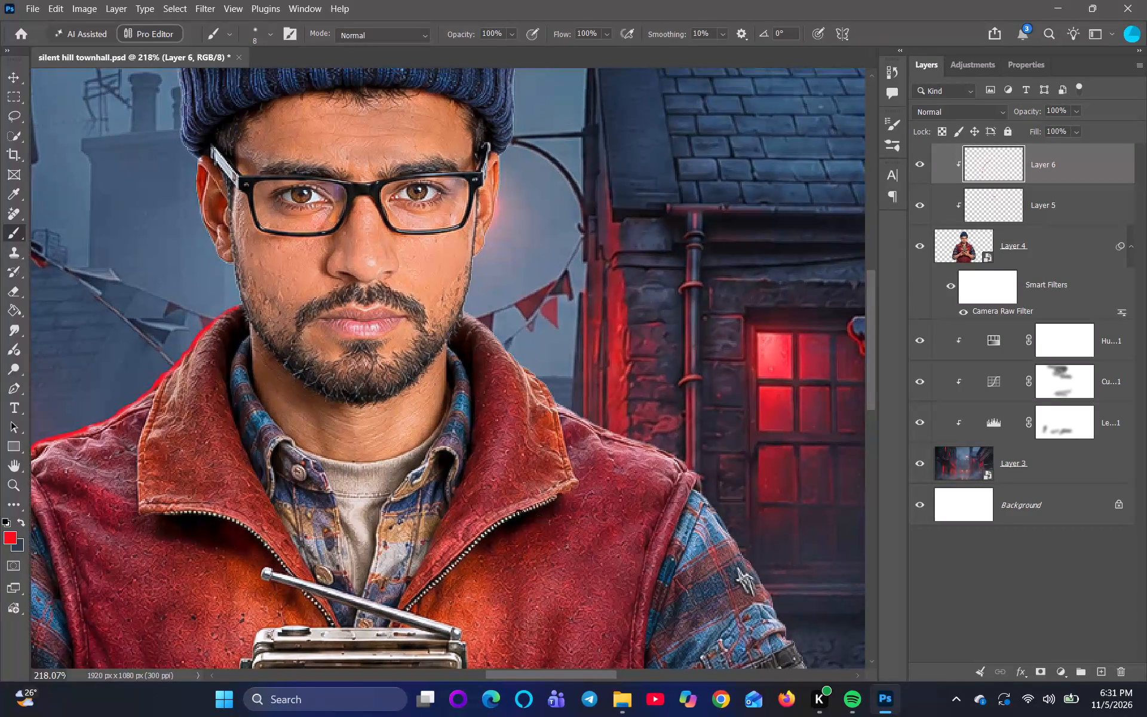
pyautogui.press('r')
pyautogui.press('r')
pyautogui.press('r')
pyautogui.press('r')
pyautogui.press('r')
pyautogui.press('r')
pyautogui.press('r')
pyautogui.press('r')
pyautogui.press('r')
pyautogui.press('r')
pyautogui.press('r')
pyautogui.press('r')
pyautogui.press('r')
pyautogui.press('r')
pyautogui.press('r')
pyautogui.press('r')
pyautogui.press('r')
pyautogui.press('r')
pyautogui.press('r')
pyautogui.press('r')
pyautogui.moveTo(630, 571); pyautogui.dragTo(682, 321)
pyautogui.press('space')
pyautogui.press('space')
pyautogui.press('space')
pyautogui.press('space')
pyautogui.press('space')
pyautogui.press('space')
pyautogui.moveTo(621, 347); pyautogui.dragTo(542, 556)
pyautogui.scroll(8, 475, 556)
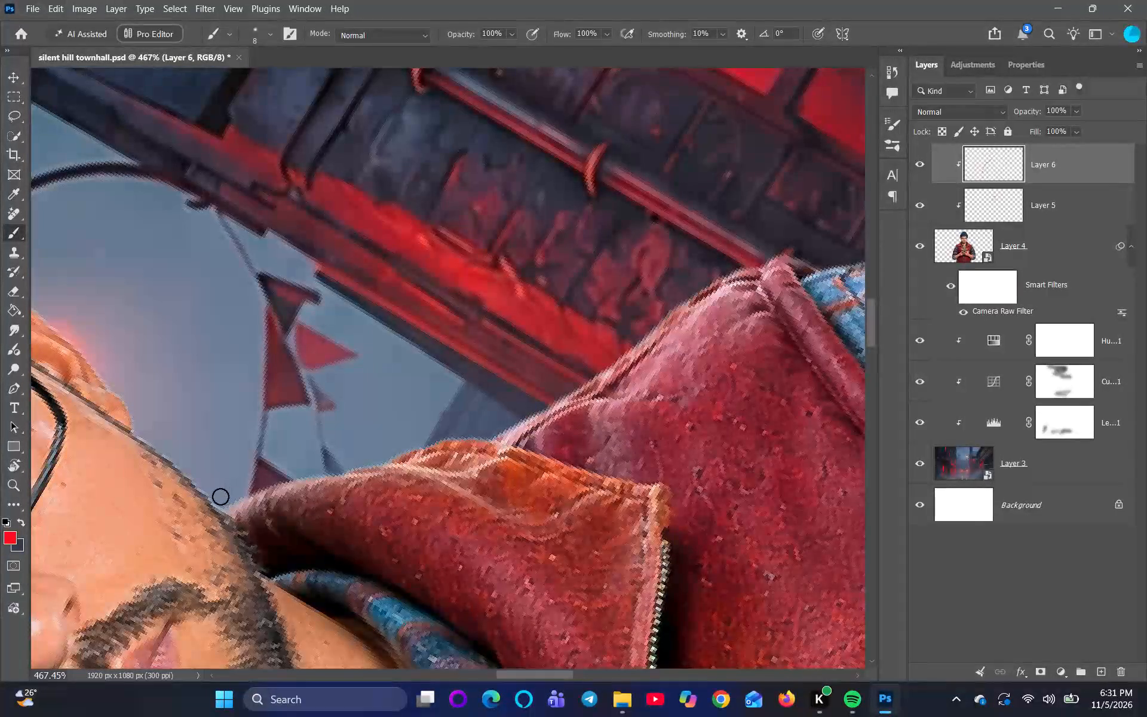
pyautogui.moveTo(219, 504); pyautogui.dragTo(259, 494)
pyautogui.hotkey('ctrl', 'z')
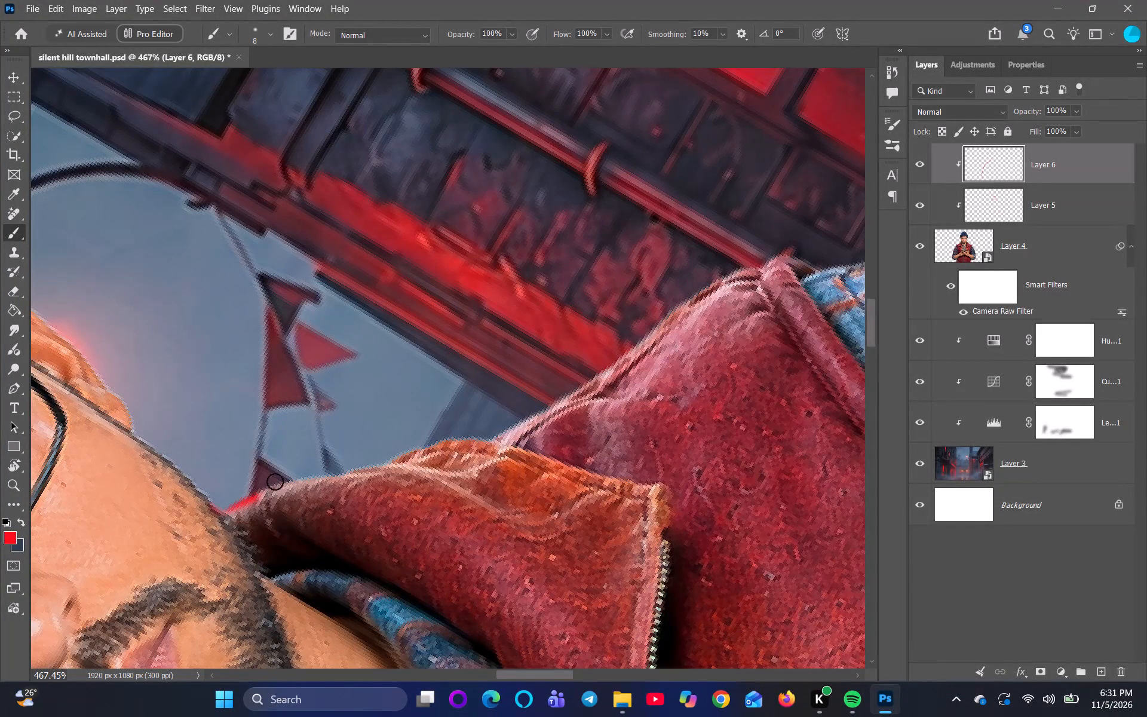
pyautogui.moveTo(231, 497); pyautogui.dragTo(283, 483)
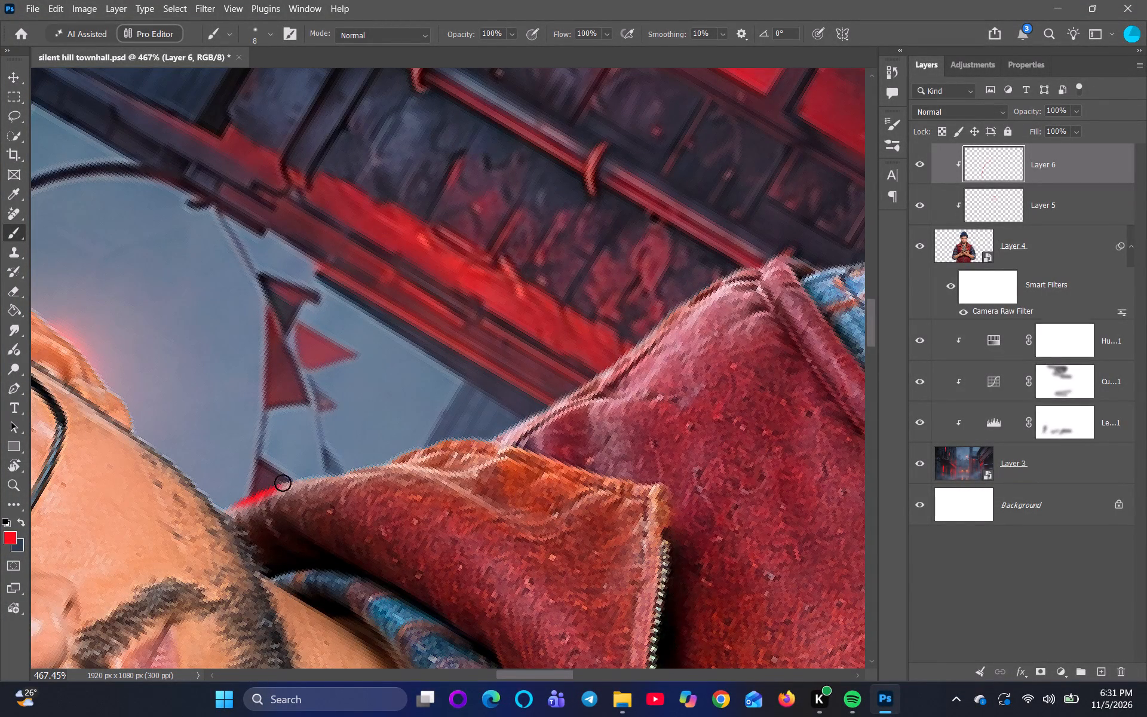
pyautogui.moveTo(283, 483); pyautogui.dragTo(389, 454)
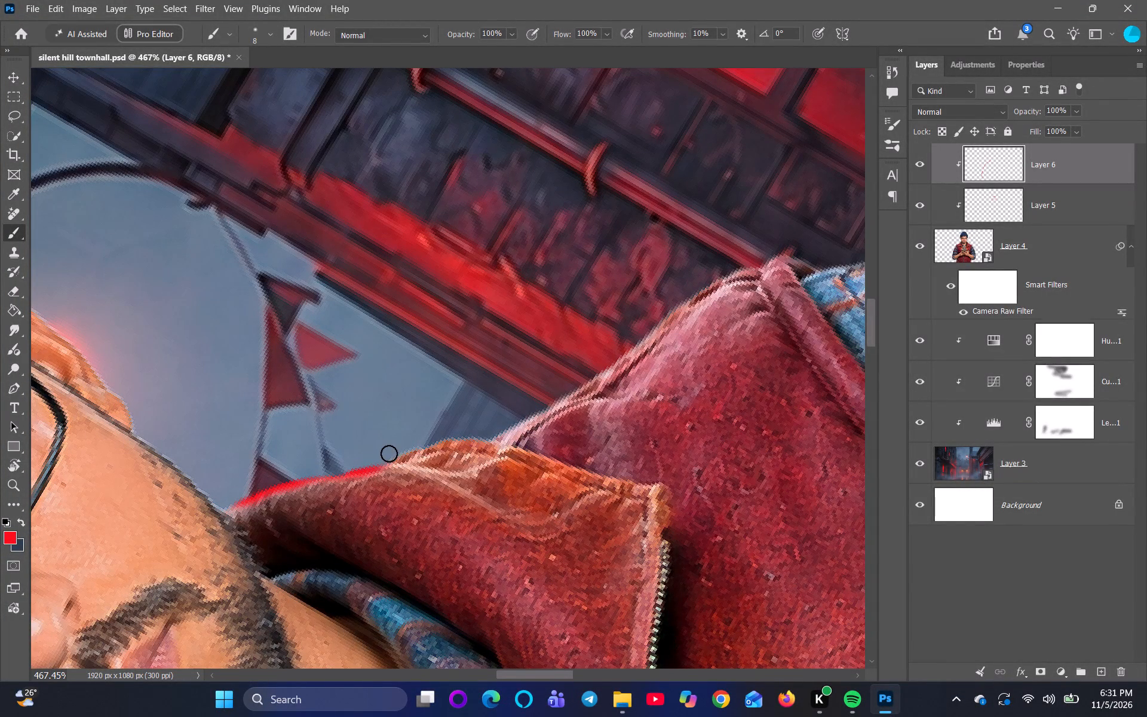
pyautogui.moveTo(389, 454); pyautogui.dragTo(485, 437)
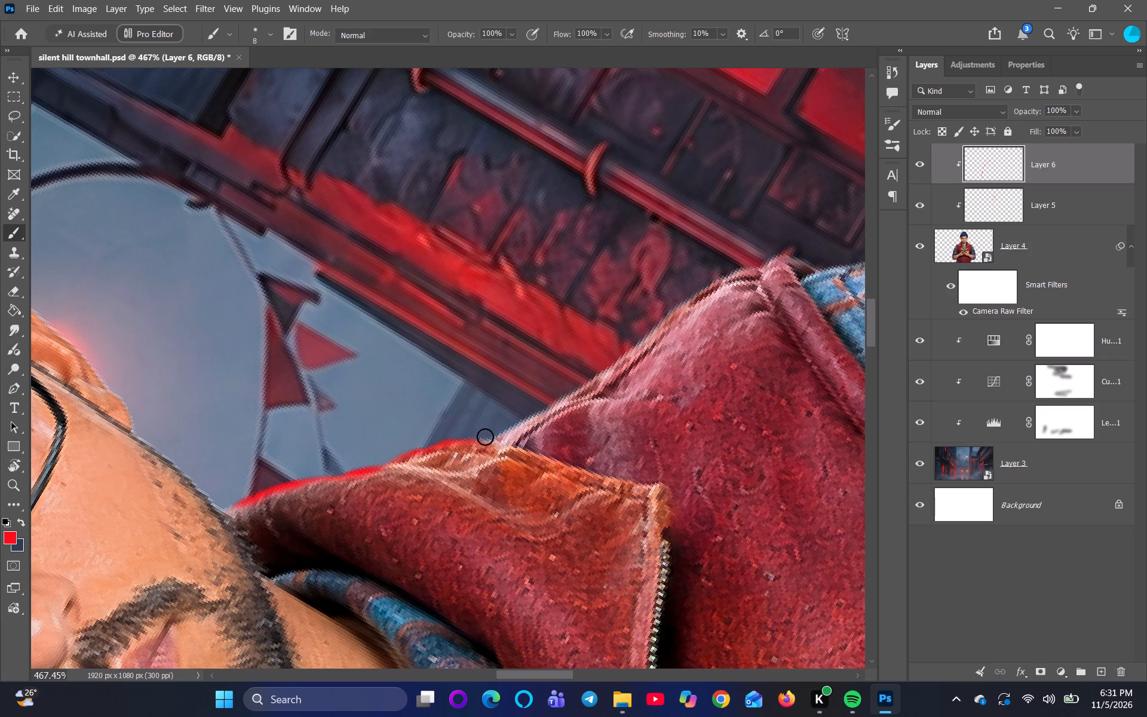
pyautogui.moveTo(485, 437); pyautogui.dragTo(513, 438)
# Continue the bright-red rim from the collar along the vest's shoulder edge to the armhole seam, enlarging the brush to size 9.
pyautogui.press('space')
pyautogui.press('space')
pyautogui.press('space')
pyautogui.press('space')
pyautogui.press('space')
pyautogui.press('space')
pyautogui.press('space')
pyautogui.press('space')
pyautogui.press('space')
pyautogui.press('space')
pyautogui.press('space')
pyautogui.press('space')
pyautogui.press('space')
pyautogui.press('space')
pyautogui.press('space')
pyautogui.press('space')
pyautogui.press('space')
pyautogui.press('space')
pyautogui.press('space')
pyautogui.press('space')
pyautogui.scroll(-11, 590, 402)
pyautogui.moveTo(612, 479); pyautogui.dragTo(611, 427)
pyautogui.scroll(3, 603, 428)
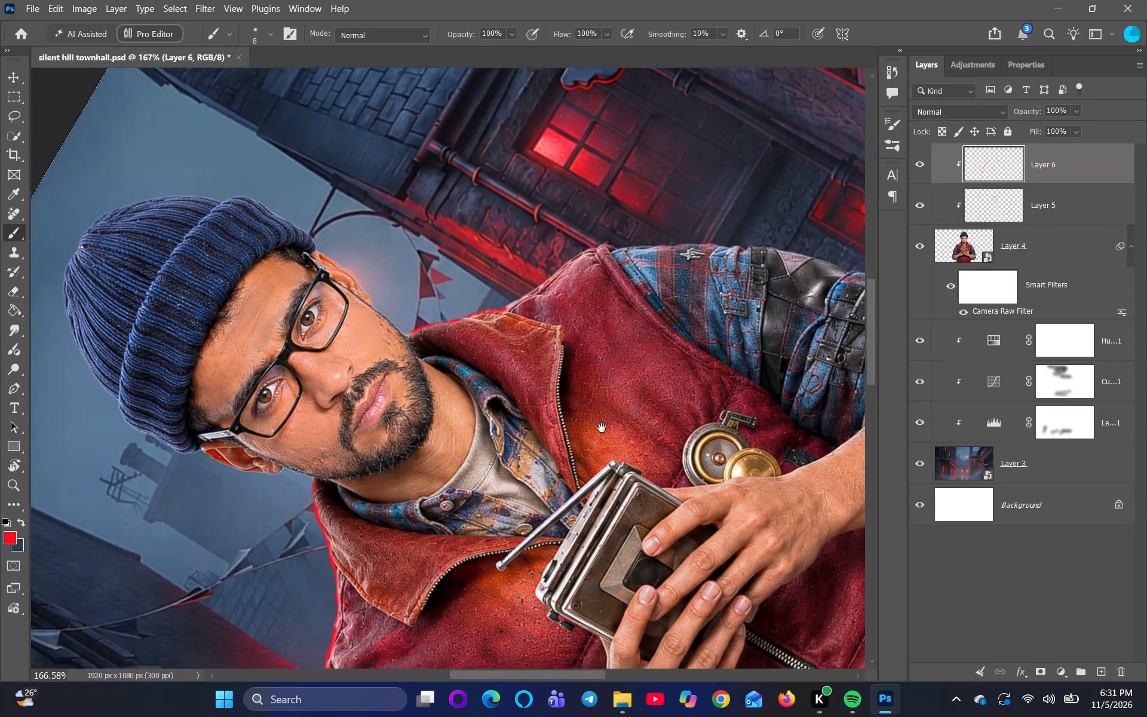
pyautogui.scroll(13, 602, 428)
pyautogui.press('space')
pyautogui.press('space')
pyautogui.press('space')
pyautogui.press('space')
pyautogui.press('space')
pyautogui.press('space')
pyautogui.press('space')
pyautogui.press('space')
pyautogui.press('space')
pyautogui.press('space')
pyautogui.press('space')
pyautogui.press('space')
pyautogui.press('space')
pyautogui.press('space')
pyautogui.press('space')
pyautogui.press('space')
pyautogui.press('space')
pyautogui.press('space')
pyautogui.press('space')
pyautogui.moveTo(578, 207); pyautogui.dragTo(356, 716)
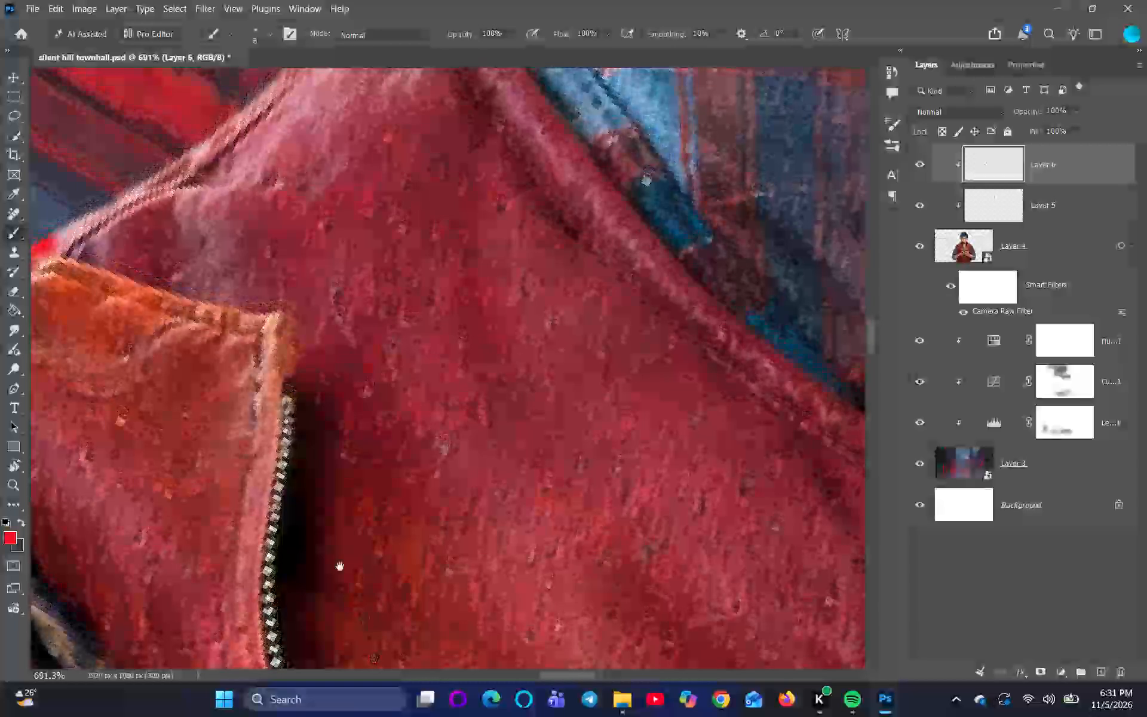
pyautogui.scroll(-5, 284, 494)
pyautogui.scroll(4, 151, 491)
pyautogui.scroll(-4, 185, 407)
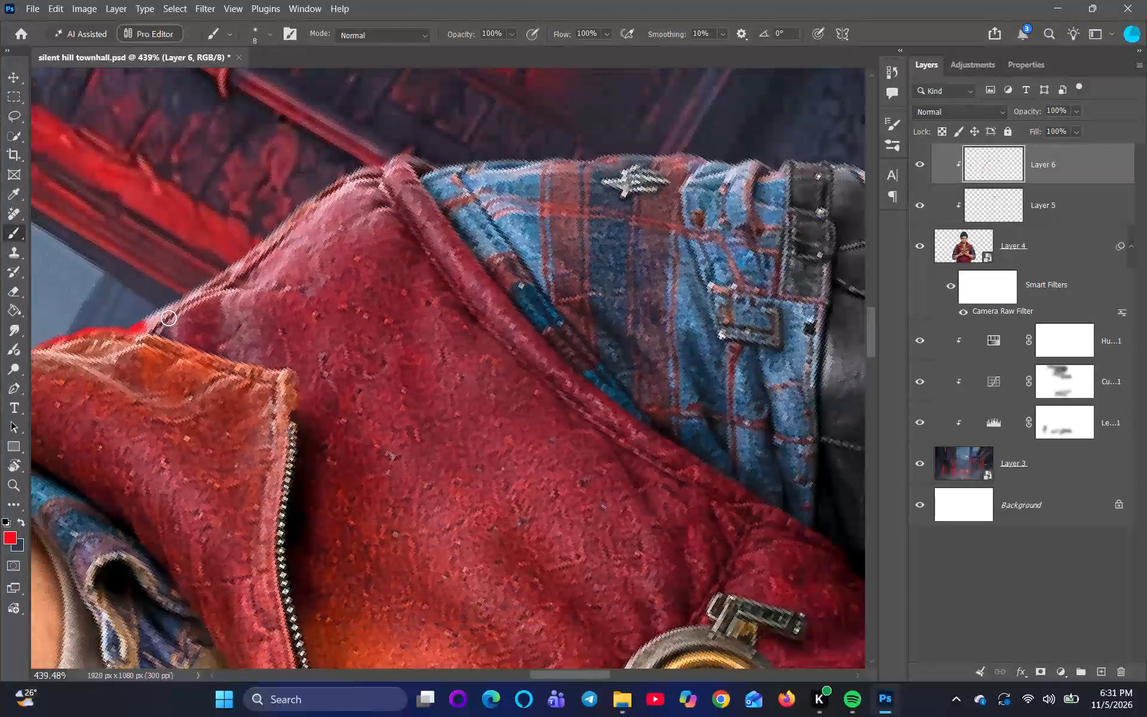
pyautogui.moveTo(128, 325); pyautogui.dragTo(167, 304)
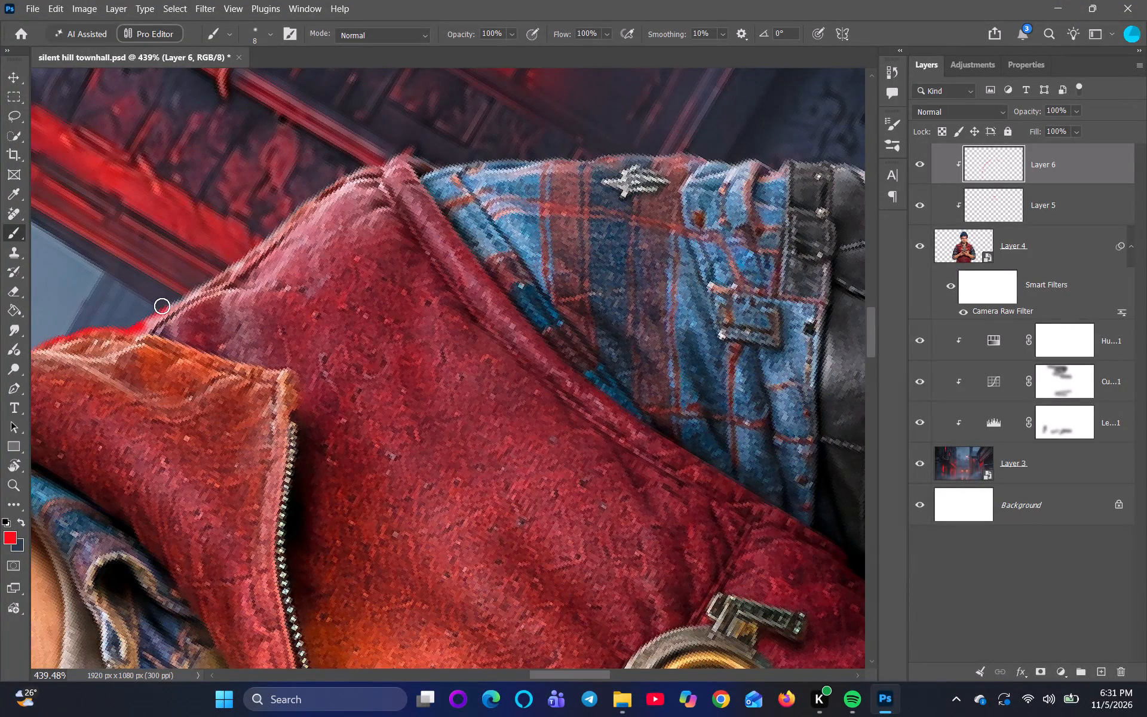
pyautogui.press(']')
pyautogui.moveTo(144, 307); pyautogui.dragTo(162, 298)
pyautogui.moveTo(162, 298); pyautogui.dragTo(265, 233)
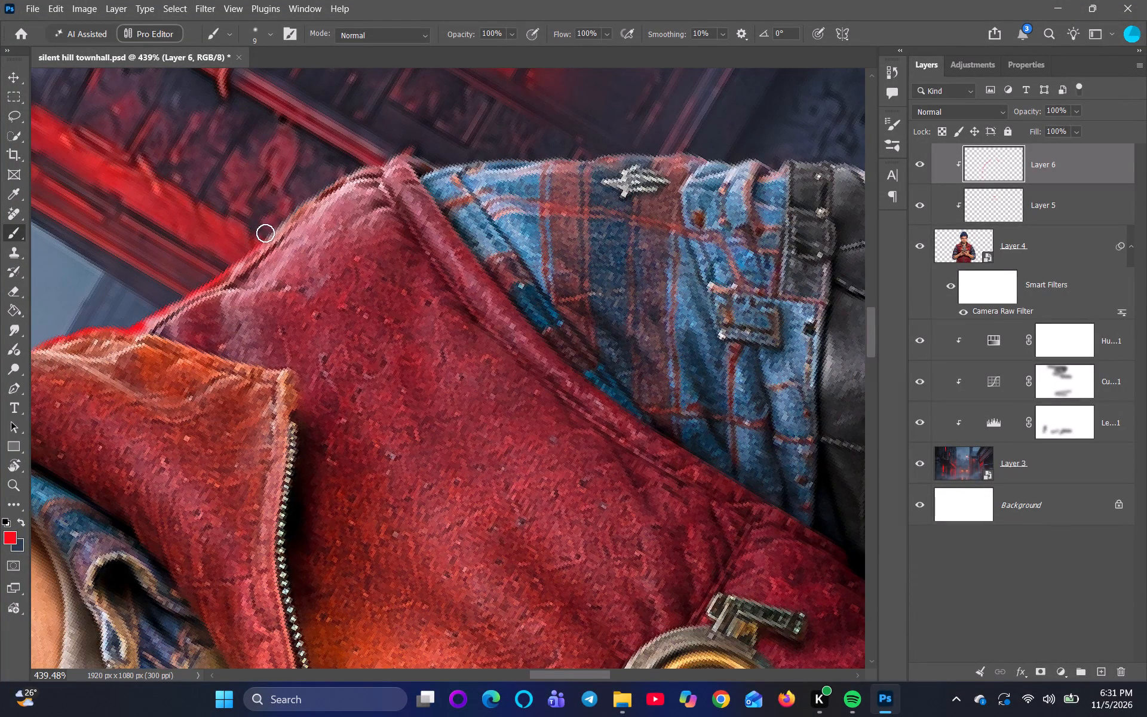
pyautogui.moveTo(265, 233); pyautogui.dragTo(421, 159)
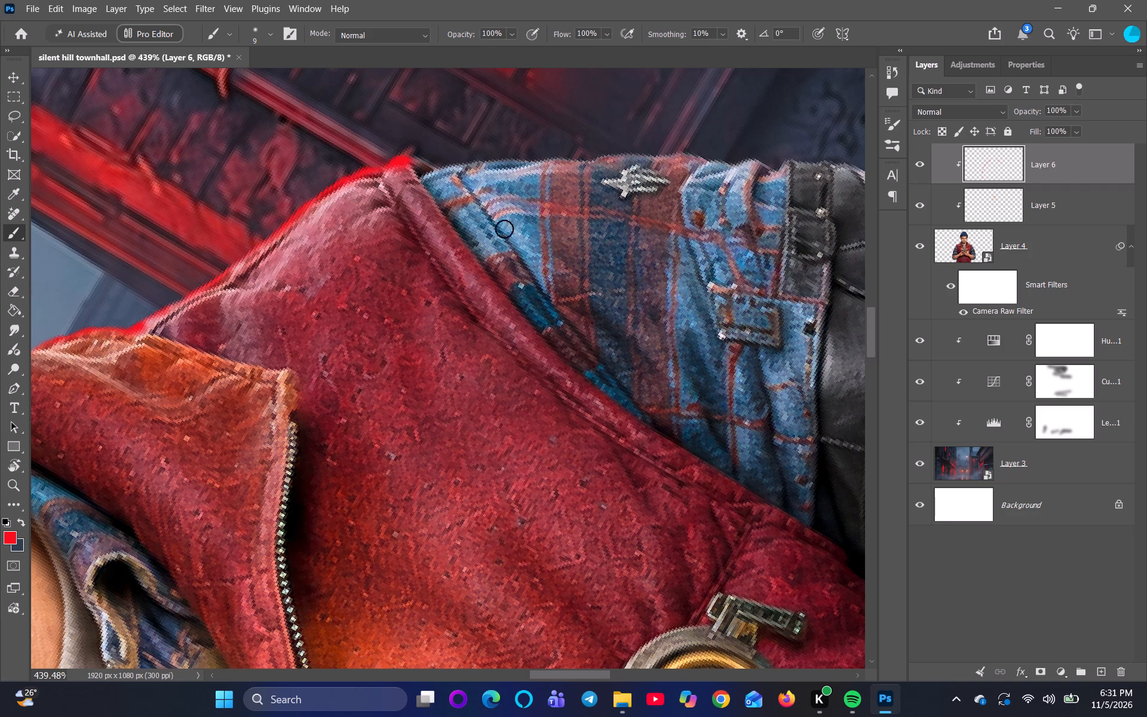
# Extend the bright-red rim on Layer 6 past the armhole seam and along the plaid upper sleeve to the black strap.
pyautogui.scroll(-7, 507, 234)
pyautogui.press('v')
pyautogui.press('space')
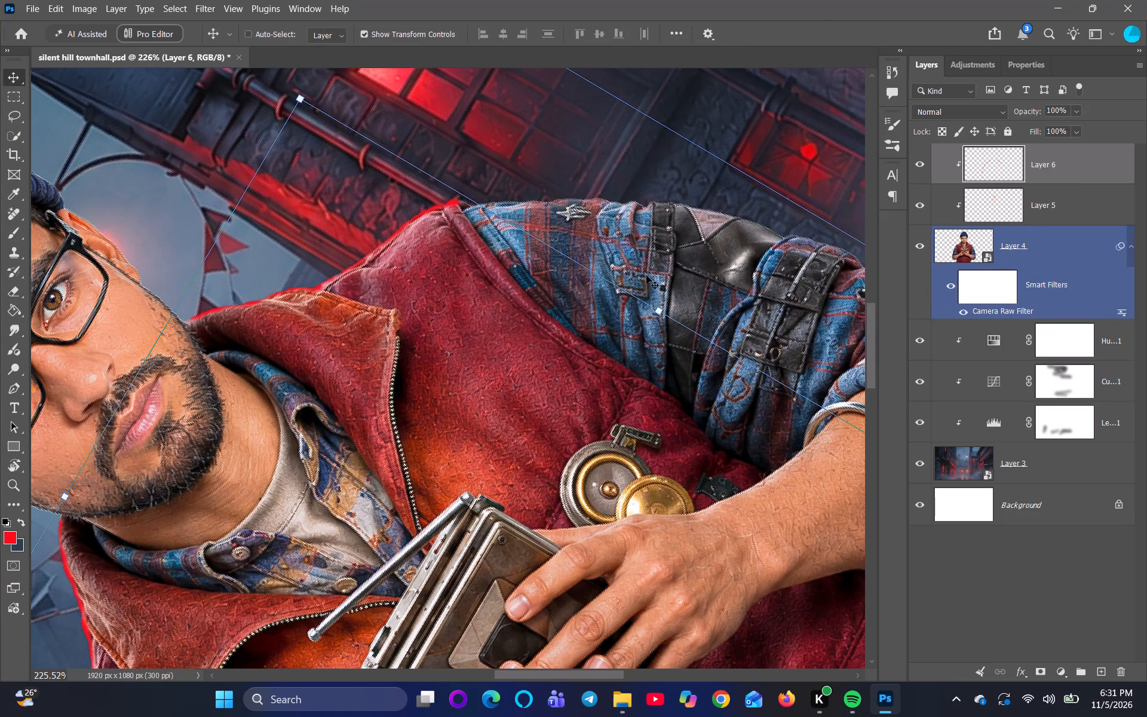
pyautogui.scroll(-2, 646, 278)
pyautogui.click(1026, 151)
pyautogui.scroll(5, 642, 304)
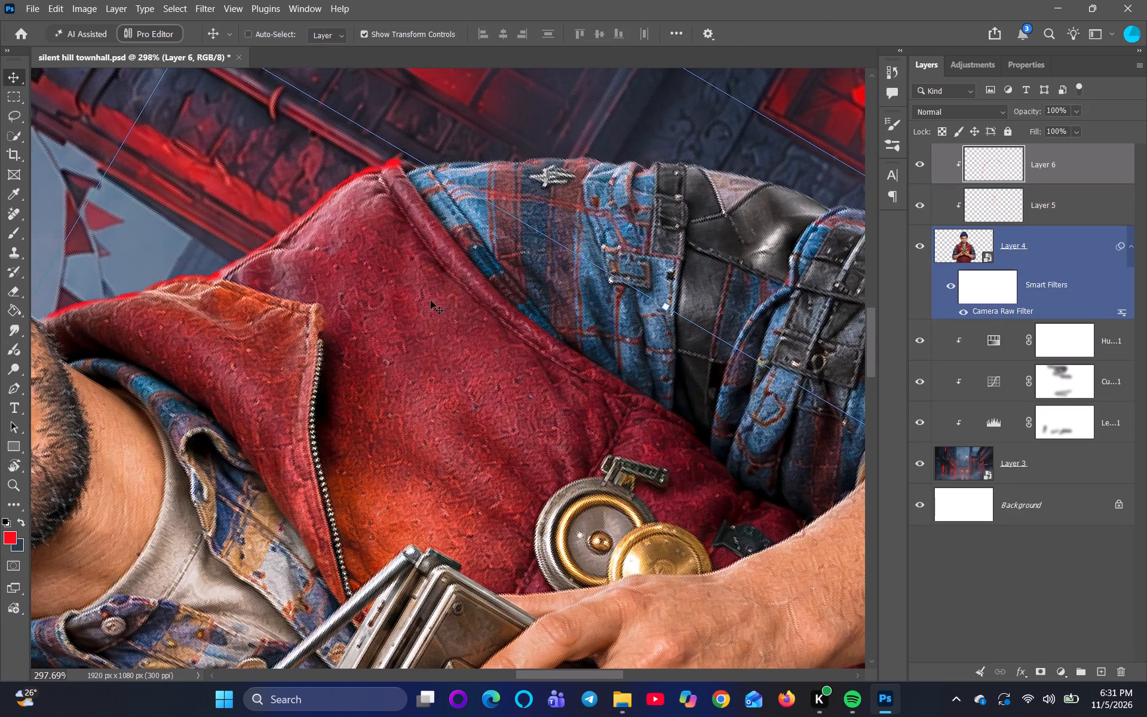
pyautogui.scroll(5, 431, 301)
pyautogui.press('space')
pyautogui.press('space')
pyautogui.press('space')
pyautogui.press('space')
pyautogui.press('space')
pyautogui.press('space')
pyautogui.press('space')
pyautogui.press('space')
pyautogui.press('space')
pyautogui.moveTo(477, 180); pyautogui.dragTo(400, 551)
pyautogui.scroll(5, 386, 547)
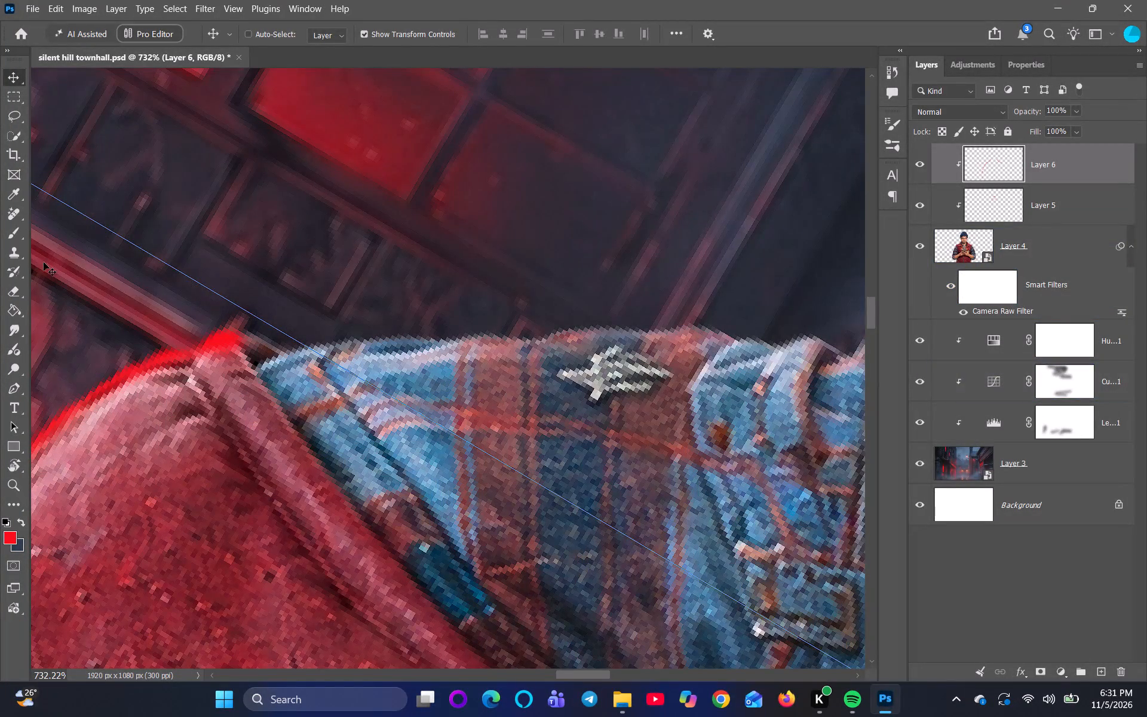
pyautogui.click(16, 234)
pyautogui.moveTo(228, 331); pyautogui.dragTo(269, 335)
pyautogui.scroll(-4, 281, 332)
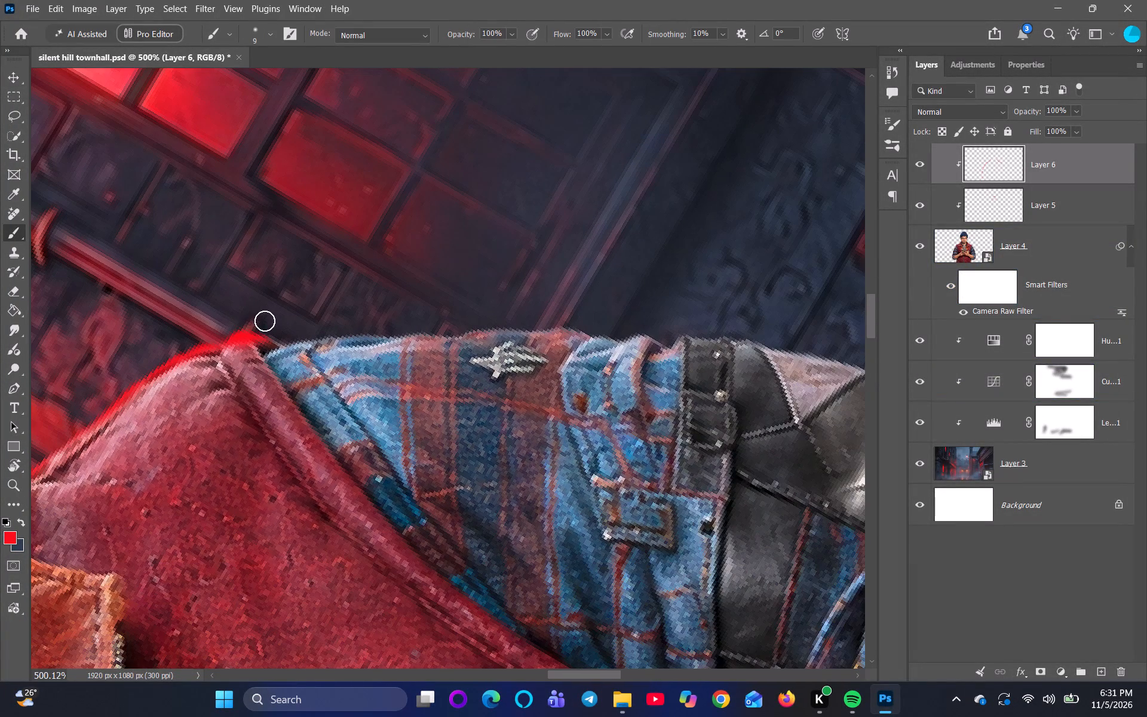
pyautogui.moveTo(249, 336); pyautogui.dragTo(369, 332)
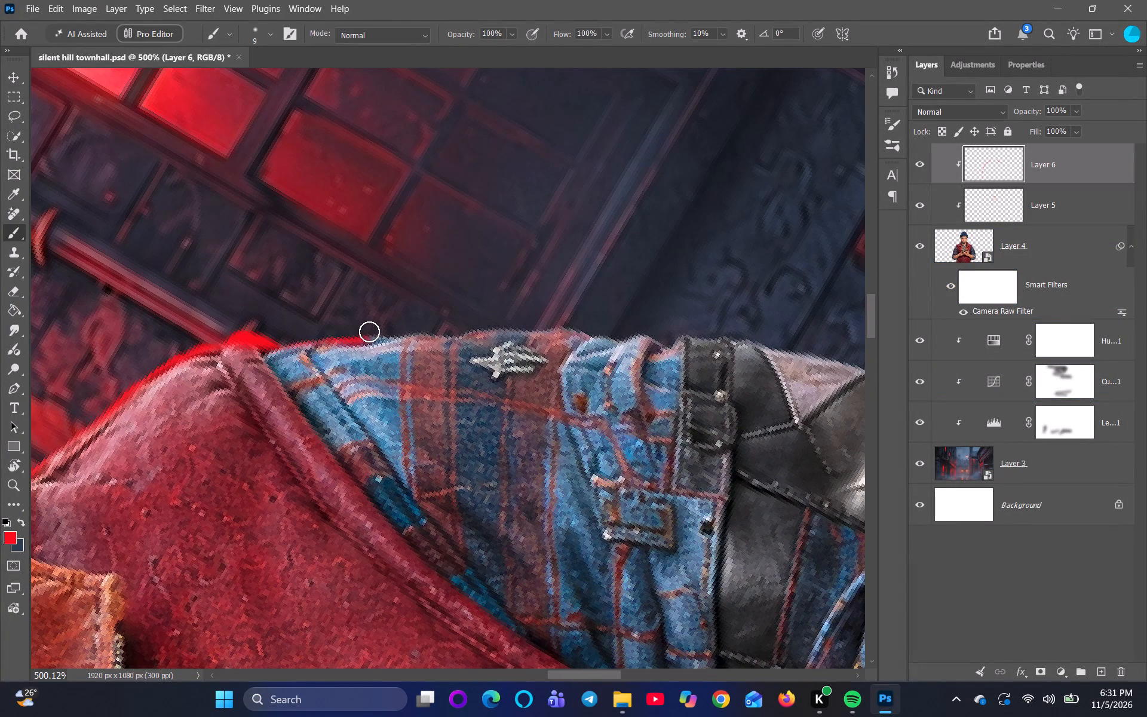
pyautogui.moveTo(369, 332); pyautogui.dragTo(513, 322)
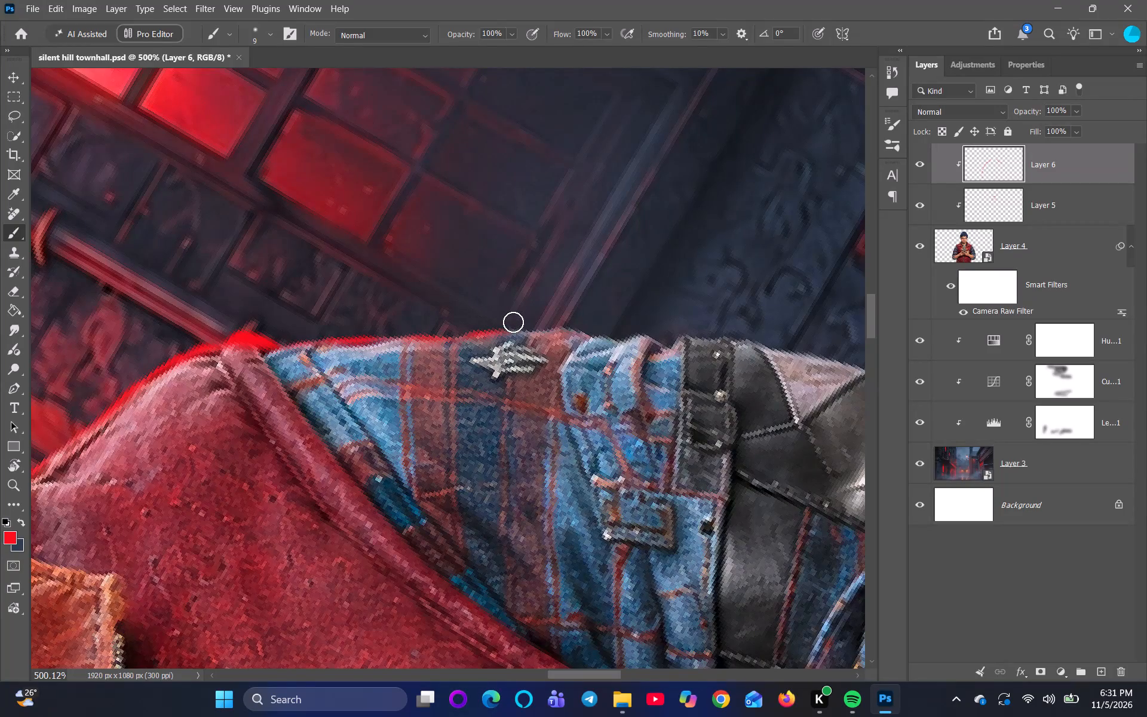
pyautogui.moveTo(513, 322); pyautogui.dragTo(689, 347)
# Extend the bright-red rim on Layer 6 across the first black strap and along the leather patch to the second buckled strap.
pyautogui.scroll(-6, 775, 404)
pyautogui.press('space')
pyautogui.press('space')
pyautogui.press('space')
pyautogui.press('space')
pyautogui.press('space')
pyautogui.press('space')
pyautogui.press('space')
pyautogui.press('space')
pyautogui.press('space')
pyautogui.press('space')
pyautogui.press('space')
pyautogui.click(787, 416)
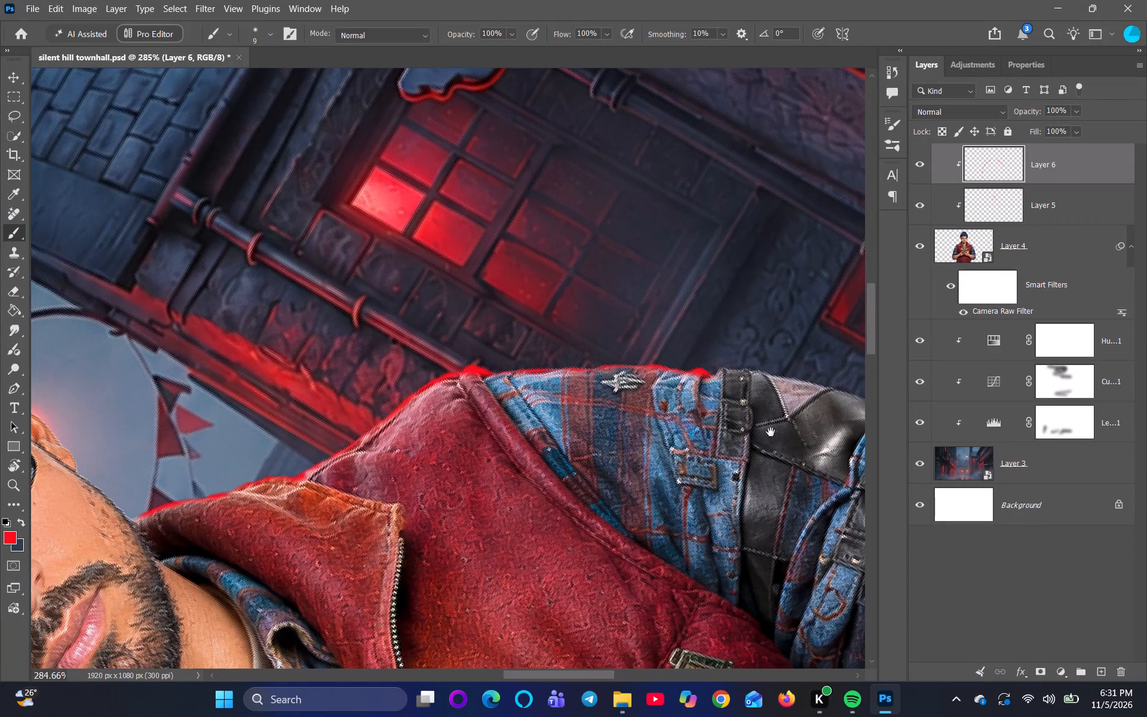
pyautogui.moveTo(769, 434); pyautogui.dragTo(544, 546)
pyautogui.scroll(4, 542, 541)
pyautogui.moveTo(456, 456); pyautogui.dragTo(483, 446)
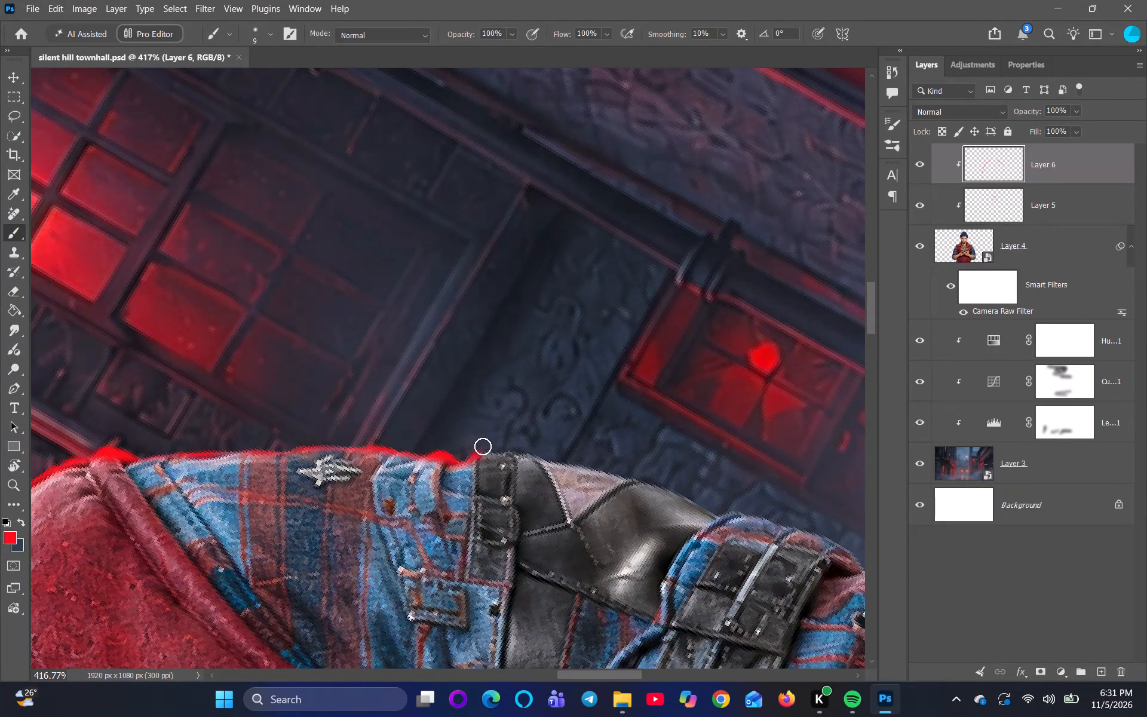
pyautogui.moveTo(483, 446); pyautogui.dragTo(579, 461)
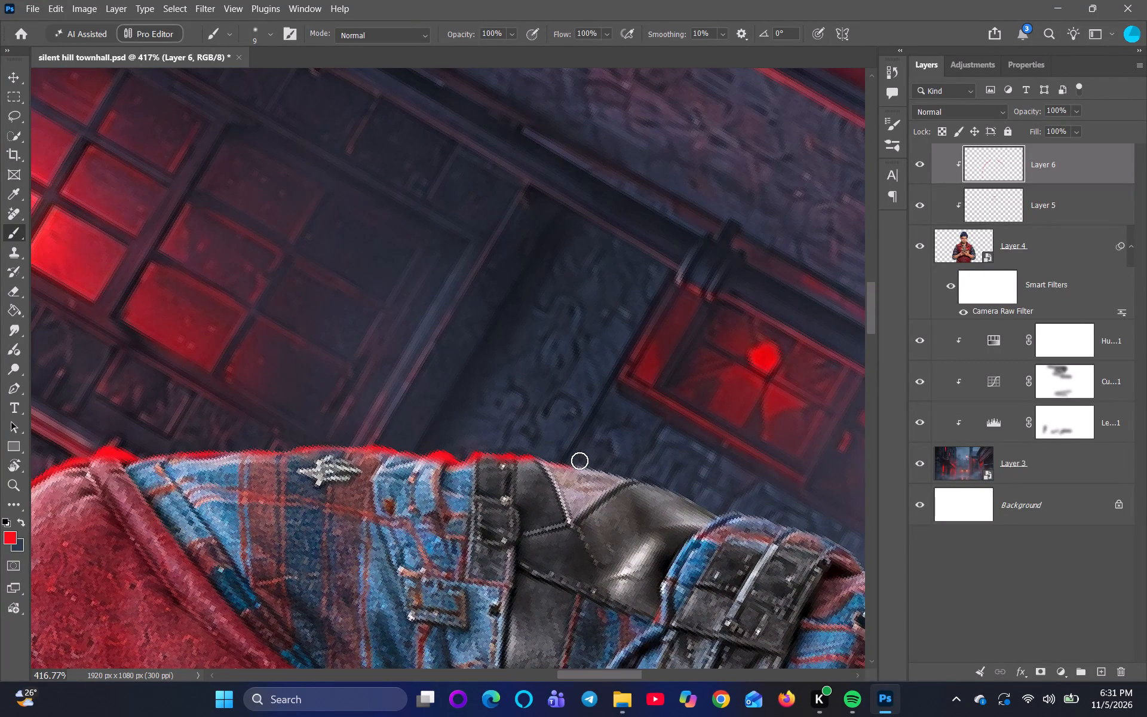
pyautogui.moveTo(579, 461); pyautogui.dragTo(735, 508)
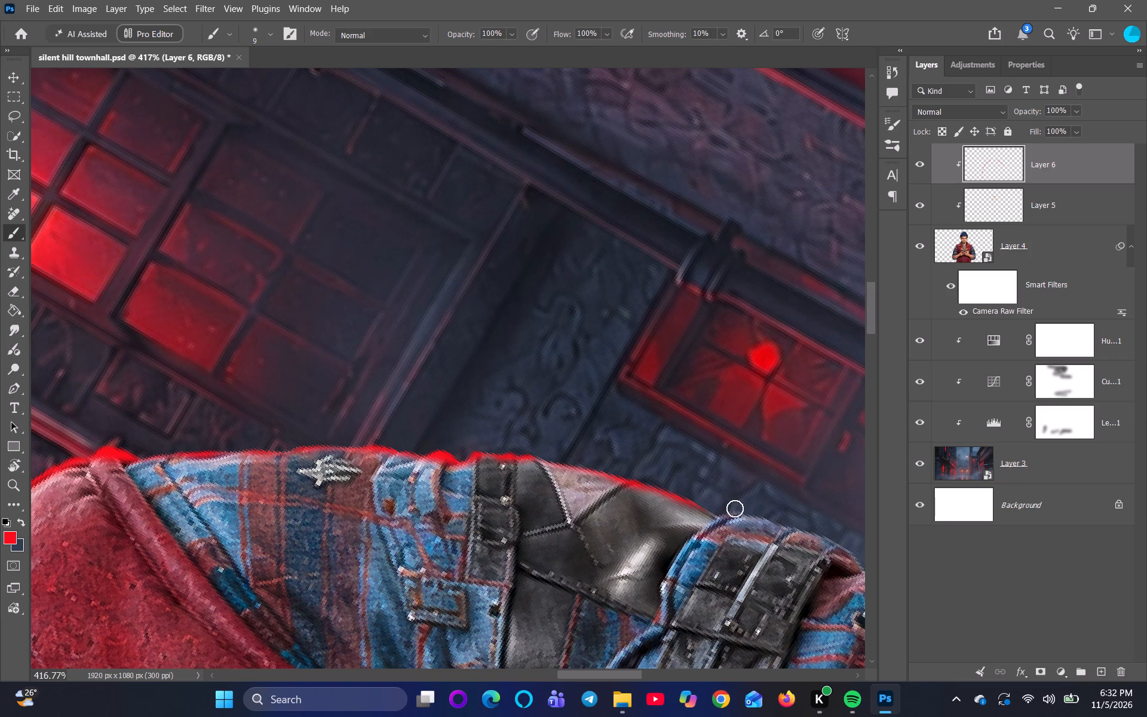
pyautogui.moveTo(735, 508); pyautogui.dragTo(797, 526)
# Continue the bright-red rim past the second buckled strap and over the bunched plaid folds to the start of the rolled-up sleeve.
pyautogui.press('space')
pyautogui.press('space')
pyautogui.press('space')
pyautogui.press('space')
pyautogui.press('space')
pyautogui.press('space')
pyautogui.press('space')
pyautogui.press('space')
pyautogui.press('space')
pyautogui.press('space')
pyautogui.press('space')
pyautogui.press('space')
pyautogui.press('space')
pyautogui.press('space')
pyautogui.press('space')
pyautogui.press('space')
pyautogui.press('space')
pyautogui.press('space')
pyautogui.scroll(-6, 793, 556)
pyautogui.moveTo(821, 577); pyautogui.dragTo(523, 541)
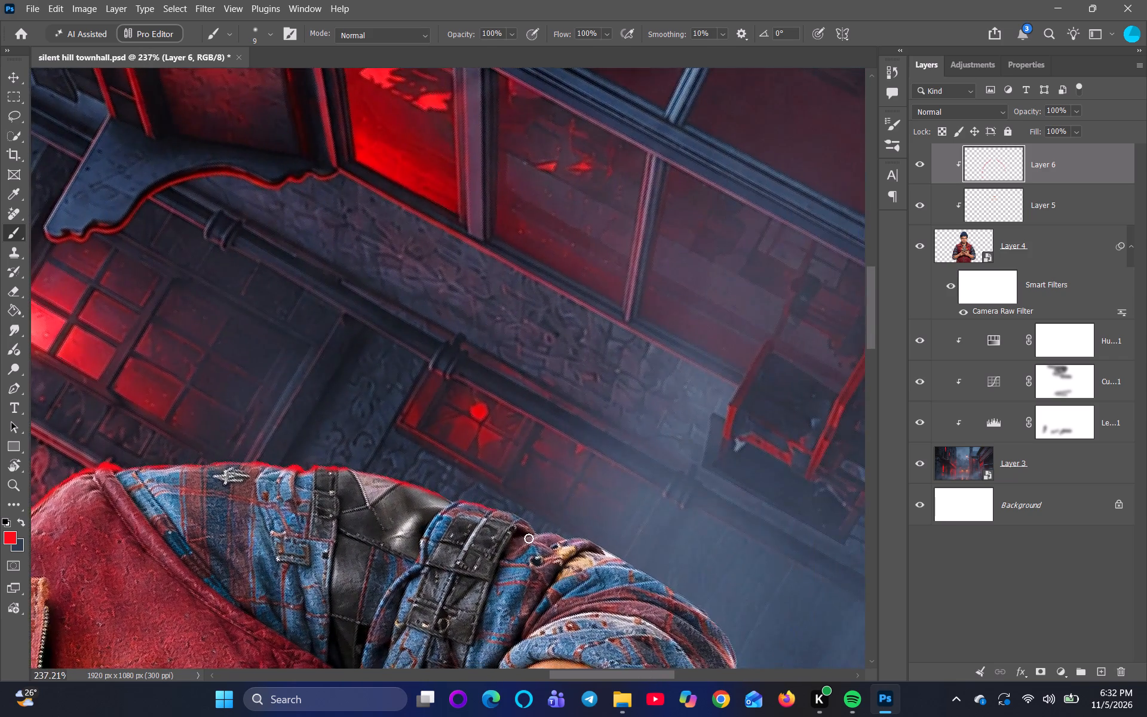
pyautogui.scroll(5, 530, 538)
pyautogui.press('r')
pyautogui.press('r')
pyautogui.press('r')
pyautogui.press('r')
pyautogui.press('r')
pyautogui.press('r')
pyautogui.press('r')
pyautogui.press('r')
pyautogui.moveTo(706, 616); pyautogui.dragTo(694, 344)
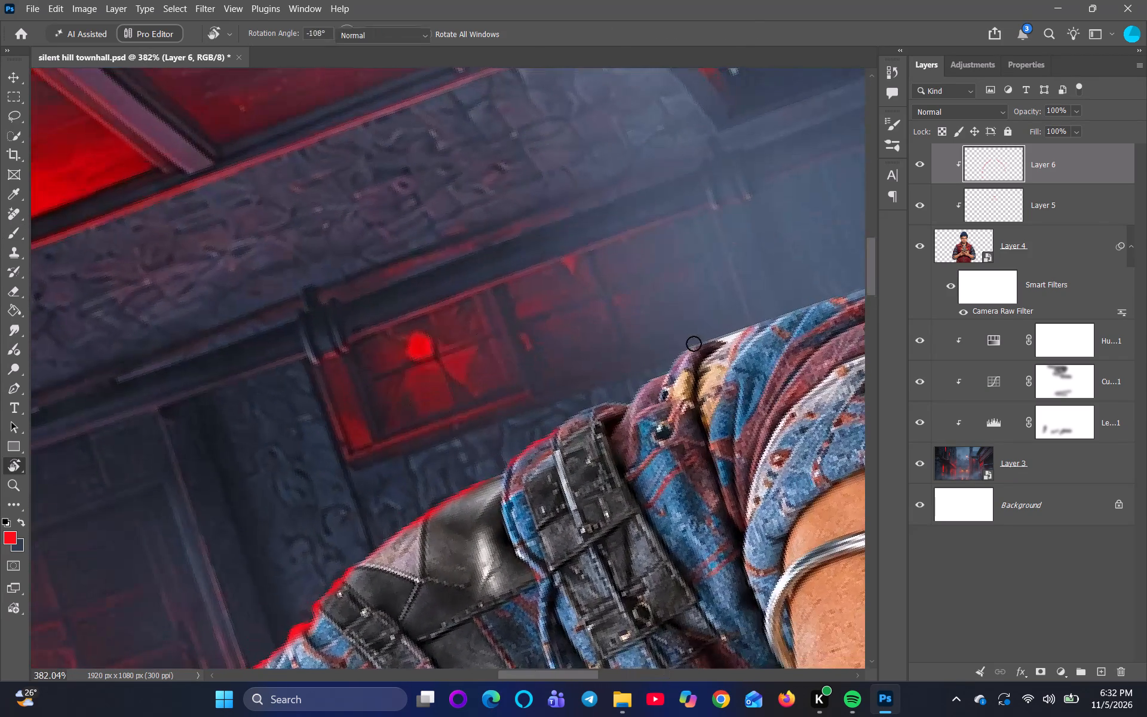
pyautogui.moveTo(542, 429); pyautogui.dragTo(615, 395)
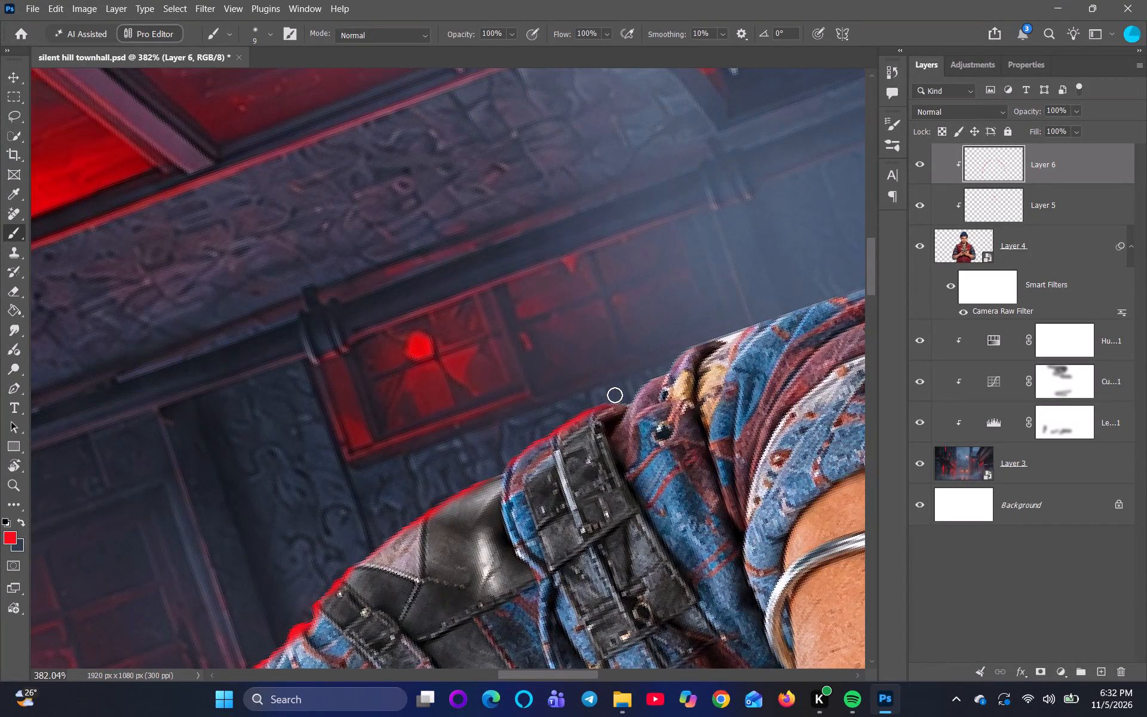
pyautogui.moveTo(615, 395); pyautogui.dragTo(674, 357)
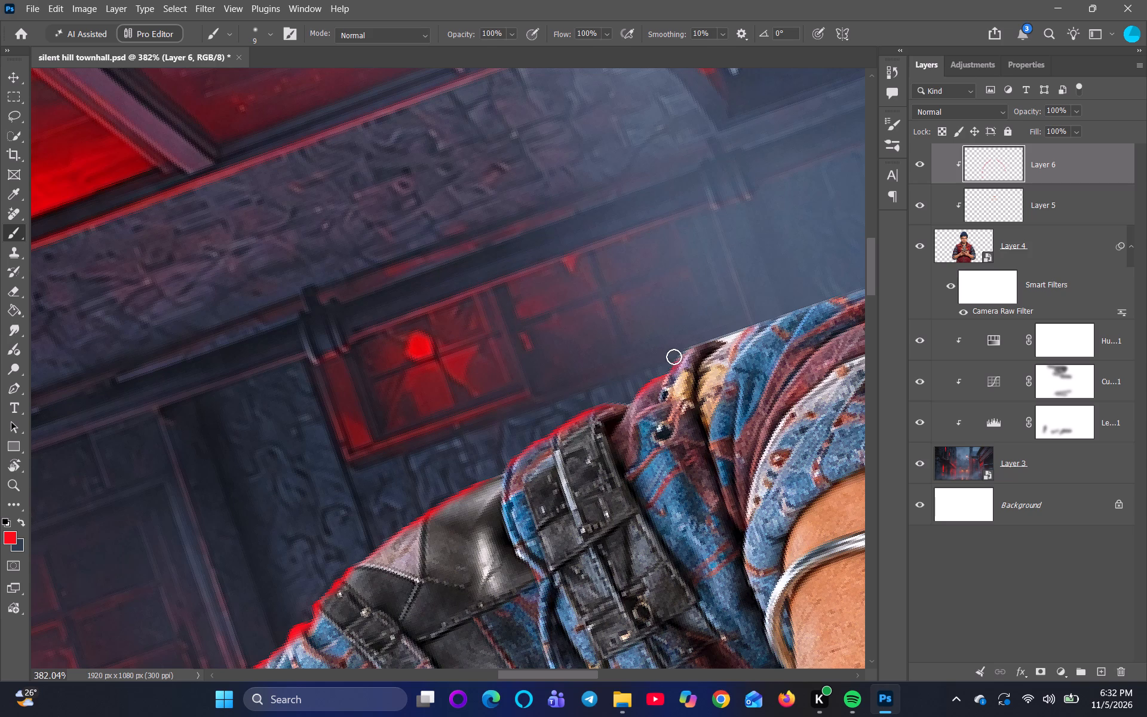
pyautogui.moveTo(674, 357); pyautogui.dragTo(803, 304)
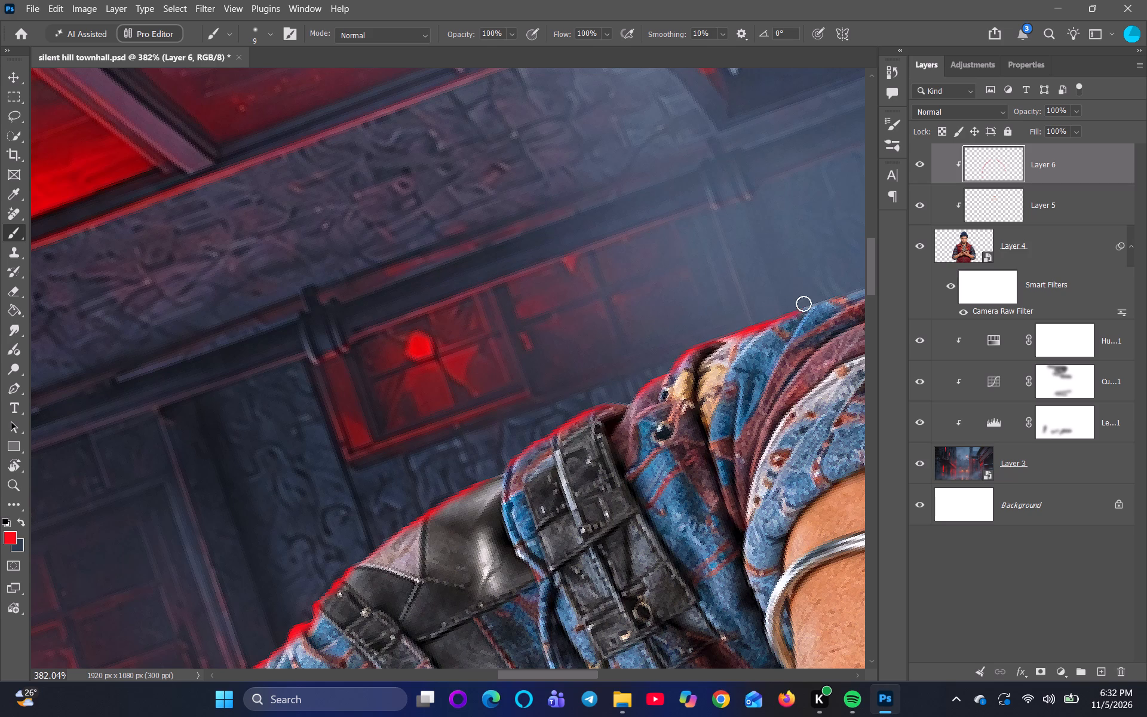
pyautogui.moveTo(803, 304); pyautogui.dragTo(871, 277)
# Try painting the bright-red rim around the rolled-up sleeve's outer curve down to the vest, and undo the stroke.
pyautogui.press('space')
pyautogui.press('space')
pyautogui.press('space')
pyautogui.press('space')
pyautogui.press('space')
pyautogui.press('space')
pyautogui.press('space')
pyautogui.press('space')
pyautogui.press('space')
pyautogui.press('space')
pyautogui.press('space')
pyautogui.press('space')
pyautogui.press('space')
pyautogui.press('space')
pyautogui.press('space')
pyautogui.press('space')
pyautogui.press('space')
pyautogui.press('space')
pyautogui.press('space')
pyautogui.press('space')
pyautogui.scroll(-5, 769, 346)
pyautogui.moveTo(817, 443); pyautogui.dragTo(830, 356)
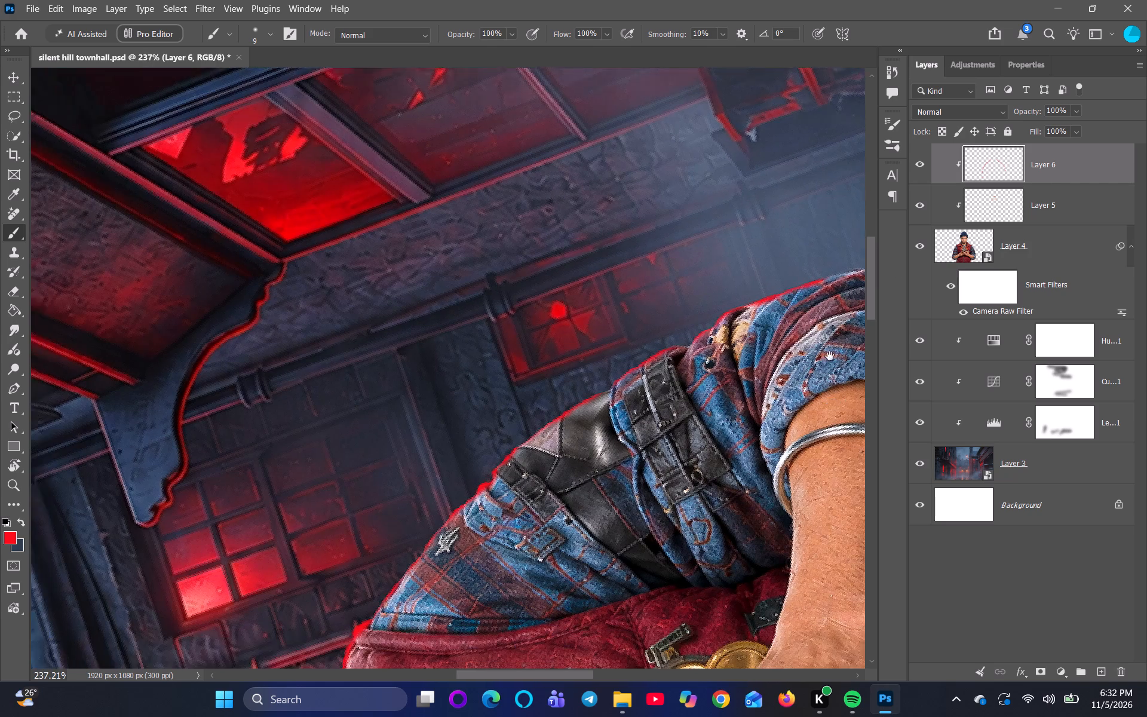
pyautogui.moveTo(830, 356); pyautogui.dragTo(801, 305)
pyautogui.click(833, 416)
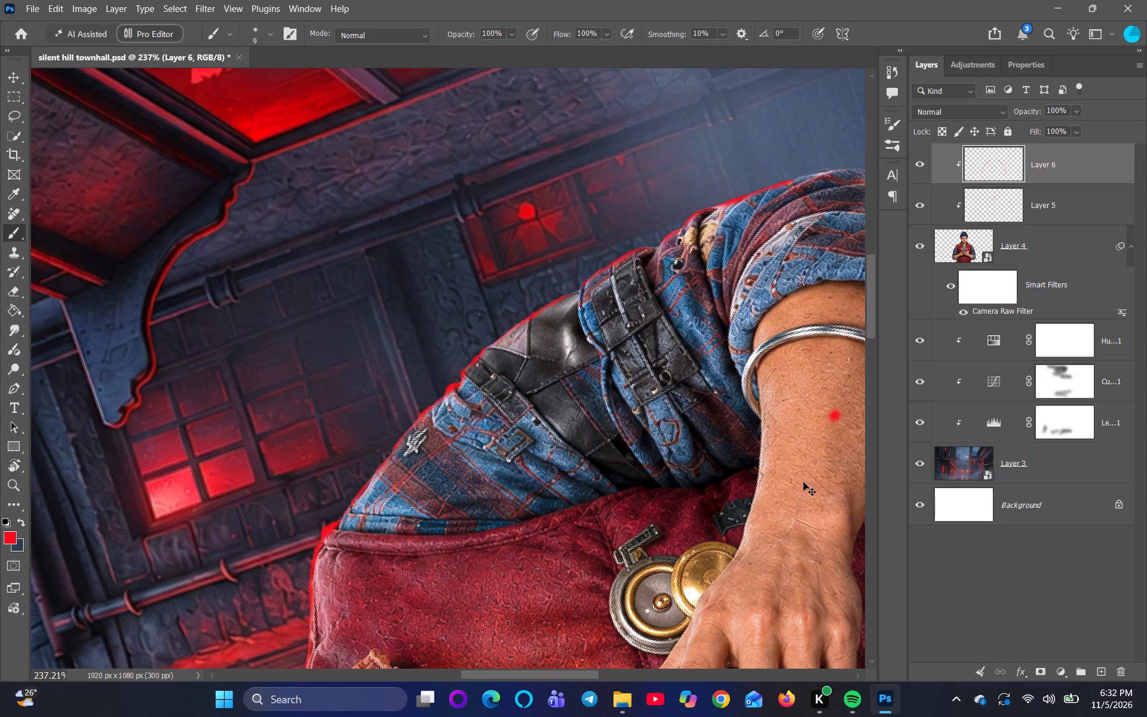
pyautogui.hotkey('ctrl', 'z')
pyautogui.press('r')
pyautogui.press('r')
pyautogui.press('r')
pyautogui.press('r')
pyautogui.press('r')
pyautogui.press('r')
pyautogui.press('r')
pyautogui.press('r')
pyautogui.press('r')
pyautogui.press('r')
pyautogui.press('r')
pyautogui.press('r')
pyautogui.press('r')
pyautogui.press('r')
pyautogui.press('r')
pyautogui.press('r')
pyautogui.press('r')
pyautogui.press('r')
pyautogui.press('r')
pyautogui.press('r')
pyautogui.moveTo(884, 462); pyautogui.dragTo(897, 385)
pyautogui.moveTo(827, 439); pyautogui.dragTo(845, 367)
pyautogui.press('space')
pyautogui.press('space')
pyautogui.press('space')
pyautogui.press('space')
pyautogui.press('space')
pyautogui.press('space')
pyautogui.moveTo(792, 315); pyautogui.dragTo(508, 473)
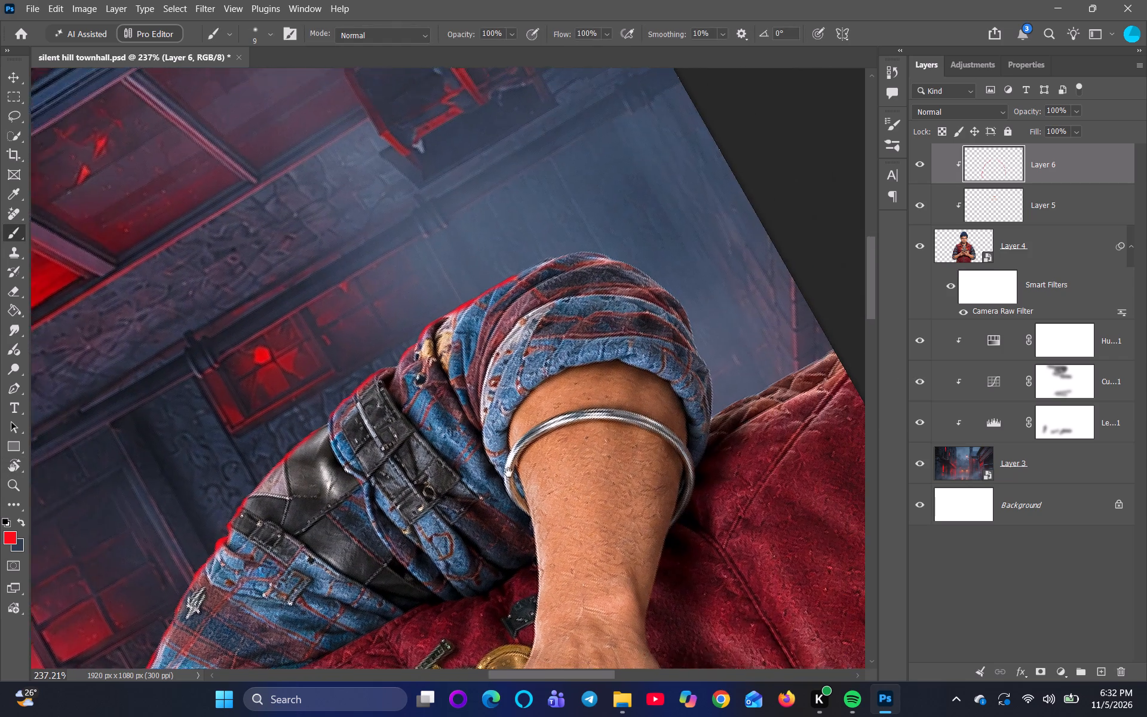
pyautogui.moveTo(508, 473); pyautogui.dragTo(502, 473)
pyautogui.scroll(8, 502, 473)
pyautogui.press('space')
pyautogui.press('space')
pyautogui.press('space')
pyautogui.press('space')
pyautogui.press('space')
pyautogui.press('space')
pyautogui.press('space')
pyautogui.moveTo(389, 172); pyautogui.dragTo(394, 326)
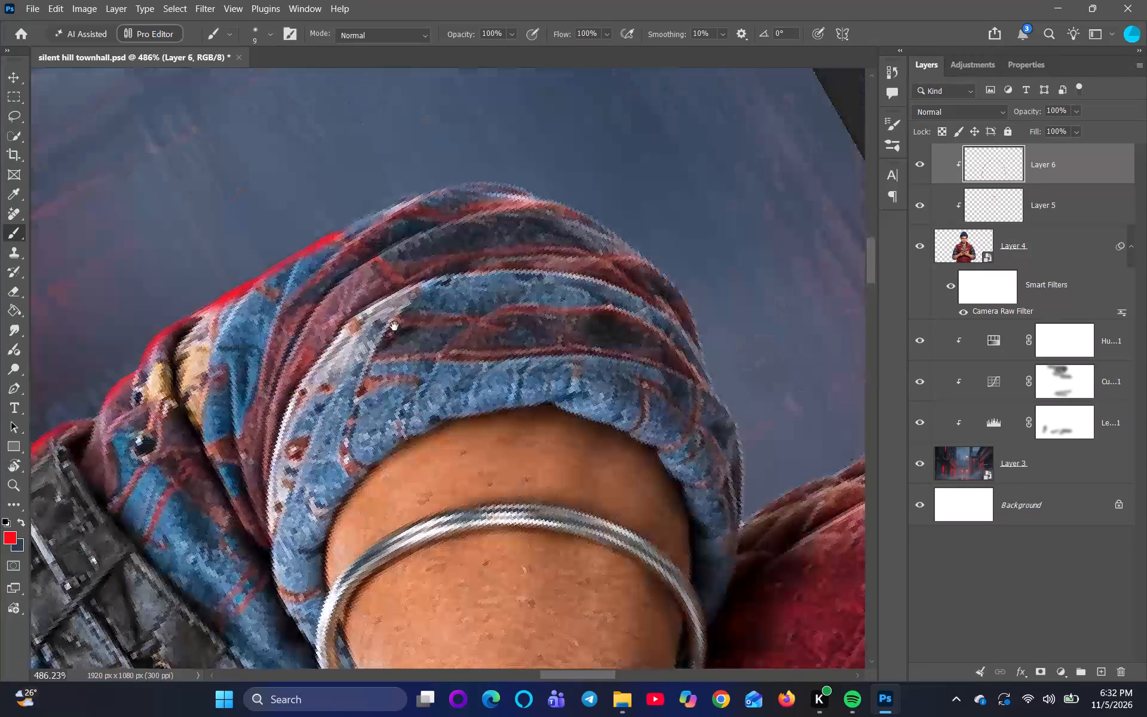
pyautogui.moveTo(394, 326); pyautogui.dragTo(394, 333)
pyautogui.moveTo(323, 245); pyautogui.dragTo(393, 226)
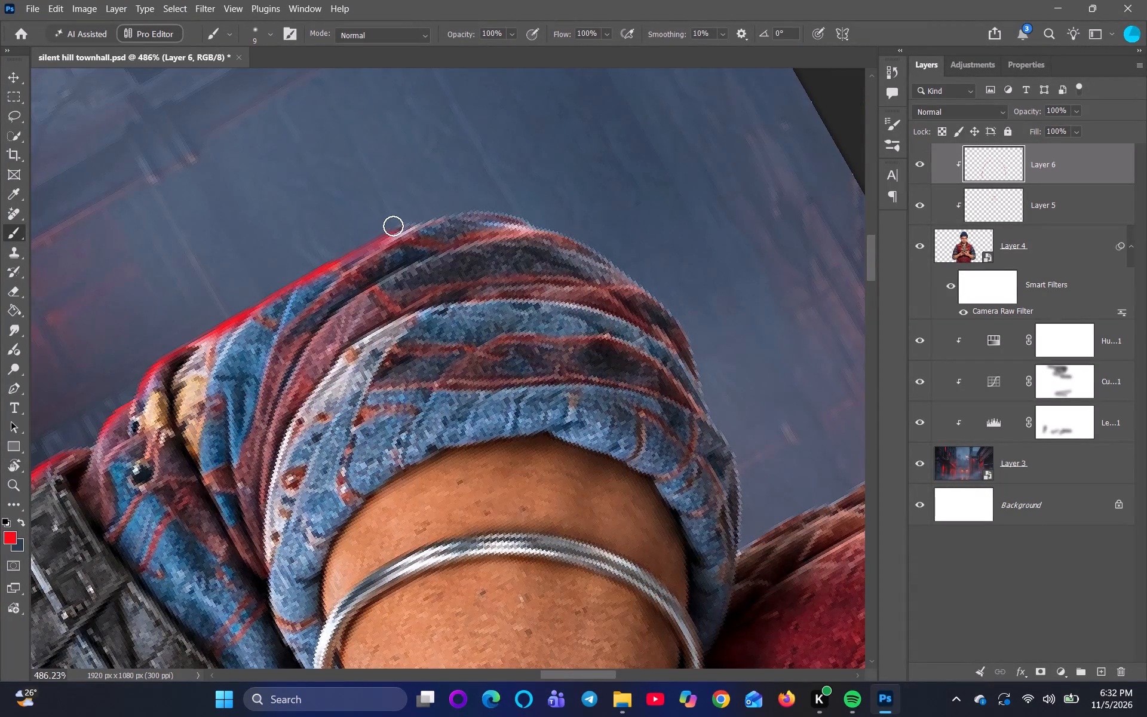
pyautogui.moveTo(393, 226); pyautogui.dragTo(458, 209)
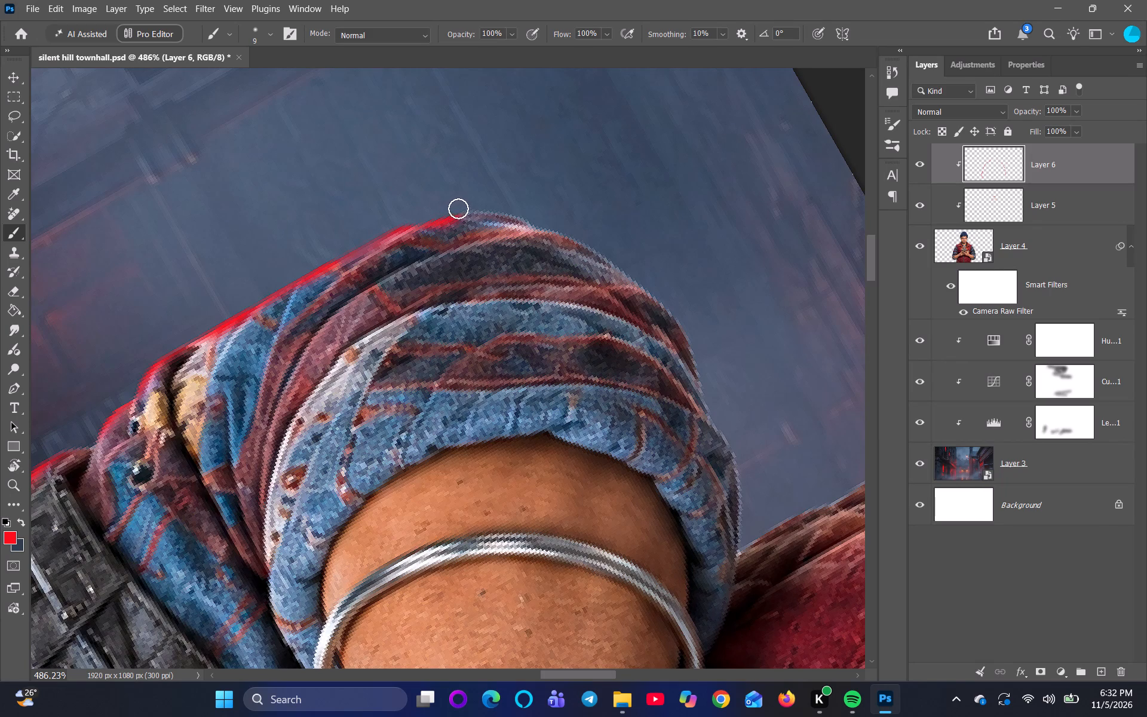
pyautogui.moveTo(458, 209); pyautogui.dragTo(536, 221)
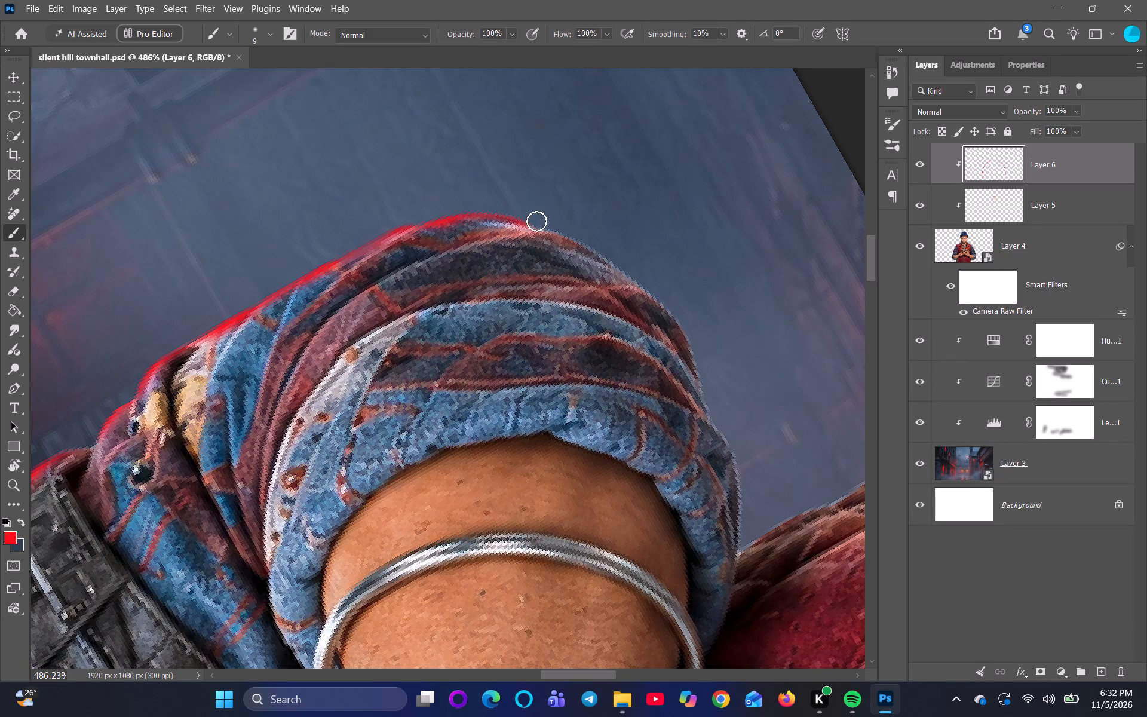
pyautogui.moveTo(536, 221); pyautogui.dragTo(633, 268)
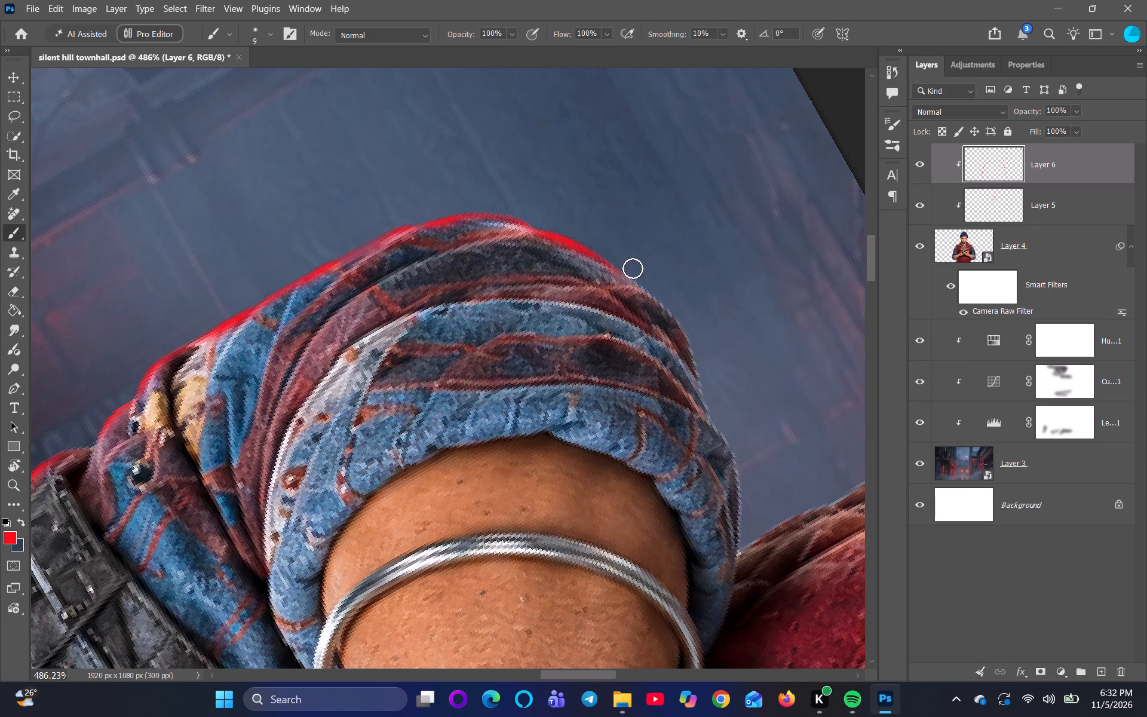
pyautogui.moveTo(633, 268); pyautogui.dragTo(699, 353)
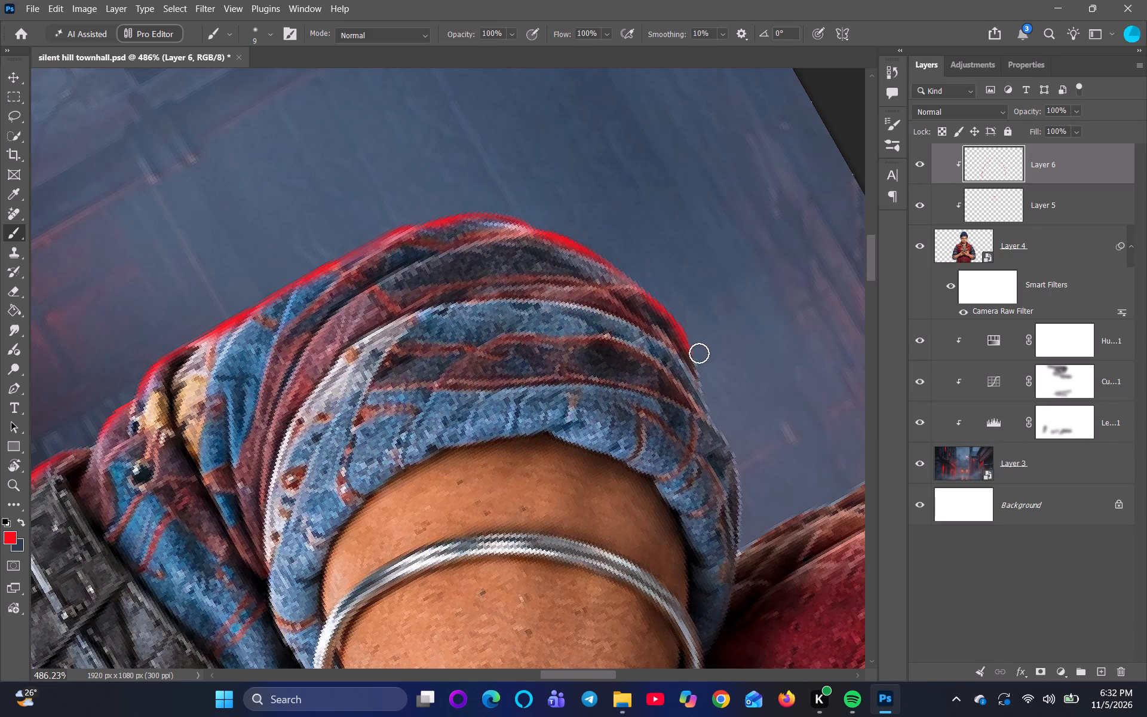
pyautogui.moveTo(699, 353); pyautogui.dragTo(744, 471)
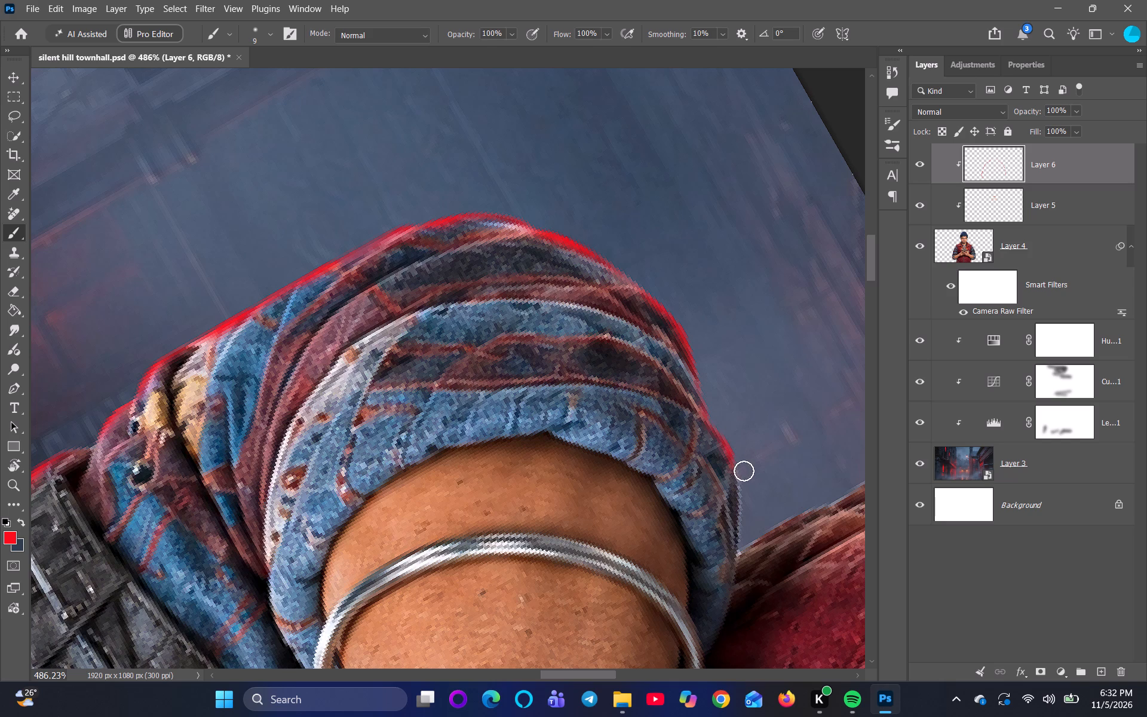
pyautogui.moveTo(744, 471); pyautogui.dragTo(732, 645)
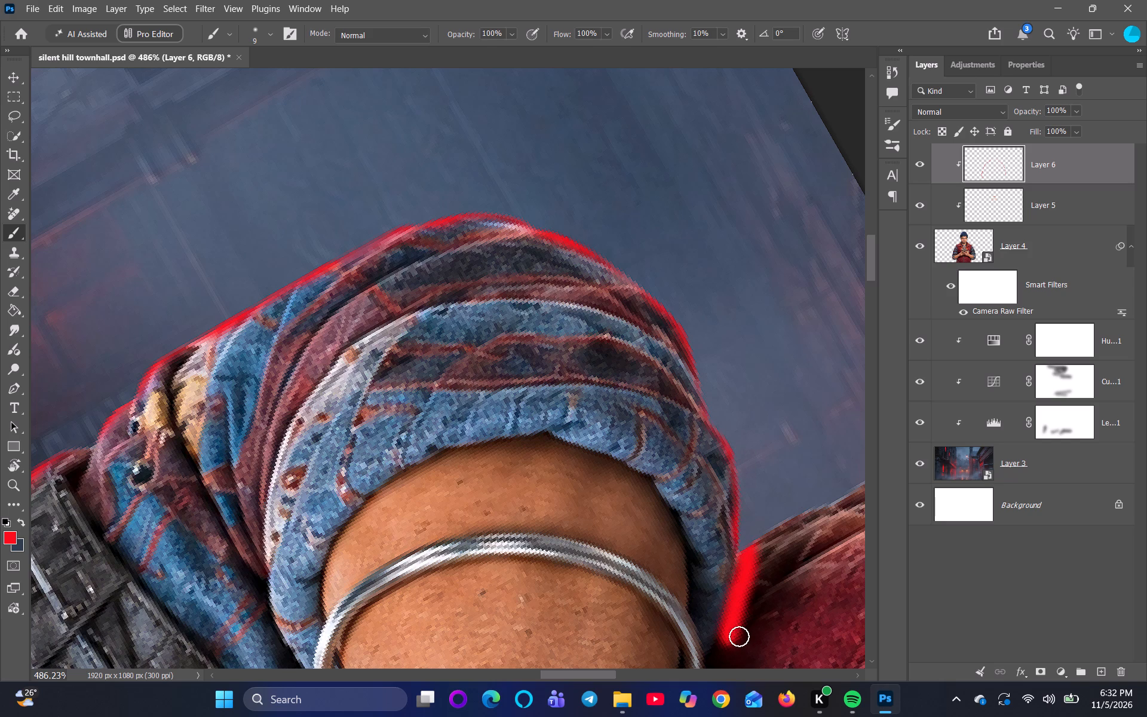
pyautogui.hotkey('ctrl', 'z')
# Paint the bright-red rim on Layer 6 over the top of the rolled-up plaid sleeve, continuing from the bunched folds.
pyautogui.scroll(-6, 723, 623)
pyautogui.scroll(4, 635, 424)
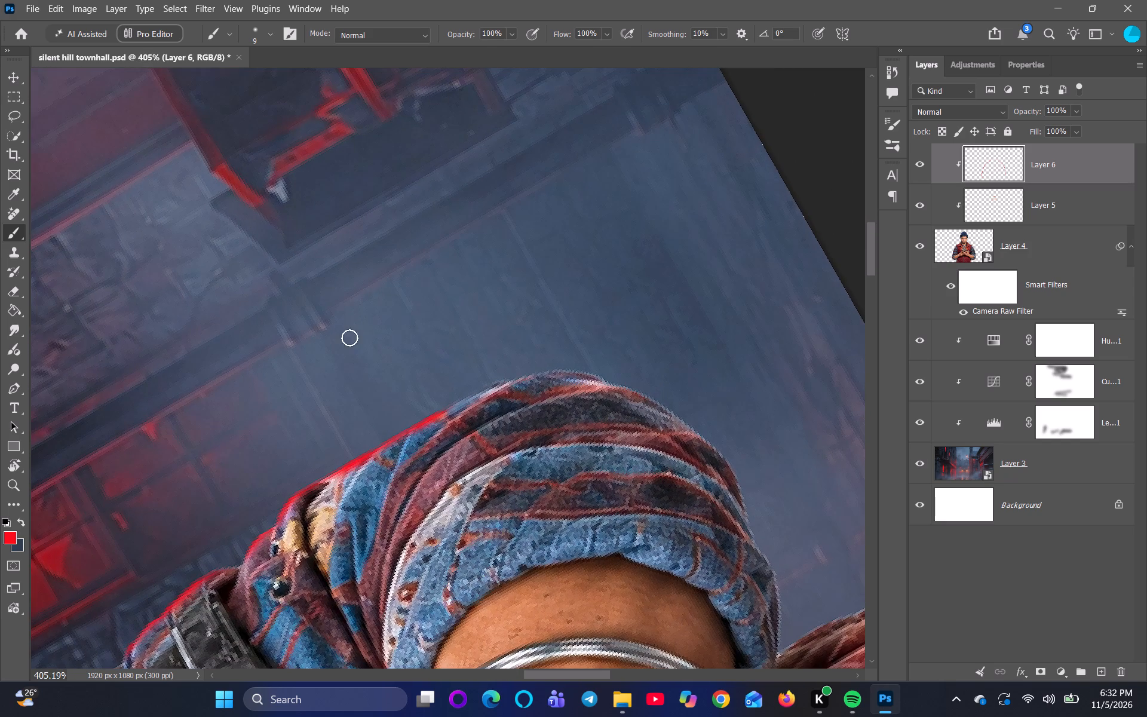
pyautogui.scroll(5, 387, 397)
pyautogui.moveTo(464, 406); pyautogui.dragTo(562, 369)
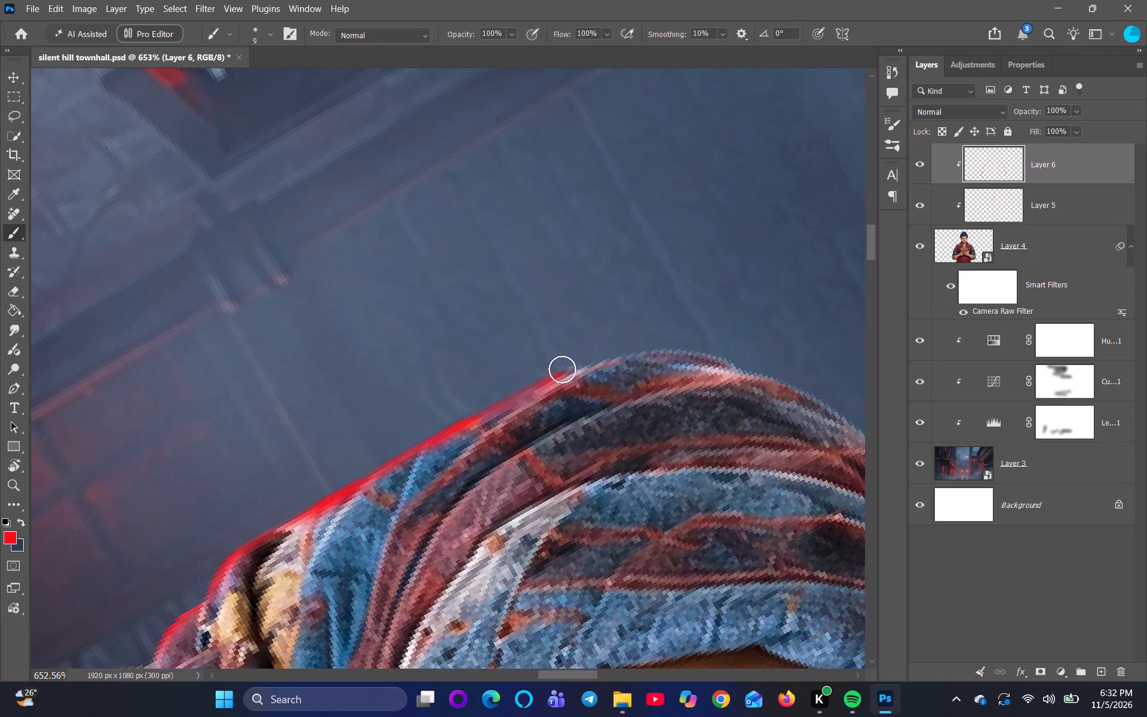
pyautogui.moveTo(562, 369); pyautogui.dragTo(730, 353)
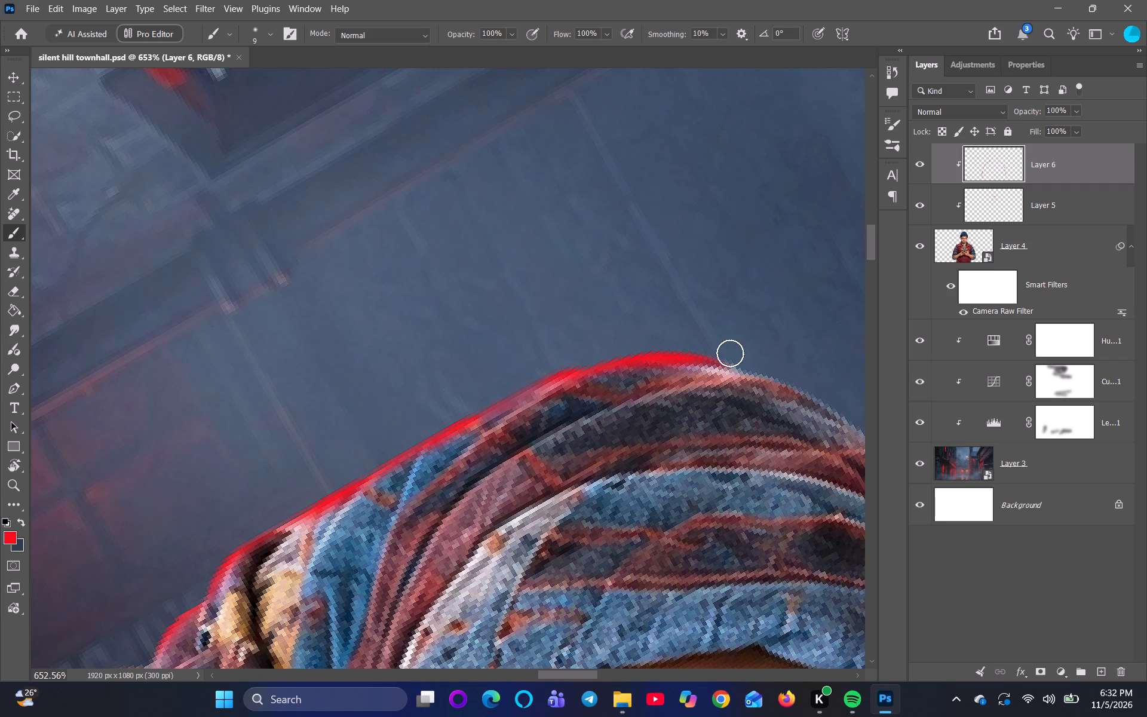
pyautogui.moveTo(730, 353); pyautogui.dragTo(839, 418)
# Continue the bright-red rim down the rolled-up sleeve's outer curve to where the cuff meets the red vest.
pyautogui.press('space')
pyautogui.press('space')
pyautogui.press('space')
pyautogui.press('space')
pyautogui.press('space')
pyautogui.press('space')
pyautogui.press('space')
pyautogui.press('space')
pyautogui.press('space')
pyautogui.press('space')
pyautogui.press('space')
pyautogui.press('space')
pyautogui.press('space')
pyautogui.press('space')
pyautogui.press('space')
pyautogui.press('space')
pyautogui.press('space')
pyautogui.press('space')
pyautogui.moveTo(786, 456); pyautogui.dragTo(436, 451)
pyautogui.moveTo(427, 385); pyautogui.dragTo(462, 406)
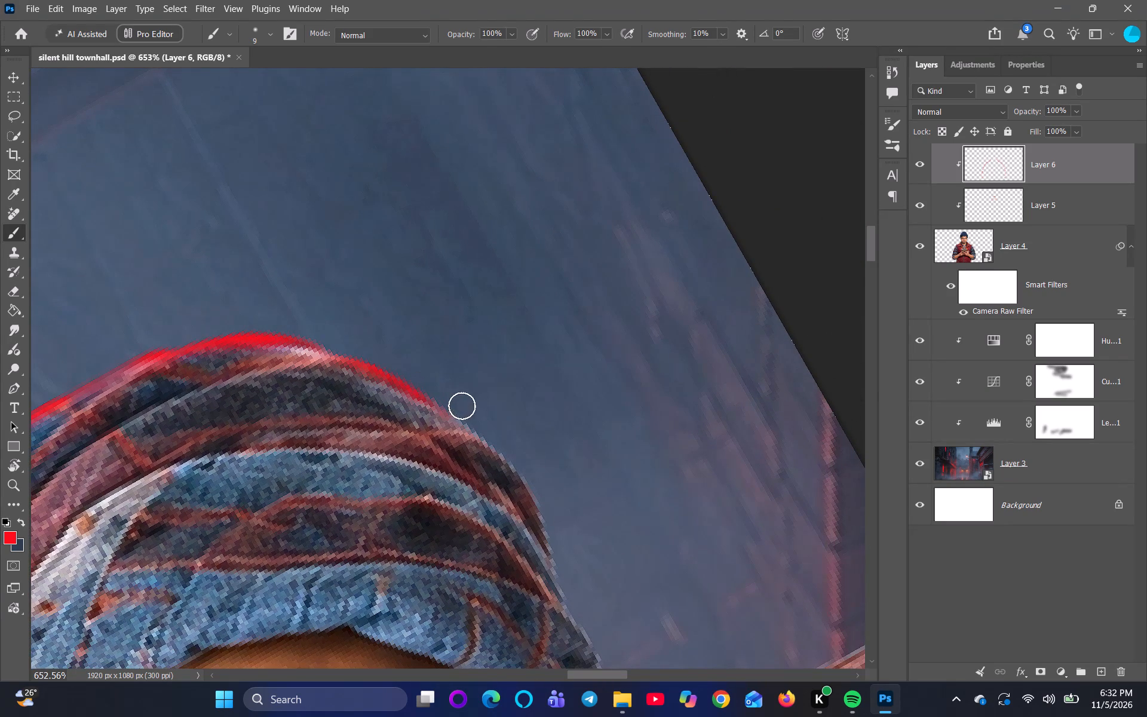
pyautogui.moveTo(462, 406); pyautogui.dragTo(560, 546)
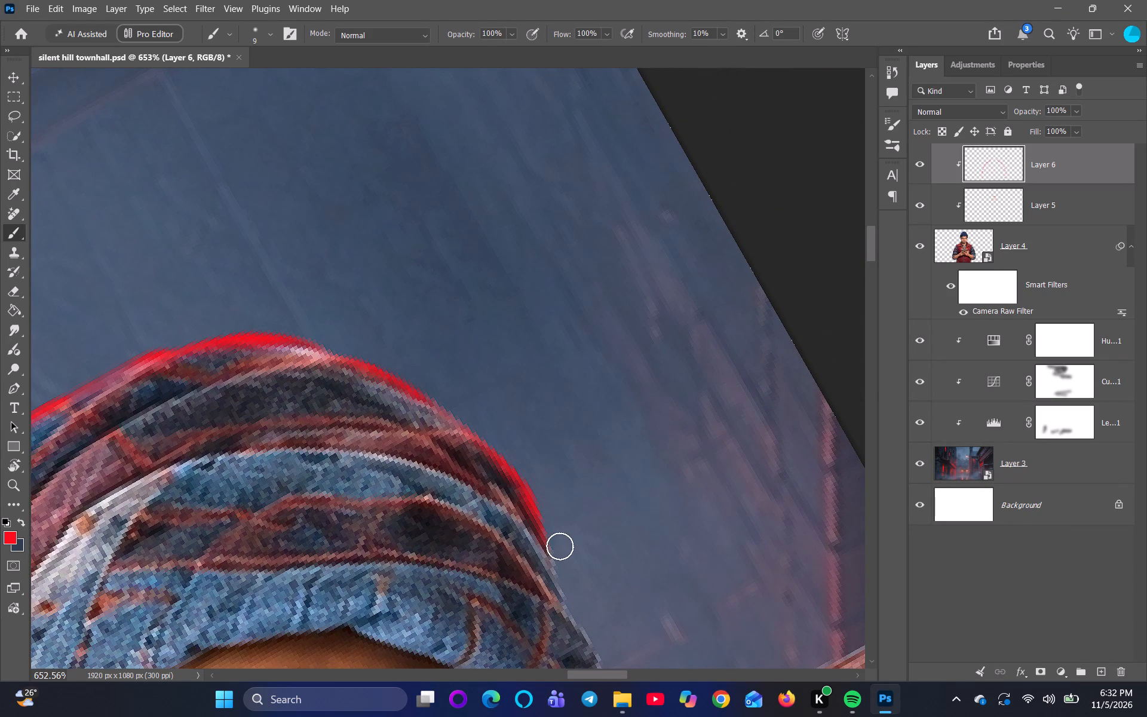
pyautogui.moveTo(560, 546); pyautogui.dragTo(582, 601)
pyautogui.press('space')
pyautogui.press('space')
pyautogui.press('space')
pyautogui.press('space')
pyautogui.press('space')
pyautogui.press('space')
pyautogui.press('space')
pyautogui.press('space')
pyautogui.press('space')
pyautogui.moveTo(583, 634); pyautogui.dragTo(513, 510)
pyautogui.moveTo(487, 441); pyautogui.dragTo(495, 469)
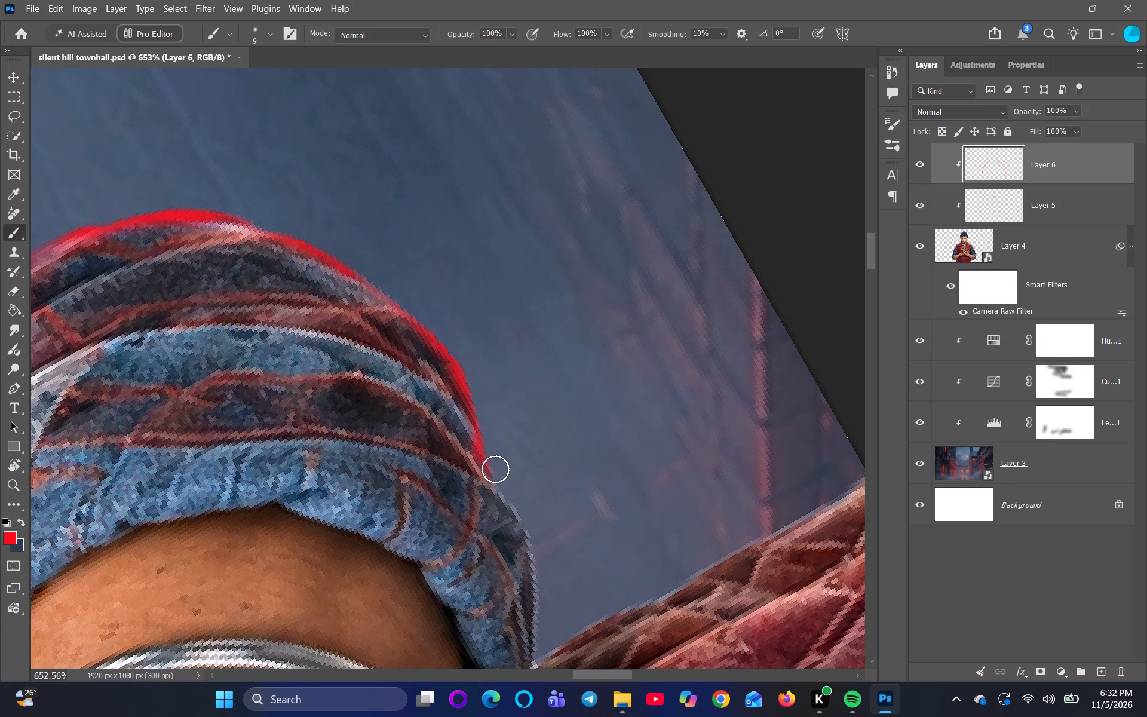
pyautogui.moveTo(495, 469); pyautogui.dragTo(545, 632)
# Try a short red stroke where the cuff meets the vest, undo it, and dab a touch of red there instead.
pyautogui.scroll(-3, 541, 583)
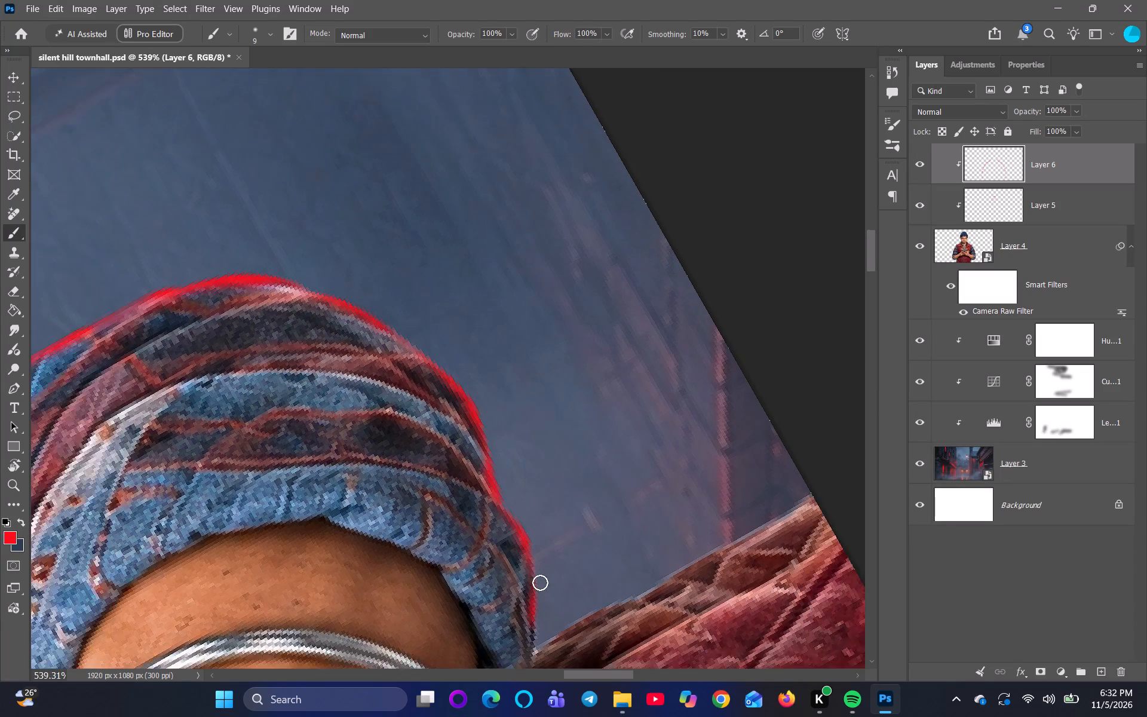
pyautogui.scroll(-10, 540, 583)
pyautogui.scroll(4, 562, 607)
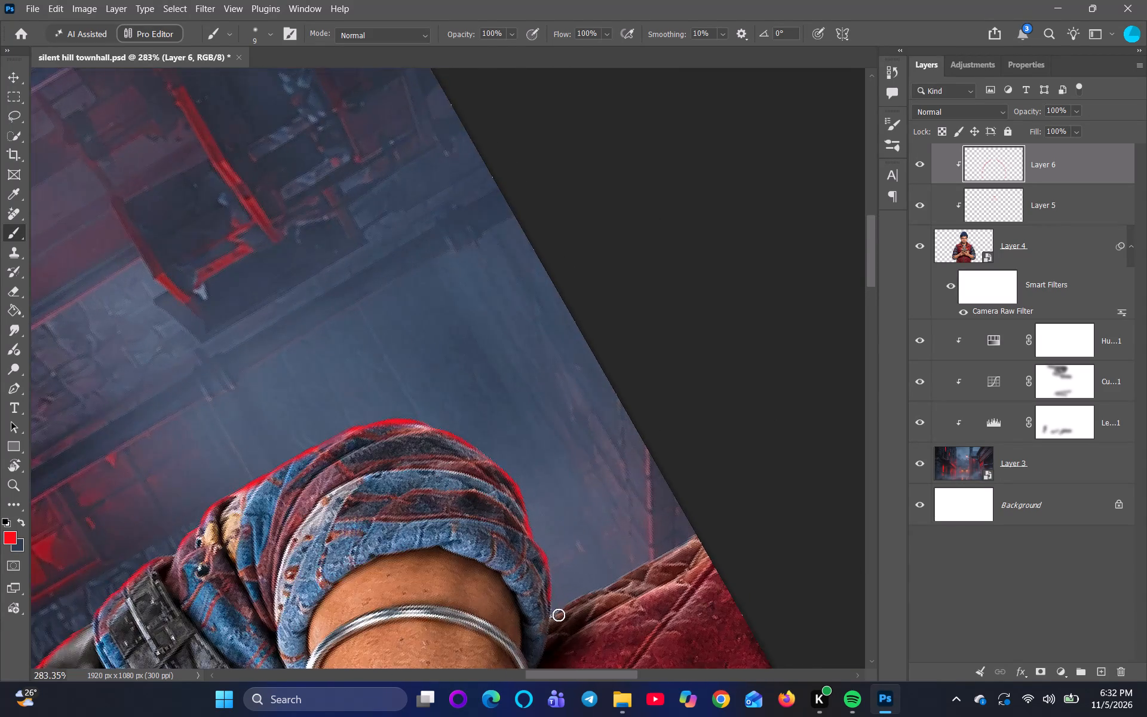
pyautogui.scroll(2, 559, 615)
pyautogui.moveTo(547, 612); pyautogui.dragTo(550, 596)
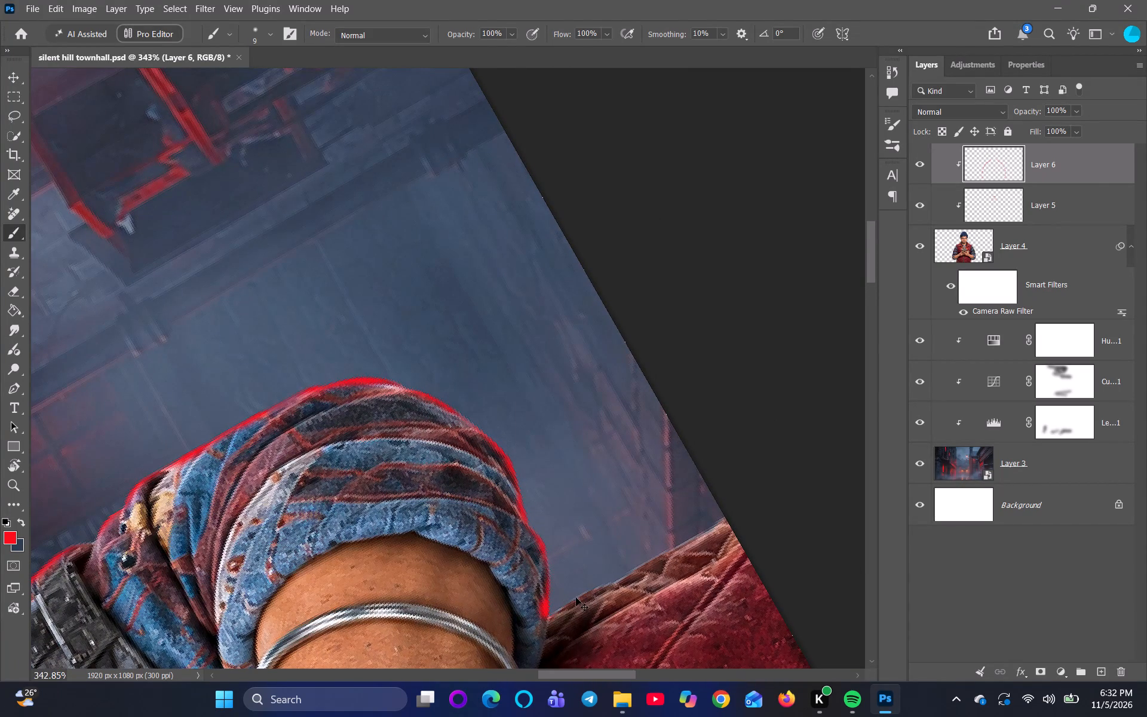
pyautogui.hotkey('ctrl', 'z')
pyautogui.click(554, 607)
# Rotate the canvas view back to 0° and fit the whole composite on screen to review the rim light.
pyautogui.scroll(-6, 570, 585)
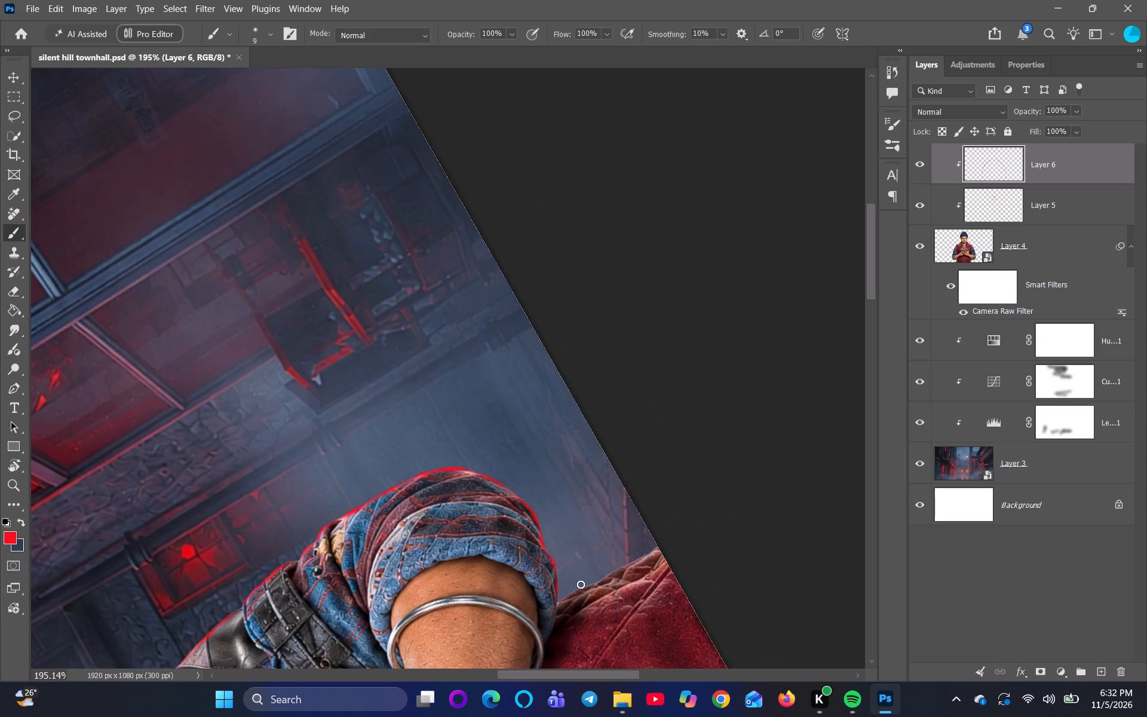
pyautogui.scroll(-5, 582, 584)
pyautogui.press('r')
pyautogui.press('r')
pyautogui.press('r')
pyautogui.press('r')
pyautogui.press('r')
pyautogui.press('r')
pyautogui.press('r')
pyautogui.press('r')
pyautogui.press('r')
pyautogui.press('r')
pyautogui.press('r')
pyautogui.press('r')
pyautogui.press('r')
pyautogui.press('r')
pyautogui.press('r')
pyautogui.press('r')
pyautogui.press('r')
pyautogui.press('r')
pyautogui.press('r')
pyautogui.press('r')
pyautogui.moveTo(403, 419); pyautogui.dragTo(588, 496)
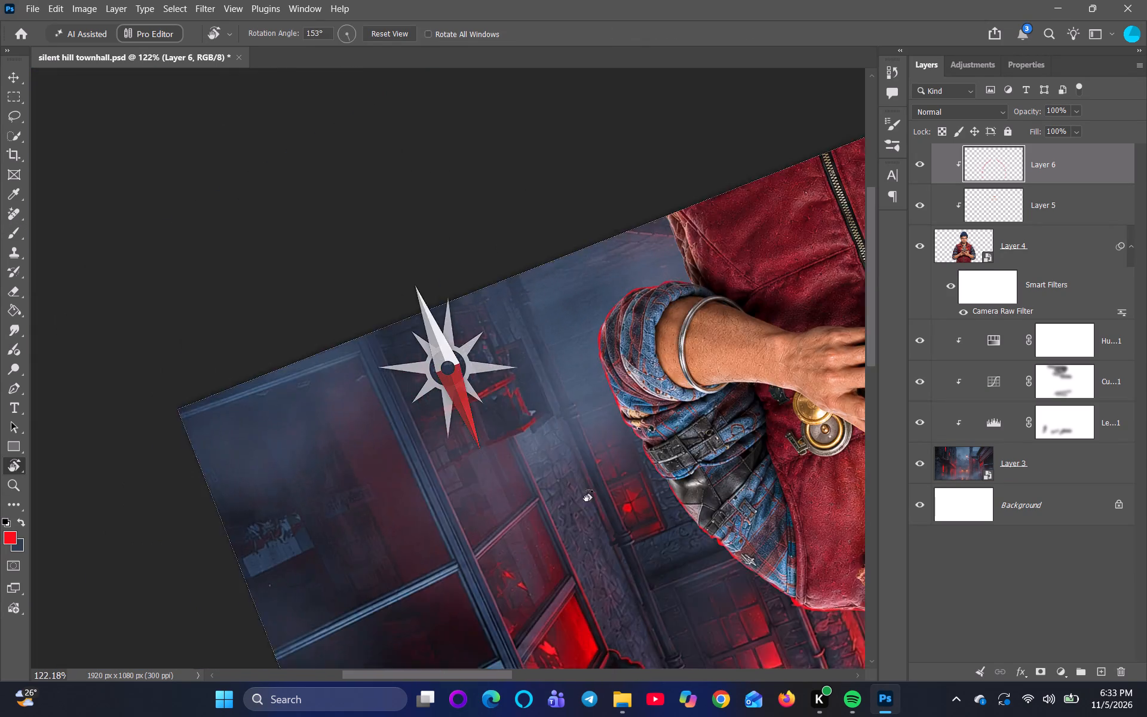
pyautogui.moveTo(588, 496); pyautogui.dragTo(421, 209)
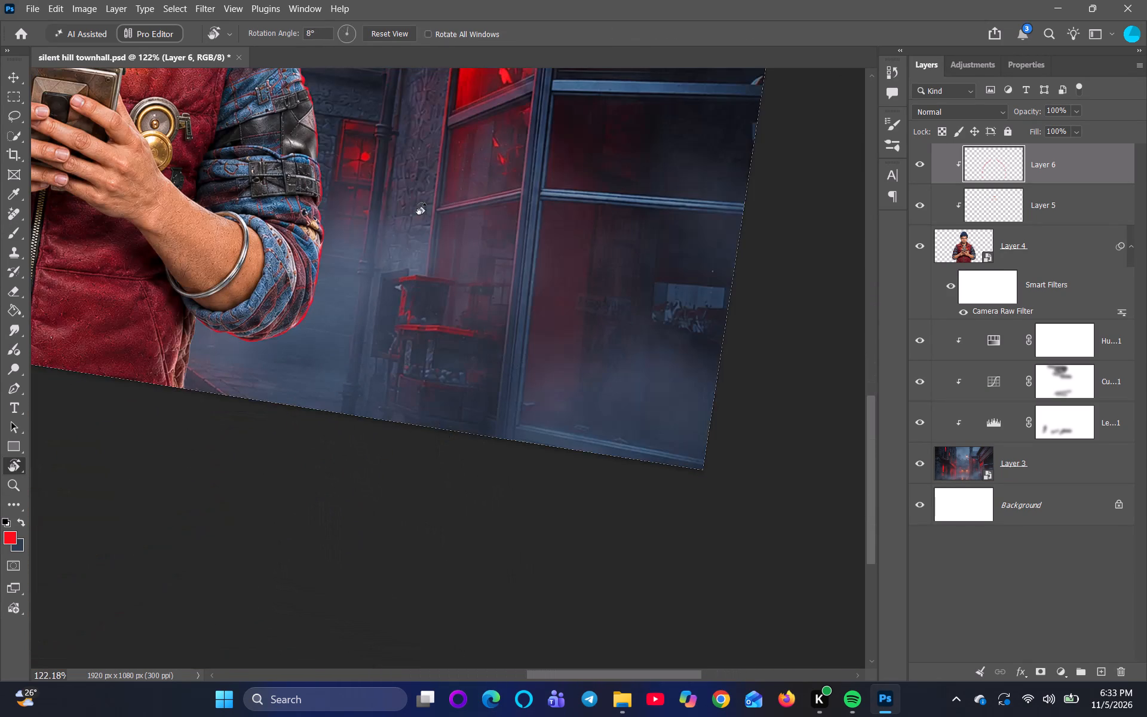
pyautogui.hotkey('ctrl', '0')
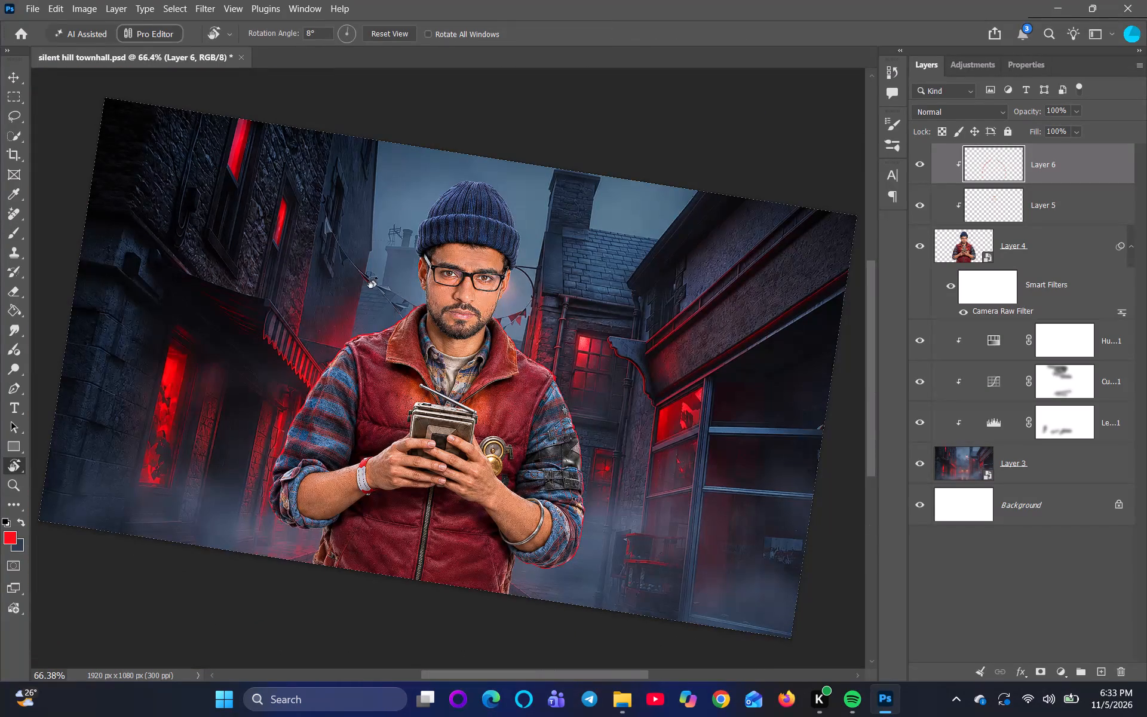
pyautogui.press('r')
pyautogui.press('r')
pyautogui.press('r')
pyautogui.press('r')
pyautogui.press('r')
pyautogui.press('r')
pyautogui.press('r')
pyautogui.press('r')
pyautogui.press('r')
pyautogui.press('r')
pyautogui.press('r')
pyautogui.press('r')
pyautogui.press('r')
pyautogui.press('r')
pyautogui.press('r')
pyautogui.press('r')
pyautogui.press('r')
pyautogui.press('r')
pyautogui.press('r')
pyautogui.press('r')
pyautogui.moveTo(661, 311); pyautogui.dragTo(651, 280)
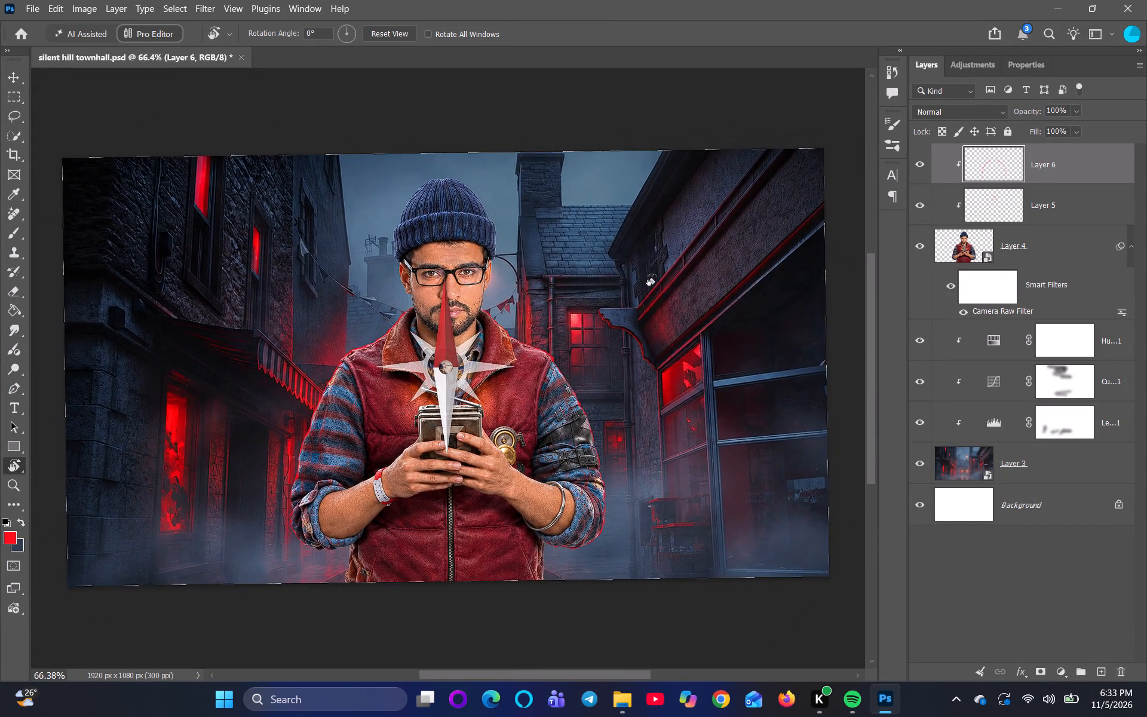
pyautogui.moveTo(651, 280); pyautogui.dragTo(651, 277)
pyautogui.scroll(3, 664, 293)
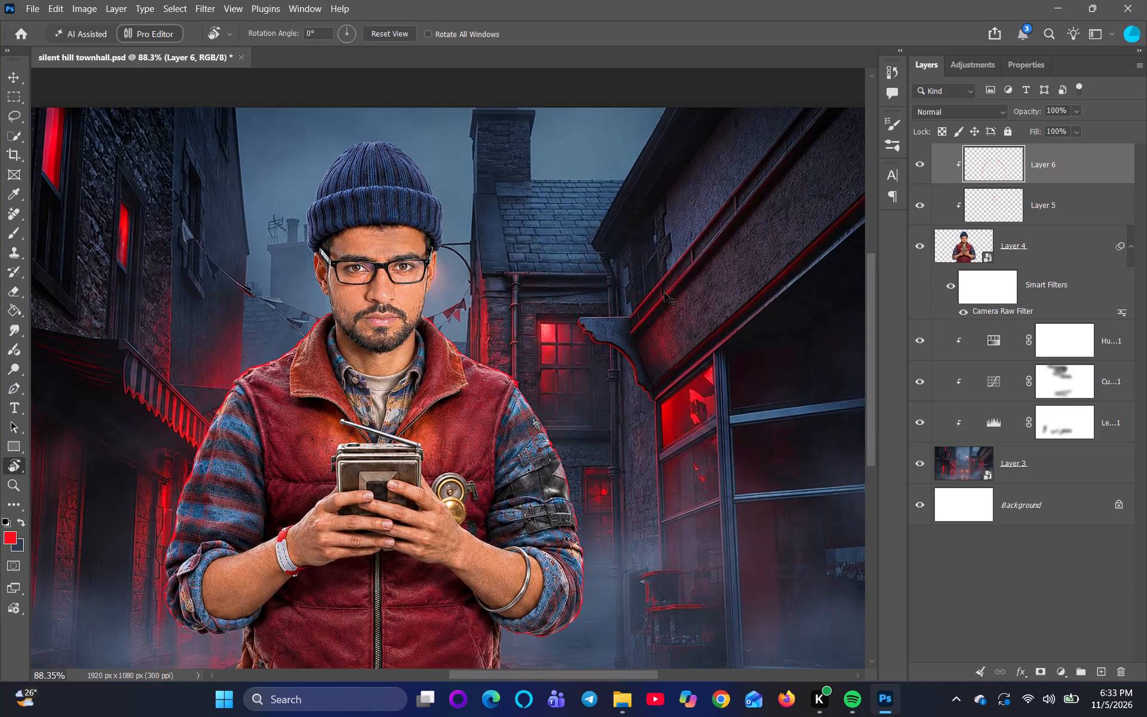
pyautogui.hotkey('ctrl', '0')
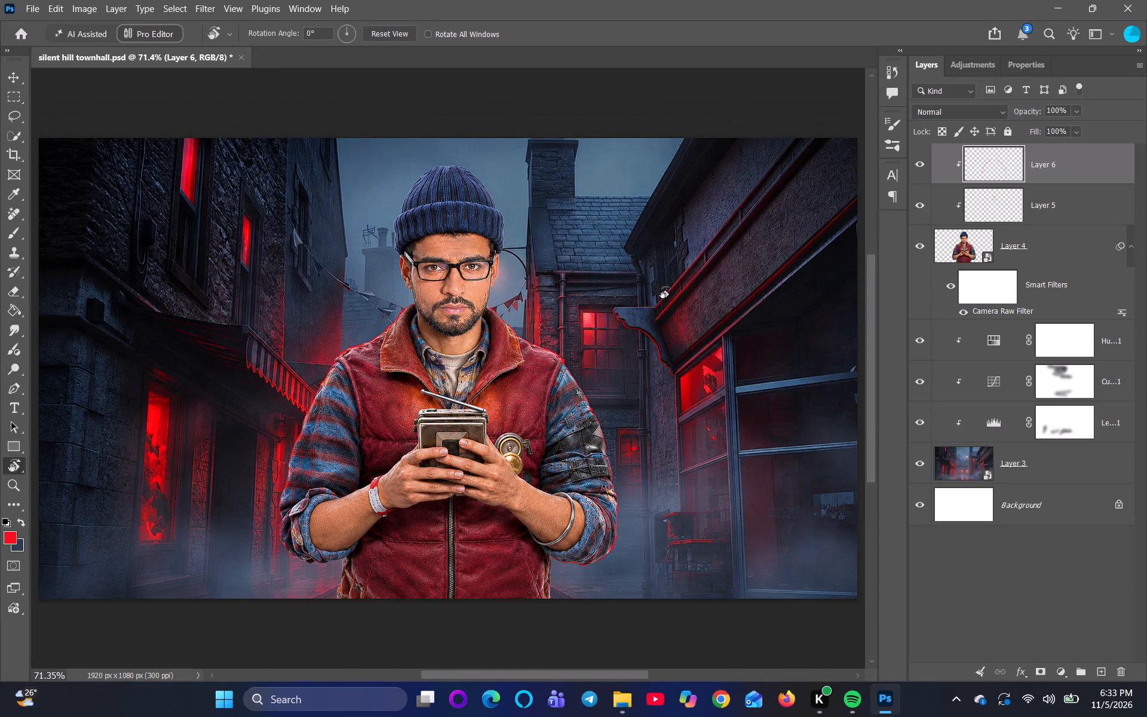
# Erase the thick red blob from Layer 6 at the vest's shoulder point above the armhole seam, using the size 30 eraser.
pyautogui.scroll(3, 605, 419)
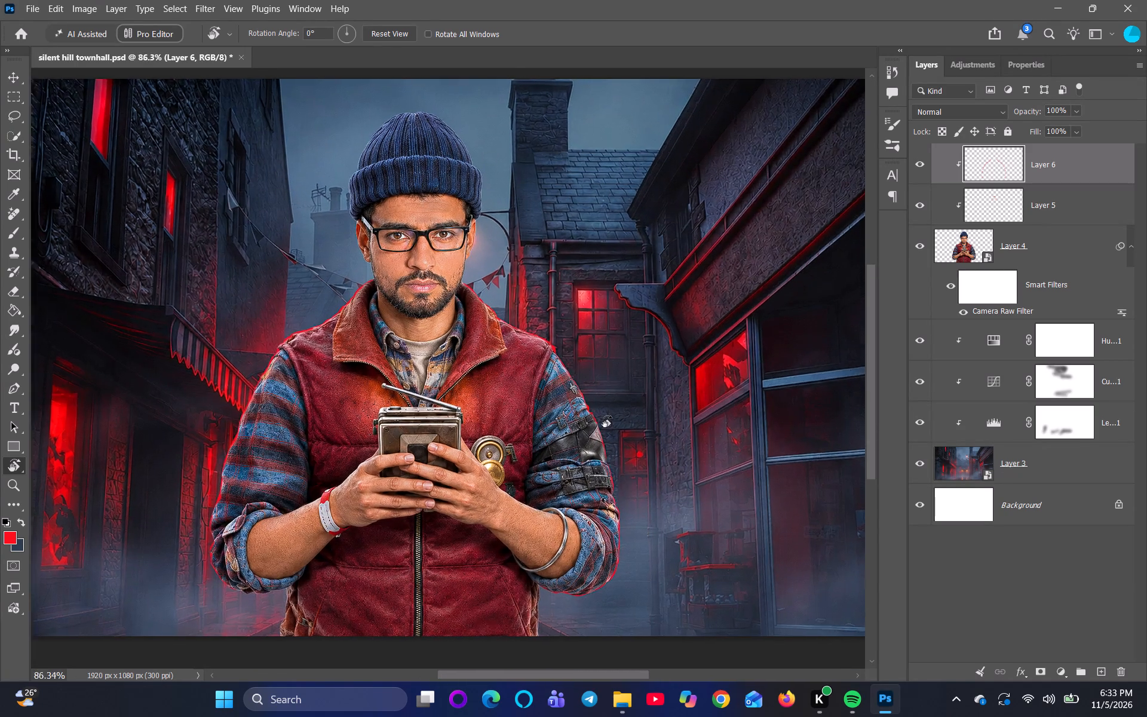
pyautogui.scroll(6, 606, 422)
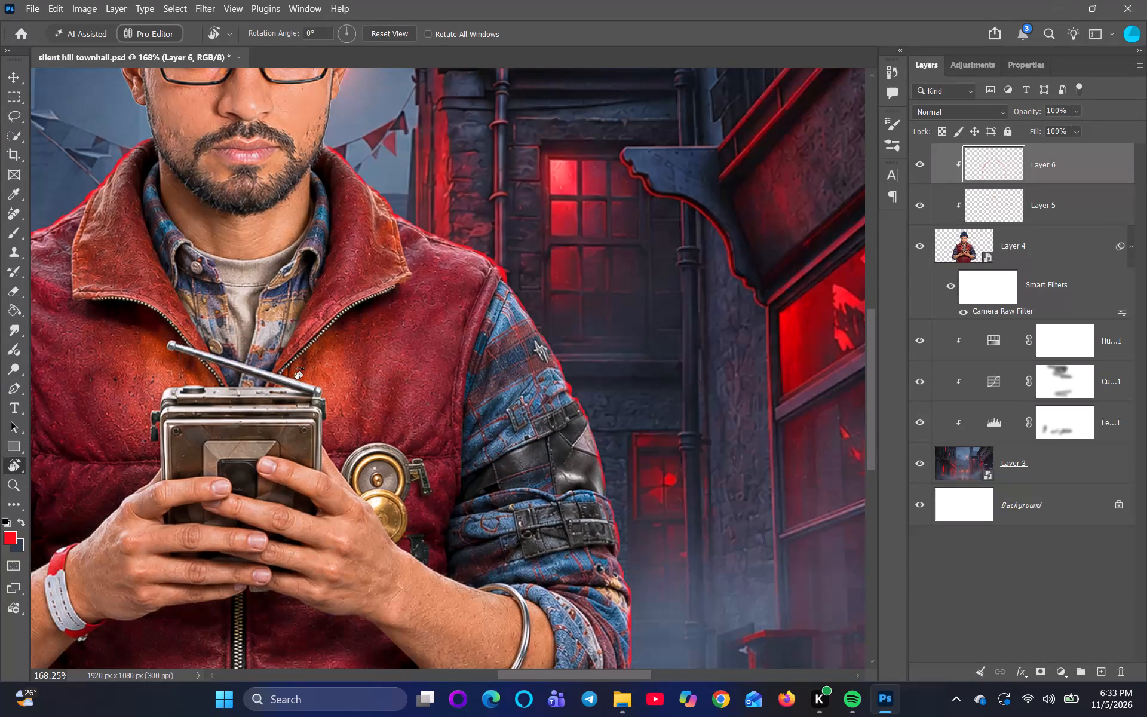
pyautogui.scroll(4, 539, 382)
pyautogui.scroll(3, 553, 261)
pyautogui.press('space')
pyautogui.press('space')
pyautogui.press('space')
pyautogui.press('space')
pyautogui.press('space')
pyautogui.press('space')
pyautogui.moveTo(386, 240); pyautogui.dragTo(329, 409)
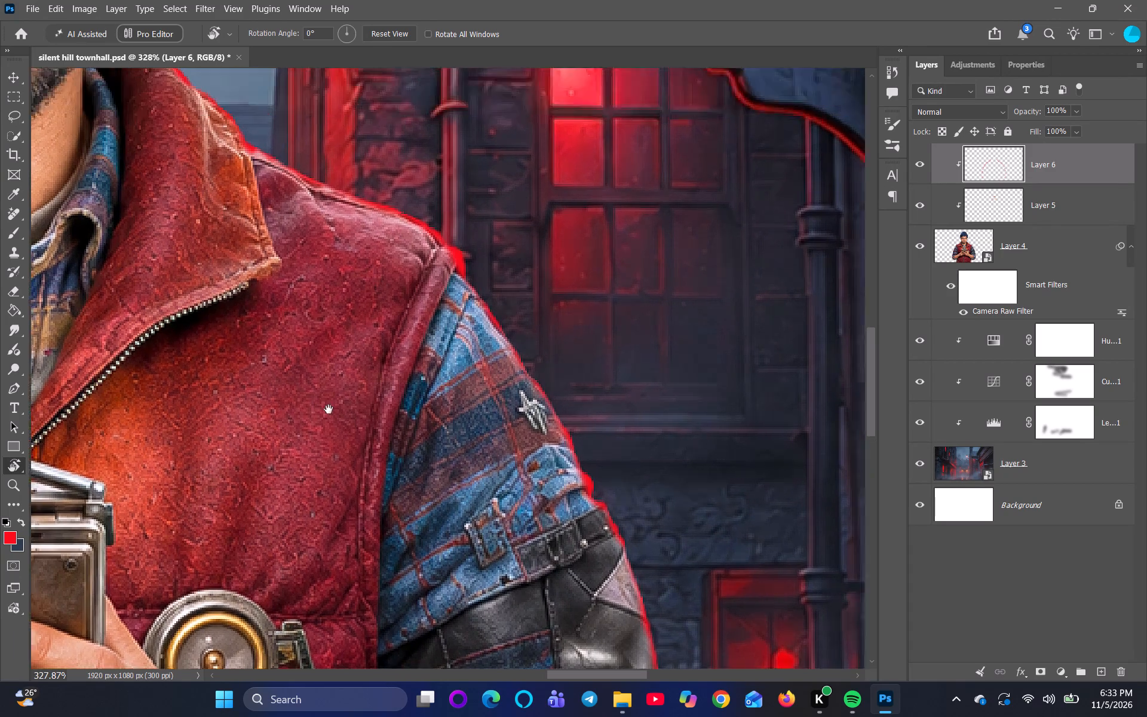
pyautogui.moveTo(329, 409); pyautogui.dragTo(328, 413)
pyautogui.scroll(2, 381, 397)
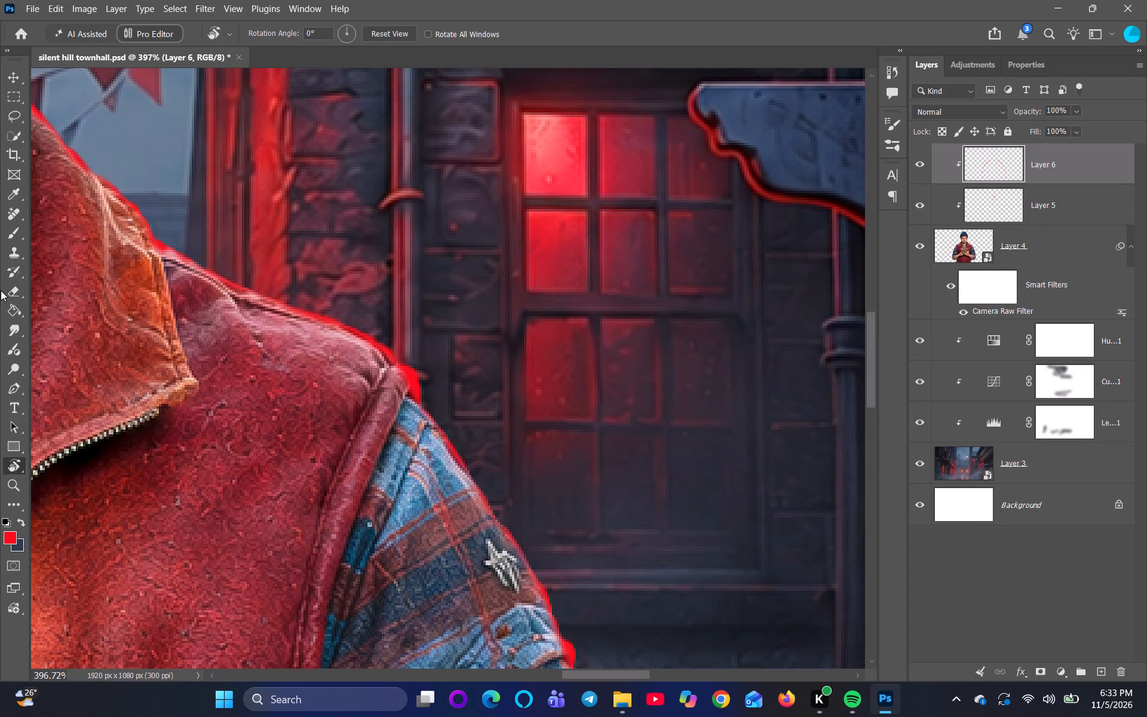
pyautogui.click(1, 290)
pyautogui.click(10, 290)
pyautogui.moveTo(452, 366); pyautogui.dragTo(444, 357)
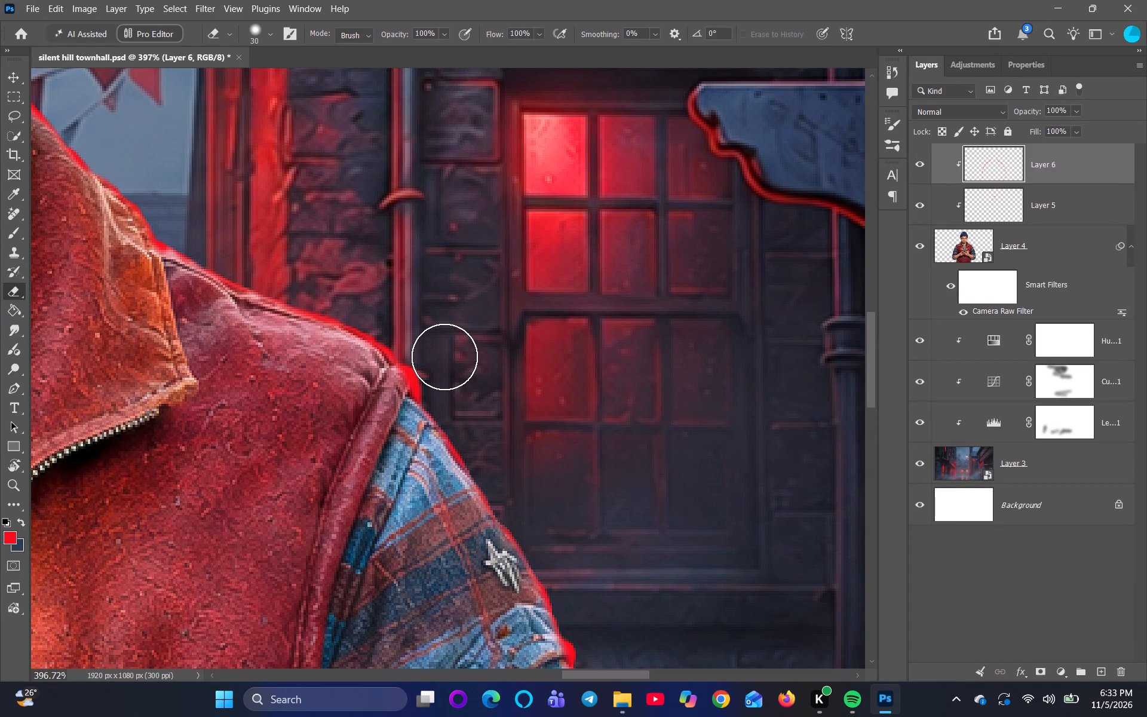
pyautogui.moveTo(444, 357); pyautogui.dragTo(474, 363)
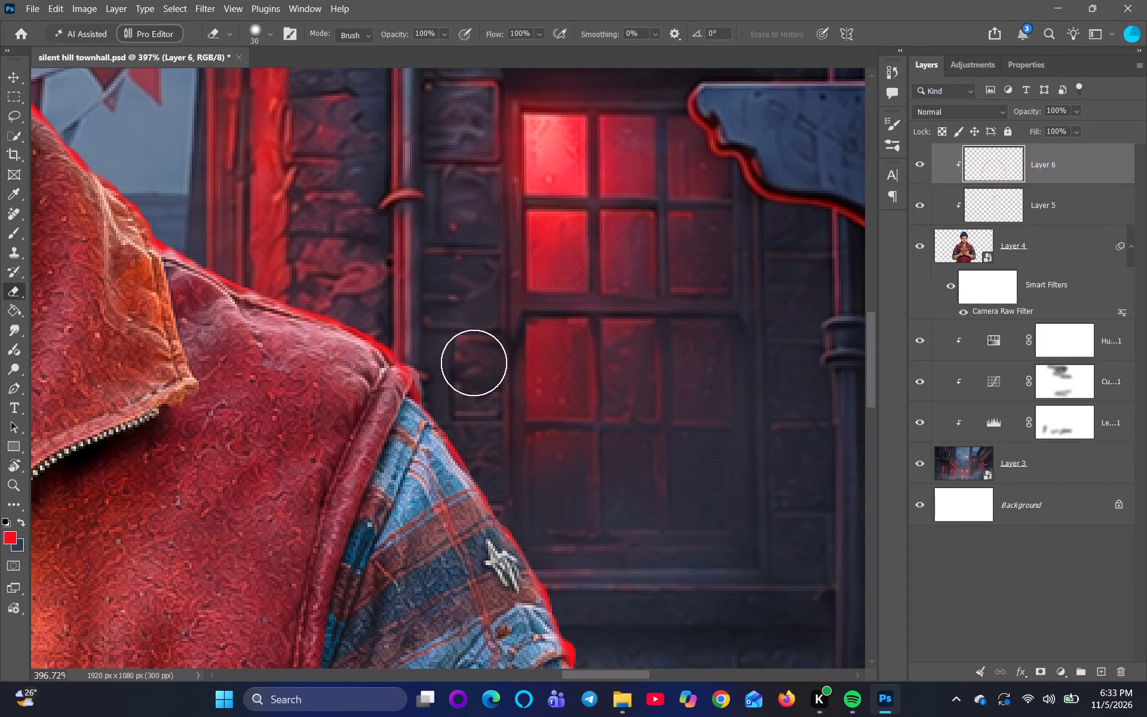
pyautogui.moveTo(456, 343); pyautogui.dragTo(451, 341)
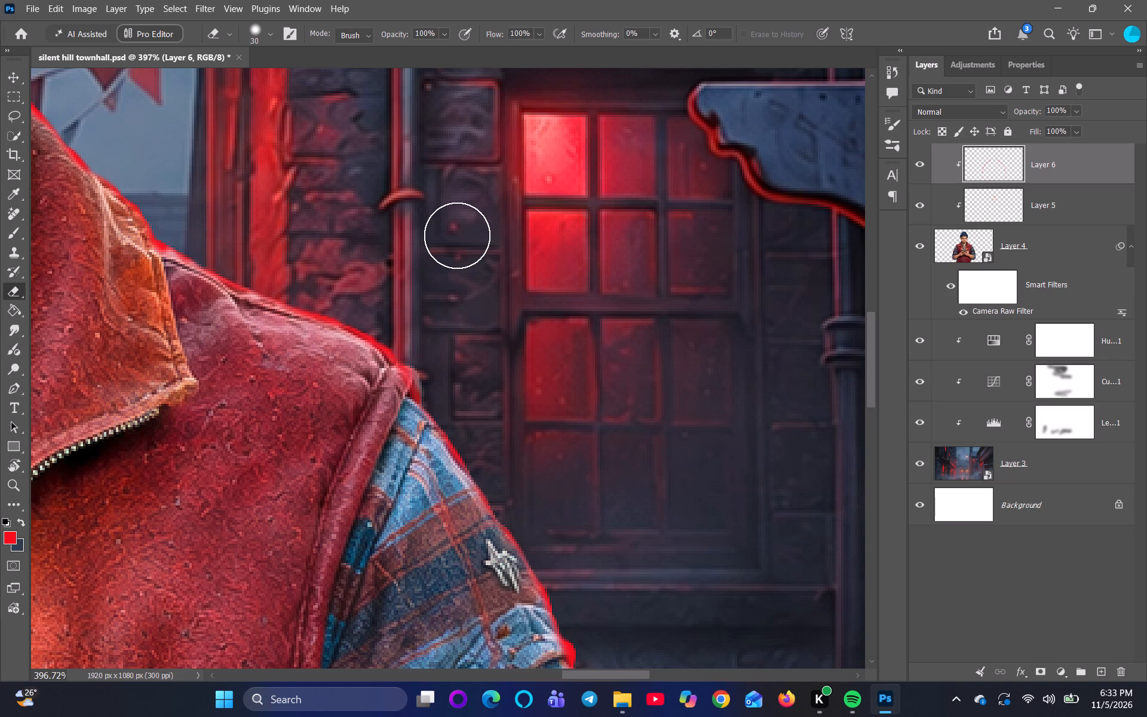
pyautogui.moveTo(456, 349); pyautogui.dragTo(436, 372)
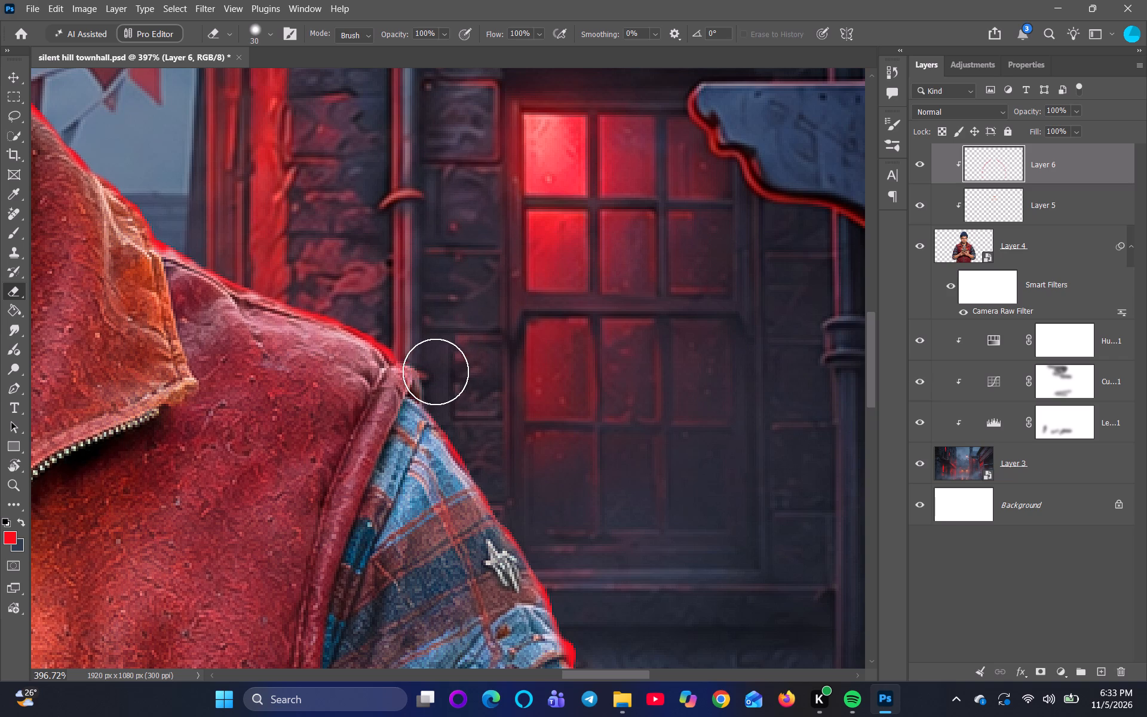
pyautogui.moveTo(436, 372); pyautogui.dragTo(436, 371)
pyautogui.moveTo(435, 374); pyautogui.dragTo(430, 373)
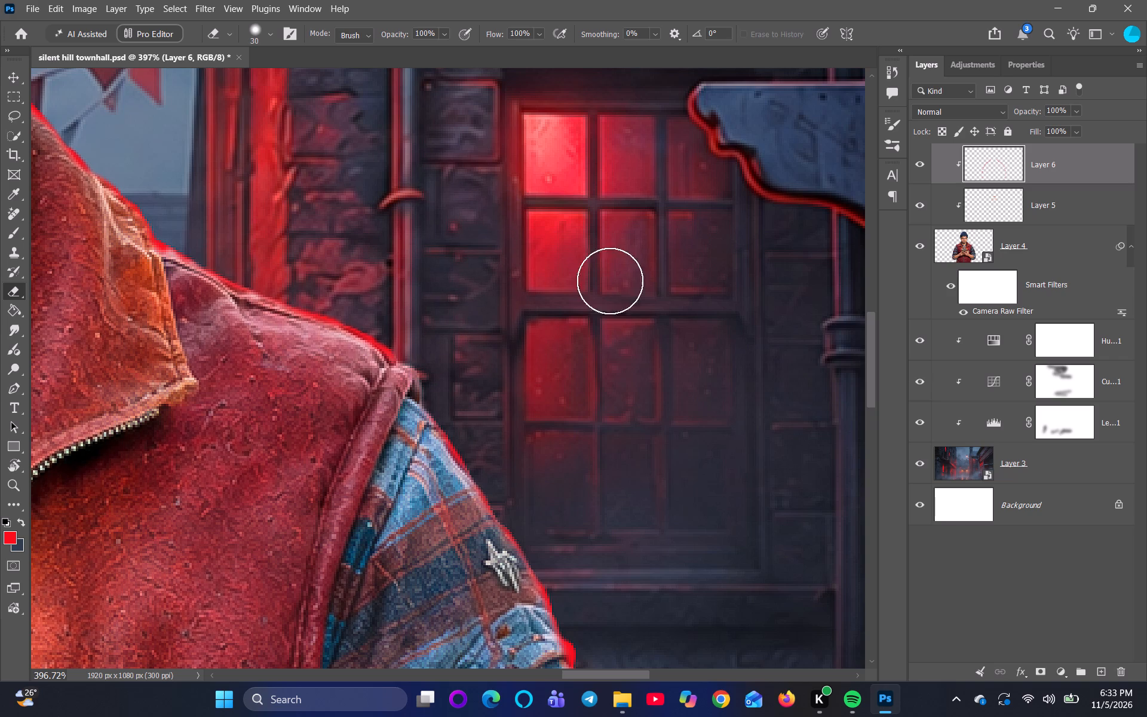
# Repaint a thinner bright-red rim over the vest's shoulder point down to the plaid sleeve with the size 9 brush.
pyautogui.click(16, 230)
pyautogui.scroll(3, 387, 359)
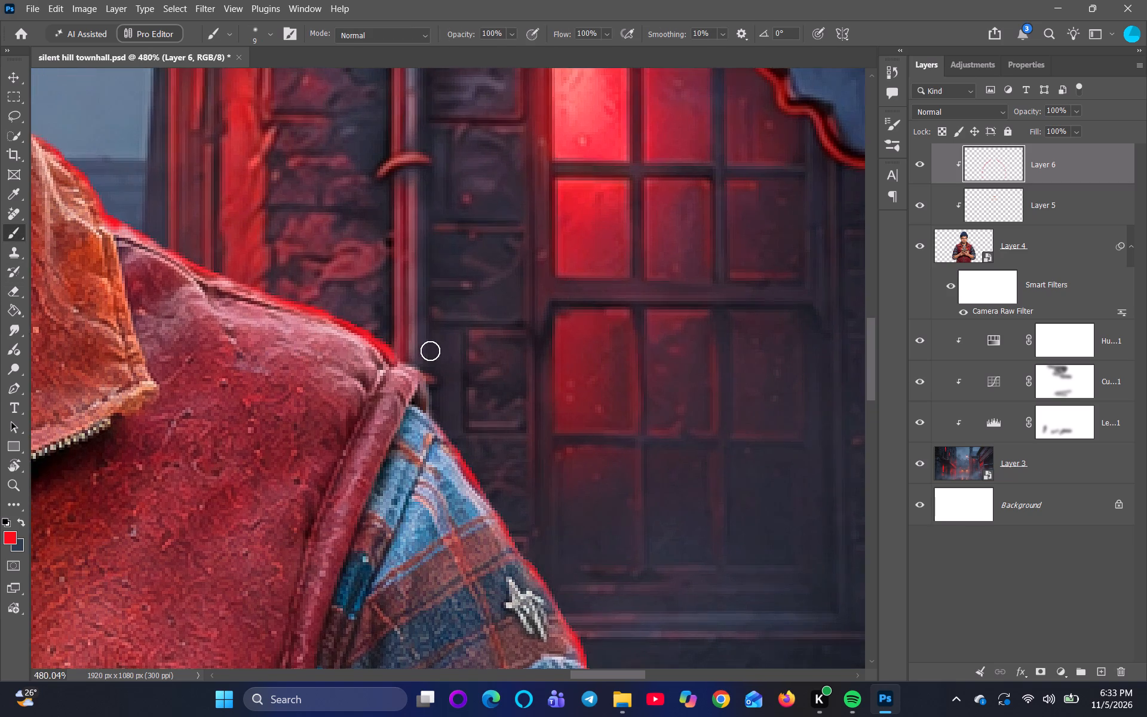
pyautogui.scroll(1, 430, 351)
pyautogui.moveTo(398, 353); pyautogui.dragTo(434, 388)
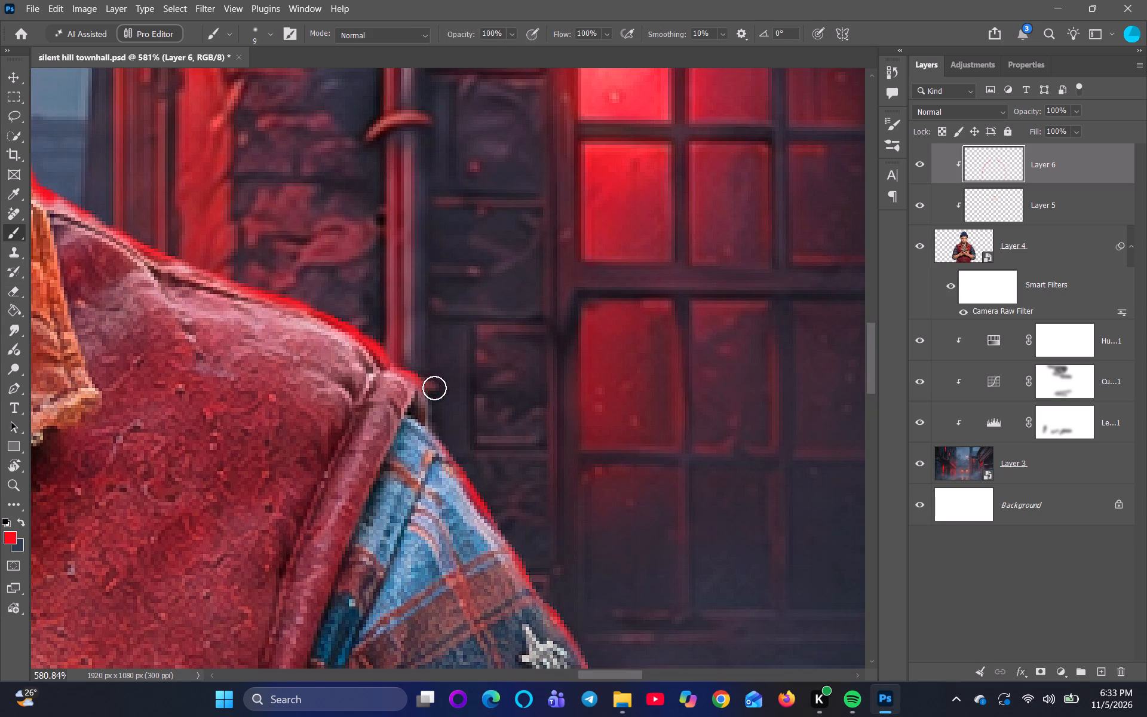
pyautogui.moveTo(434, 388); pyautogui.dragTo(477, 436)
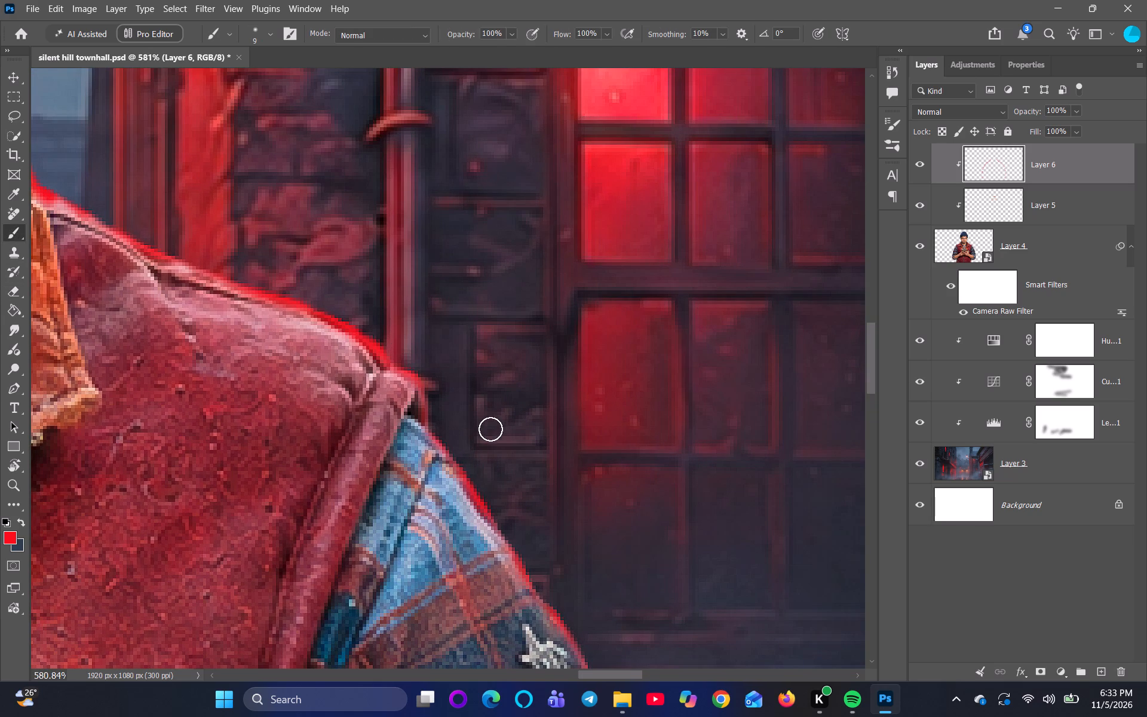
# Examine the rim light around the man's collar, shoulders and both sleeves against the street background.
pyautogui.scroll(-11, 492, 414)
pyautogui.press('space')
pyautogui.press('space')
pyautogui.press('space')
pyautogui.press('space')
pyautogui.press('space')
pyautogui.press('space')
pyautogui.press('space')
pyautogui.press('space')
pyautogui.press('space')
pyautogui.press('space')
pyautogui.press('space')
pyautogui.press('space')
pyautogui.press('space')
pyautogui.press('space')
pyautogui.moveTo(206, 463); pyautogui.dragTo(520, 496)
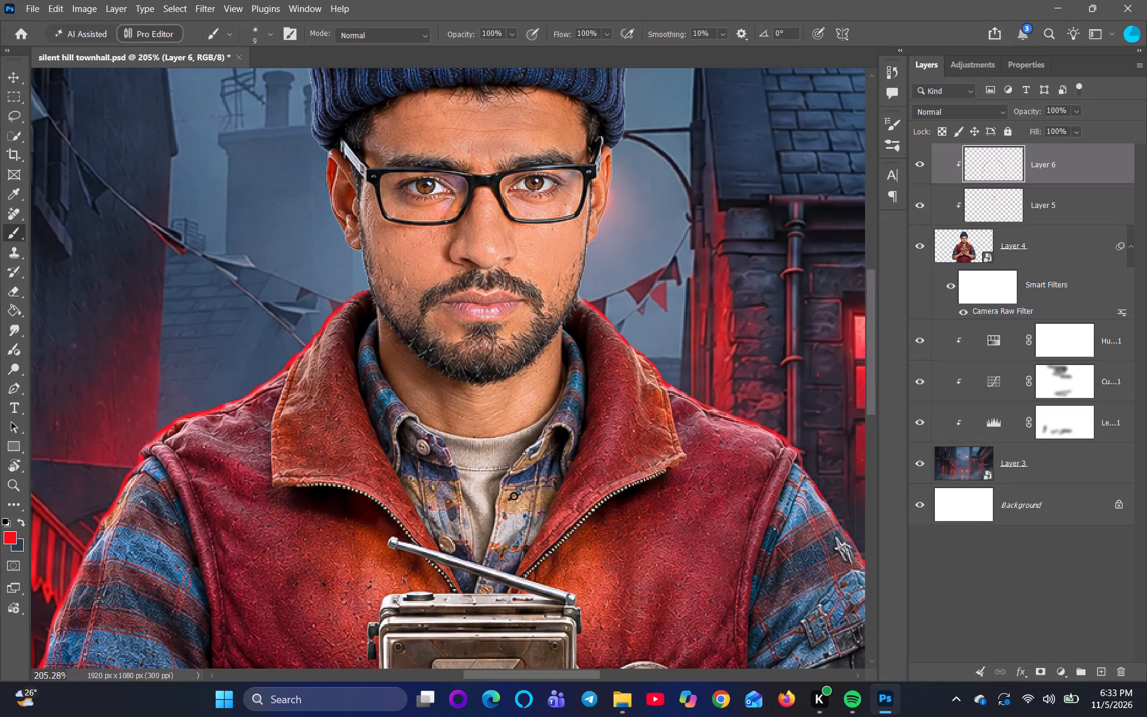
pyautogui.scroll(1, 631, 289)
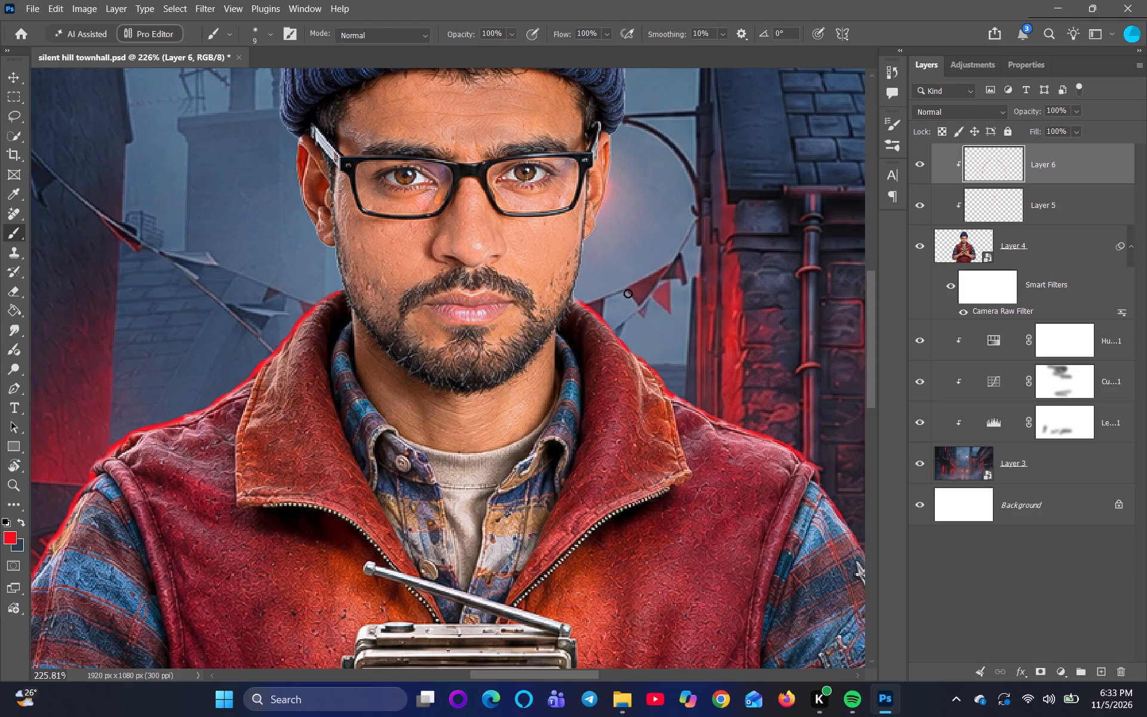
pyautogui.scroll(-5, 627, 296)
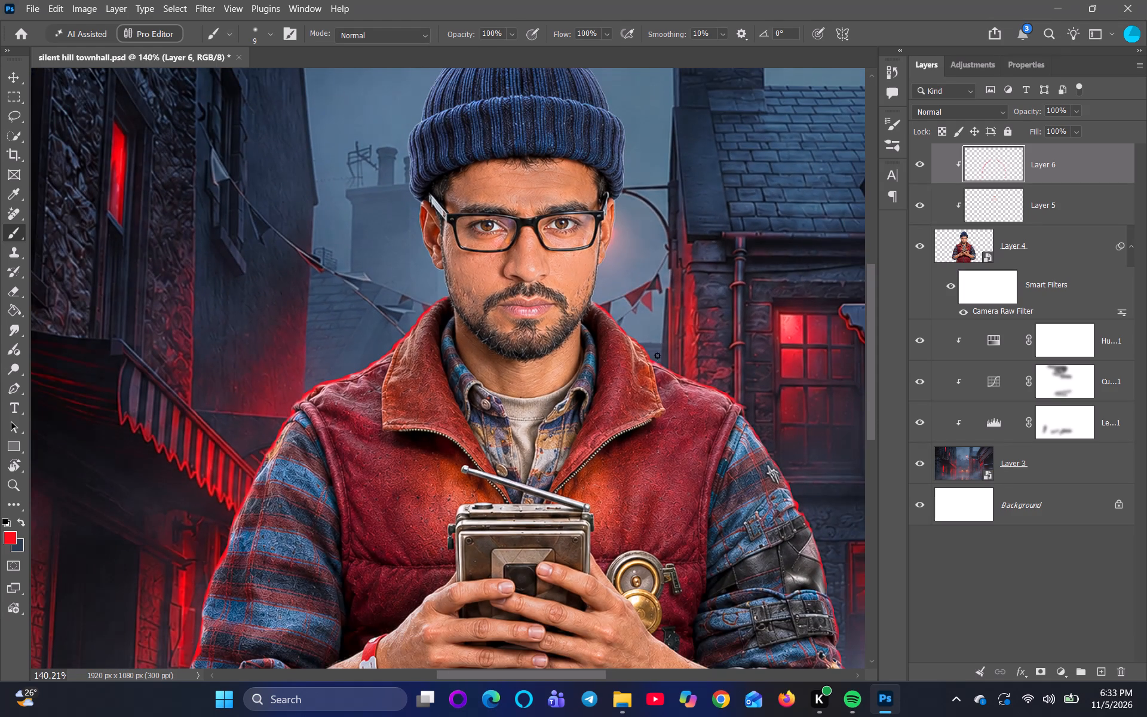
# Paint a thin red rim up the beanie's awning-side edge on Layer 6 with the size 9 brush, then undo the last stroke.
pyautogui.scroll(4, 645, 336)
pyautogui.press('space')
pyautogui.press('space')
pyautogui.press('space')
pyautogui.press('space')
pyautogui.press('space')
pyautogui.press('space')
pyautogui.press('space')
pyautogui.press('space')
pyautogui.press('space')
pyautogui.press('space')
pyautogui.press('space')
pyautogui.press('space')
pyautogui.press('space')
pyautogui.press('space')
pyautogui.press('space')
pyautogui.press('space')
pyautogui.press('space')
pyautogui.press('space')
pyautogui.press('space')
pyautogui.press('space')
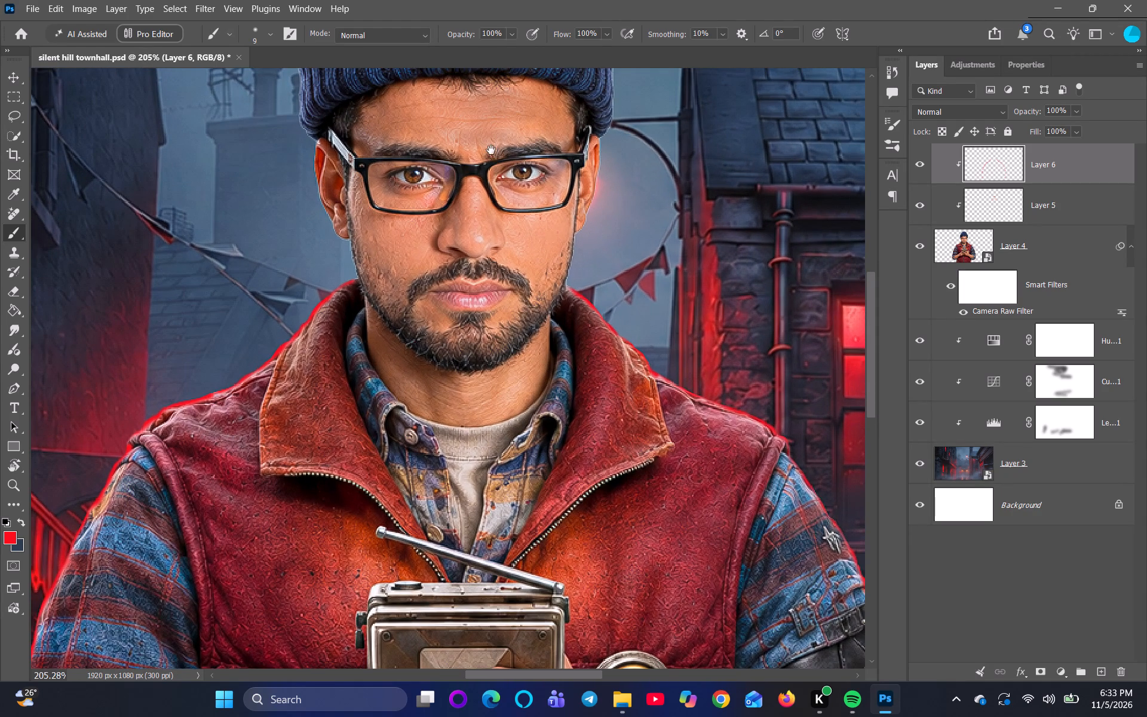
pyautogui.moveTo(442, 139); pyautogui.dragTo(421, 342)
pyautogui.moveTo(250, 390); pyautogui.dragTo(246, 392)
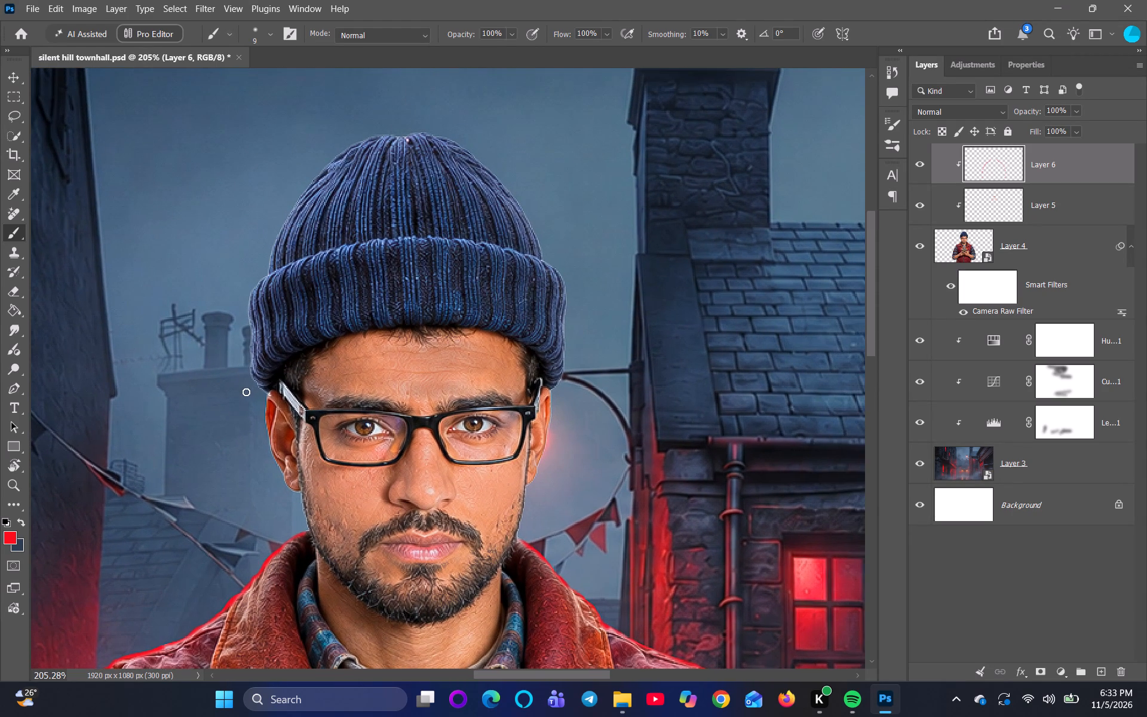
pyautogui.moveTo(246, 392); pyautogui.dragTo(248, 329)
pyautogui.moveTo(248, 329); pyautogui.dragTo(248, 296)
pyautogui.moveTo(248, 296); pyautogui.dragTo(272, 244)
pyautogui.moveTo(272, 244); pyautogui.dragTo(369, 115)
pyautogui.moveTo(272, 239); pyautogui.dragTo(342, 139)
pyautogui.scroll(-12, 385, 103)
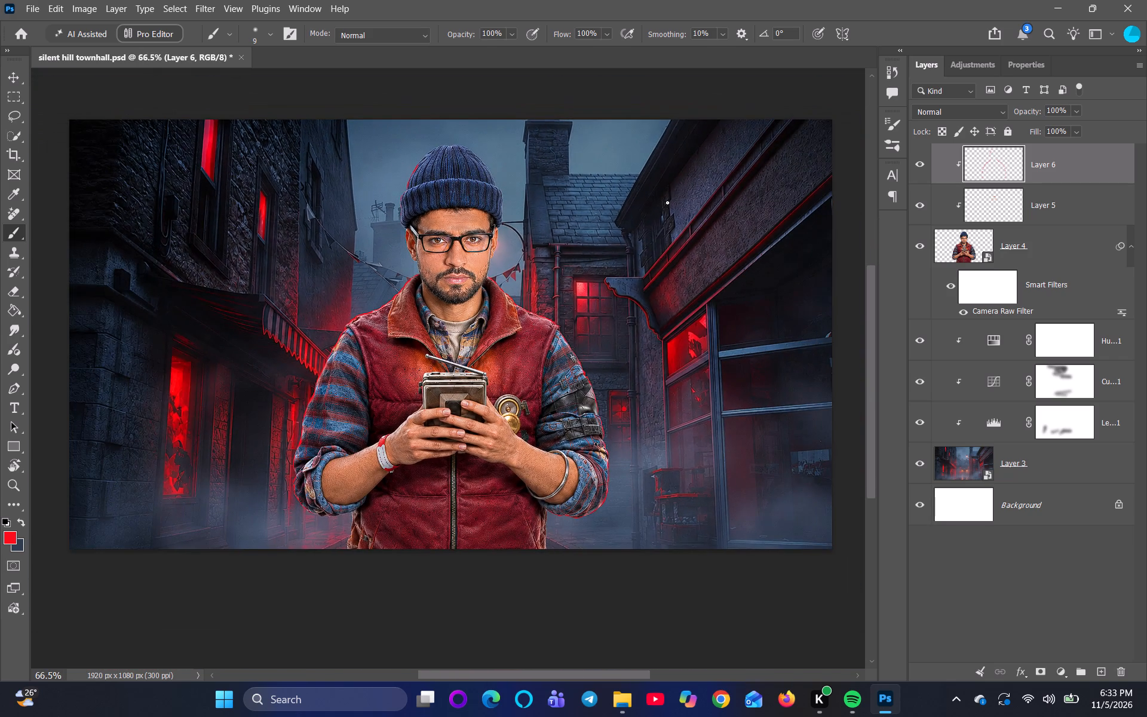
pyautogui.hotkey('ctrl', 'z')
# Paint a bright-red rim along the underside of the rolled plaid cuff on the wristband arm with the size 9 brush.
pyautogui.scroll(-1, 627, 276)
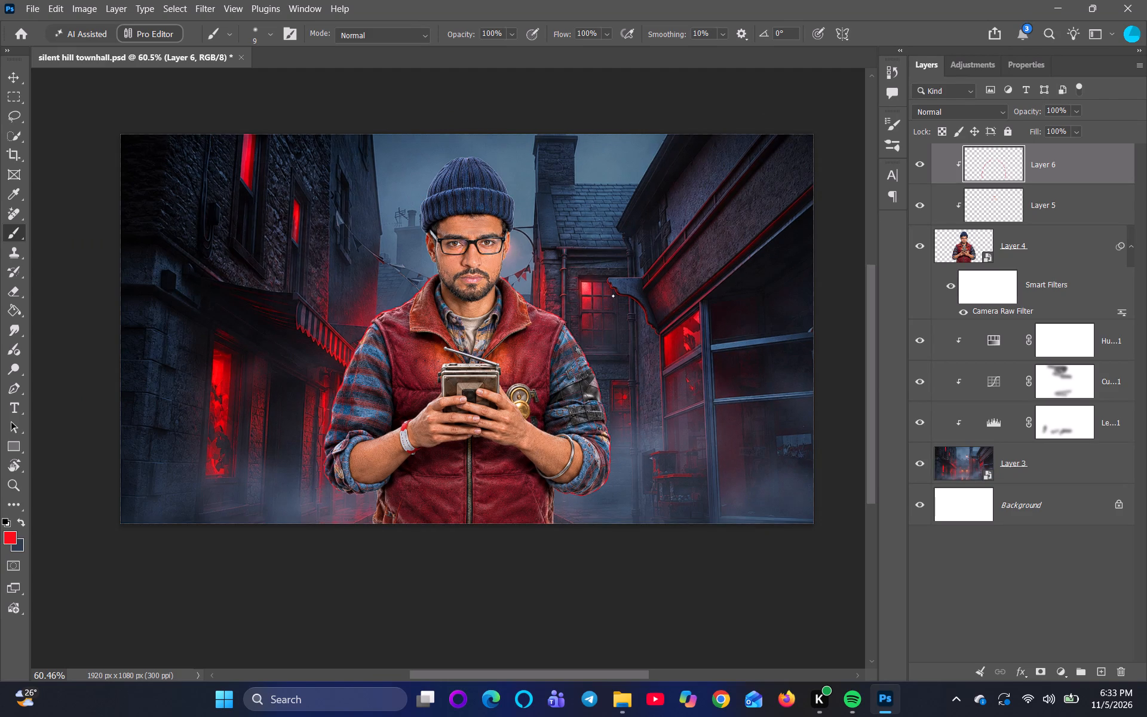
pyautogui.scroll(9, 557, 510)
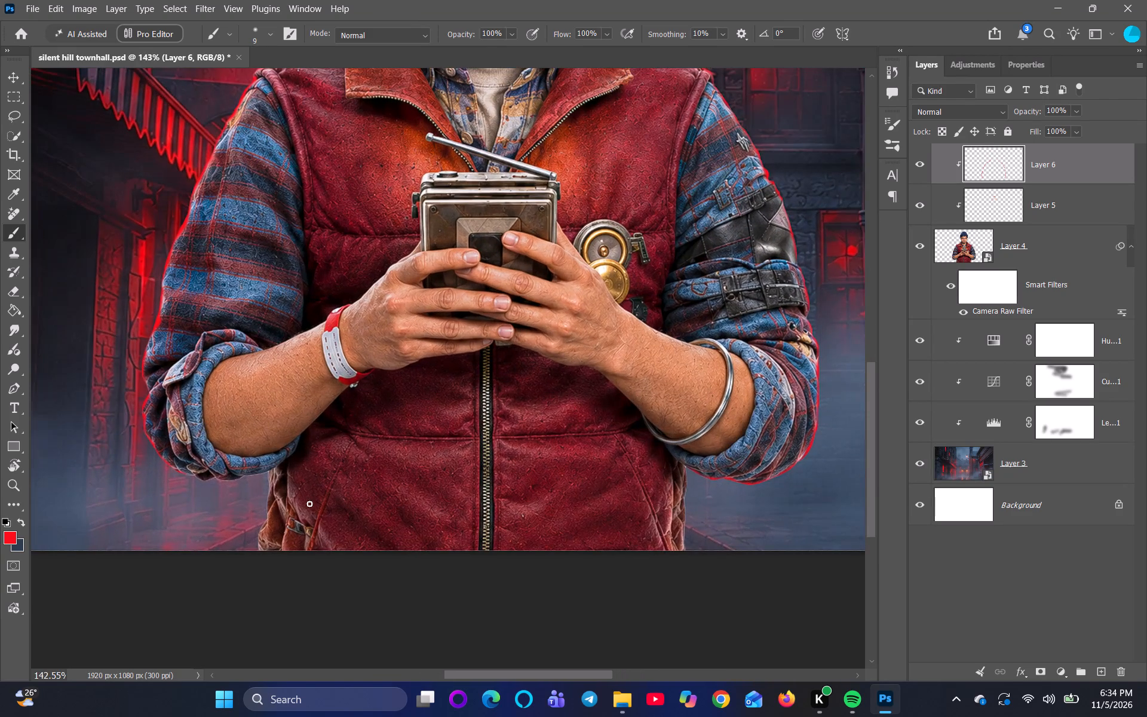
pyautogui.press('space')
pyautogui.press('space')
pyautogui.press('space')
pyautogui.press('space')
pyautogui.press('space')
pyautogui.press('space')
pyautogui.press('space')
pyautogui.press('space')
pyautogui.press('space')
pyautogui.press('space')
pyautogui.press('space')
pyautogui.press('space')
pyautogui.press('space')
pyautogui.press('space')
pyautogui.press('space')
pyautogui.press('space')
pyautogui.press('space')
pyautogui.press('space')
pyautogui.press('space')
pyautogui.press('space')
pyautogui.scroll(4, 315, 498)
pyautogui.moveTo(182, 483); pyautogui.dragTo(314, 485)
pyautogui.scroll(5, 392, 493)
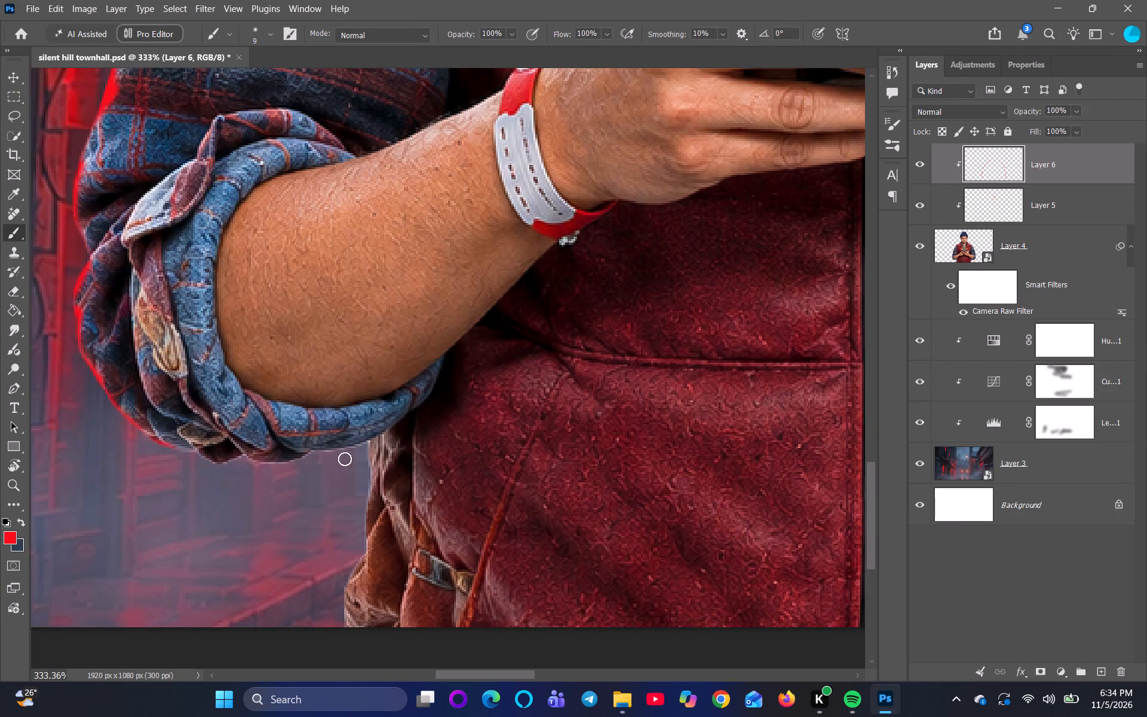
pyautogui.scroll(4, 359, 456)
pyautogui.moveTo(363, 451); pyautogui.dragTo(366, 451)
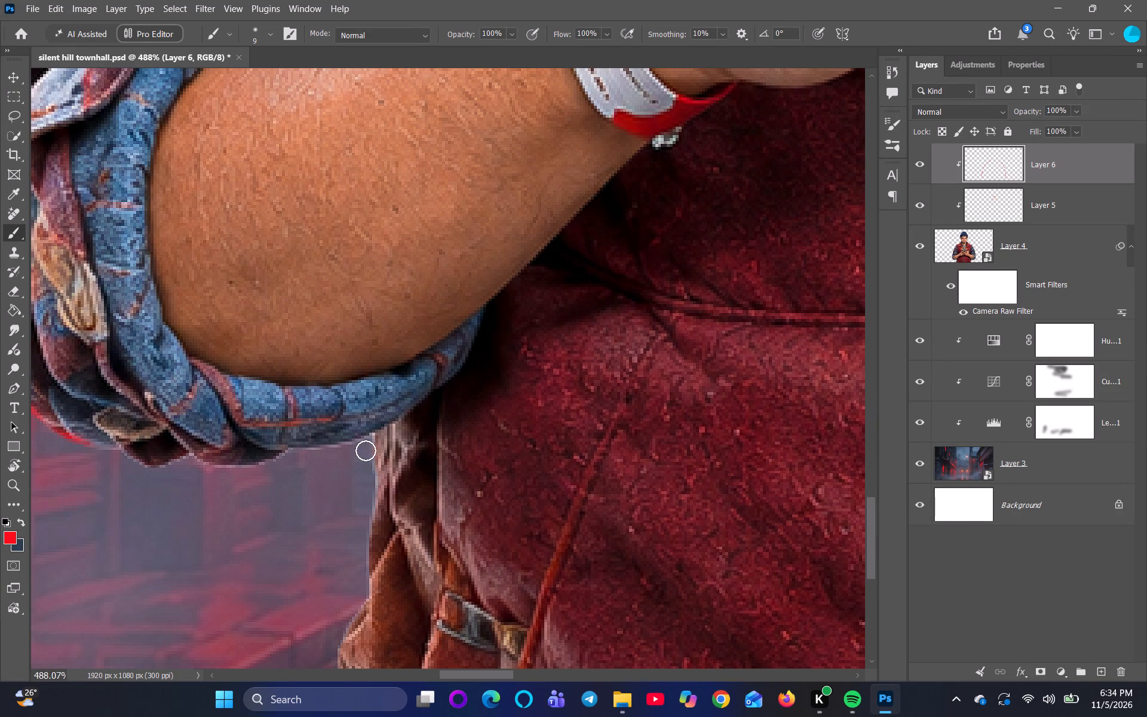
pyautogui.moveTo(366, 451); pyautogui.dragTo(287, 464)
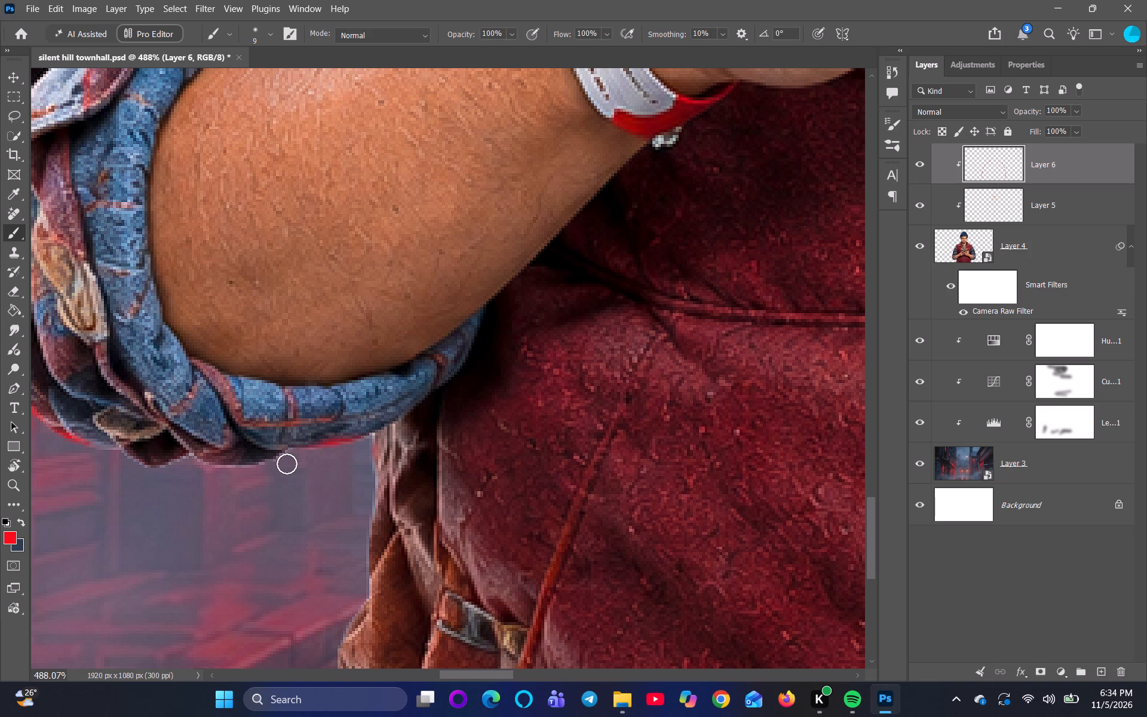
pyautogui.moveTo(287, 464); pyautogui.dragTo(192, 467)
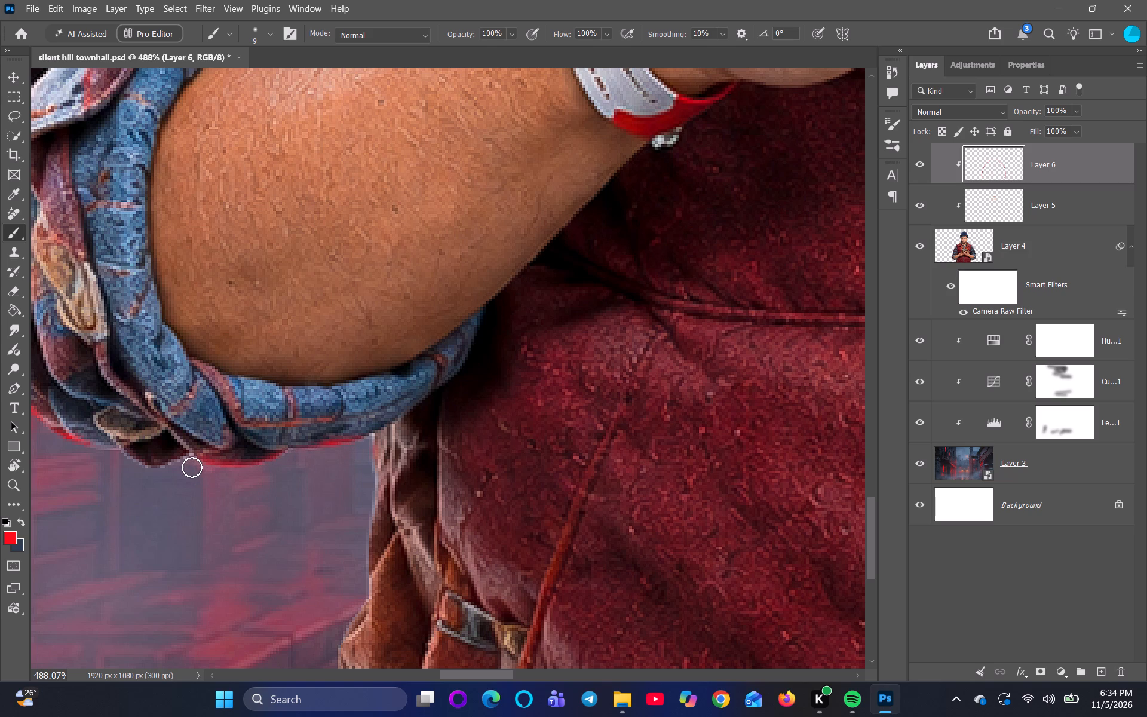
pyautogui.moveTo(192, 467); pyautogui.dragTo(111, 458)
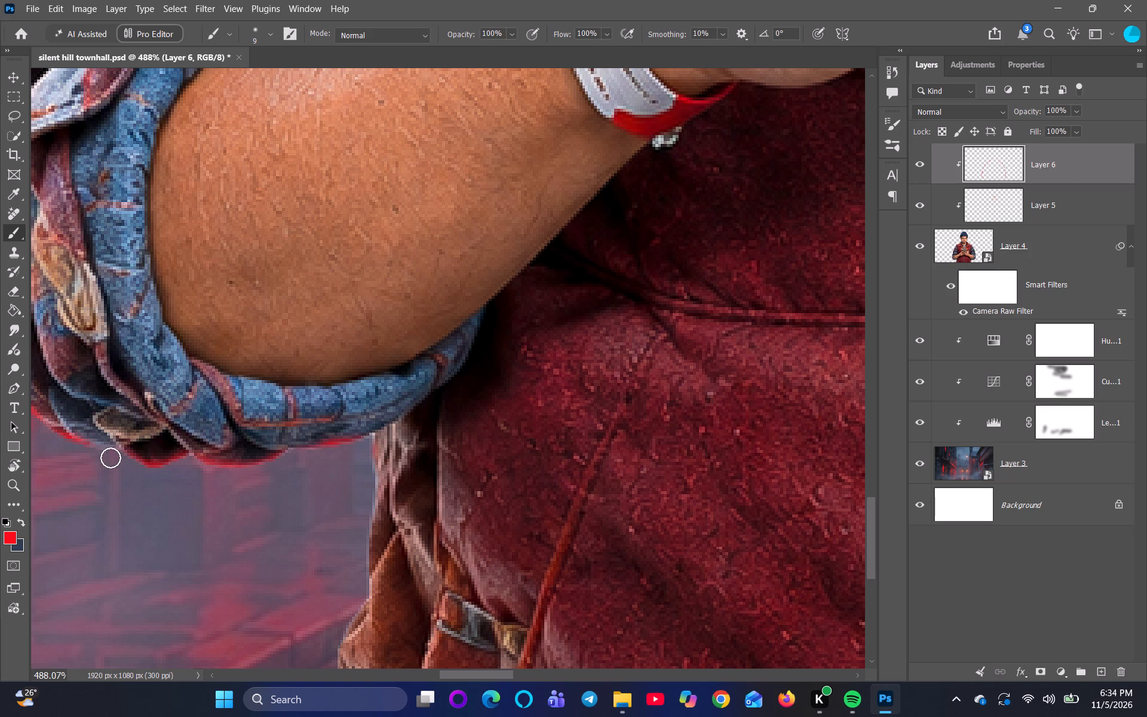
pyautogui.moveTo(111, 458); pyautogui.dragTo(74, 452)
# Paint a red rim with a size 8 brush down the brown leather edge below the wristband arm's cuff to the image bottom.
pyautogui.scroll(-14, 130, 442)
pyautogui.scroll(-4, 267, 485)
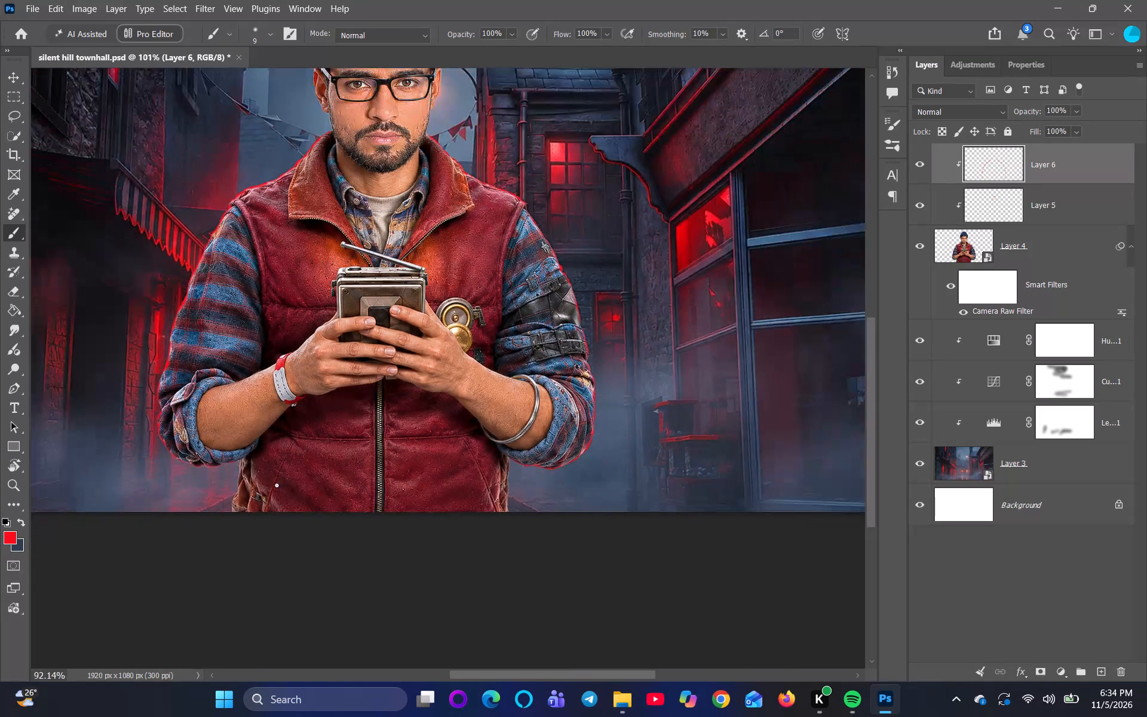
pyautogui.scroll(10, 537, 540)
pyautogui.scroll(-4, 486, 448)
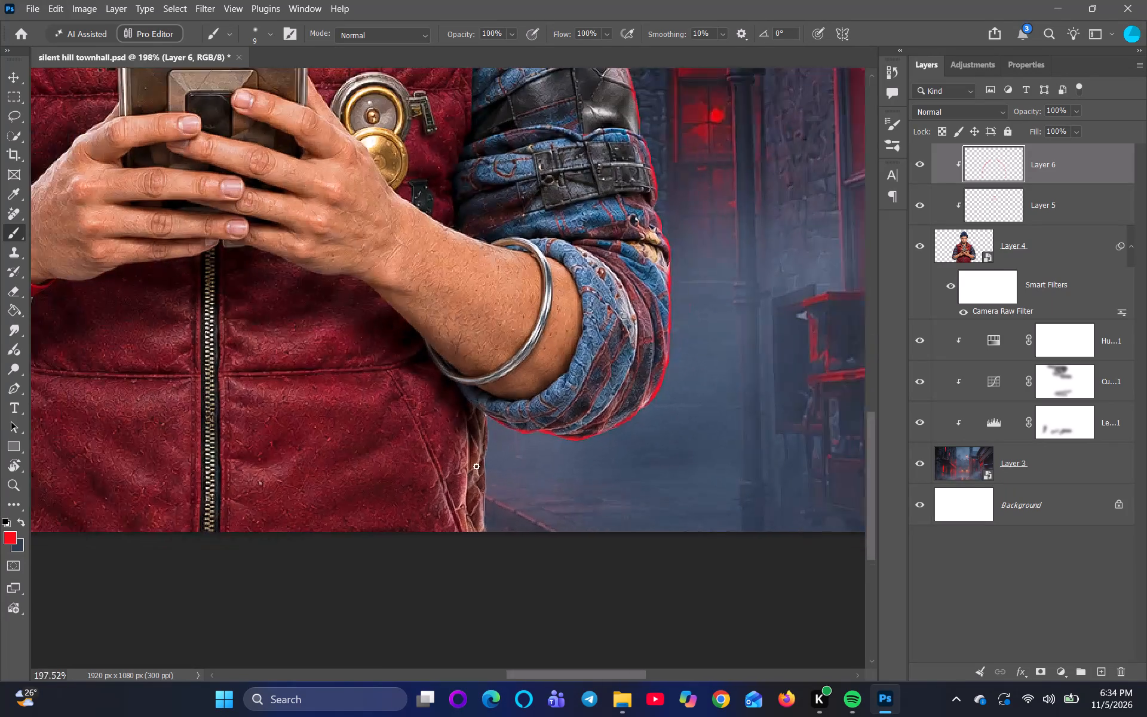
pyautogui.scroll(-2, 476, 466)
pyautogui.press('space')
pyautogui.press('space')
pyautogui.press('space')
pyautogui.press('space')
pyautogui.press('space')
pyautogui.press('space')
pyautogui.press('space')
pyautogui.press('space')
pyautogui.press('space')
pyautogui.press('space')
pyautogui.press('space')
pyautogui.moveTo(207, 470); pyautogui.dragTo(357, 465)
pyautogui.scroll(2, 262, 486)
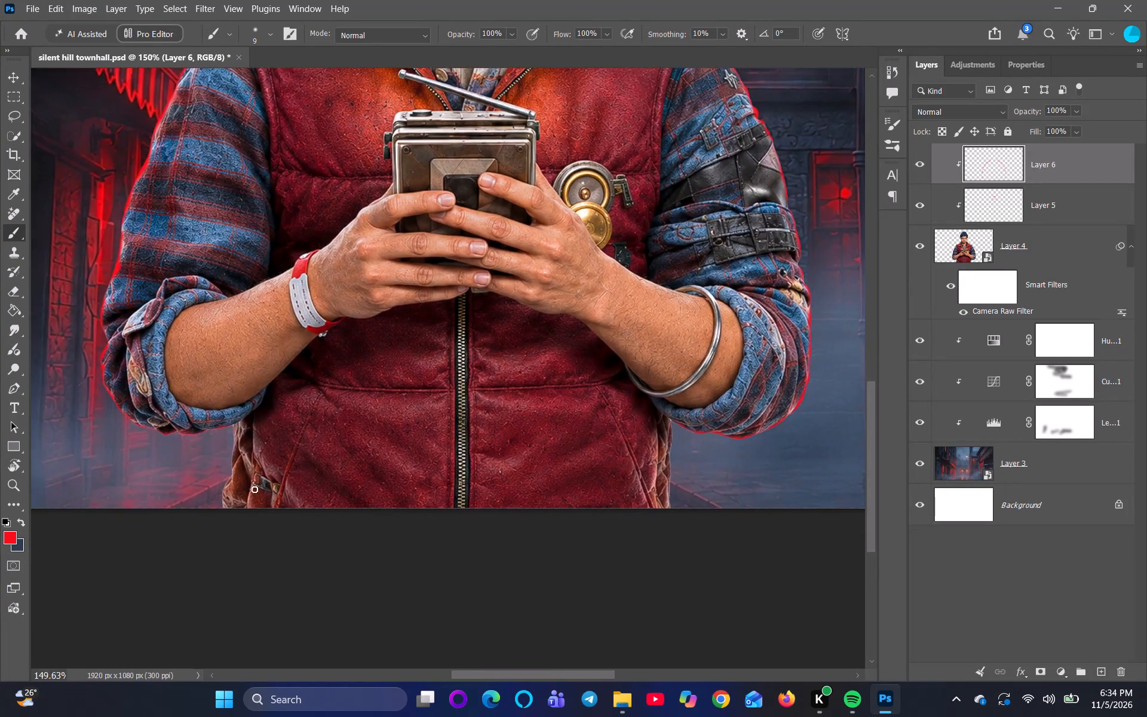
pyautogui.scroll(9, 254, 489)
pyautogui.scroll(-3, 226, 436)
pyautogui.press('[')
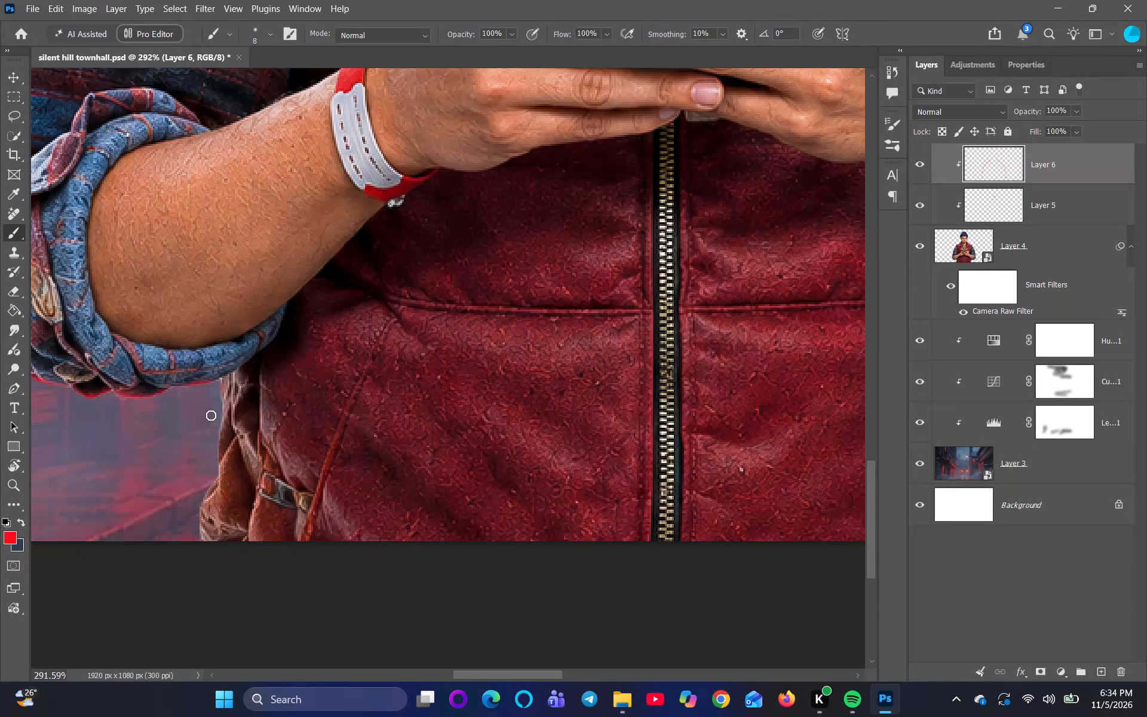
pyautogui.moveTo(204, 391); pyautogui.dragTo(217, 385)
pyautogui.moveTo(217, 385); pyautogui.dragTo(215, 416)
pyautogui.click(214, 422)
pyautogui.scroll(4, 211, 399)
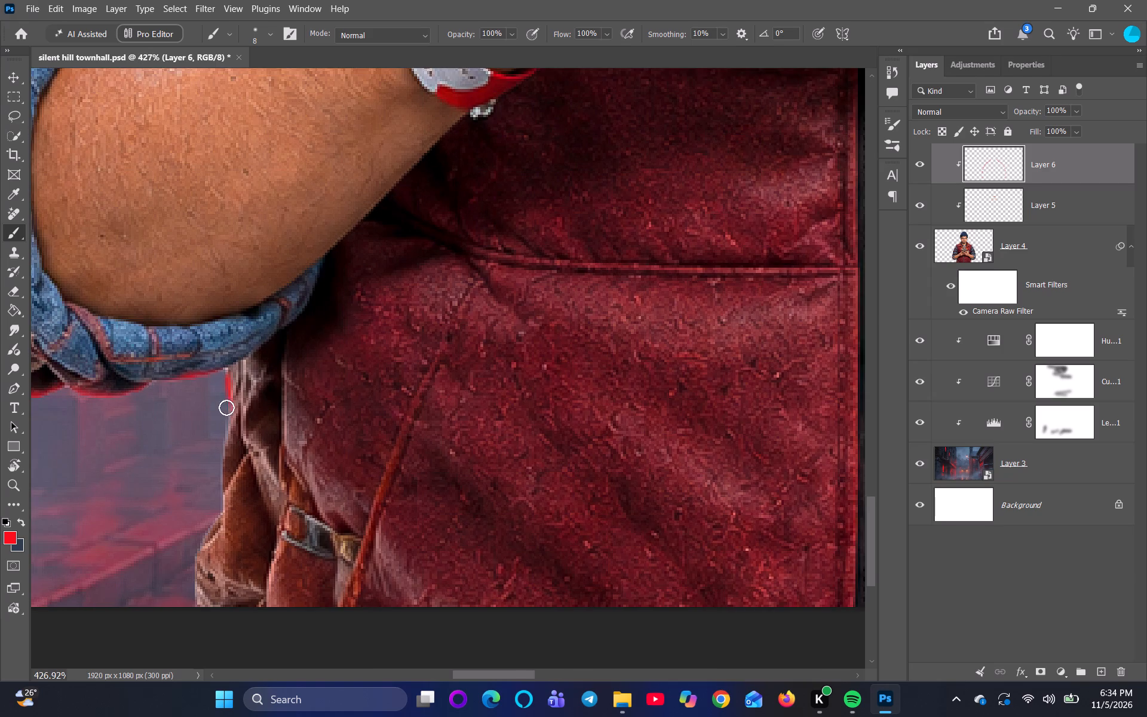
pyautogui.scroll(2, 231, 407)
pyautogui.moveTo(211, 414); pyautogui.dragTo(214, 470)
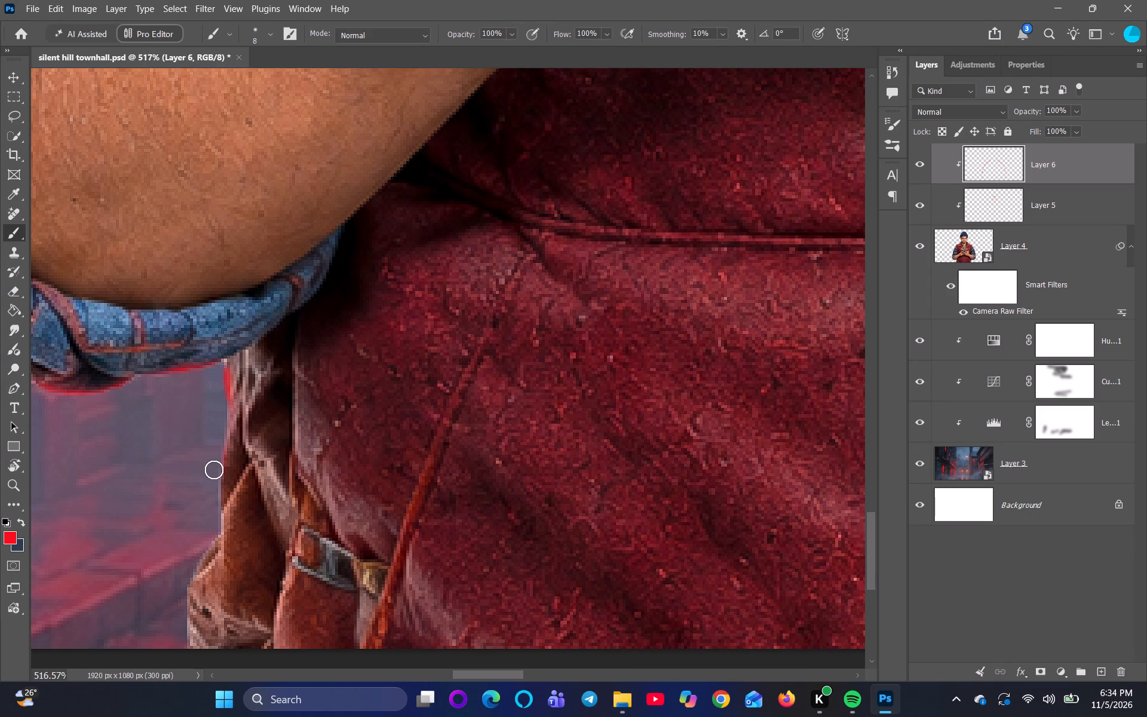
pyautogui.moveTo(214, 470); pyautogui.dragTo(208, 540)
pyautogui.moveTo(208, 540); pyautogui.dragTo(176, 610)
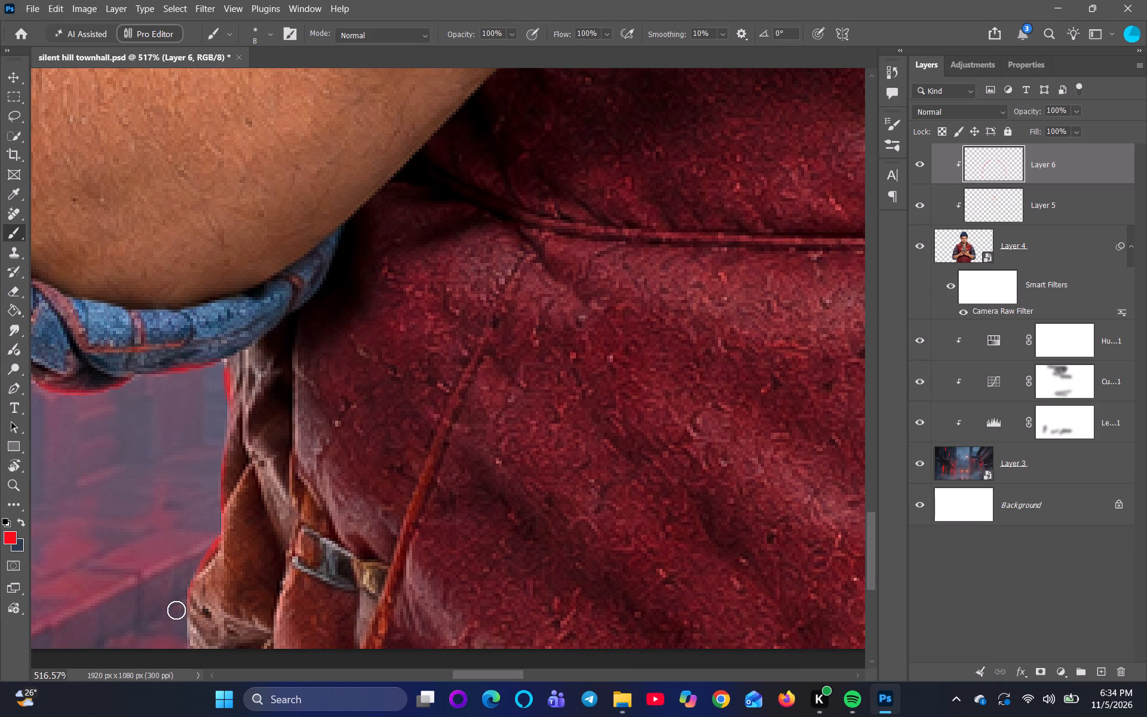
pyautogui.moveTo(176, 610); pyautogui.dragTo(187, 649)
pyautogui.moveTo(198, 455); pyautogui.dragTo(205, 462)
pyautogui.moveTo(205, 462); pyautogui.dragTo(212, 357)
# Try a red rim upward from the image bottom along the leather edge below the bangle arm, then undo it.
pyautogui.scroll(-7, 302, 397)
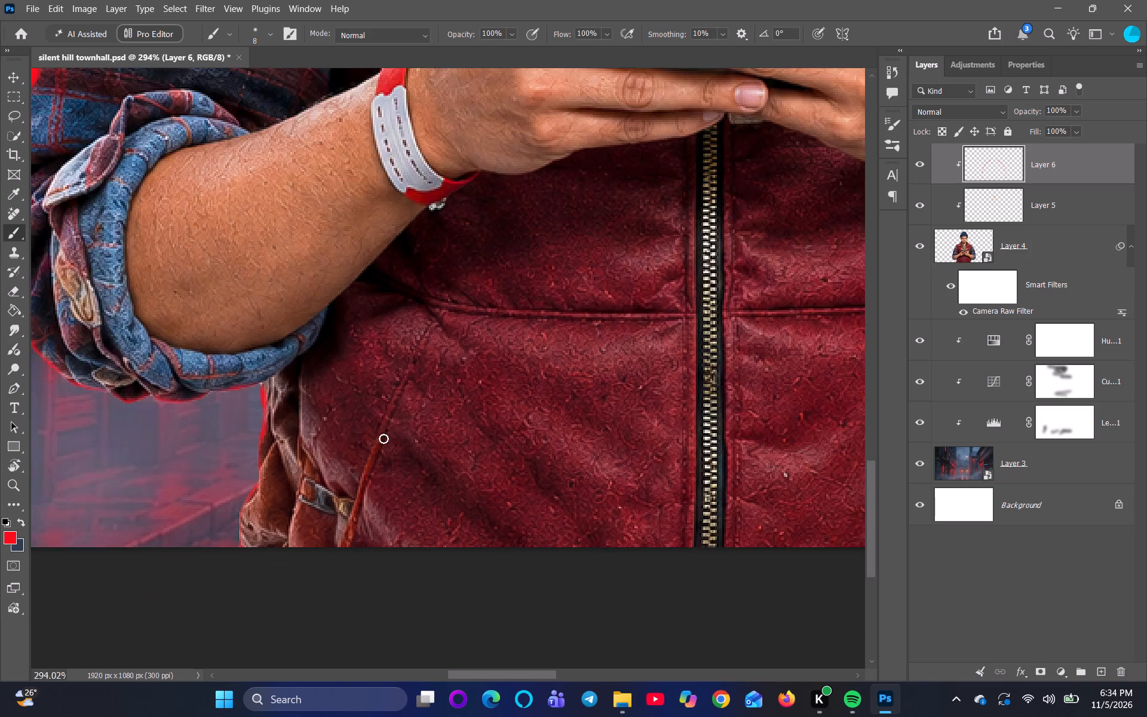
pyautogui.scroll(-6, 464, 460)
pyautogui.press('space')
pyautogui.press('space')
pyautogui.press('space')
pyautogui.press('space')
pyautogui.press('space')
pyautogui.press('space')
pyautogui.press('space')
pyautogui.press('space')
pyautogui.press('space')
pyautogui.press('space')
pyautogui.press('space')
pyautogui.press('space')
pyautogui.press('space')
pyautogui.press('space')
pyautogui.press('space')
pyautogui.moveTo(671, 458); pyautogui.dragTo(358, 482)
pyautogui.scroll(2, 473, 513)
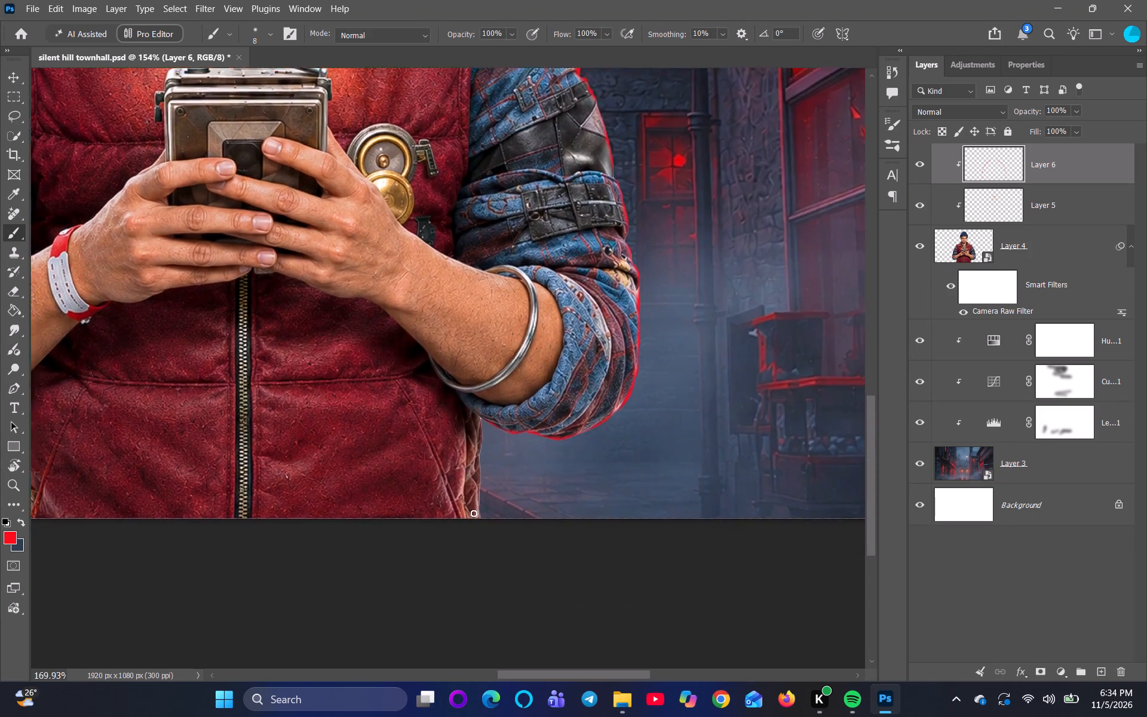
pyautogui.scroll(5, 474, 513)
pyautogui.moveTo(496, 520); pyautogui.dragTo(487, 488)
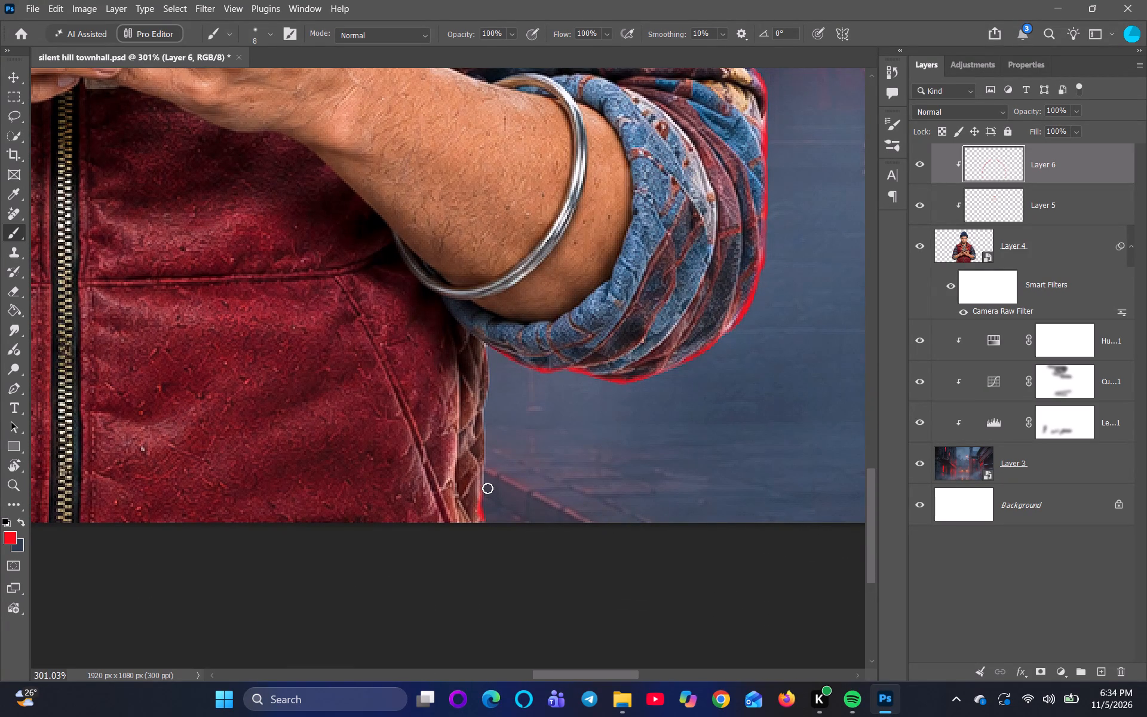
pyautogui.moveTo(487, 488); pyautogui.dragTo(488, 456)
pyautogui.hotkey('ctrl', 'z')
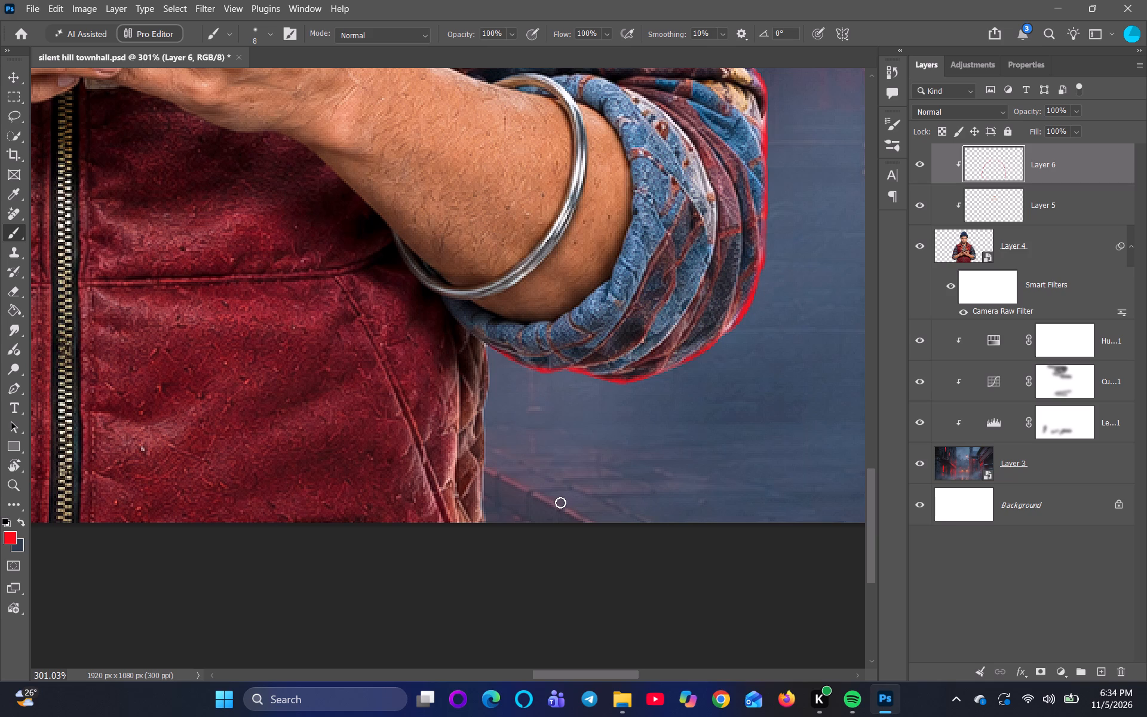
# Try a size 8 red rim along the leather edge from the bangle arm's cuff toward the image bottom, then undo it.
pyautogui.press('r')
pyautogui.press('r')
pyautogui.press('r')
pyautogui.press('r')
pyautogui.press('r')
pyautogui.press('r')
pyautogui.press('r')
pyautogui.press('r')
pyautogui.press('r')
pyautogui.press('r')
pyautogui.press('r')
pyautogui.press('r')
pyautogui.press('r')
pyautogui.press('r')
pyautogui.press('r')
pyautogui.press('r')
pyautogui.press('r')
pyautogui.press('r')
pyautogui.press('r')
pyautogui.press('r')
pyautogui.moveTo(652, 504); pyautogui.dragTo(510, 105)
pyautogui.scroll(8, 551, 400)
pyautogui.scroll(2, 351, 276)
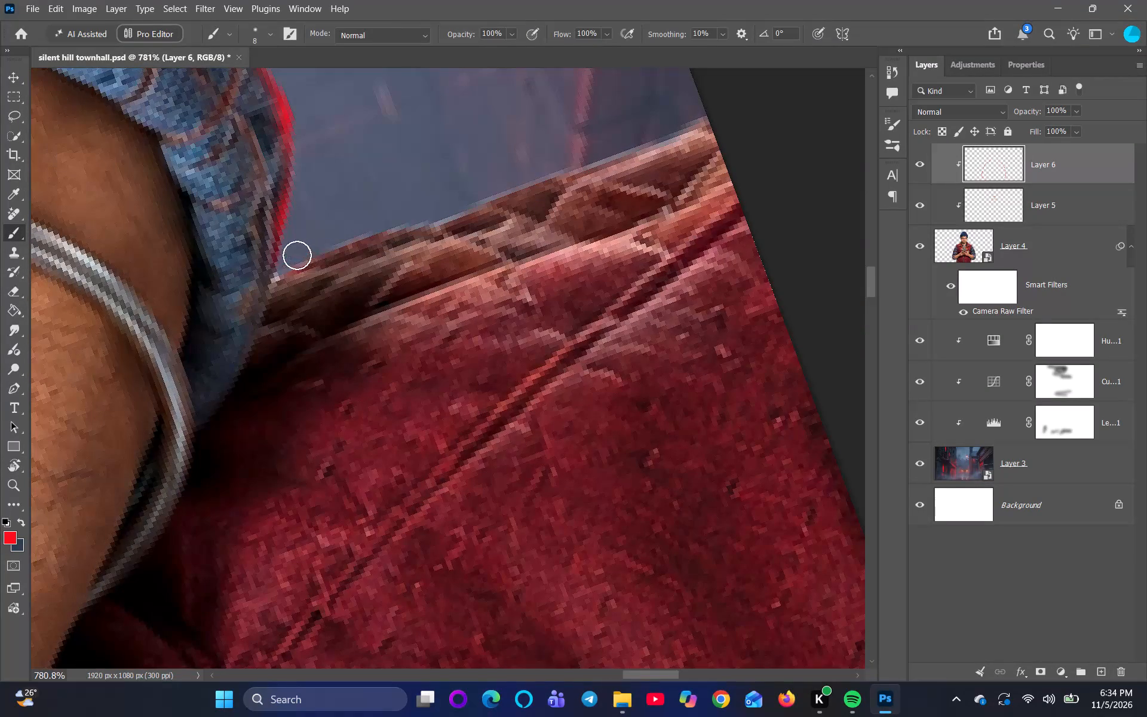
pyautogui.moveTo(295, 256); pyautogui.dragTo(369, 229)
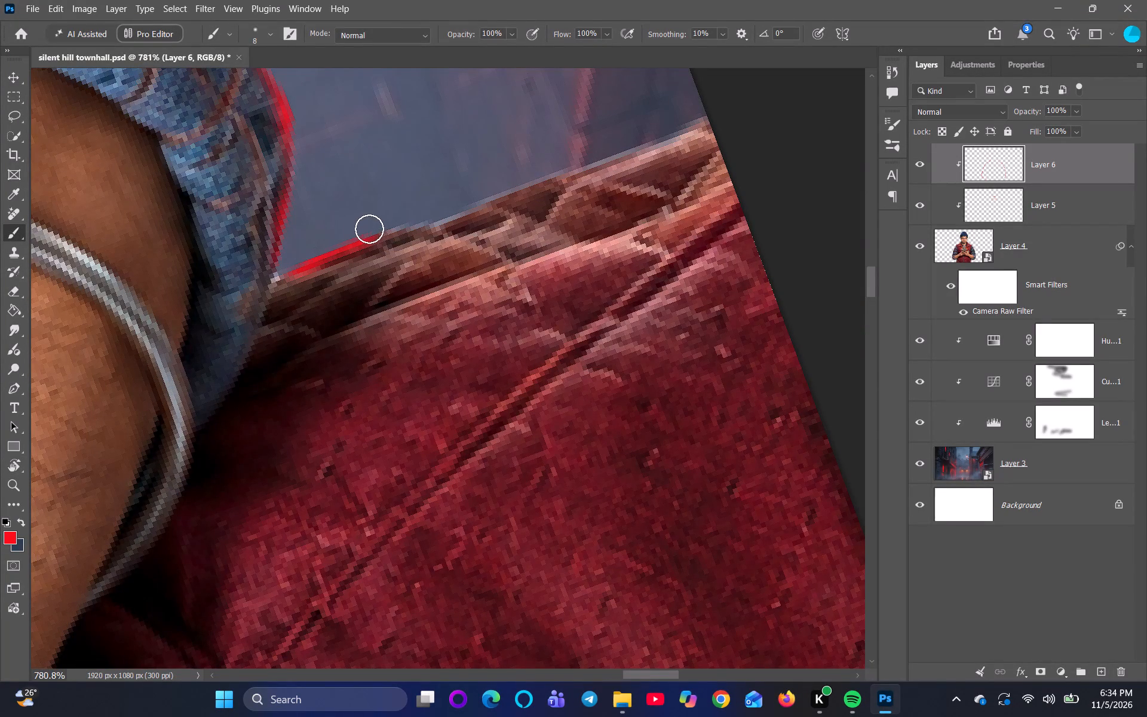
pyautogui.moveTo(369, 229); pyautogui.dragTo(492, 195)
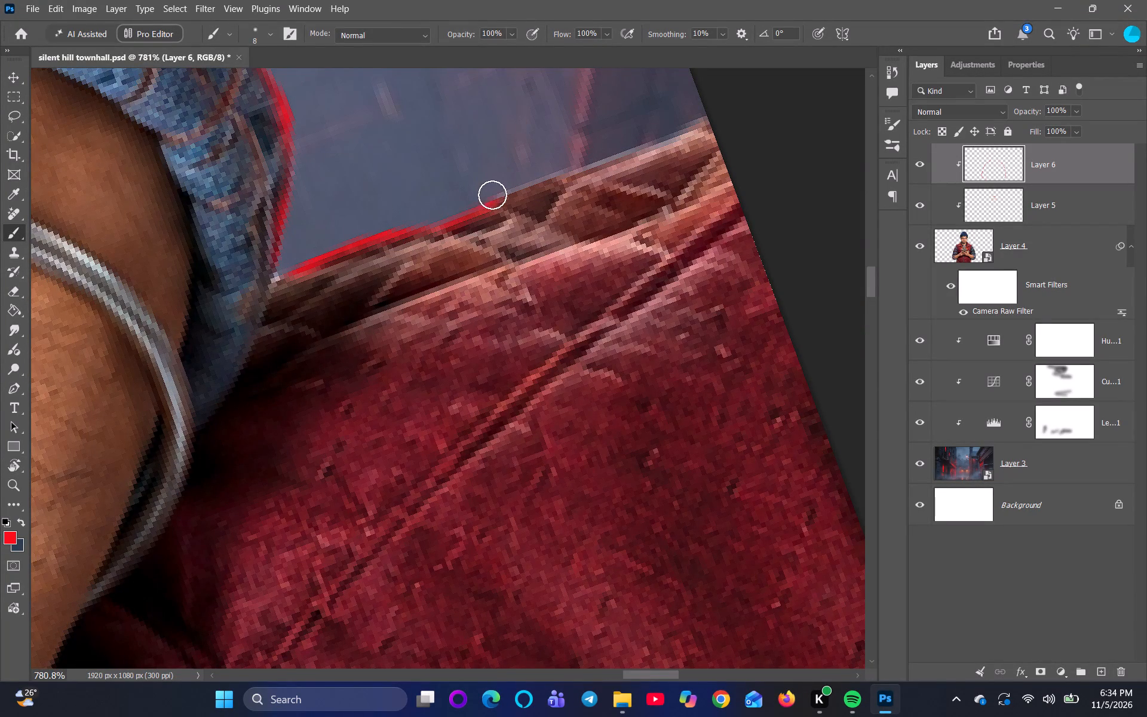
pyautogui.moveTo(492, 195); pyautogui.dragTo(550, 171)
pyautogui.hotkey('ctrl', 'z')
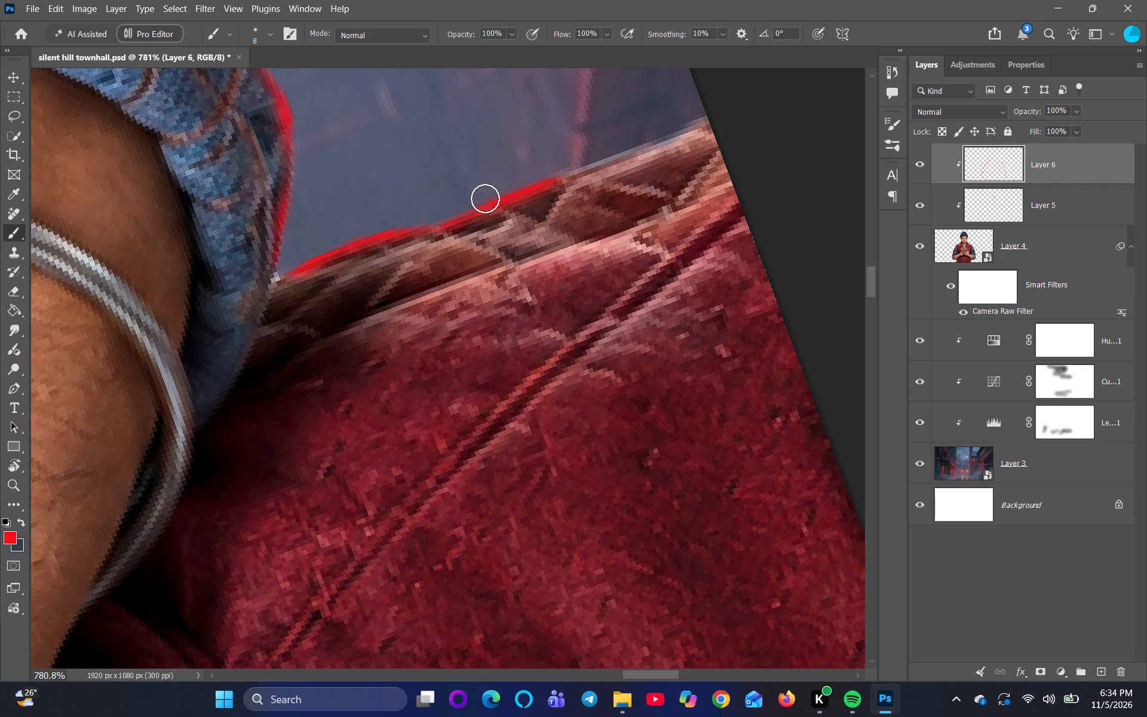
# Paint a red rim with a size 6 brush along the brown leather edge from the bangle arm's cuff to the image bottom.
pyautogui.press('[')
pyautogui.press('[')
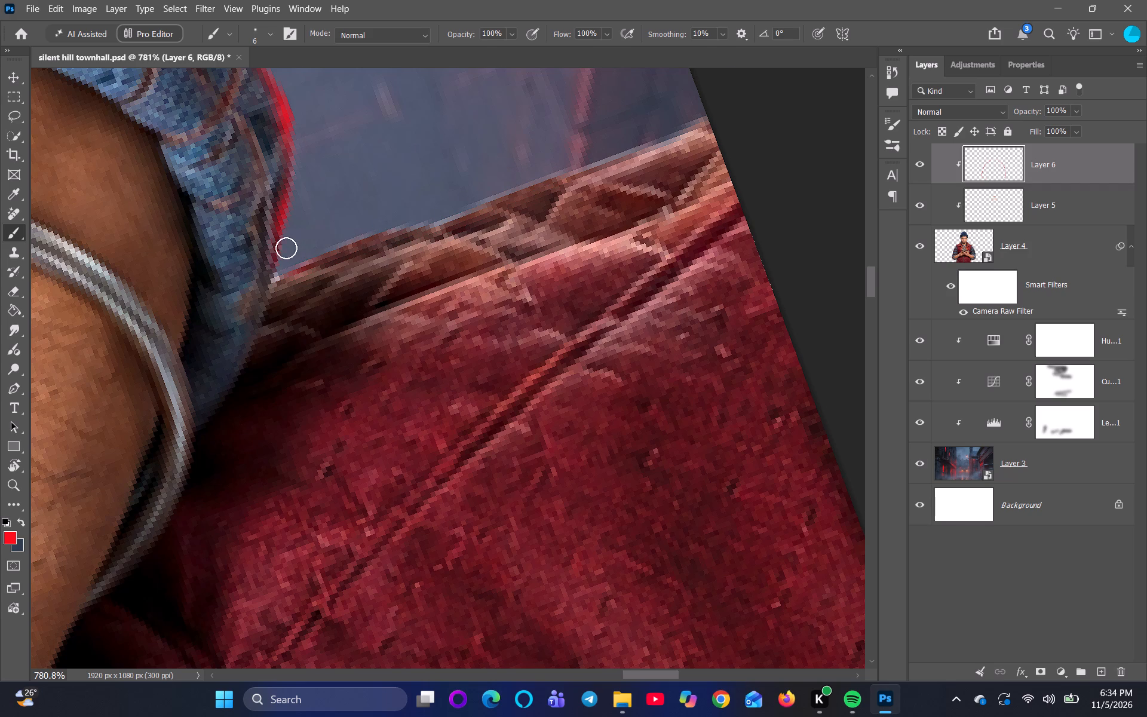
pyautogui.scroll(6, 293, 247)
pyautogui.moveTo(292, 268); pyautogui.dragTo(402, 220)
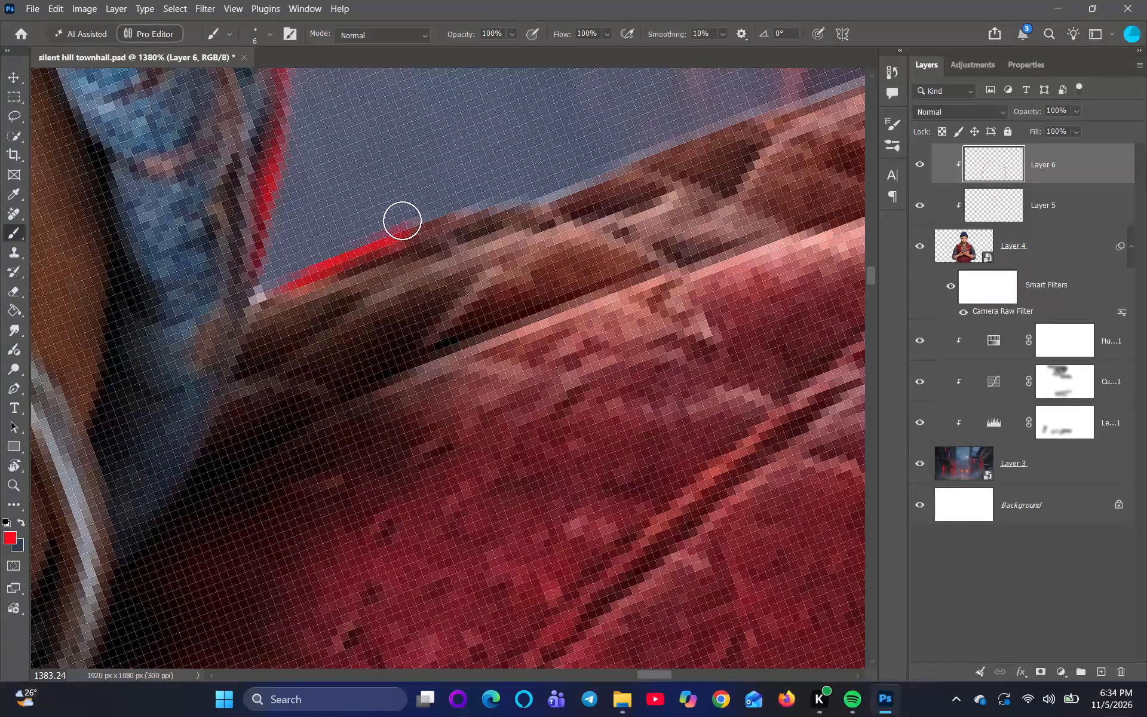
pyautogui.moveTo(402, 220); pyautogui.dragTo(637, 146)
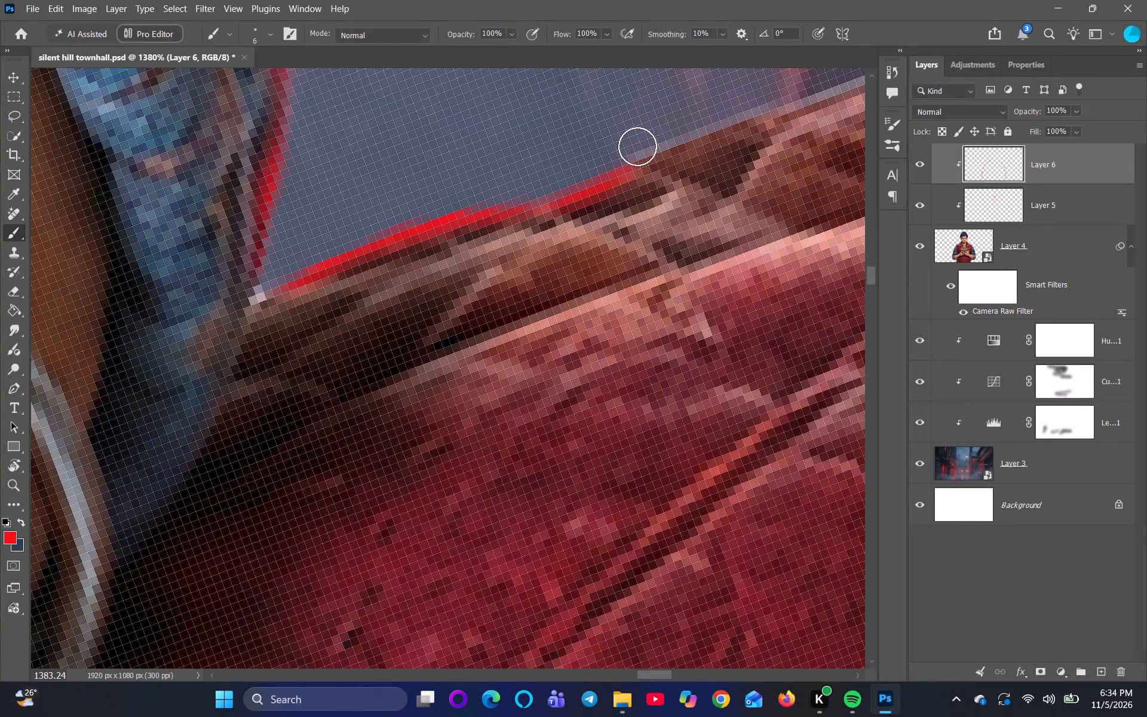
pyautogui.moveTo(637, 146); pyautogui.dragTo(675, 136)
pyautogui.press('space')
pyautogui.press('space')
pyautogui.press('space')
pyautogui.press('space')
pyautogui.press('space')
pyautogui.press('space')
pyautogui.press('space')
pyautogui.scroll(-11, 685, 136)
pyautogui.press('space')
pyautogui.press('space')
pyautogui.press('space')
pyautogui.press('space')
pyautogui.press('space')
pyautogui.press('space')
pyautogui.moveTo(698, 195); pyautogui.dragTo(499, 314)
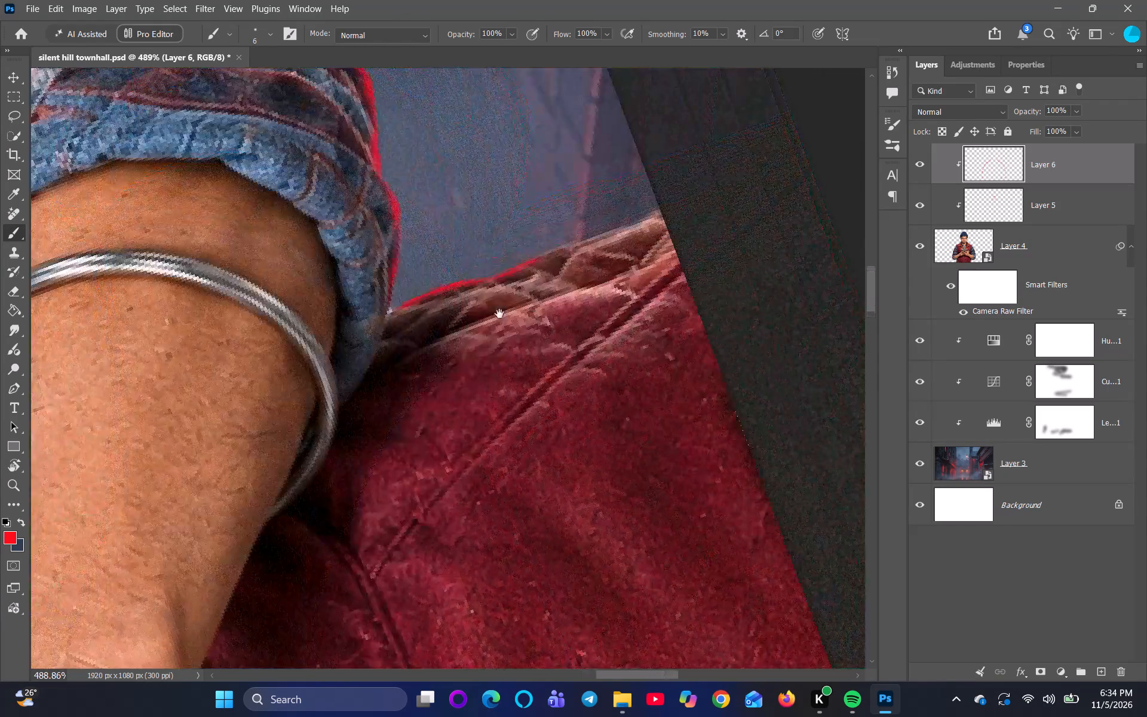
pyautogui.moveTo(499, 314); pyautogui.dragTo(485, 317)
pyautogui.scroll(4, 494, 304)
pyautogui.scroll(4, 425, 249)
pyautogui.moveTo(437, 259); pyautogui.dragTo(438, 263)
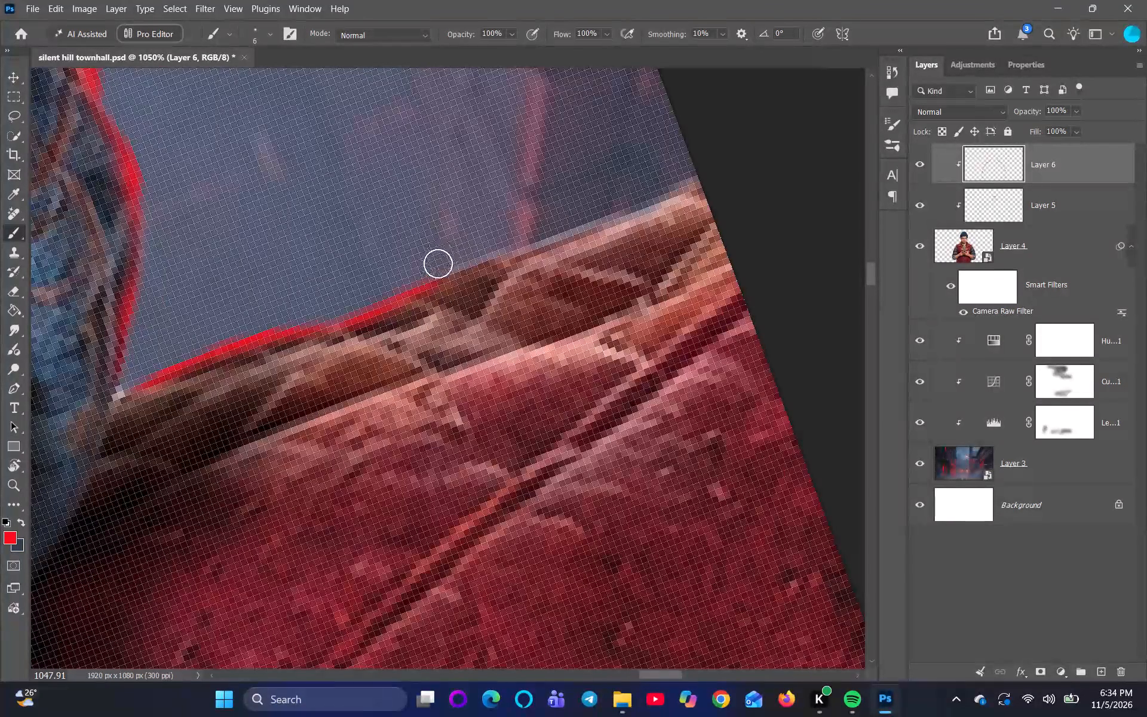
pyautogui.moveTo(438, 263); pyautogui.dragTo(651, 203)
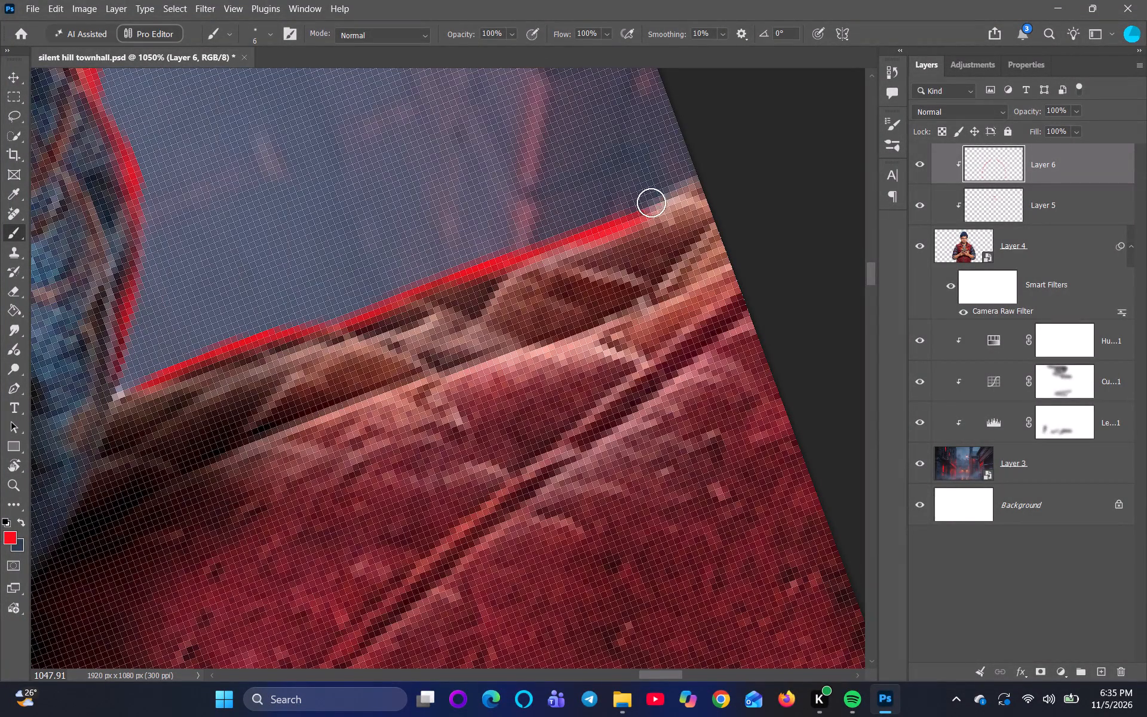
pyautogui.moveTo(651, 203); pyautogui.dragTo(691, 191)
# Examine the rim light across the whole composite with the canvas upright at 0°, including the man's arms, vest, collar and beanie up close.
pyautogui.scroll(-13, 663, 218)
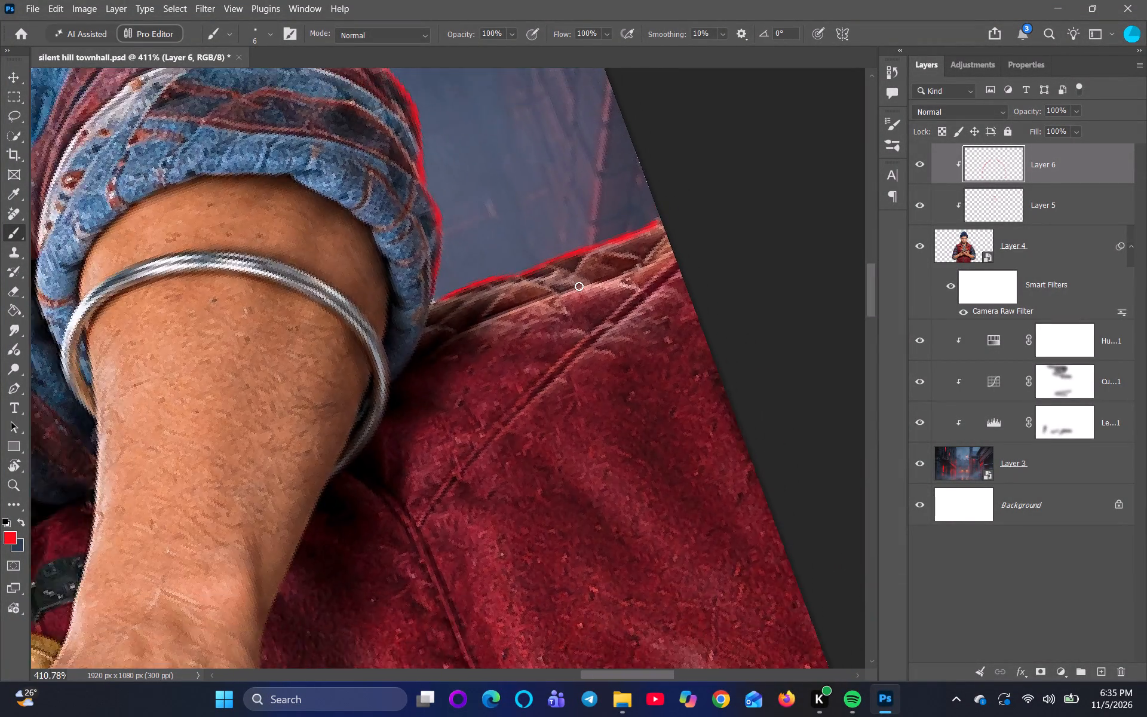
pyautogui.scroll(-11, 572, 292)
pyautogui.press('r')
pyautogui.press('r')
pyautogui.press('r')
pyautogui.press('r')
pyautogui.press('r')
pyautogui.press('r')
pyautogui.press('r')
pyautogui.press('r')
pyautogui.press('r')
pyautogui.press('r')
pyautogui.press('r')
pyautogui.press('r')
pyautogui.press('r')
pyautogui.press('r')
pyautogui.press('r')
pyautogui.press('r')
pyautogui.press('r')
pyautogui.press('r')
pyautogui.press('r')
pyautogui.press('r')
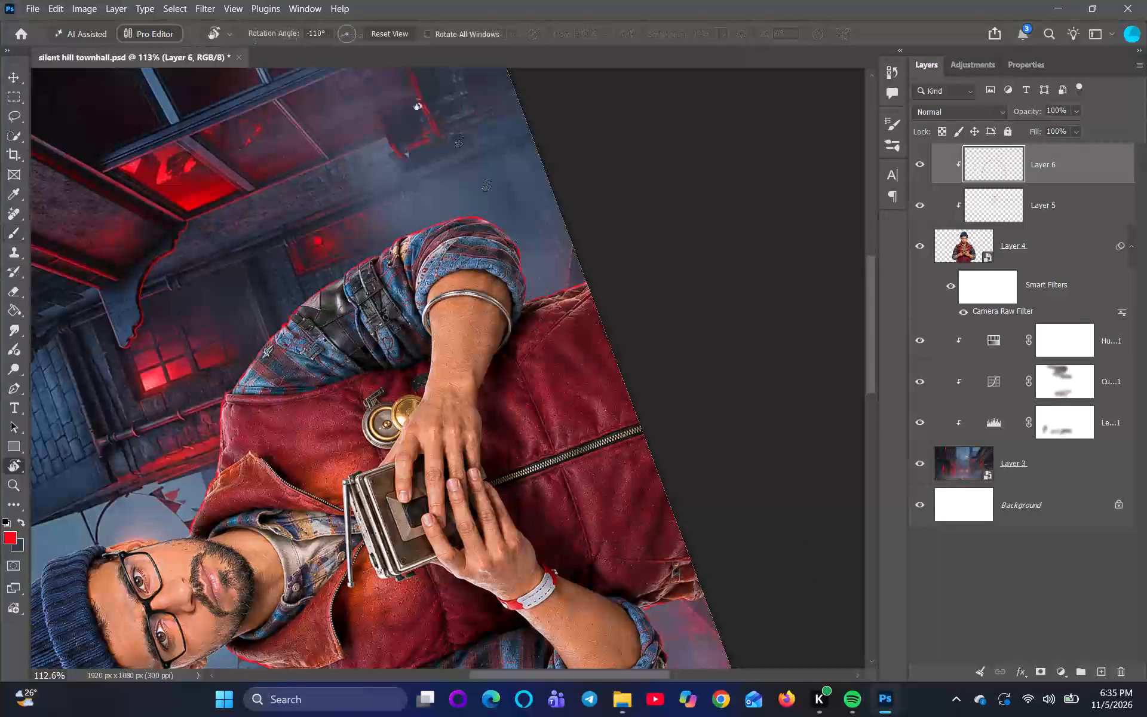
pyautogui.moveTo(262, 113); pyautogui.dragTo(568, 330)
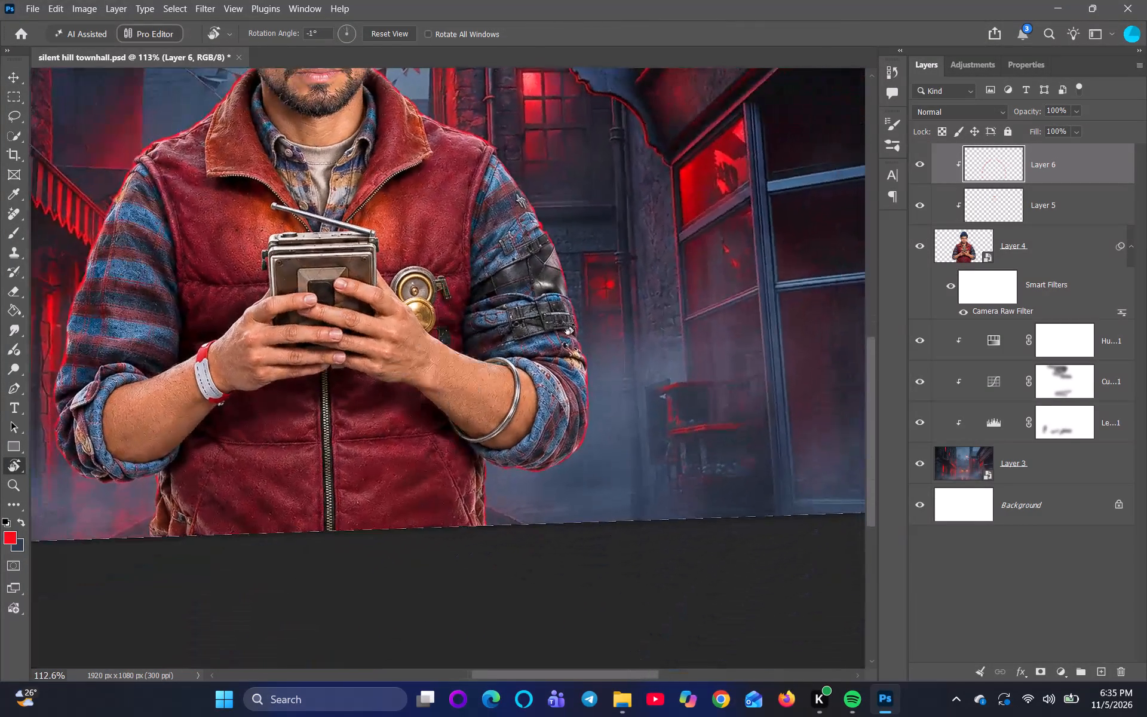
pyautogui.hotkey('ctrl', '0')
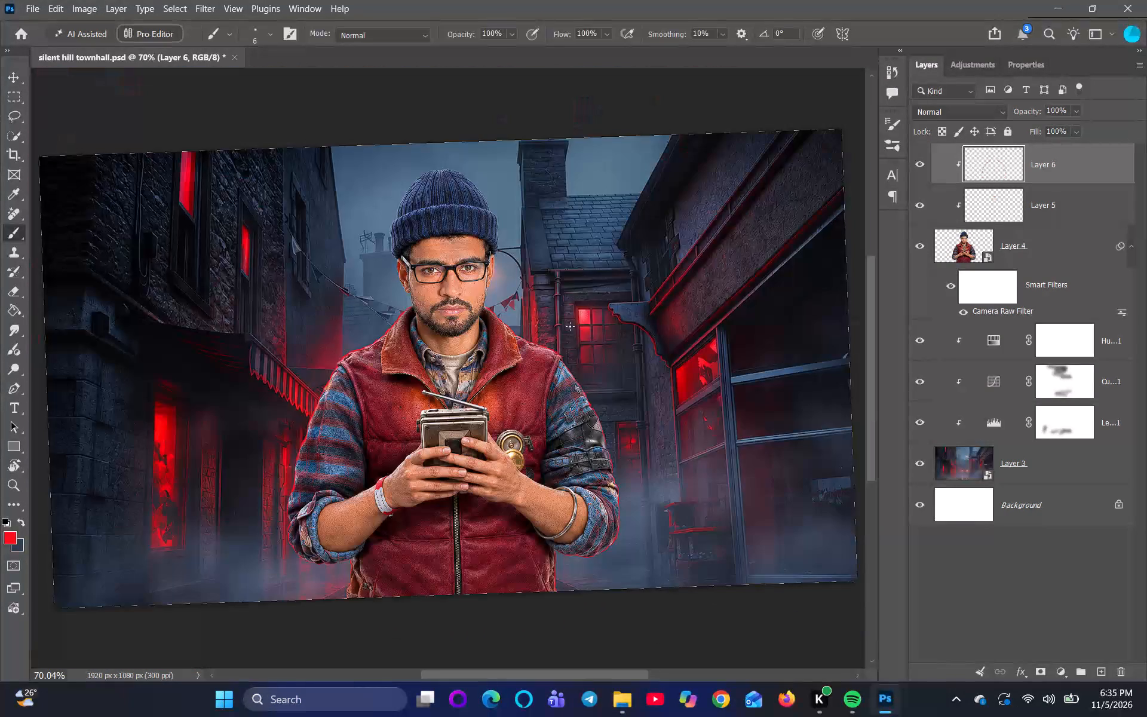
pyautogui.press('r')
pyautogui.press('r')
pyautogui.press('r')
pyautogui.press('r')
pyautogui.press('r')
pyautogui.press('r')
pyautogui.press('r')
pyautogui.press('r')
pyautogui.press('r')
pyautogui.press('r')
pyautogui.press('r')
pyautogui.press('r')
pyautogui.press('r')
pyautogui.press('r')
pyautogui.press('r')
pyautogui.press('r')
pyautogui.press('r')
pyautogui.press('r')
pyautogui.press('r')
pyautogui.press('r')
pyautogui.moveTo(679, 258); pyautogui.dragTo(680, 265)
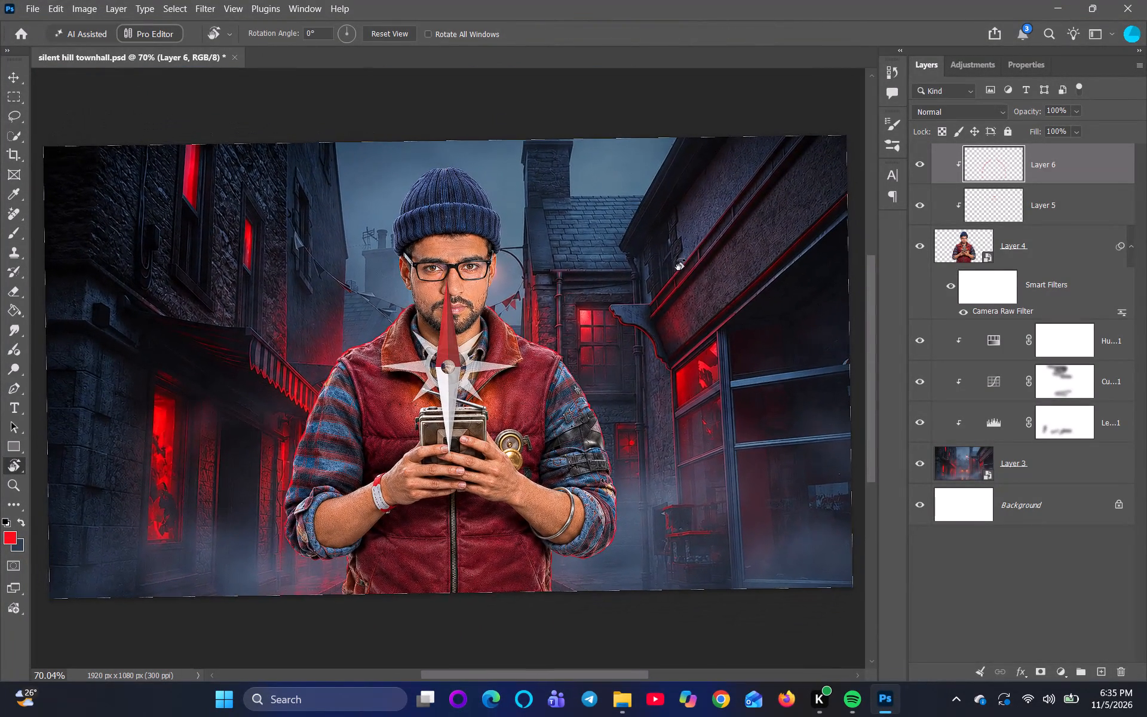
pyautogui.moveTo(680, 265); pyautogui.dragTo(681, 268)
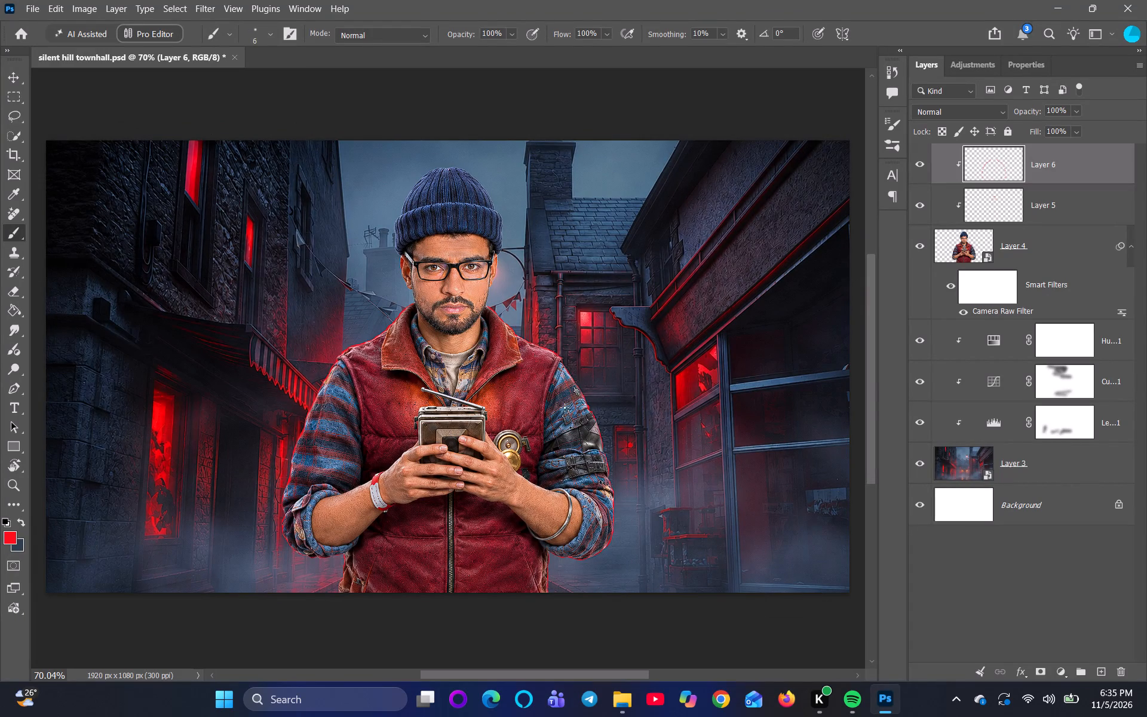
pyautogui.scroll(5, 550, 431)
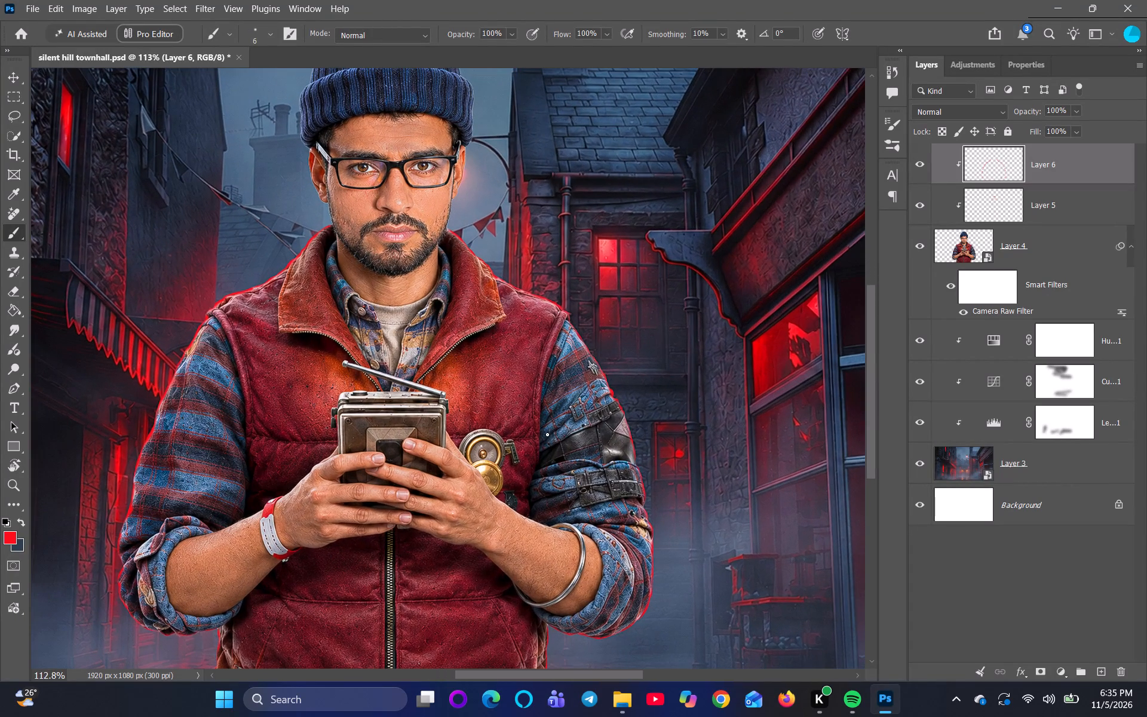
pyautogui.scroll(2, 547, 434)
pyautogui.press('space')
pyautogui.press('space')
pyautogui.press('space')
pyautogui.press('space')
pyautogui.press('space')
pyautogui.press('space')
pyautogui.press('space')
pyautogui.press('space')
pyautogui.press('space')
pyautogui.press('space')
pyautogui.press('space')
pyautogui.press('space')
pyautogui.press('space')
pyautogui.moveTo(284, 258); pyautogui.dragTo(320, 494)
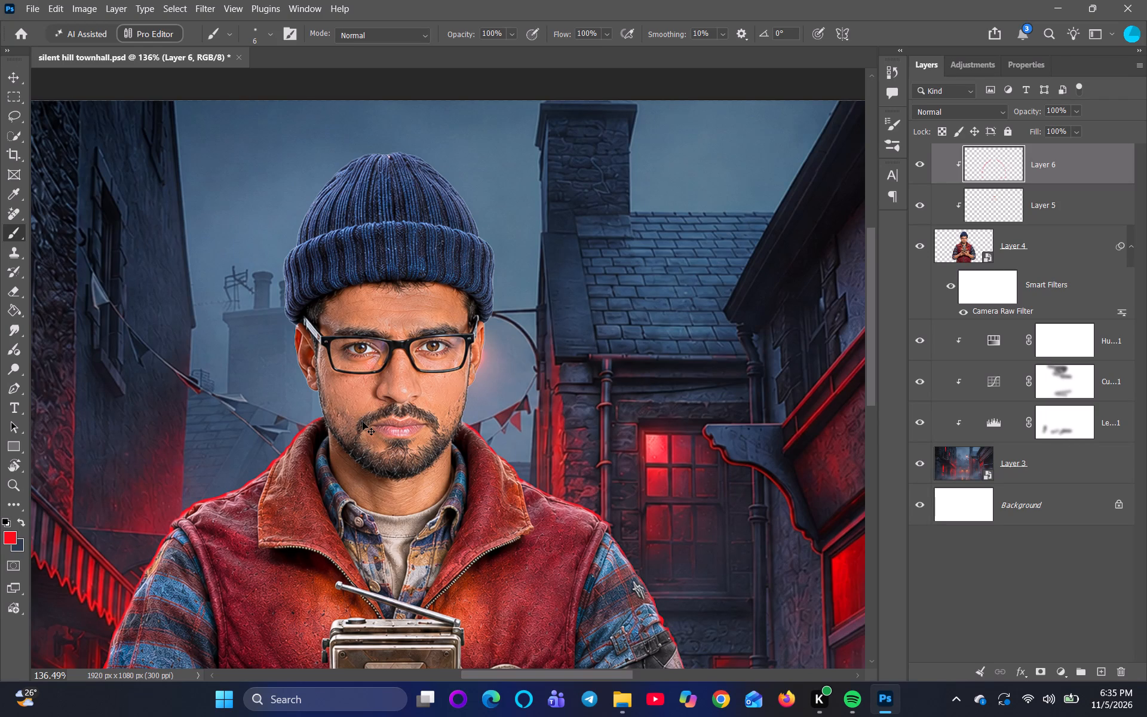
pyautogui.hotkey('ctrl', '0')
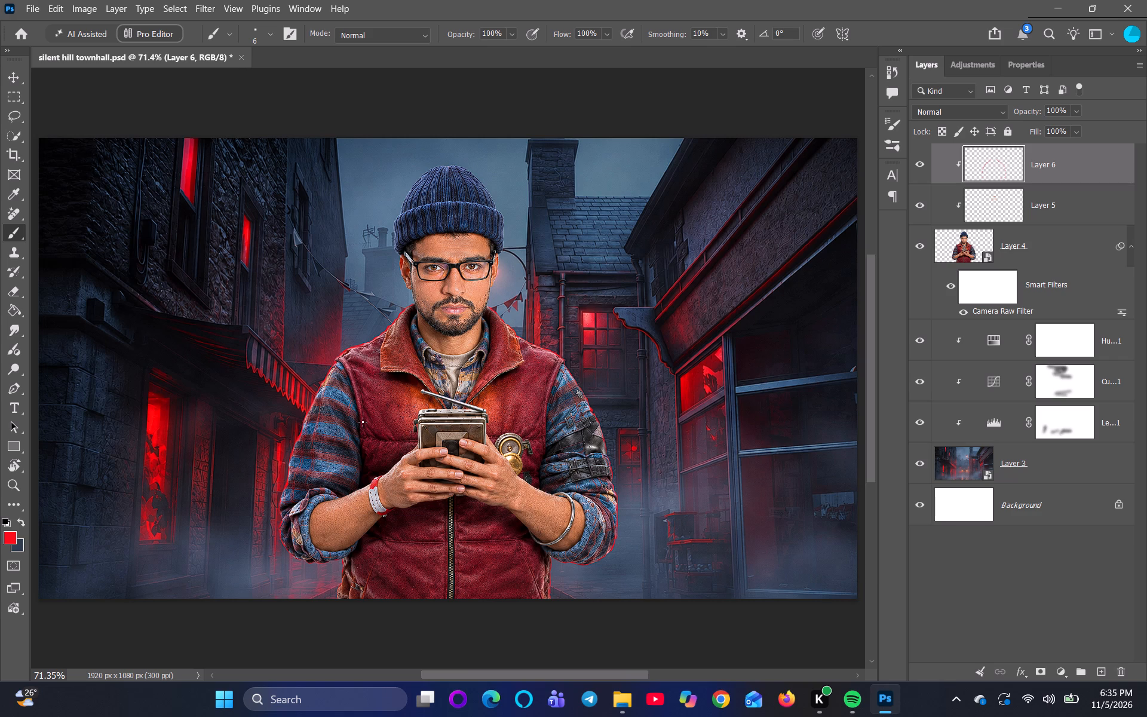
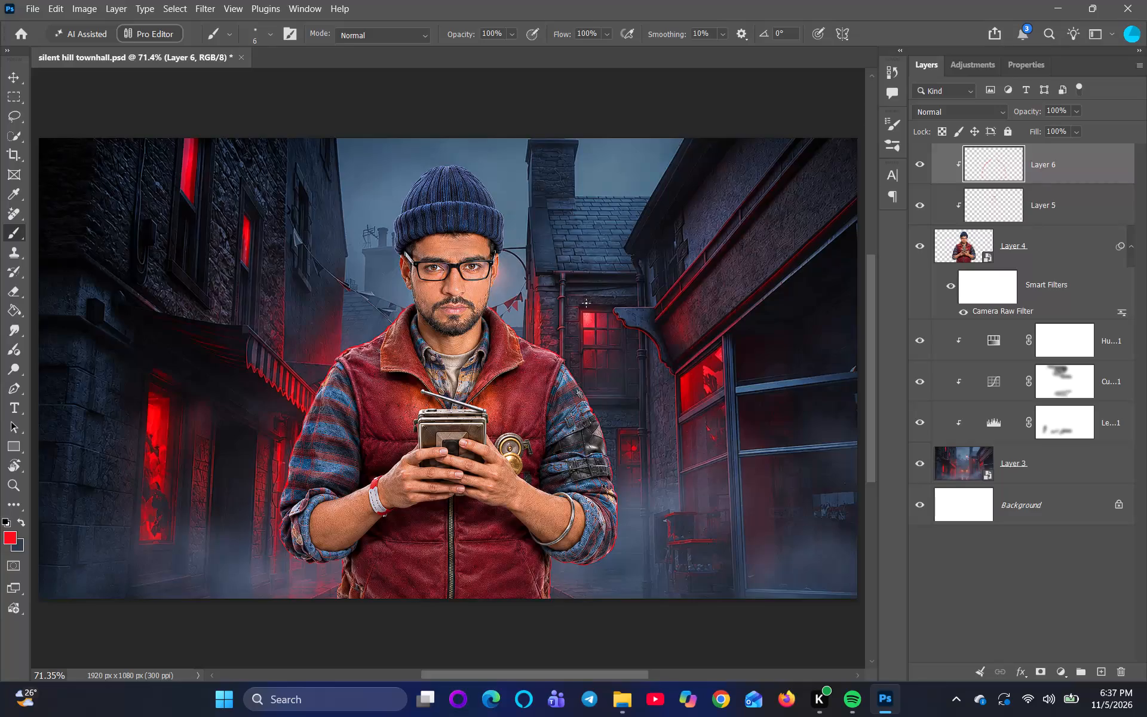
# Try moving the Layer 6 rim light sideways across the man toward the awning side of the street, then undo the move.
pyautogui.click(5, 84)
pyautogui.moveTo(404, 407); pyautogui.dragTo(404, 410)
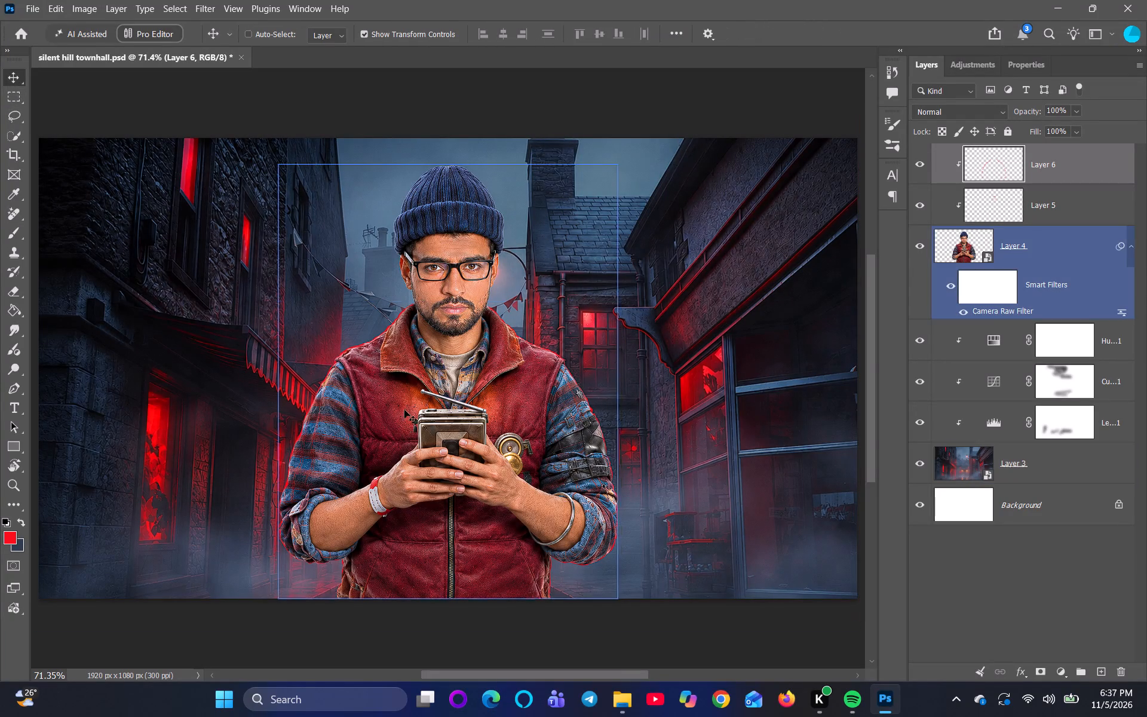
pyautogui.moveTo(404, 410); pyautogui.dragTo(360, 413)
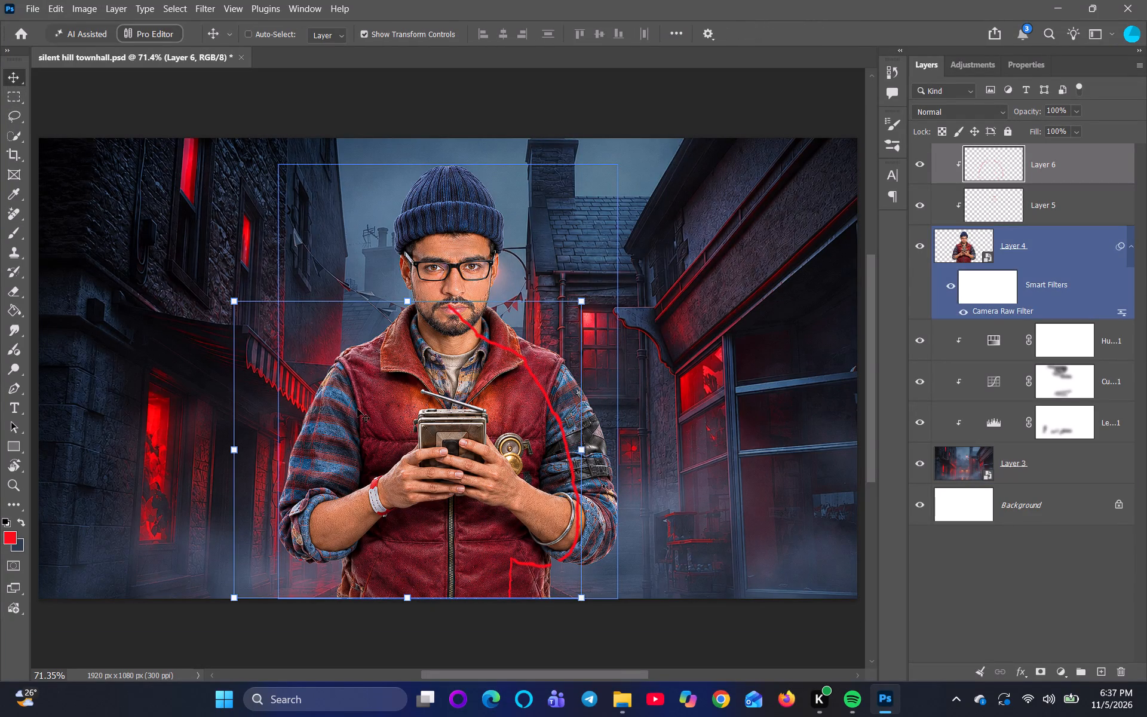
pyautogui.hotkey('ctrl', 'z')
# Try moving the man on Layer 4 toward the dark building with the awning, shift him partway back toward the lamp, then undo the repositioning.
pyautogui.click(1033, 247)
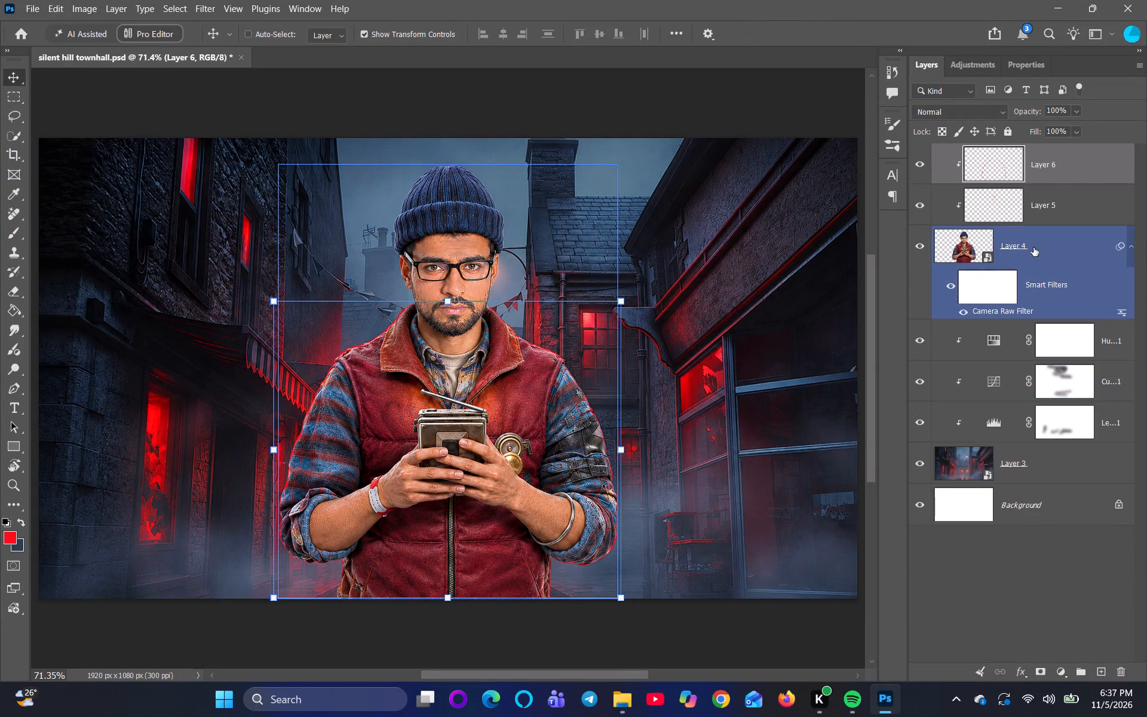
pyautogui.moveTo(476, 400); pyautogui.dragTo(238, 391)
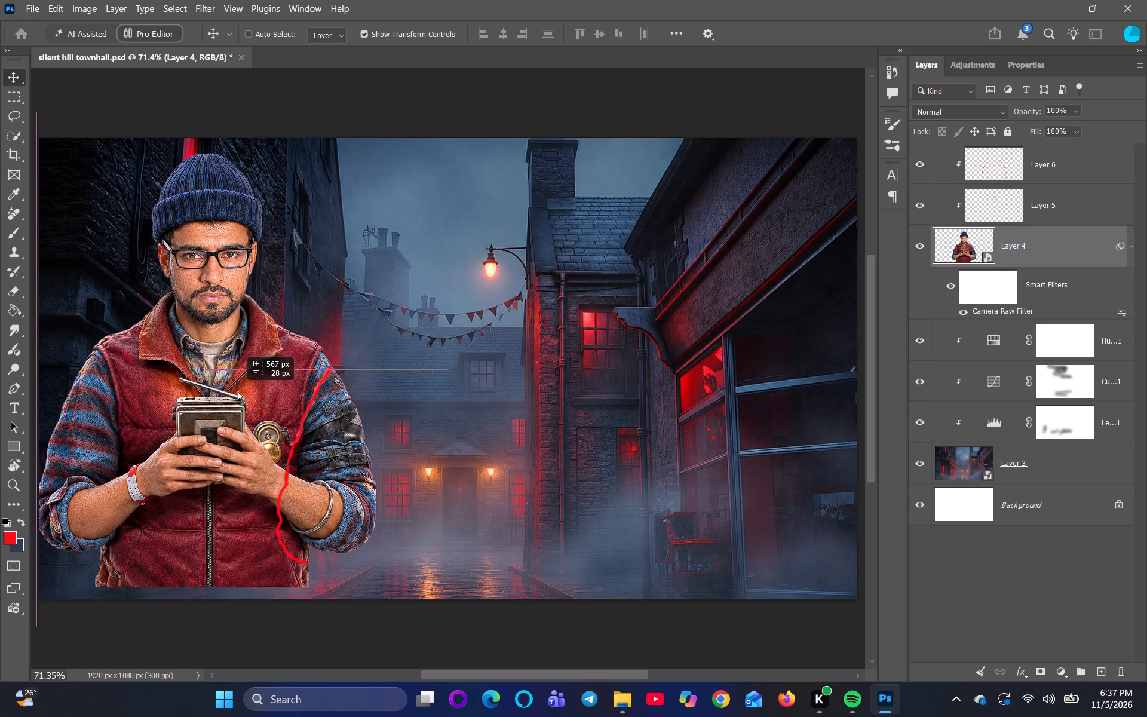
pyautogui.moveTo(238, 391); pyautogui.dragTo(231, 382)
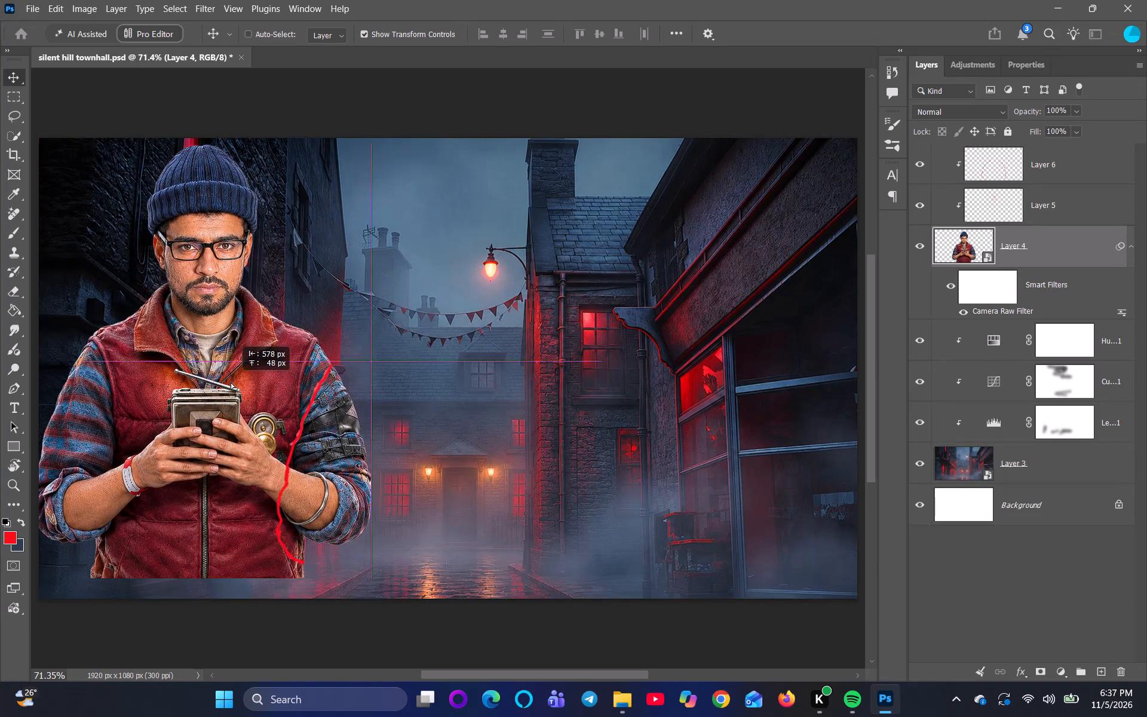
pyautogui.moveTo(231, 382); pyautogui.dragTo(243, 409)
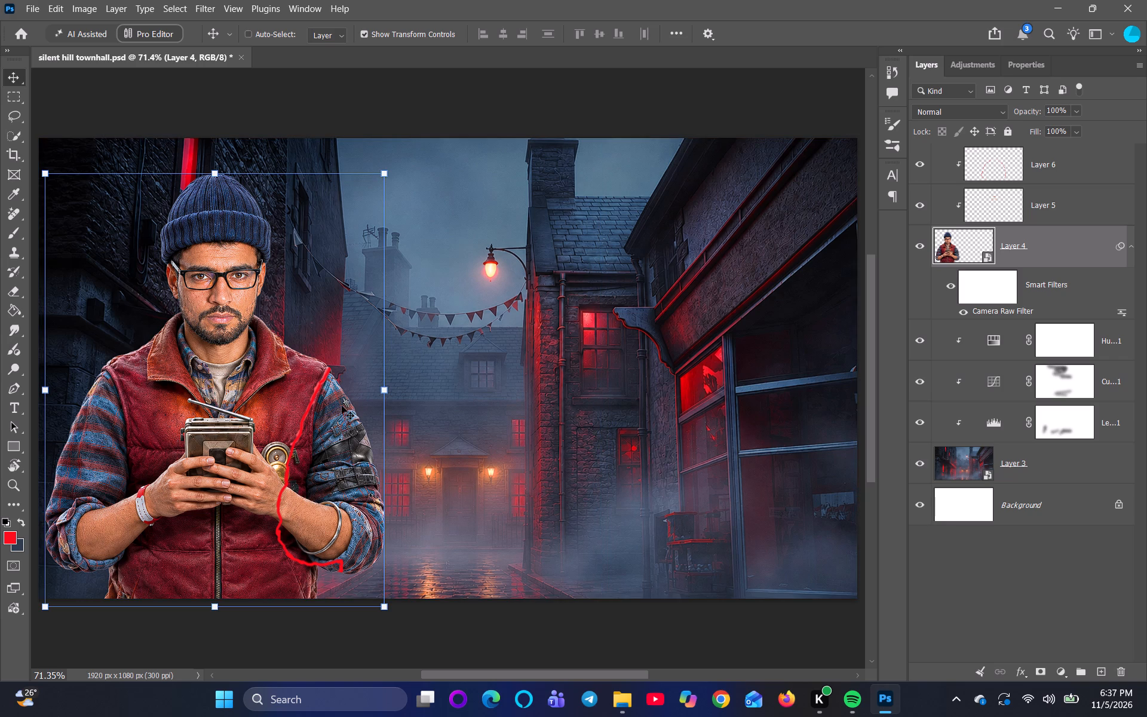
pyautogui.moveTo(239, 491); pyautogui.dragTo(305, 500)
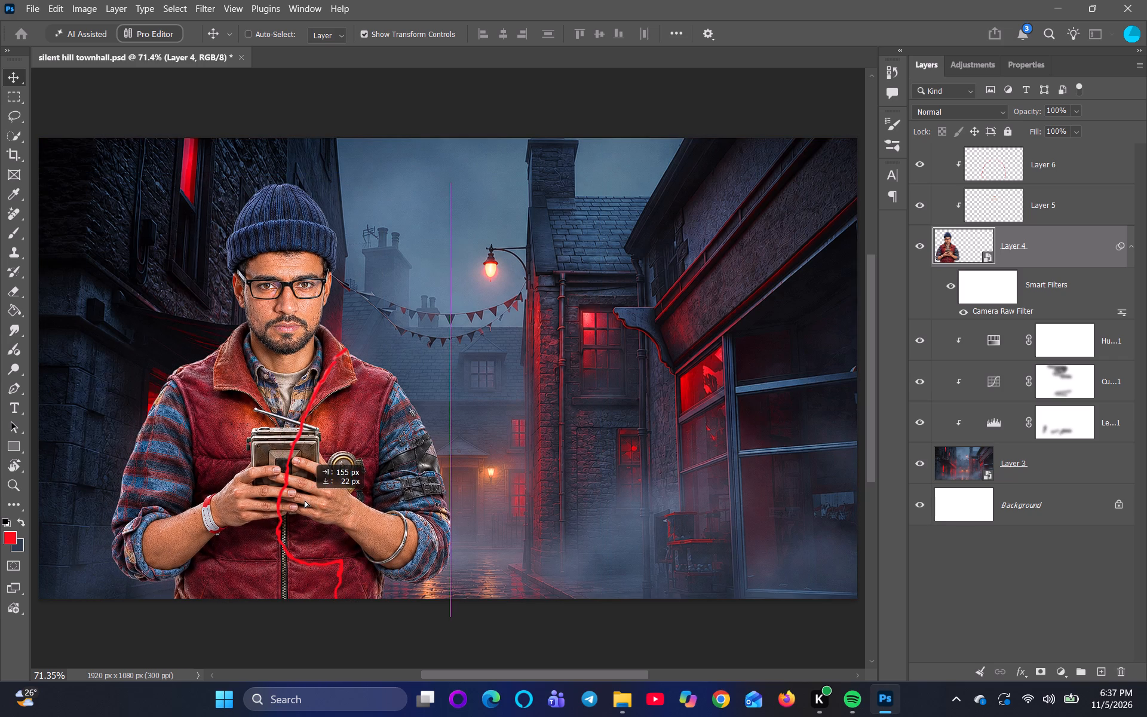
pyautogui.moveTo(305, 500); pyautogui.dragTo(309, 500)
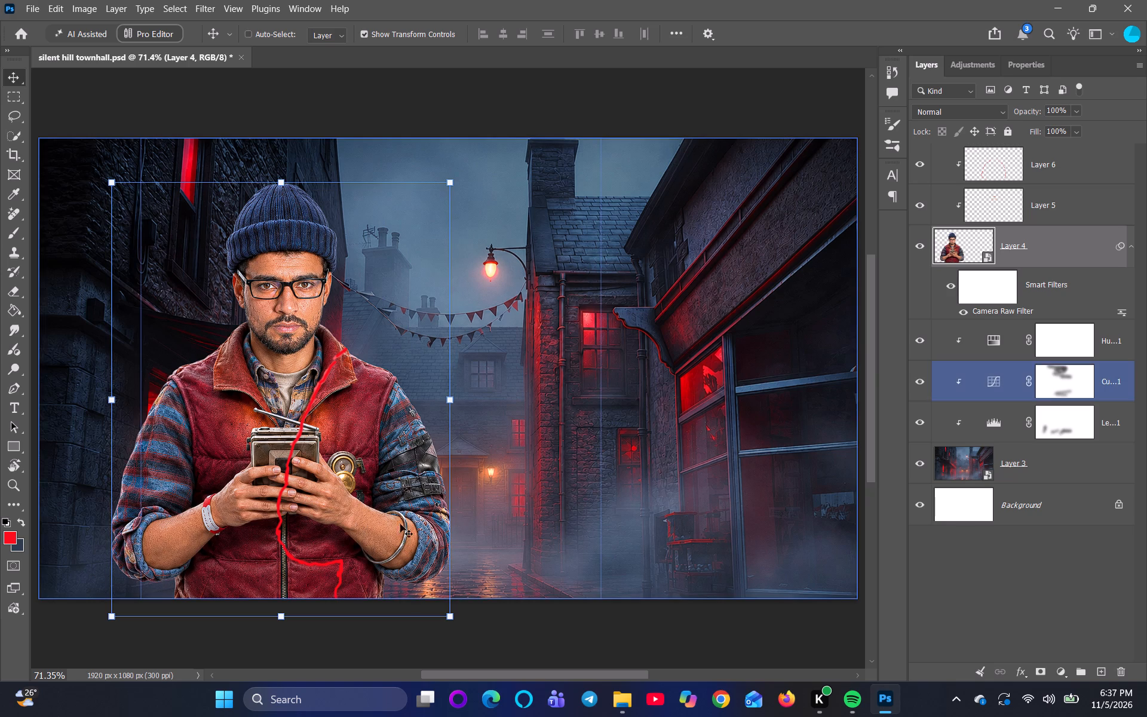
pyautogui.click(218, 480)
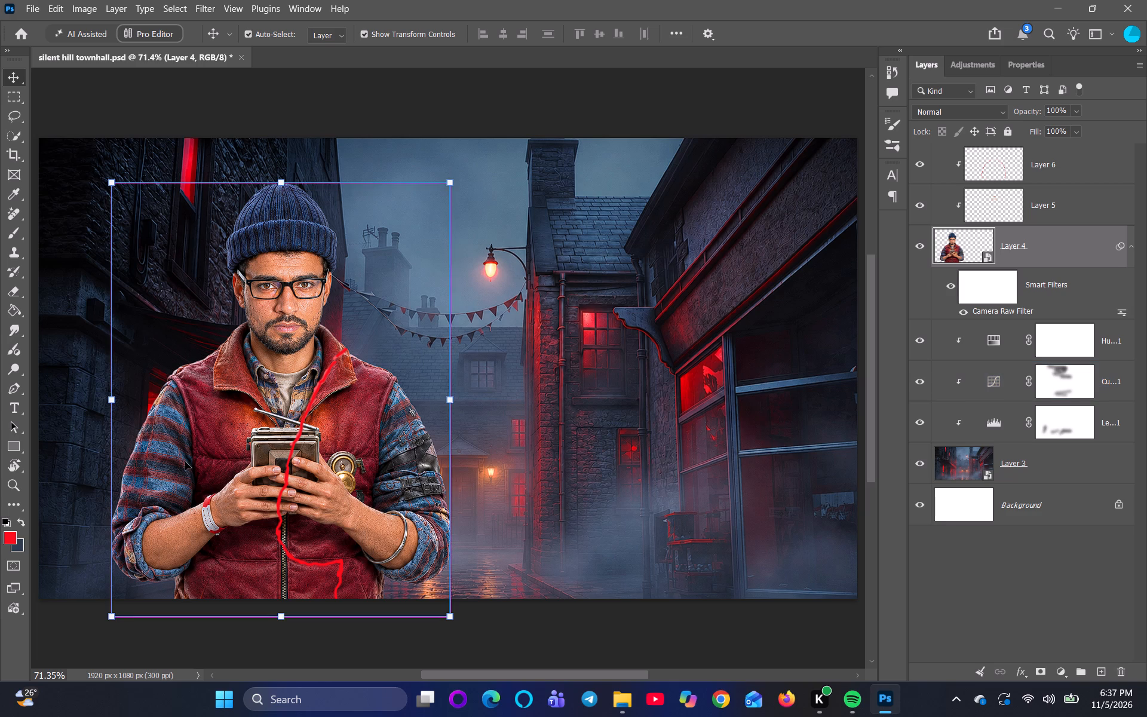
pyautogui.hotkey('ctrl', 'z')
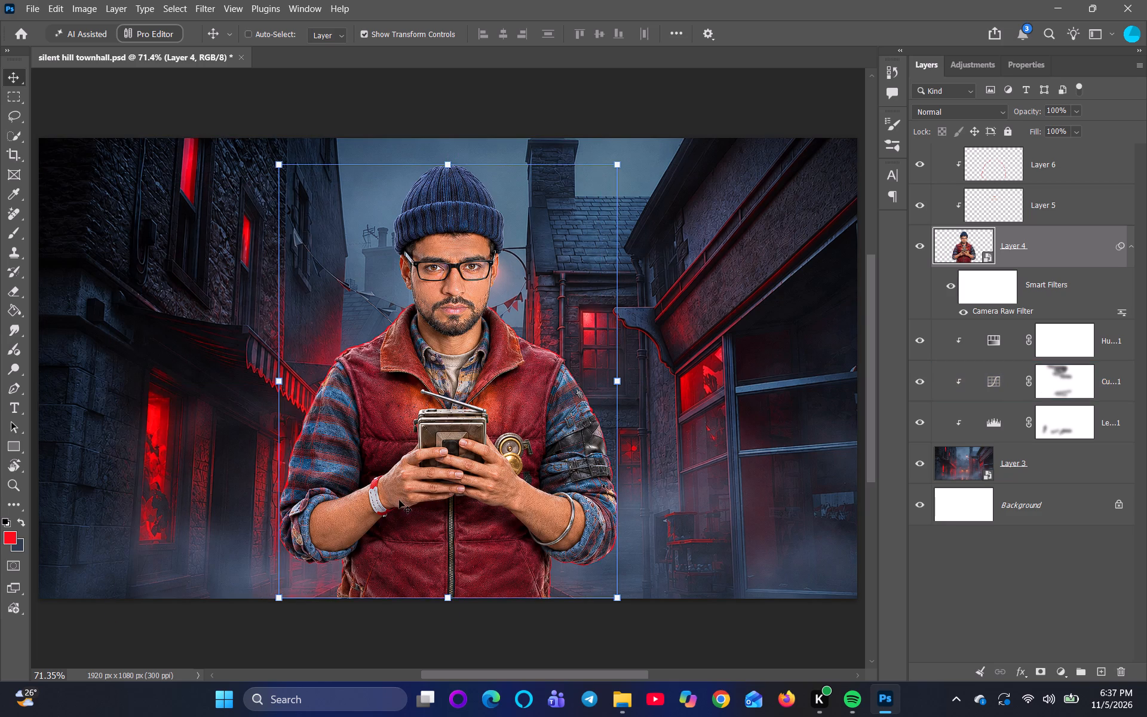
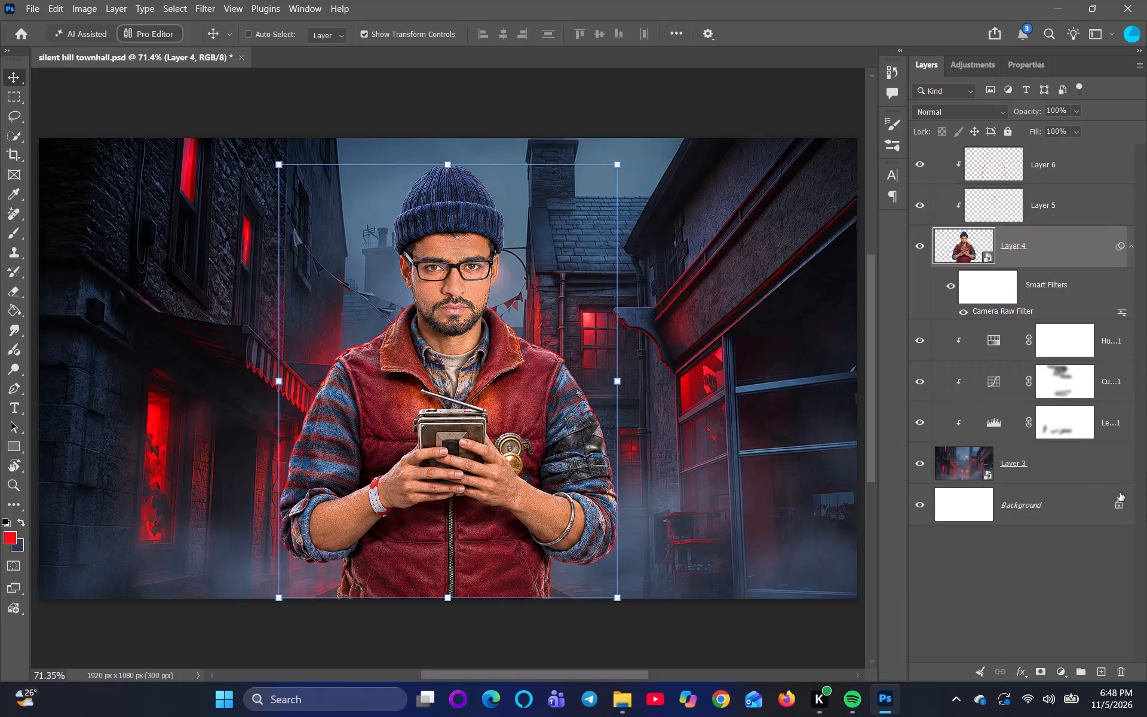
# Add an Exposure adjustment layer directly above the man on Layer 4.
pyautogui.click(1063, 338)
pyautogui.scroll(2, 898, 350)
pyautogui.scroll(1, 515, 350)
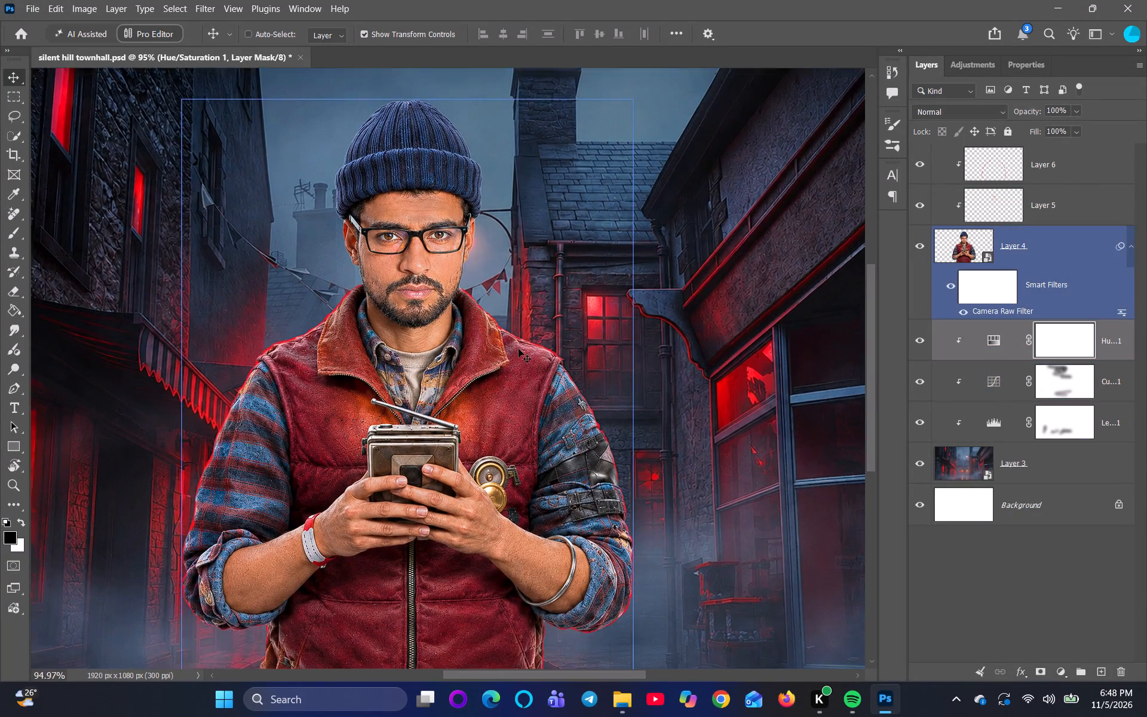
pyautogui.scroll(2, 519, 349)
pyautogui.scroll(-1, 937, 289)
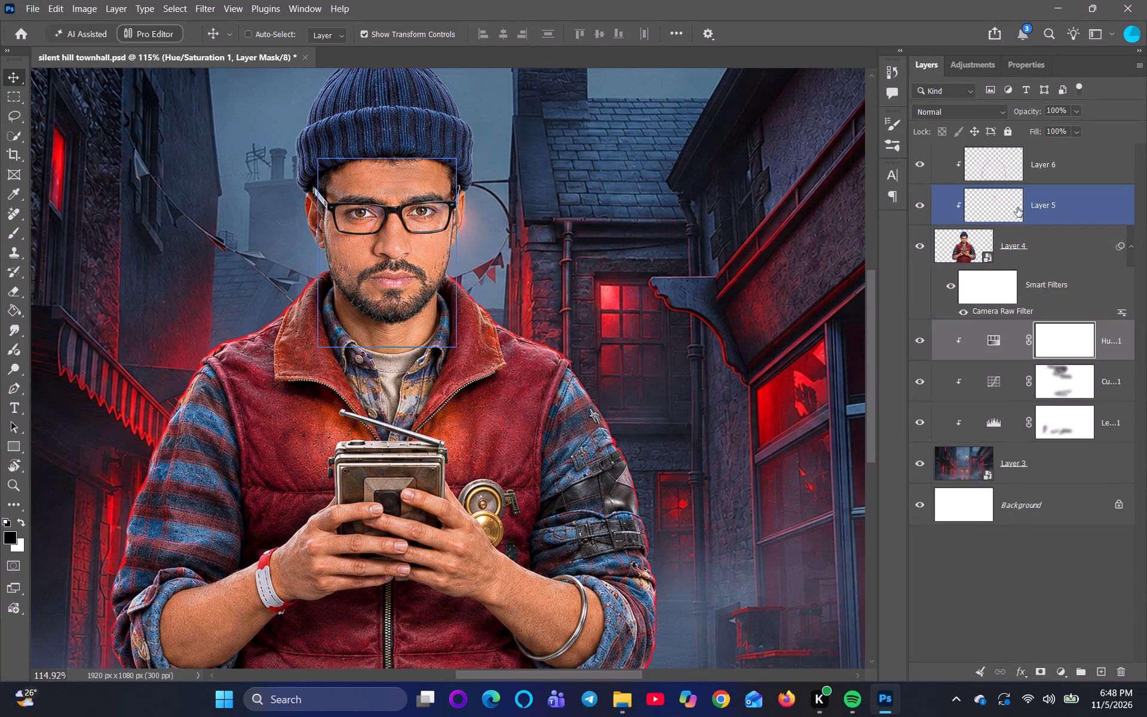
pyautogui.click(1052, 251)
pyautogui.scroll(-2, 1047, 262)
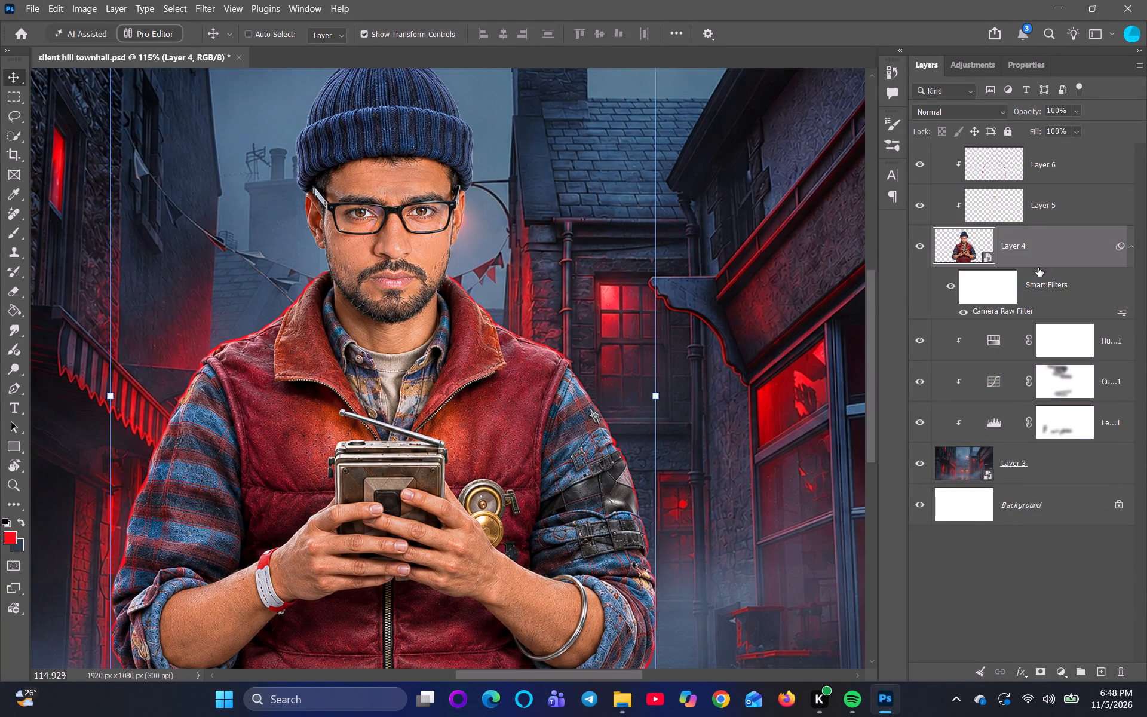
pyautogui.scroll(-2, 1043, 251)
pyautogui.click(1058, 666)
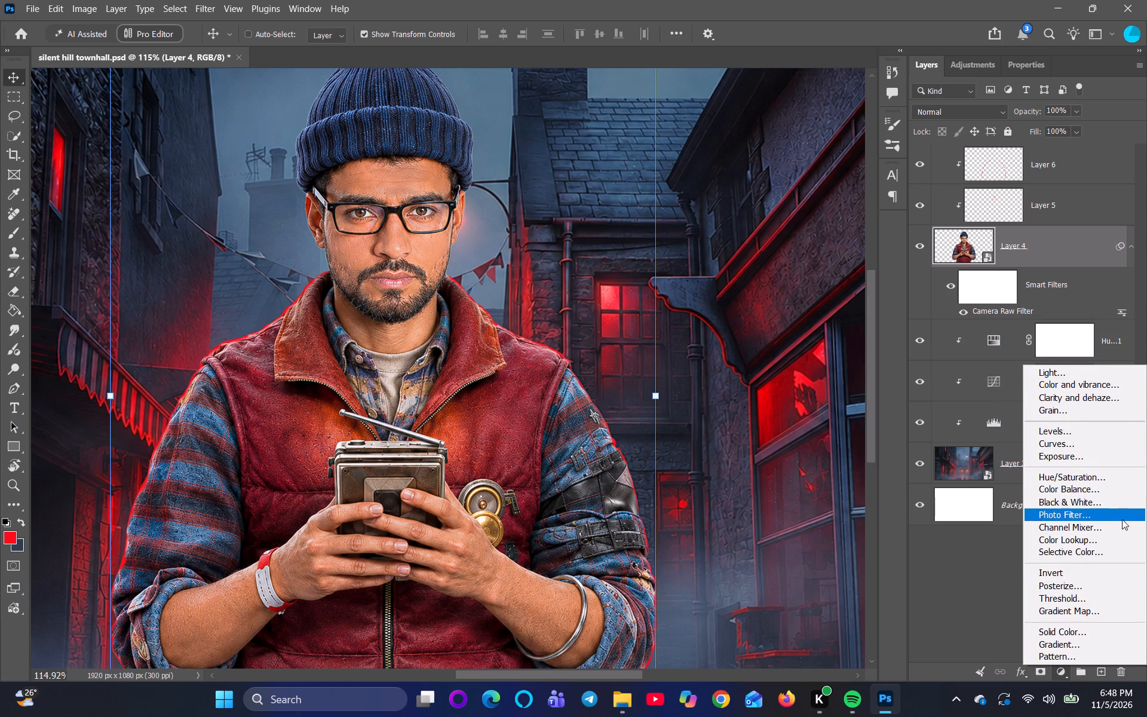
pyautogui.click(1071, 464)
pyautogui.click(1068, 459)
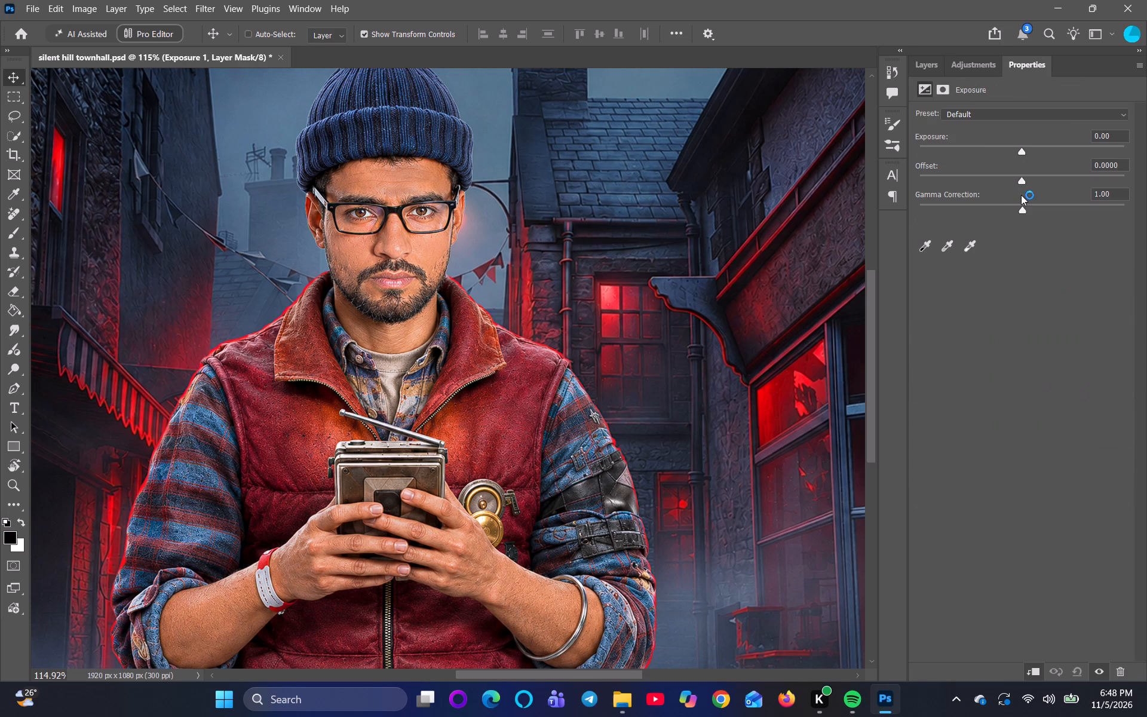
# Try brighter and darker exposures on the man, settling on an Exposure value of -1.12.
pyautogui.moveTo(1022, 151); pyautogui.dragTo(1036, 153)
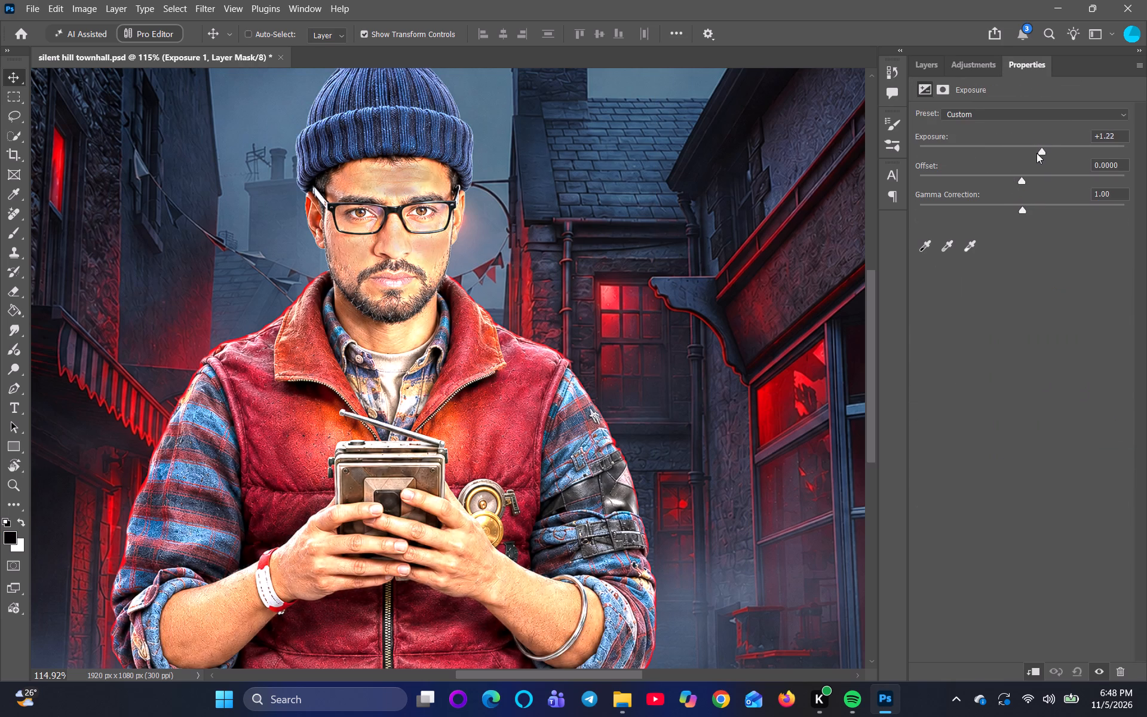
pyautogui.moveTo(1036, 153); pyautogui.dragTo(993, 153)
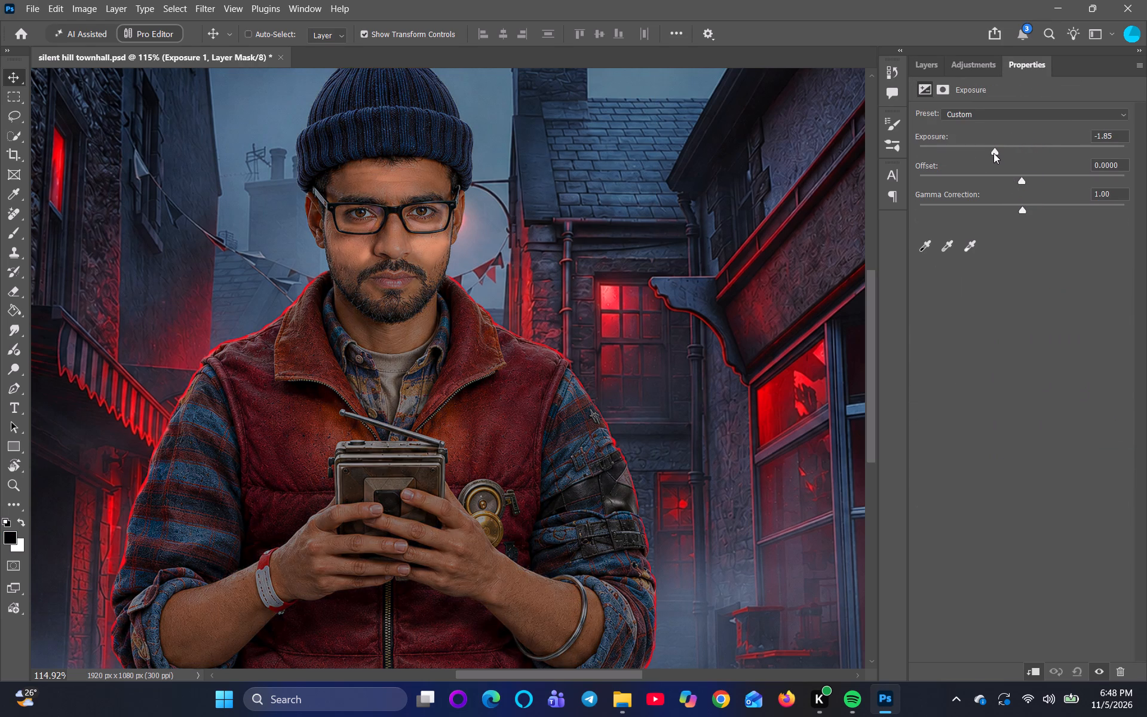
pyautogui.moveTo(993, 153); pyautogui.dragTo(977, 158)
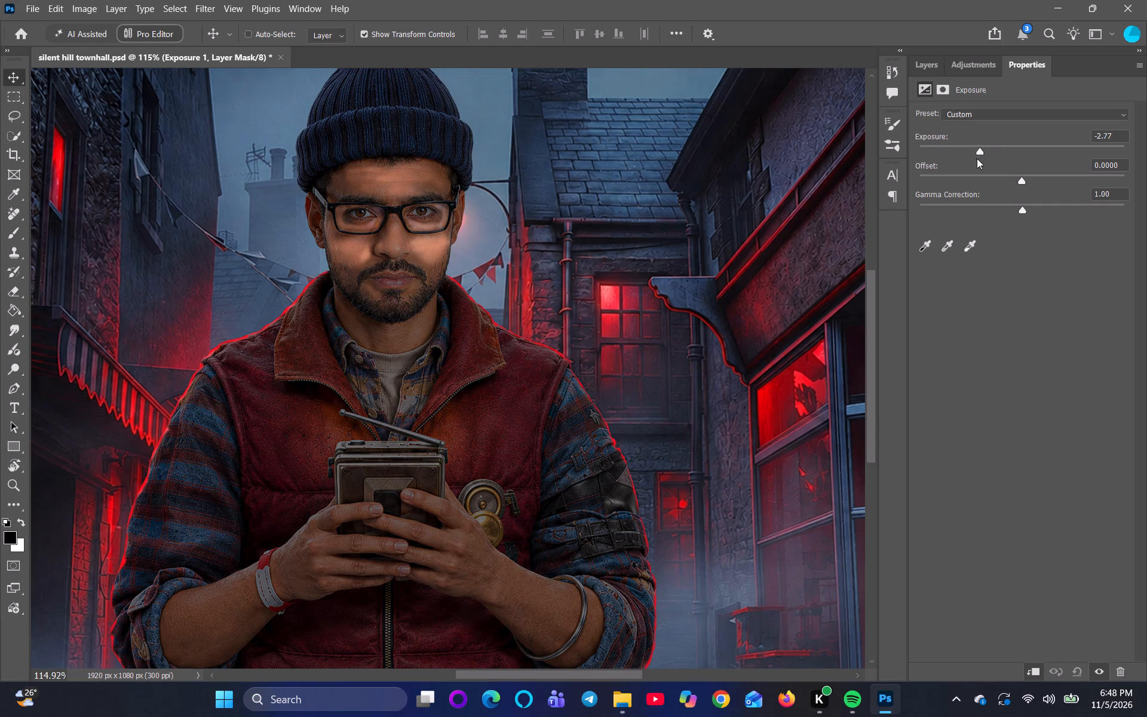
pyautogui.moveTo(977, 158); pyautogui.dragTo(976, 158)
pyautogui.moveTo(976, 158); pyautogui.dragTo(1029, 157)
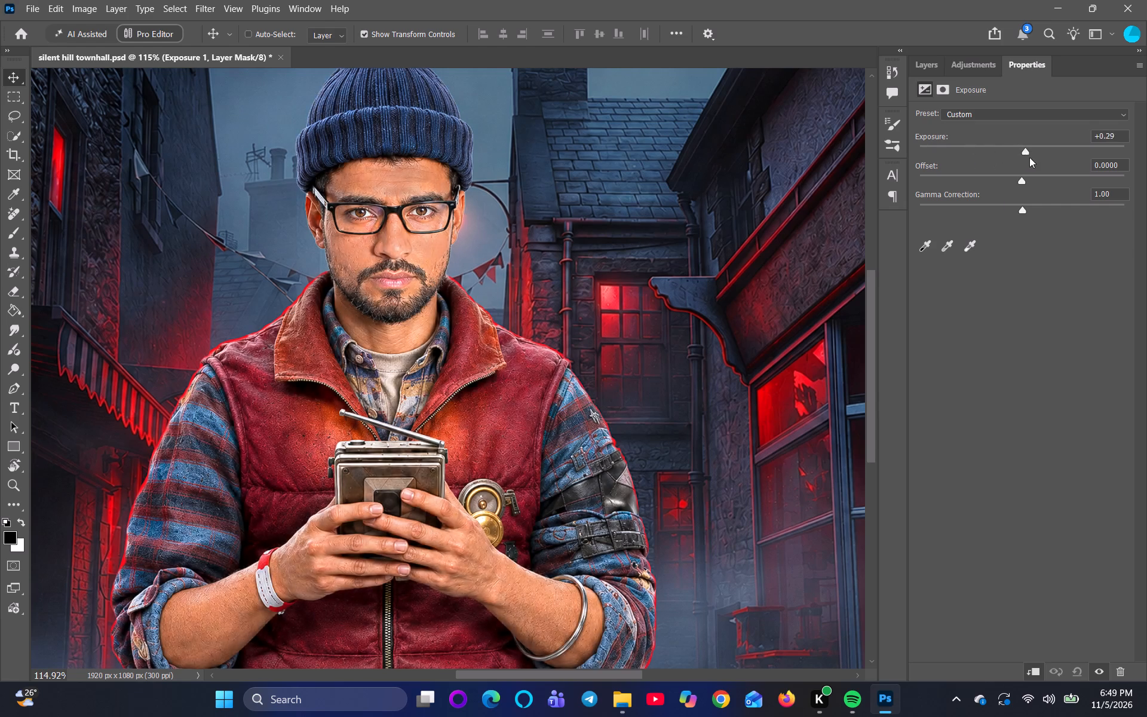
pyautogui.moveTo(1029, 157); pyautogui.dragTo(1004, 160)
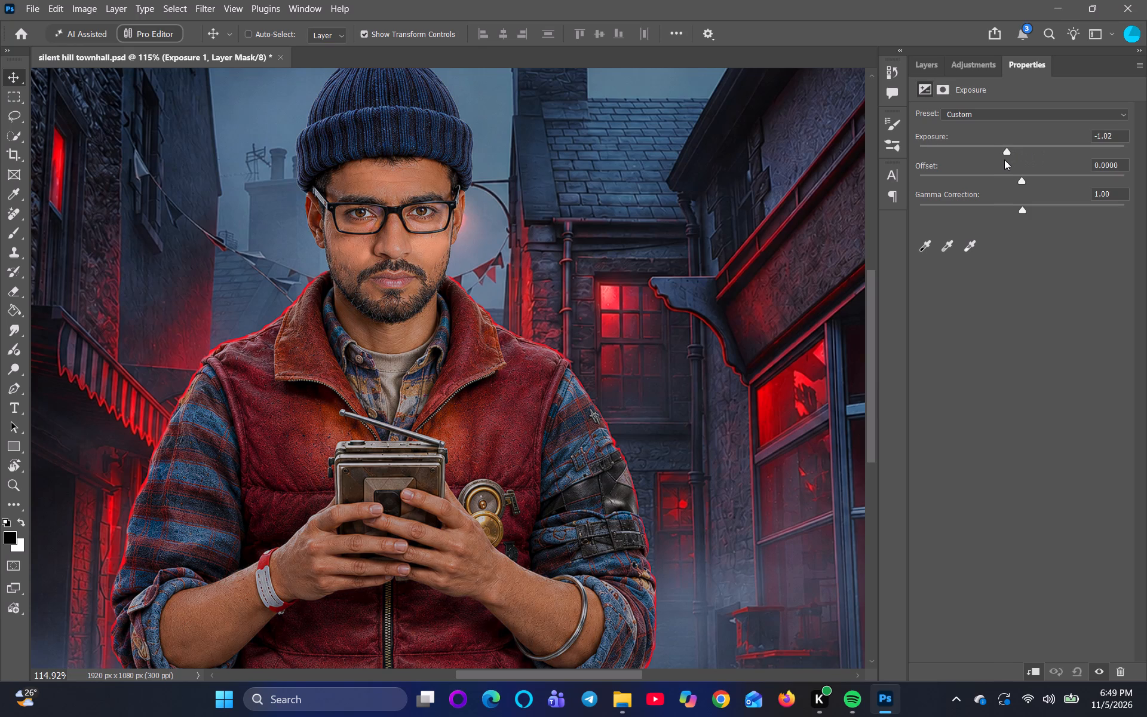
pyautogui.moveTo(1004, 160); pyautogui.dragTo(1004, 160)
pyautogui.click(1004, 160)
# Invert the Exposure layer's mask to black.
pyautogui.click(925, 59)
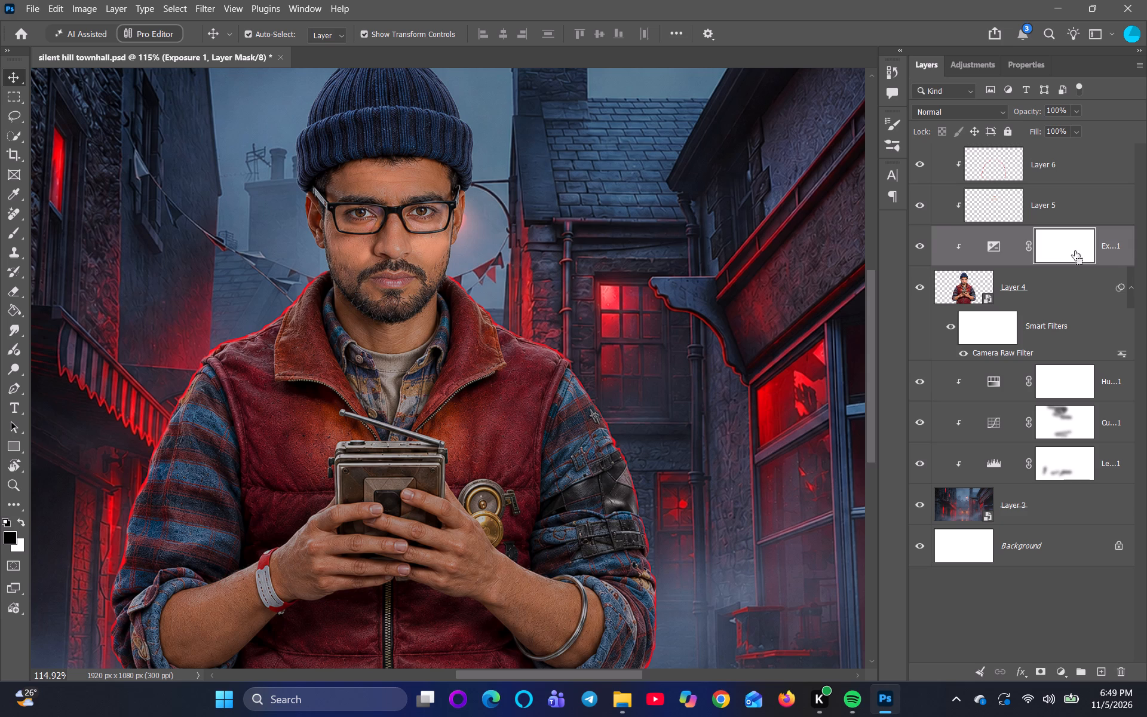
pyautogui.hotkey('ctrl', 'i')
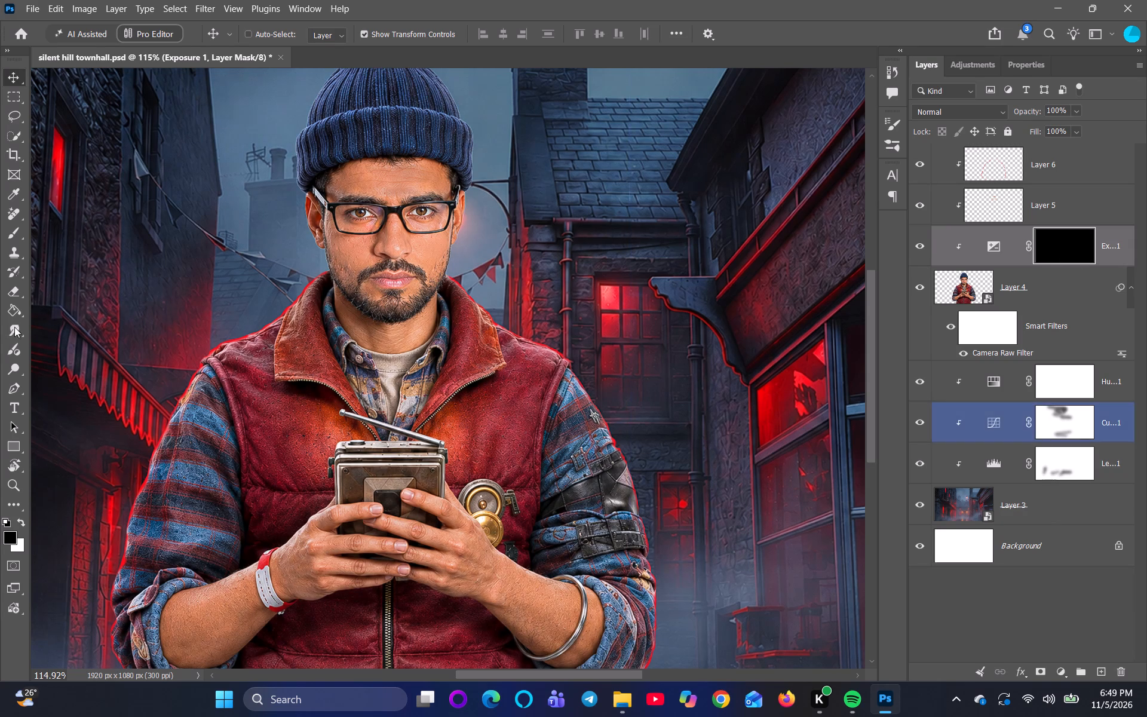
# With white as the Brush colour, try a size 10 stroke down the man's cheek on the Exposure mask, then undo it.
pyautogui.click(20, 231)
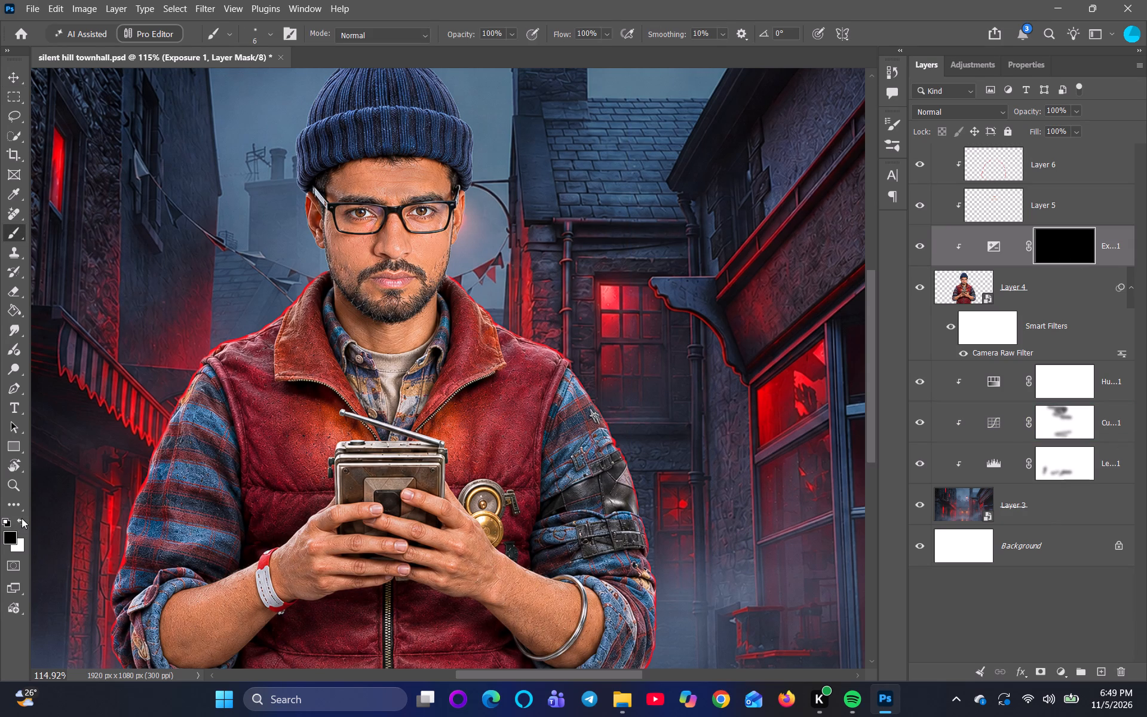
pyautogui.click(22, 518)
pyautogui.scroll(7, 316, 267)
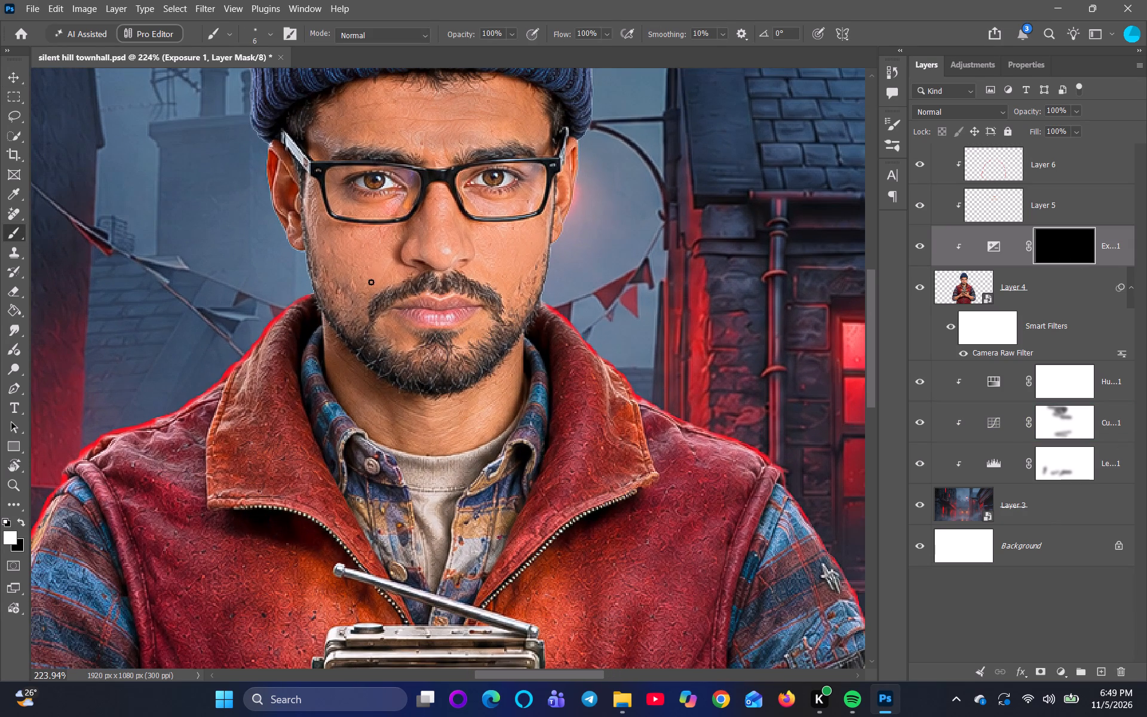
pyautogui.press(']')
pyautogui.press(']')
pyautogui.press(']')
pyautogui.scroll(2, 380, 266)
pyautogui.press(']')
pyautogui.scroll(-2, 367, 244)
pyautogui.moveTo(333, 222); pyautogui.dragTo(349, 285)
pyautogui.hotkey('ctrl', 'z')
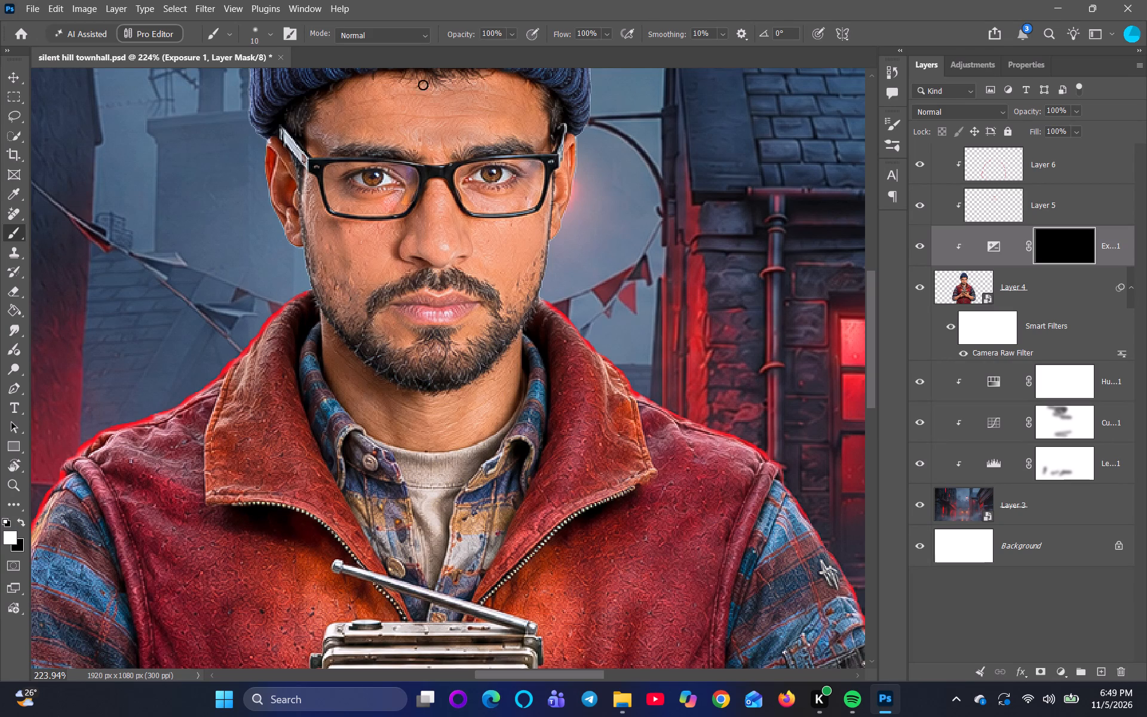
# Paint the Exposure mask along one cheek with a size 50 brush at 72% opacity, undoing the second stroke toward the collar.
pyautogui.moveTo(458, 33); pyautogui.dragTo(436, 42)
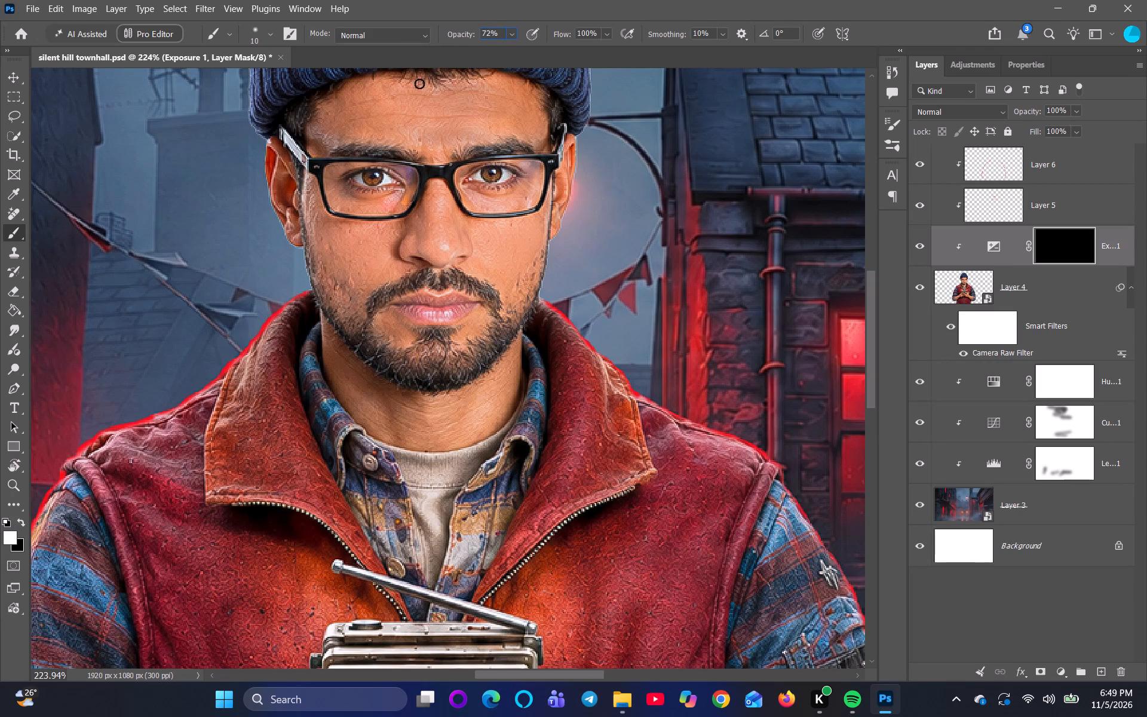
pyautogui.press(']')
pyautogui.press(']')
pyautogui.press(']')
pyautogui.write(']]]')
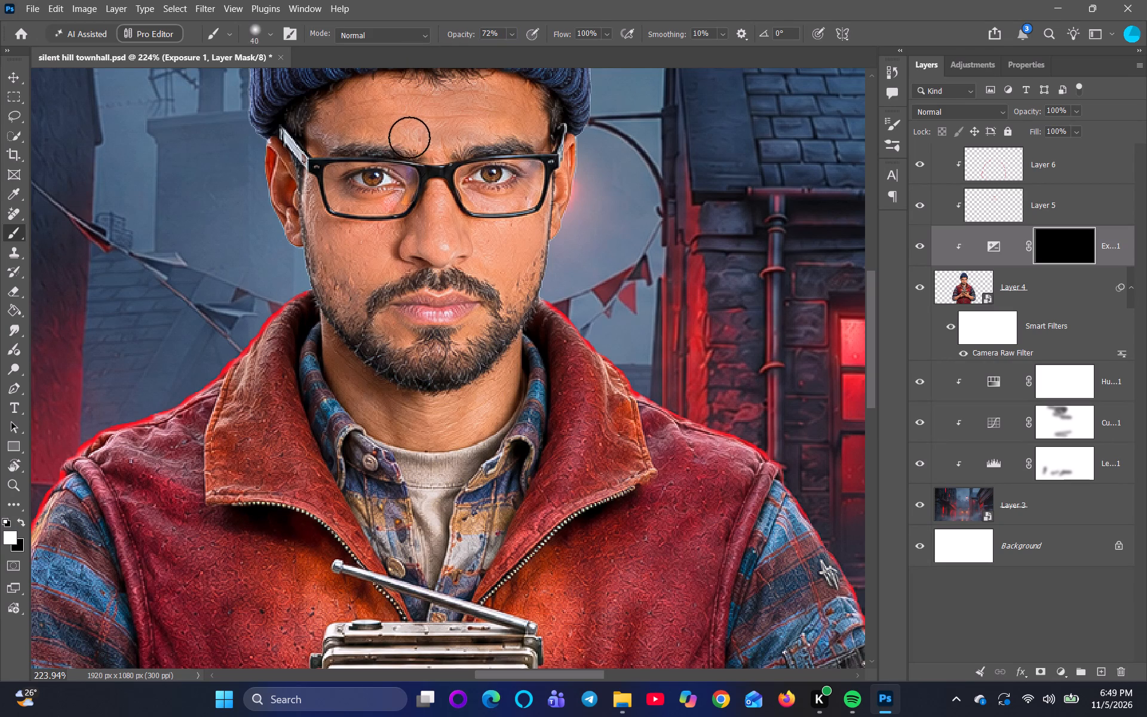
pyautogui.press(']')
pyautogui.press(']')
pyautogui.moveTo(343, 238); pyautogui.dragTo(269, 271)
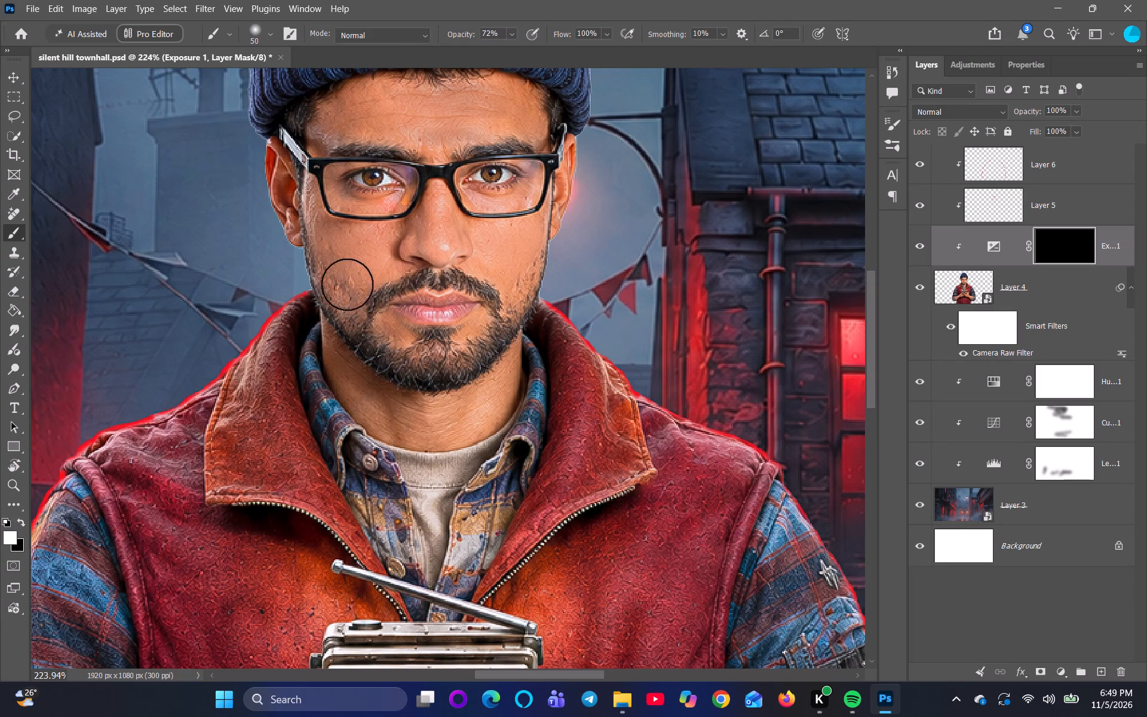
pyautogui.moveTo(345, 285); pyautogui.dragTo(266, 341)
pyautogui.hotkey('ctrl', 'z')
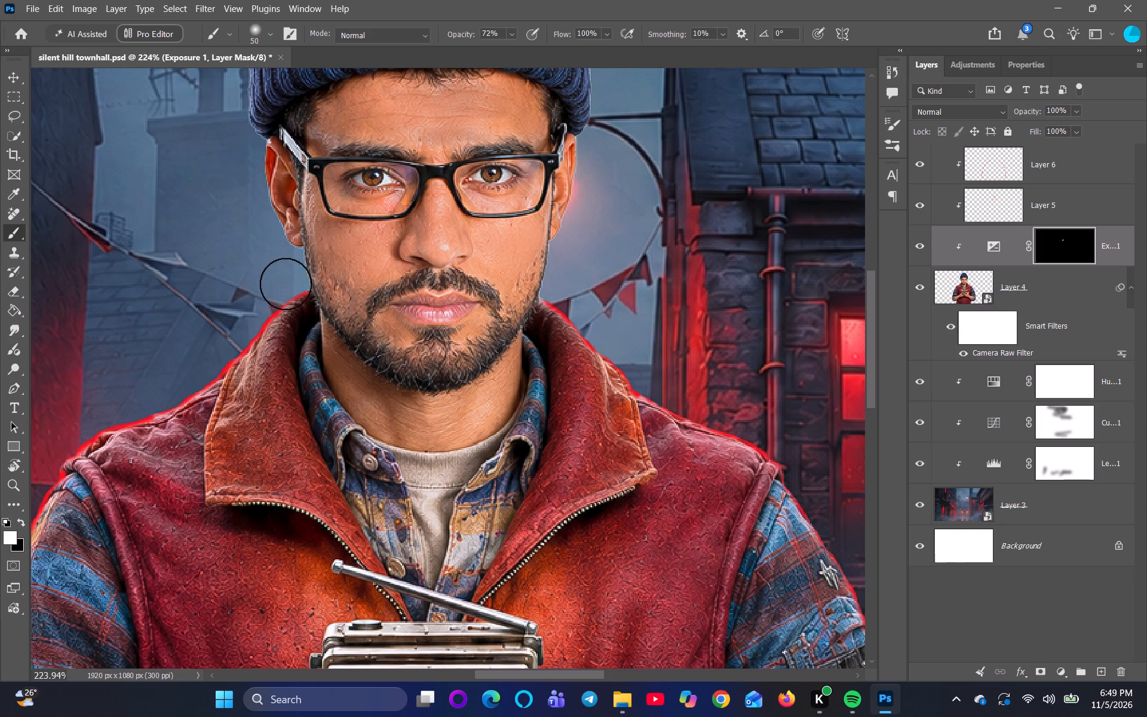
# Paint the Exposure mask over both of the man's cheeks with a size 80 brush at 32% opacity.
pyautogui.moveTo(472, 33); pyautogui.dragTo(441, 38)
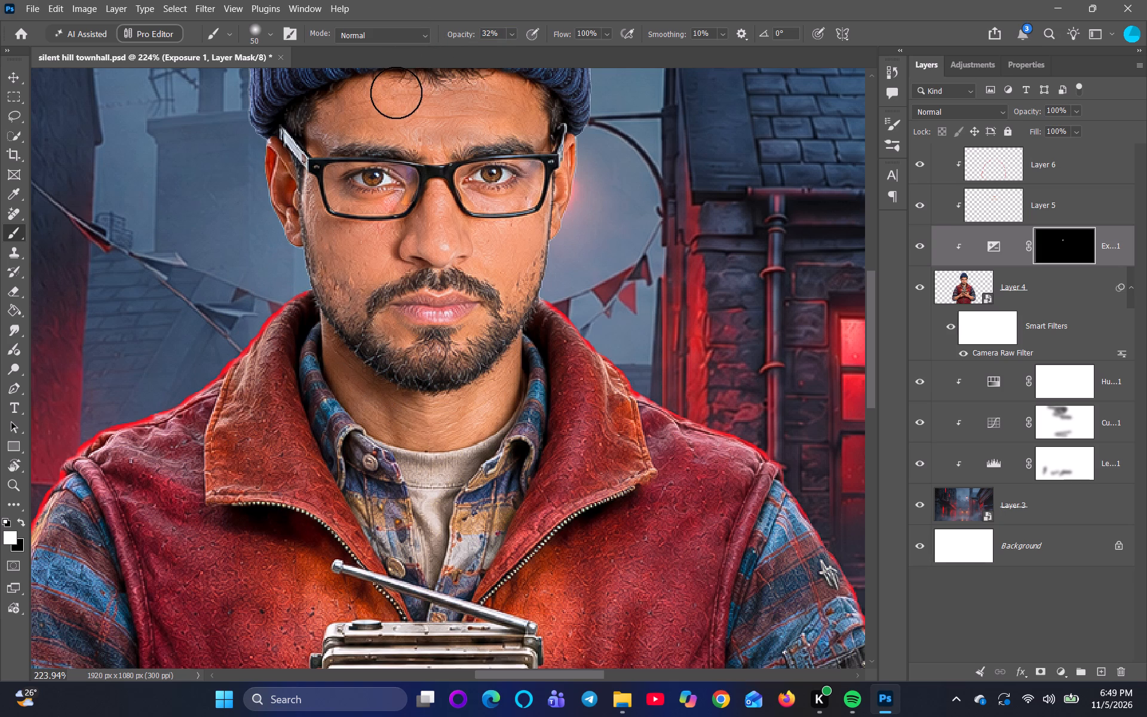
pyautogui.press(']')
pyautogui.press(']')
pyautogui.press(']')
pyautogui.moveTo(332, 257); pyautogui.dragTo(309, 286)
pyautogui.moveTo(489, 274); pyautogui.dragTo(539, 286)
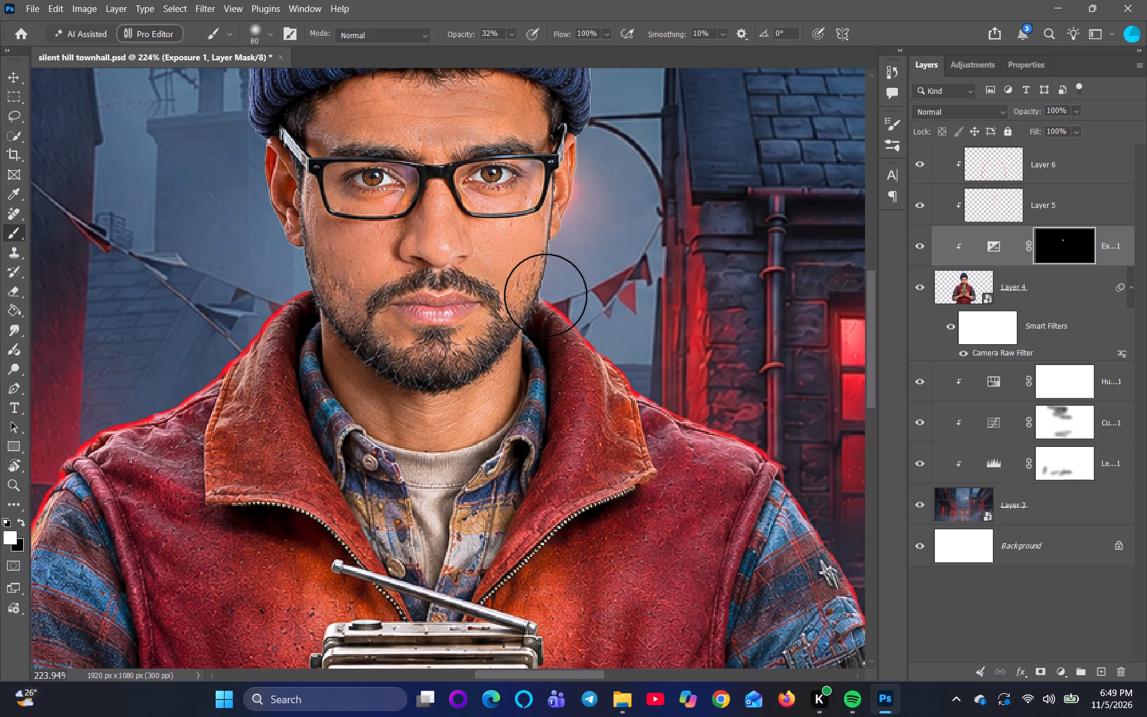
pyautogui.moveTo(525, 238); pyautogui.dragTo(562, 287)
pyautogui.moveTo(374, 259); pyautogui.dragTo(311, 293)
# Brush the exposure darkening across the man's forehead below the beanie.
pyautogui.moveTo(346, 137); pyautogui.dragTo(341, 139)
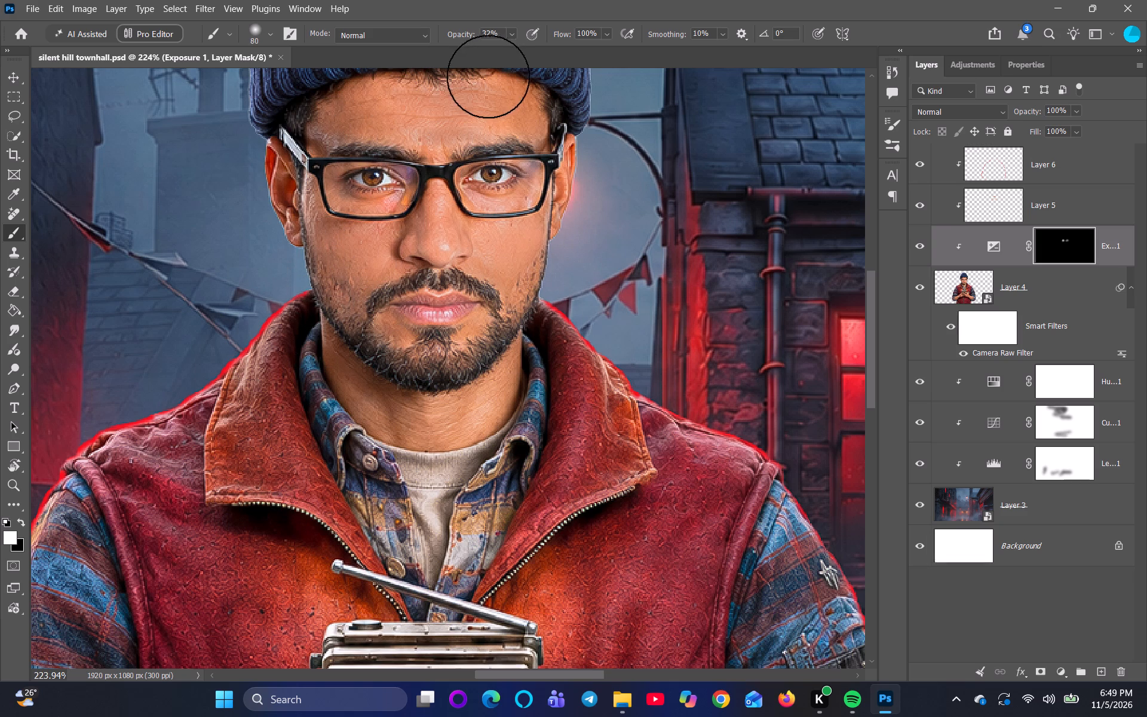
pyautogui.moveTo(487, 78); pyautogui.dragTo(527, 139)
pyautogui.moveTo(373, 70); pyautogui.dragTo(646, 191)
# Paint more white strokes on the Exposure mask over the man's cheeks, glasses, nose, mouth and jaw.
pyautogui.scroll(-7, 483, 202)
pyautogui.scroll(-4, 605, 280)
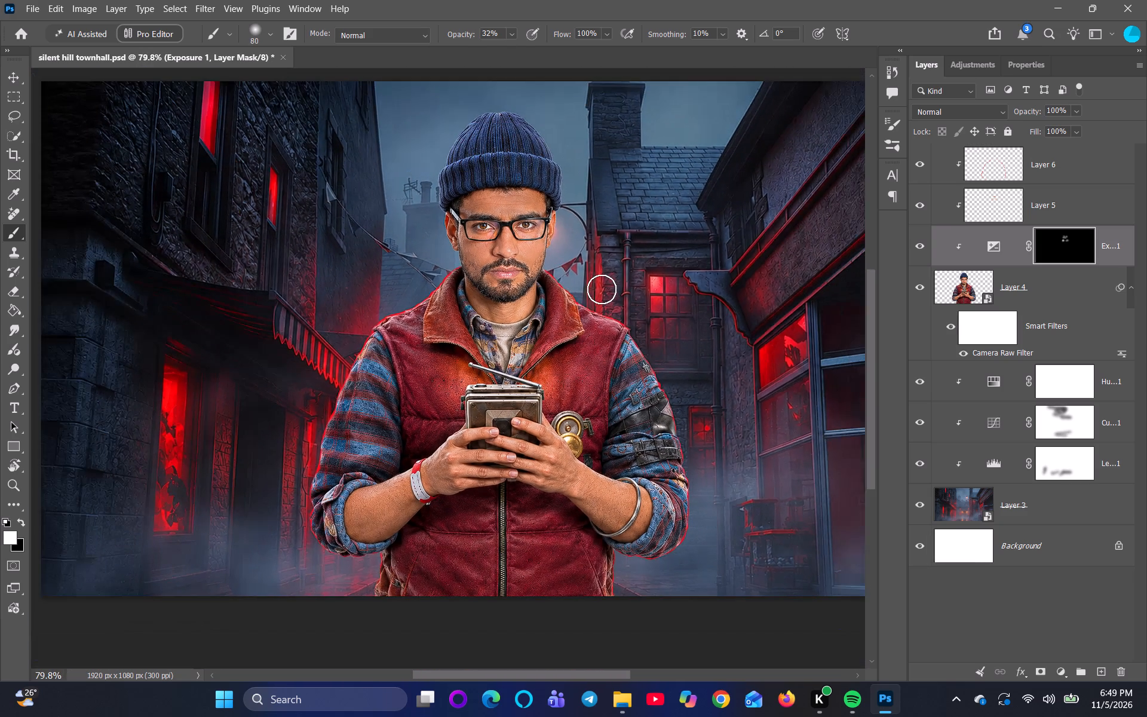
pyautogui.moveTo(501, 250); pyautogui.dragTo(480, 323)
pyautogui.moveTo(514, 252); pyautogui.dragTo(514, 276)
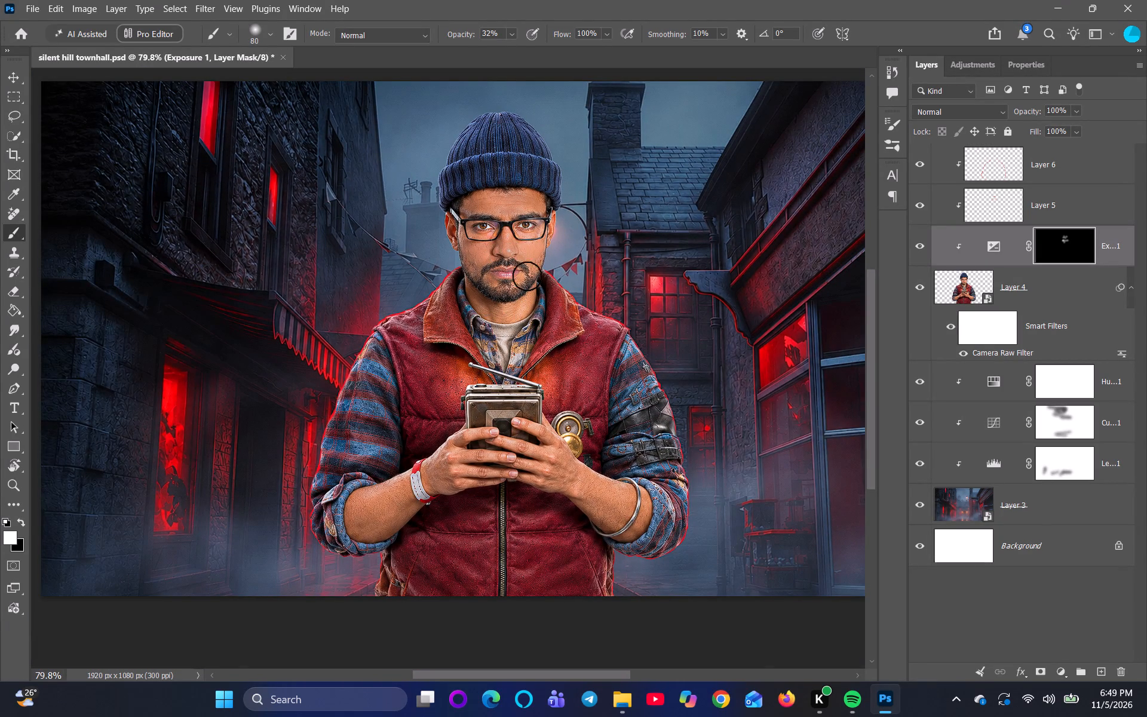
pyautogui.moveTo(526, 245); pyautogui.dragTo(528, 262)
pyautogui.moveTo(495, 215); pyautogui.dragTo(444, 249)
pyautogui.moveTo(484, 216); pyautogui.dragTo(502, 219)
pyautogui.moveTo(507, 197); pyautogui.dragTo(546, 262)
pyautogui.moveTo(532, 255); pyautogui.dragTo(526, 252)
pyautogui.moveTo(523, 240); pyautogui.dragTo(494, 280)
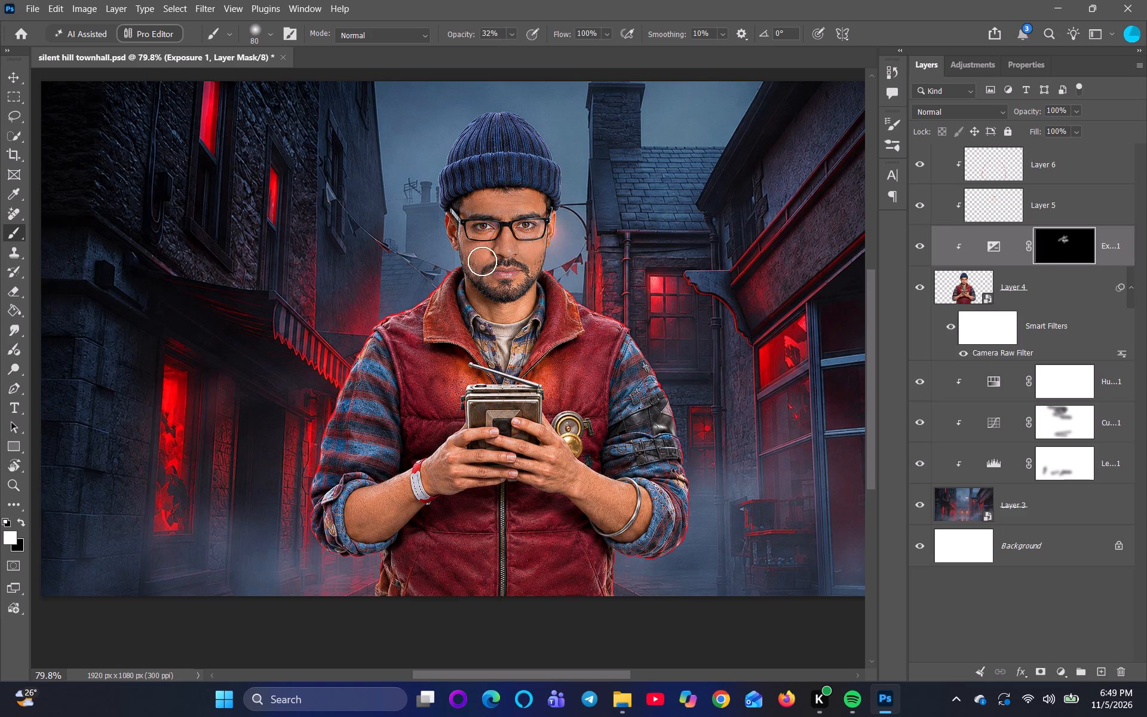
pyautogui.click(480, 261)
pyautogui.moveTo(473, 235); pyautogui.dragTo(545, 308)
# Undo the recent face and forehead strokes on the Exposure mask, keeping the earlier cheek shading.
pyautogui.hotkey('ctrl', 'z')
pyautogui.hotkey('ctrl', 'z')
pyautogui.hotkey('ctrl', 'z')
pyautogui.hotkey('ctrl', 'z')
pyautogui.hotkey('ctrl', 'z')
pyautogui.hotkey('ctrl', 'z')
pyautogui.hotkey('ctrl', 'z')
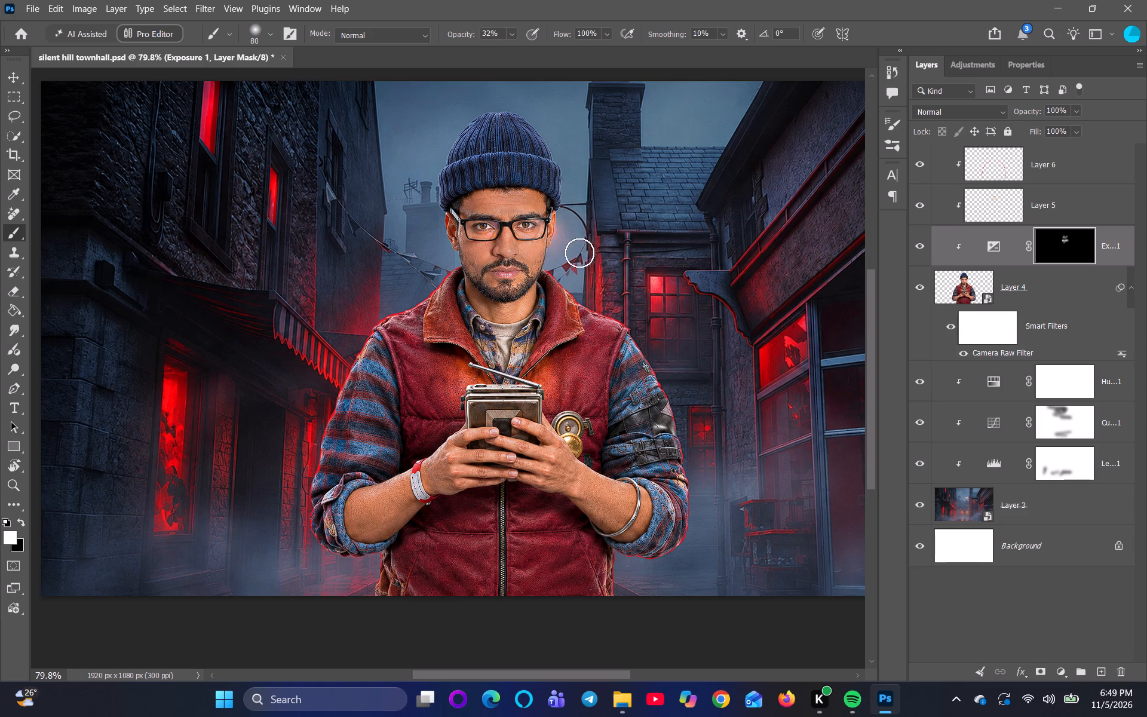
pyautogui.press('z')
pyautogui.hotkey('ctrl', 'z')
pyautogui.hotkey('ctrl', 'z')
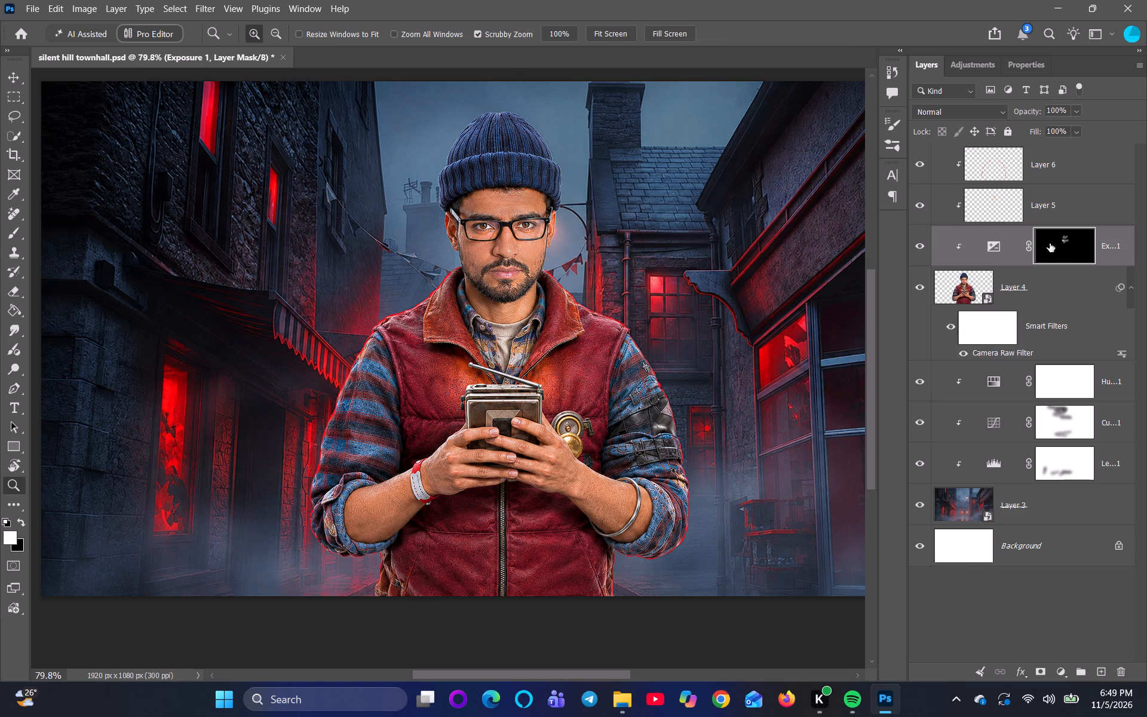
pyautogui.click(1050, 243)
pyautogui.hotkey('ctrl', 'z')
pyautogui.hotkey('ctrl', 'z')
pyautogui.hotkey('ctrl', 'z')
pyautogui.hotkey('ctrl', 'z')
# Paint white on the Exposure mask over both cheeks again with the size 80 brush at 32% opacity.
pyautogui.scroll(6, 447, 269)
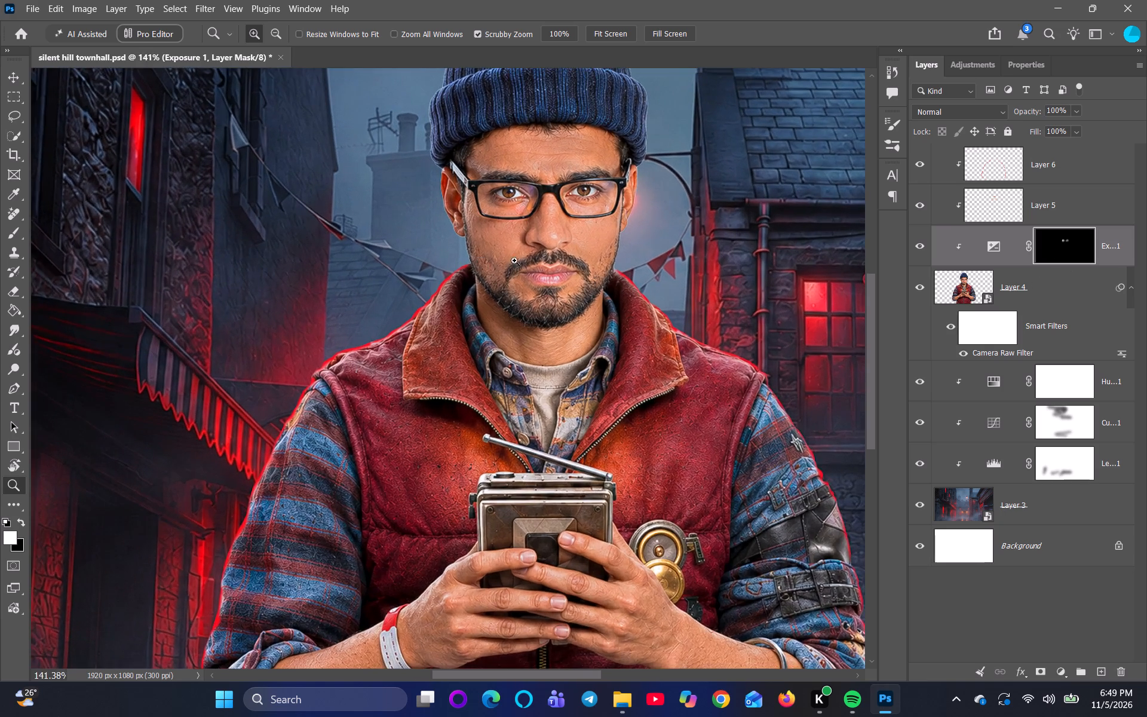
pyautogui.scroll(3, 525, 252)
pyautogui.click(4, 236)
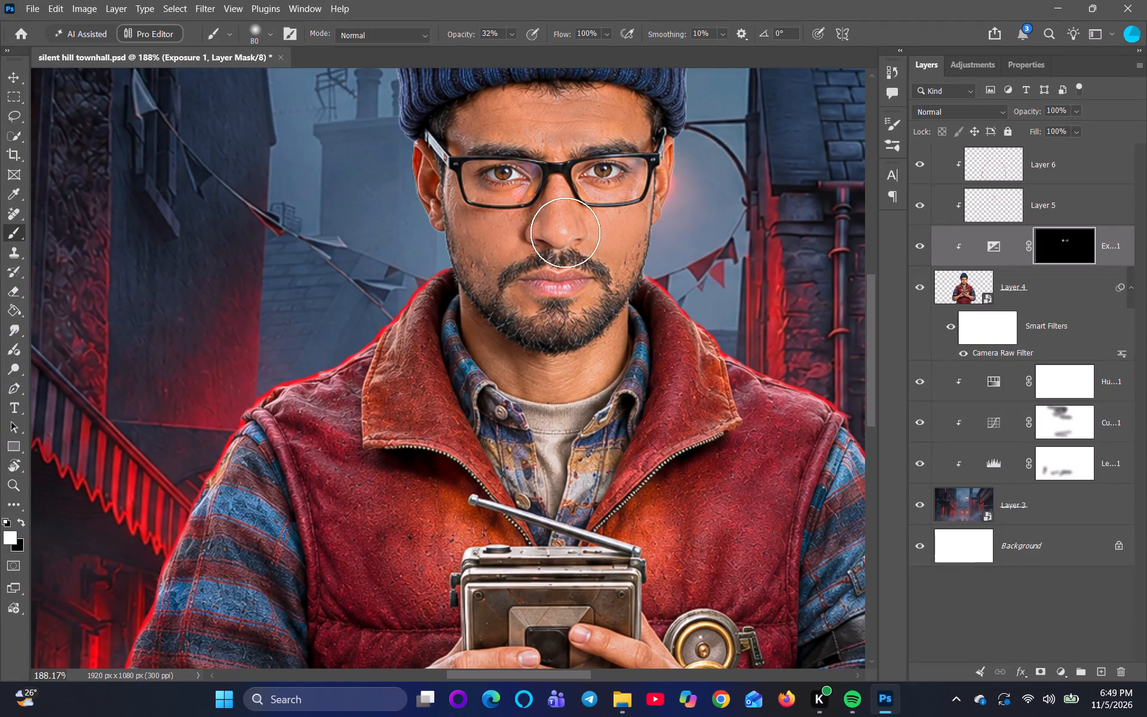
pyautogui.moveTo(483, 240); pyautogui.dragTo(400, 285)
pyautogui.moveTo(589, 220); pyautogui.dragTo(881, 351)
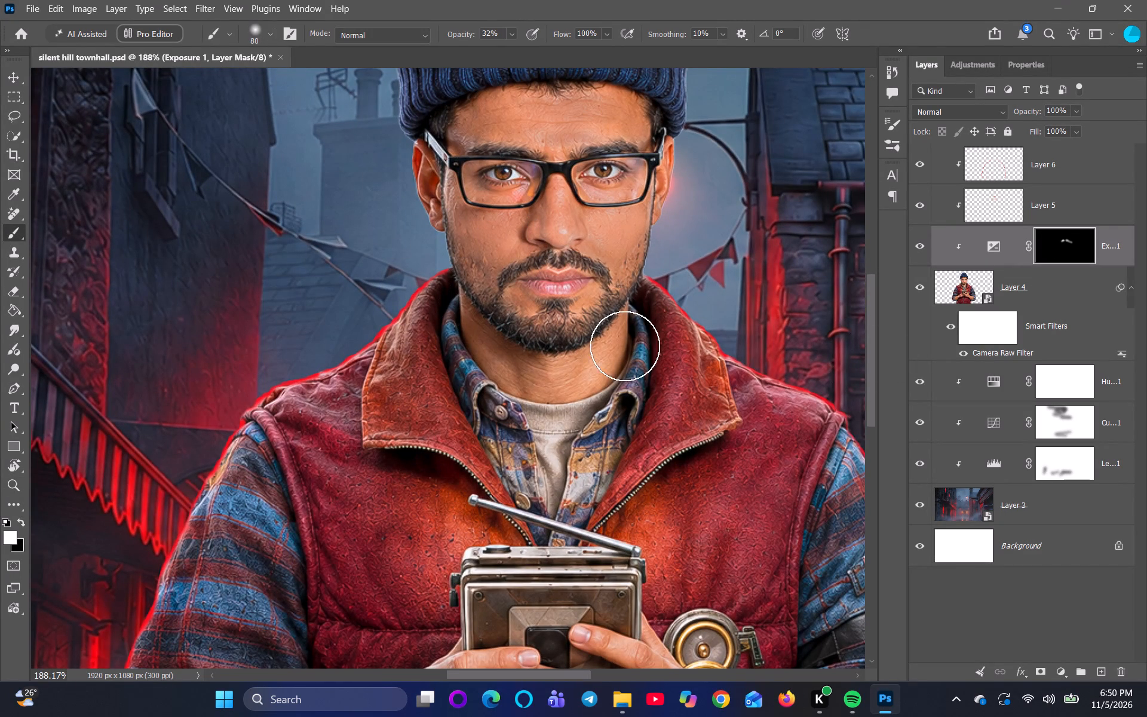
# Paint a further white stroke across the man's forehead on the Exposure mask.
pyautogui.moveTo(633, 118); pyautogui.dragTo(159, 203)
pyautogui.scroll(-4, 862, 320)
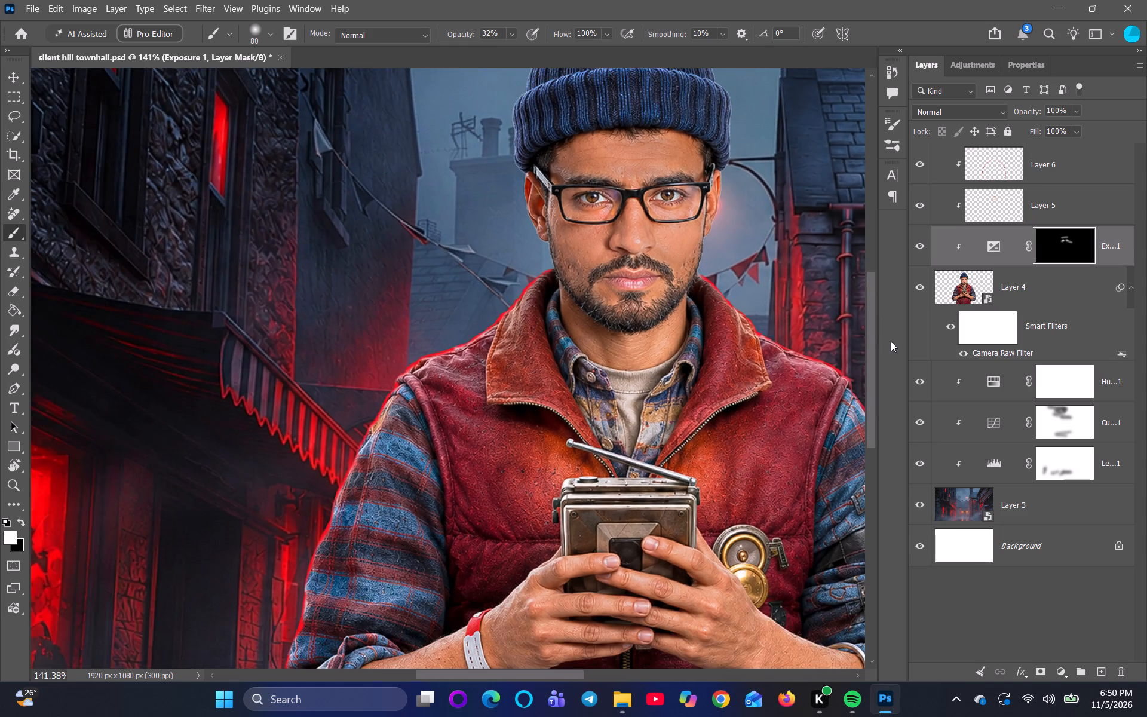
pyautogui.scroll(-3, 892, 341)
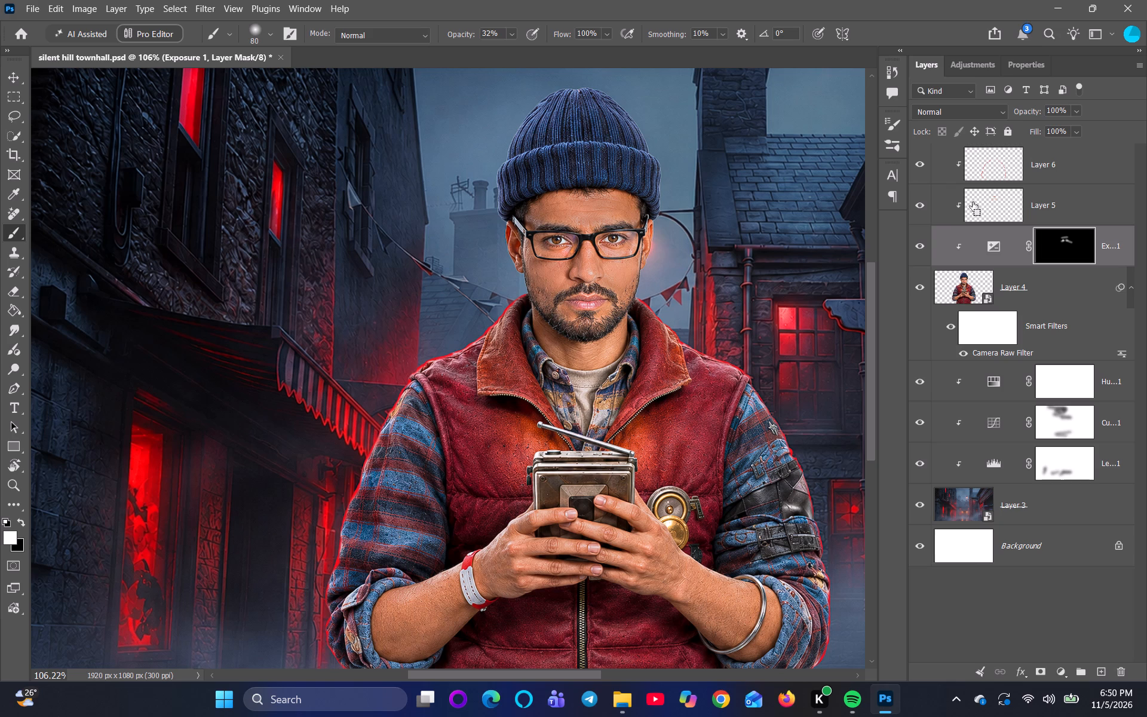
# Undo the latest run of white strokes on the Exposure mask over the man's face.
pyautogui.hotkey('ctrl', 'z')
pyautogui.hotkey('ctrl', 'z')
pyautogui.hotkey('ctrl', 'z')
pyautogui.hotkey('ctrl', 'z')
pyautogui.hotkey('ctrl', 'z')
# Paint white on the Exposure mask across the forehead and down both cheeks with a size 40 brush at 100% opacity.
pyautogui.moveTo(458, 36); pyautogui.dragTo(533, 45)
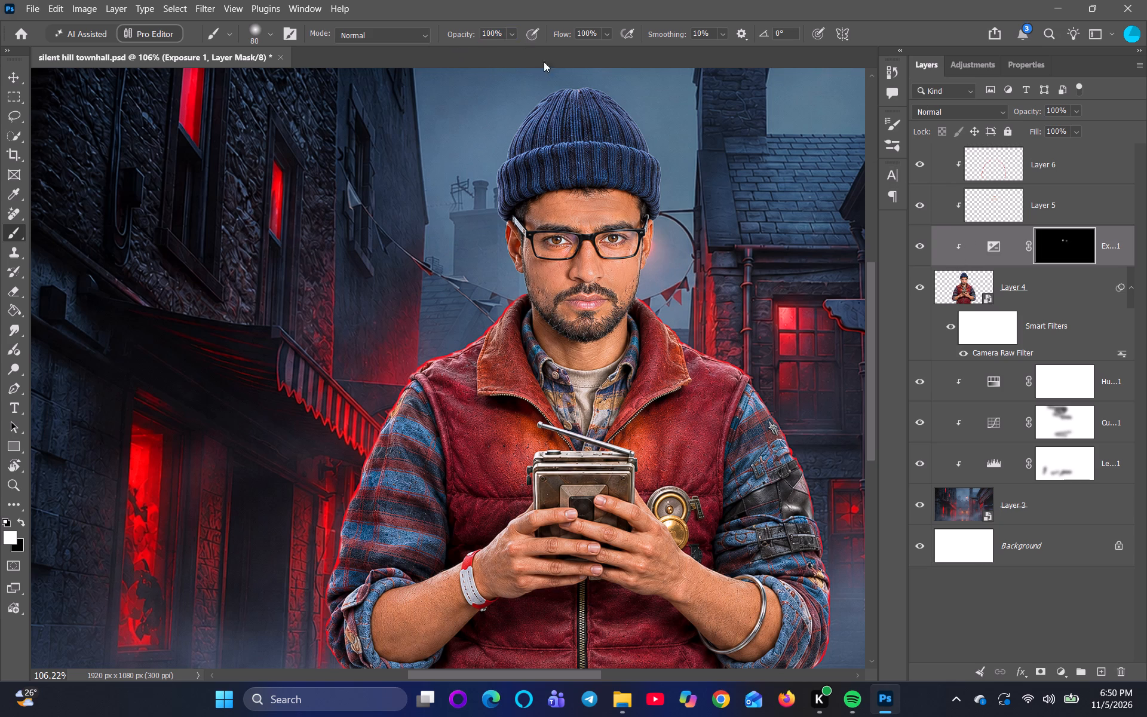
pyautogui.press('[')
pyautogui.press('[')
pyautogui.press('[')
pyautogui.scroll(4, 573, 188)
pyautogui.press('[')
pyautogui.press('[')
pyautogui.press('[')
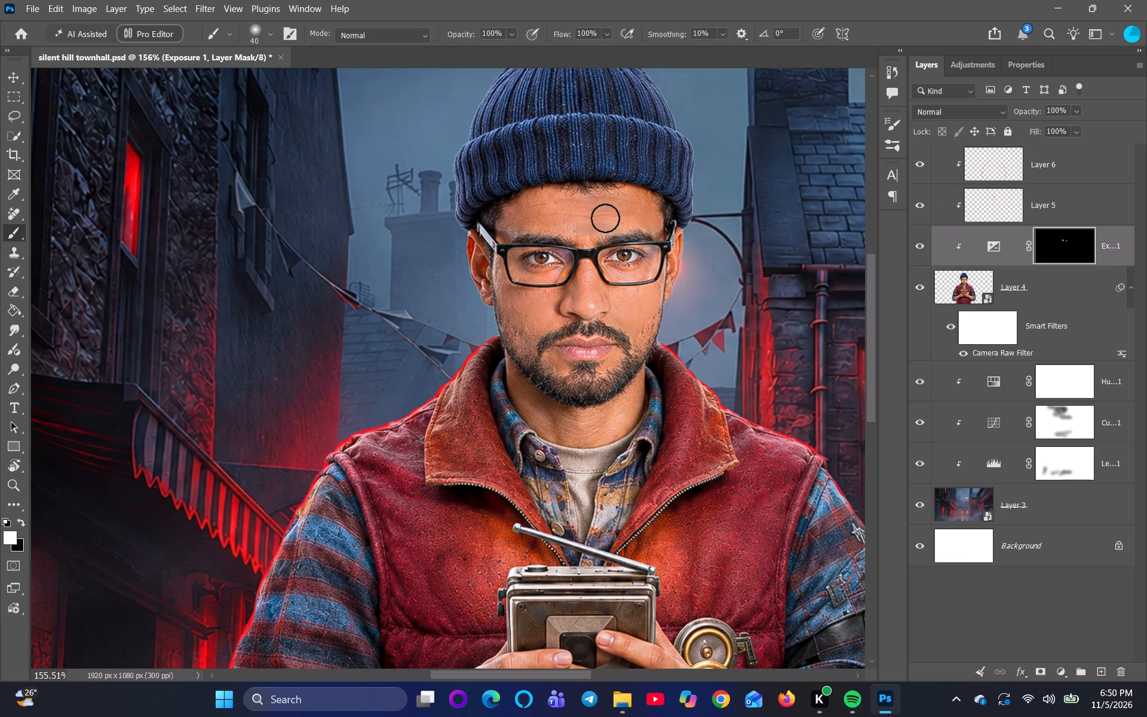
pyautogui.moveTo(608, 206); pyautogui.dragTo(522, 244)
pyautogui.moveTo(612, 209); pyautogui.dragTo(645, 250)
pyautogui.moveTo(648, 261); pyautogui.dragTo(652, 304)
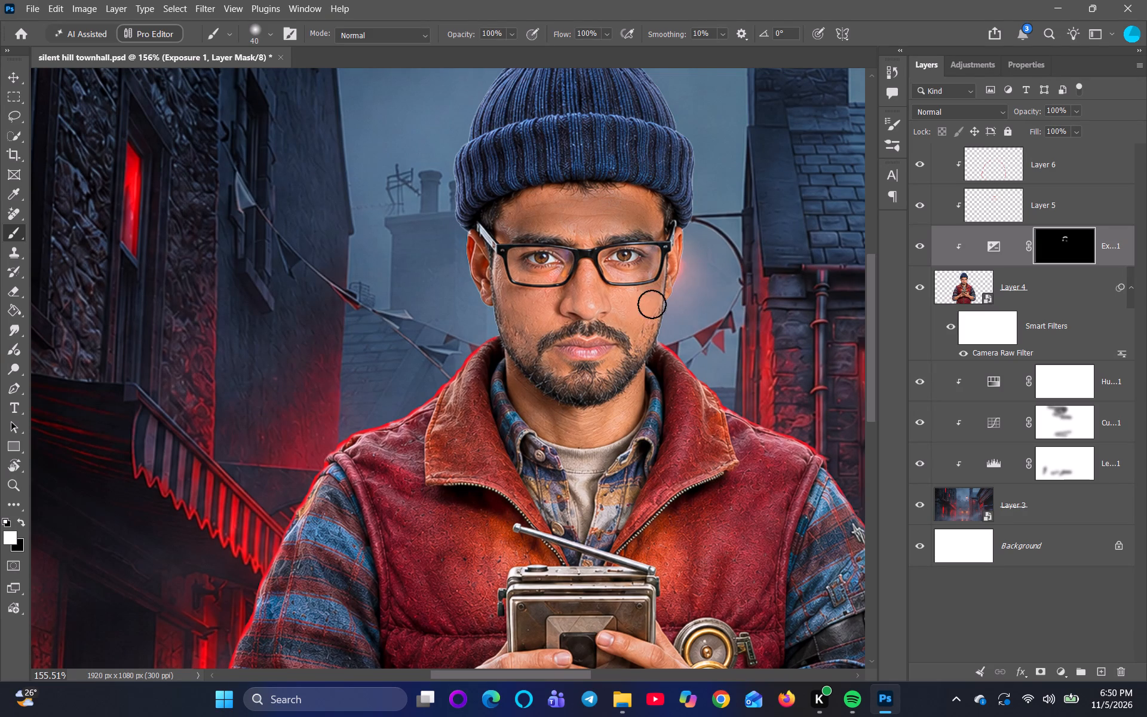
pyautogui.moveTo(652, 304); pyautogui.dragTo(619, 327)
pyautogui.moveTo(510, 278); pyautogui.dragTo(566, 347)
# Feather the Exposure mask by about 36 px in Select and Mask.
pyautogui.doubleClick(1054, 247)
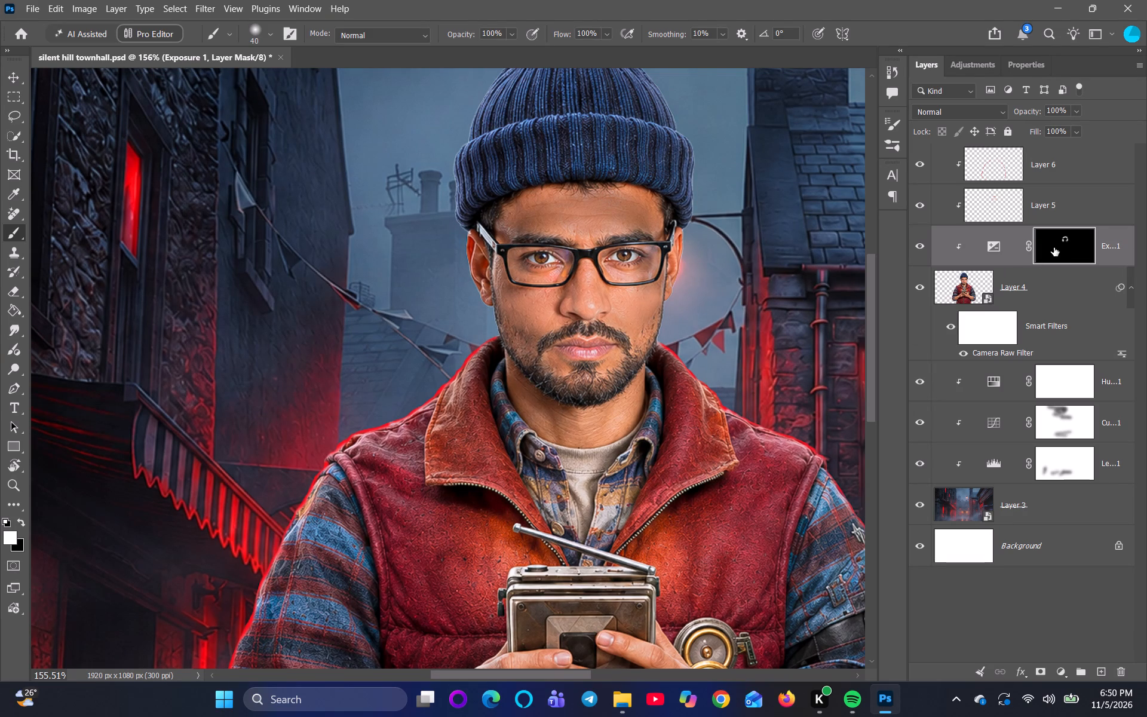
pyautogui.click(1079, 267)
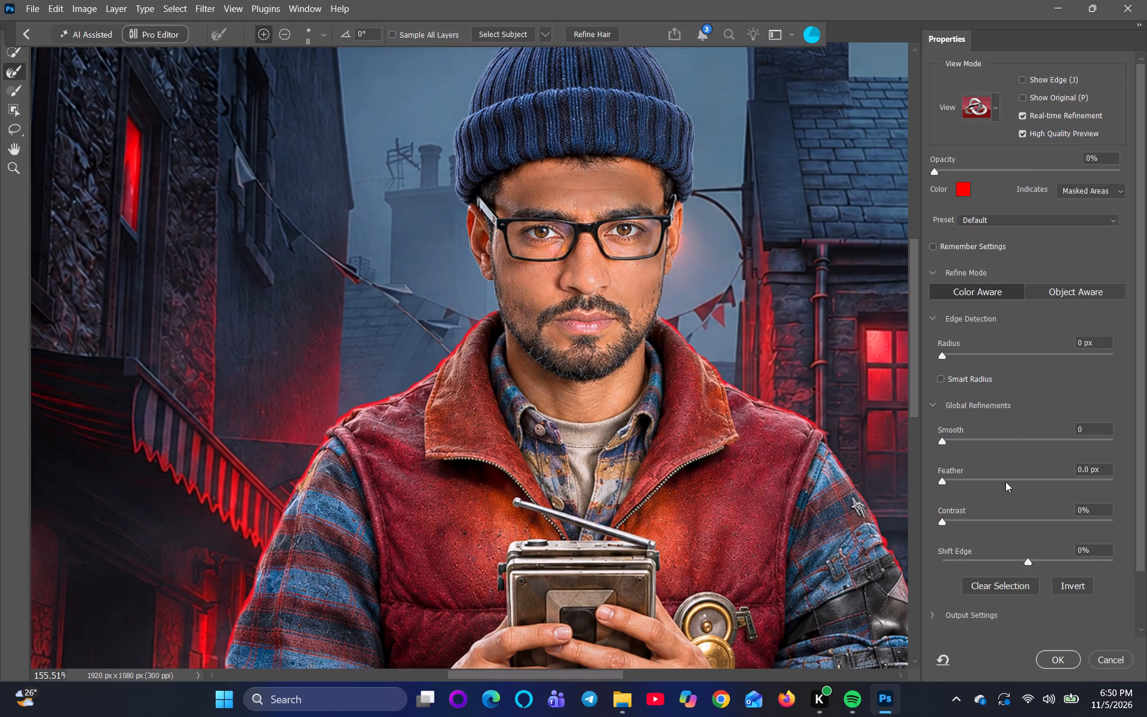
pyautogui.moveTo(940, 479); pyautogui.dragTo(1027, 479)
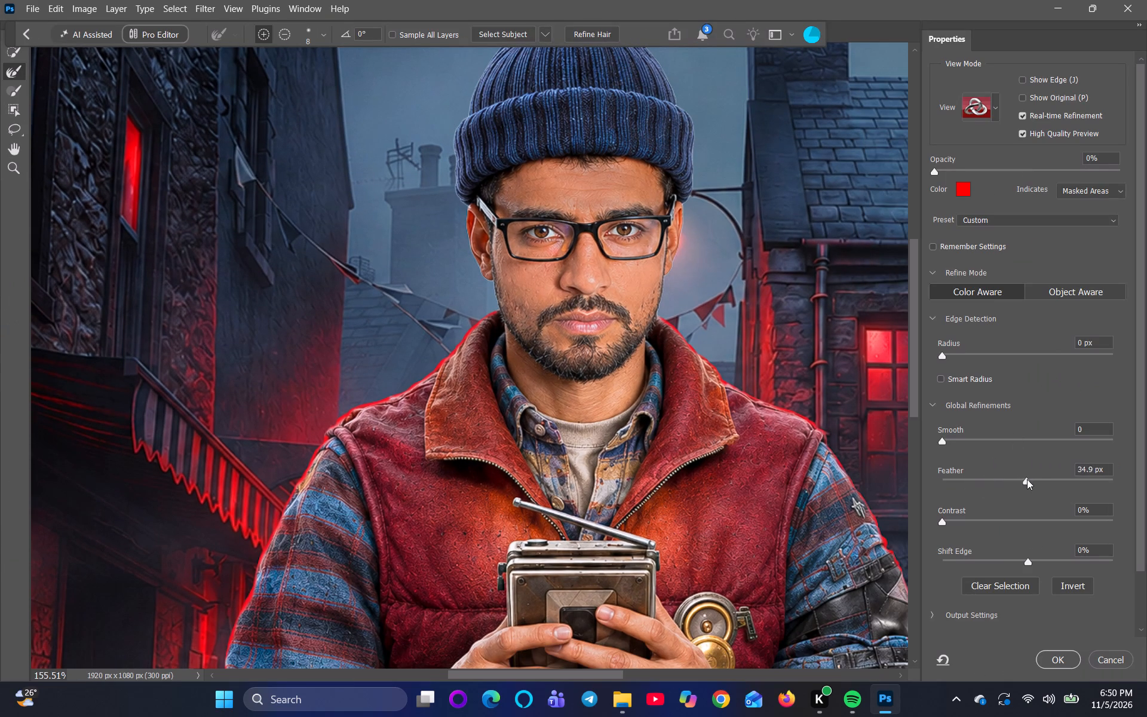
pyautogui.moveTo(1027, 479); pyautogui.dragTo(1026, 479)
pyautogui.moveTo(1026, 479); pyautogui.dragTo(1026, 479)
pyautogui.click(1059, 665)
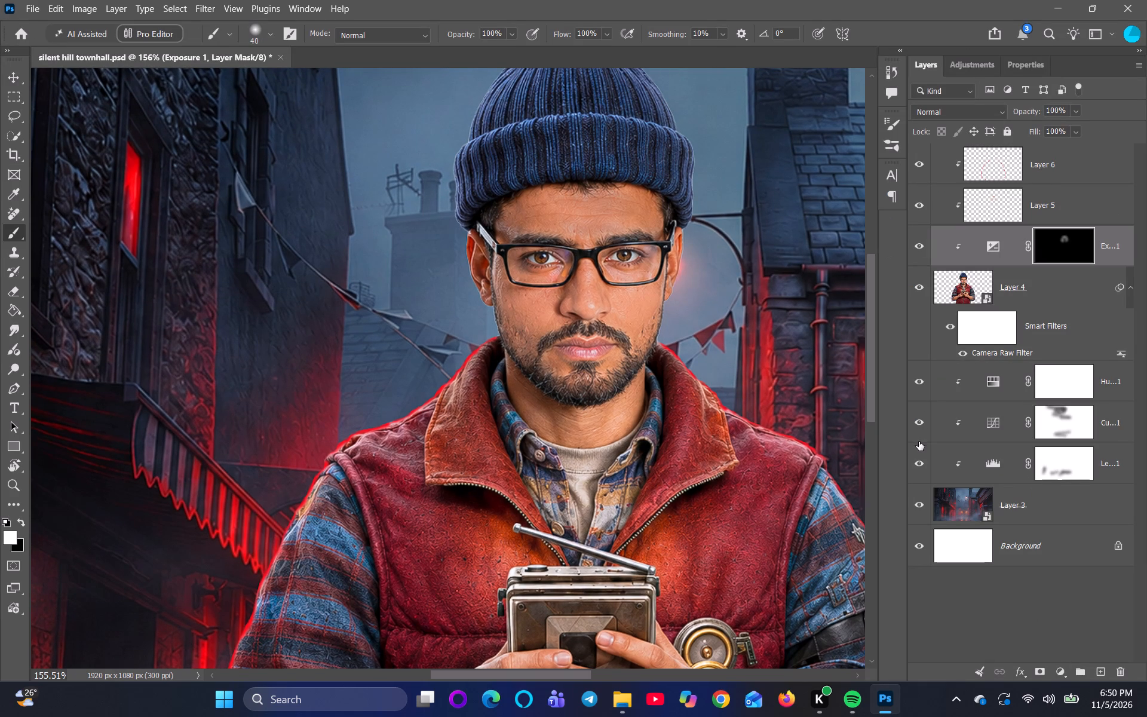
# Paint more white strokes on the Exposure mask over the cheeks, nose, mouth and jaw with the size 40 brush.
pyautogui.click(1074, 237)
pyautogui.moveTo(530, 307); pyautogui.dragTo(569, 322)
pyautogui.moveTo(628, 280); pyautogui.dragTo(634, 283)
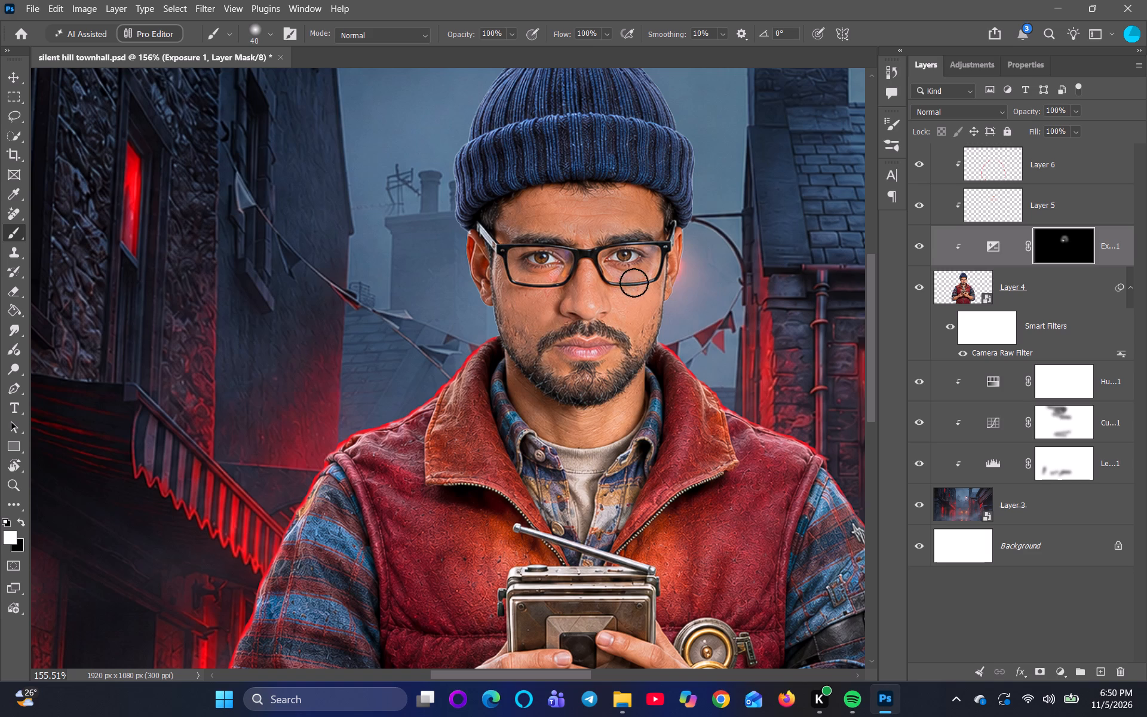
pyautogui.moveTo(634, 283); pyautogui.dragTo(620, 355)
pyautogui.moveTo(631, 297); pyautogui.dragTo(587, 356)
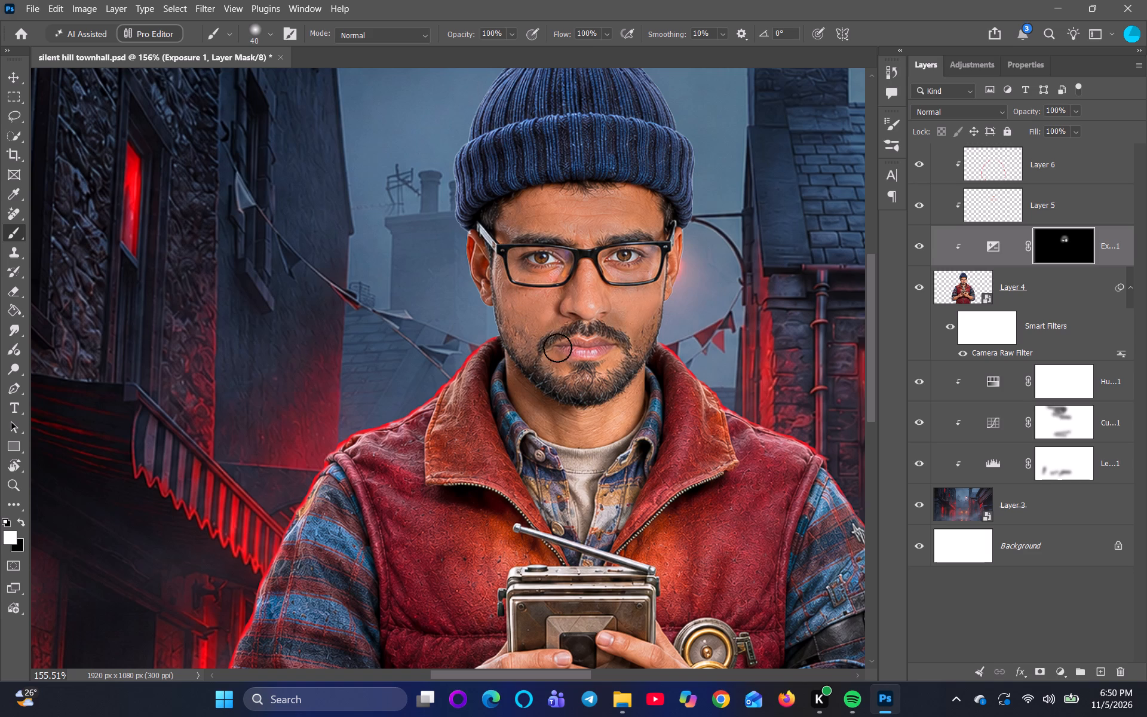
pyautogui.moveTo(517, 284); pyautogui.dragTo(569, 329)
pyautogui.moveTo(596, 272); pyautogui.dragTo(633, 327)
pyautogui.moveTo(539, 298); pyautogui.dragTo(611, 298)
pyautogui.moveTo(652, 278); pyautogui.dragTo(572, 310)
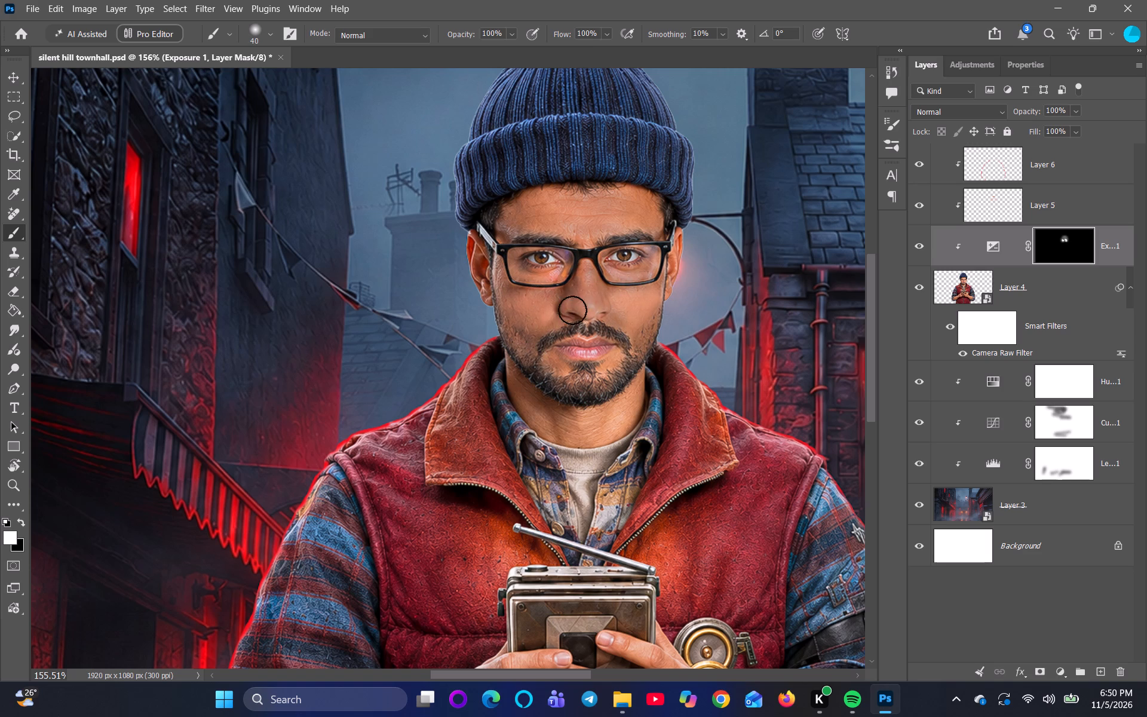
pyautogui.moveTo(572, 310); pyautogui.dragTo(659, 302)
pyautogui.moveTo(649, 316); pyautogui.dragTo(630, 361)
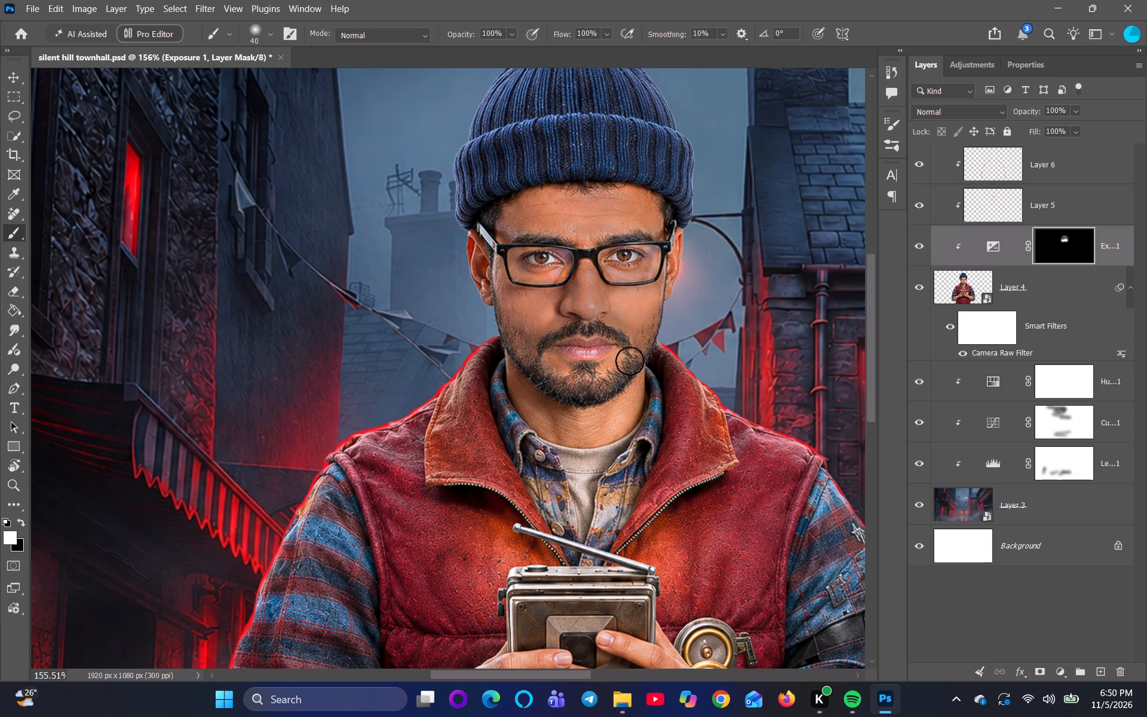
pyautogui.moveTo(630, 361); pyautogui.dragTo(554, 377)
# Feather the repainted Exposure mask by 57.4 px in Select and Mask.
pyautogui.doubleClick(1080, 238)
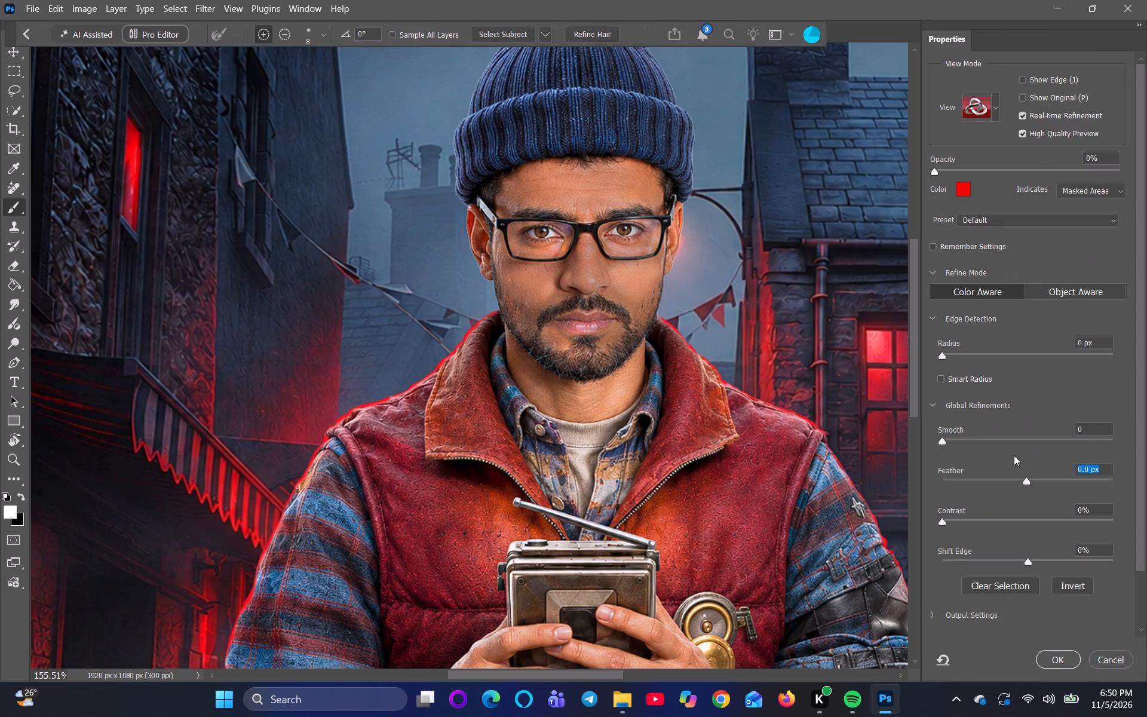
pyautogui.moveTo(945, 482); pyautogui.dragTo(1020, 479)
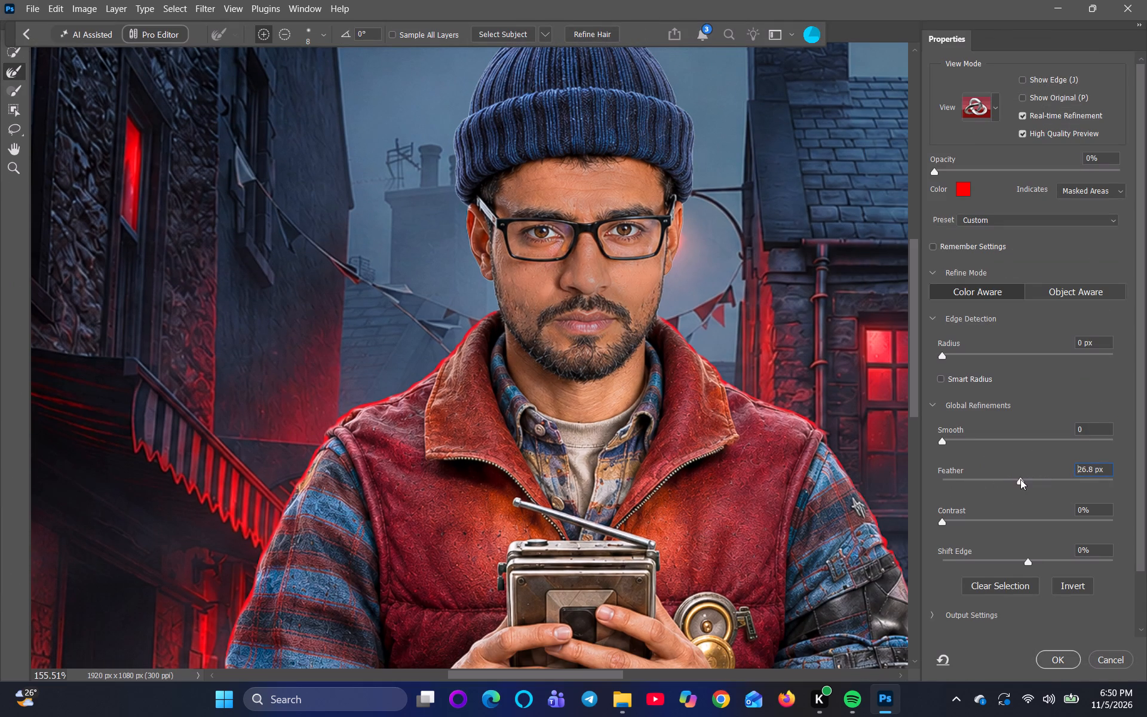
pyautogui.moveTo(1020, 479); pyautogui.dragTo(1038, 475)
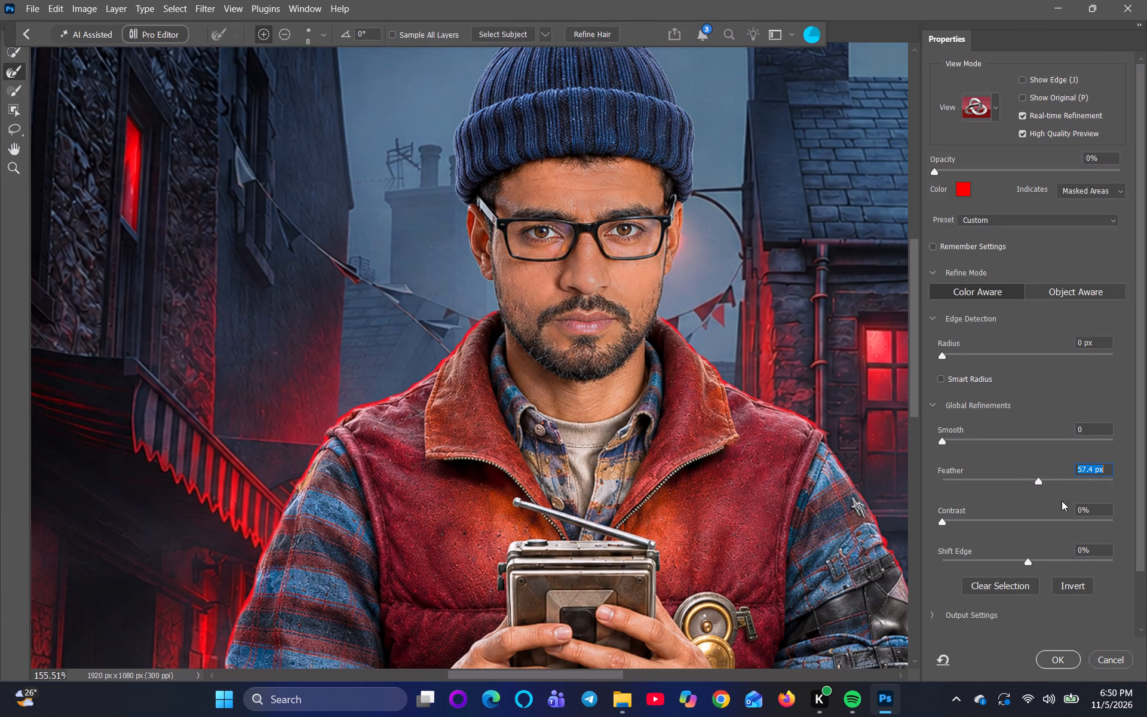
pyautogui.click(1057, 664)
# Compare the man's face with and without the Exposure adjustment by toggling that layer's visibility.
pyautogui.scroll(-4, 687, 405)
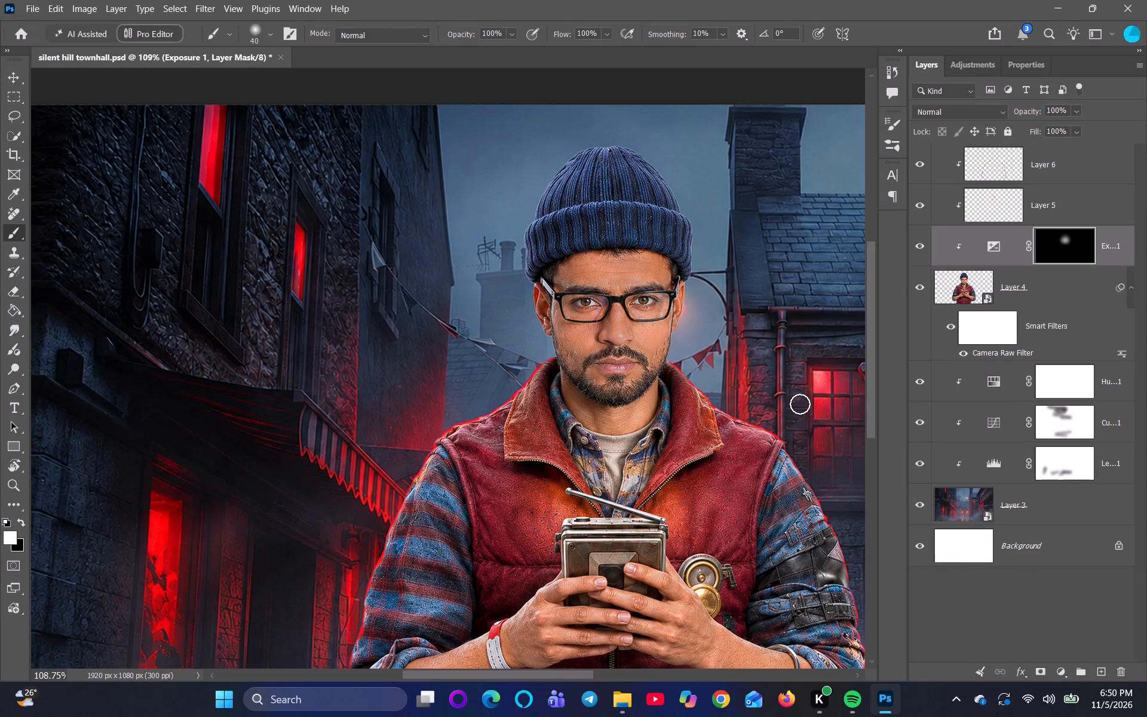
pyautogui.hotkey('ctrl', '0')
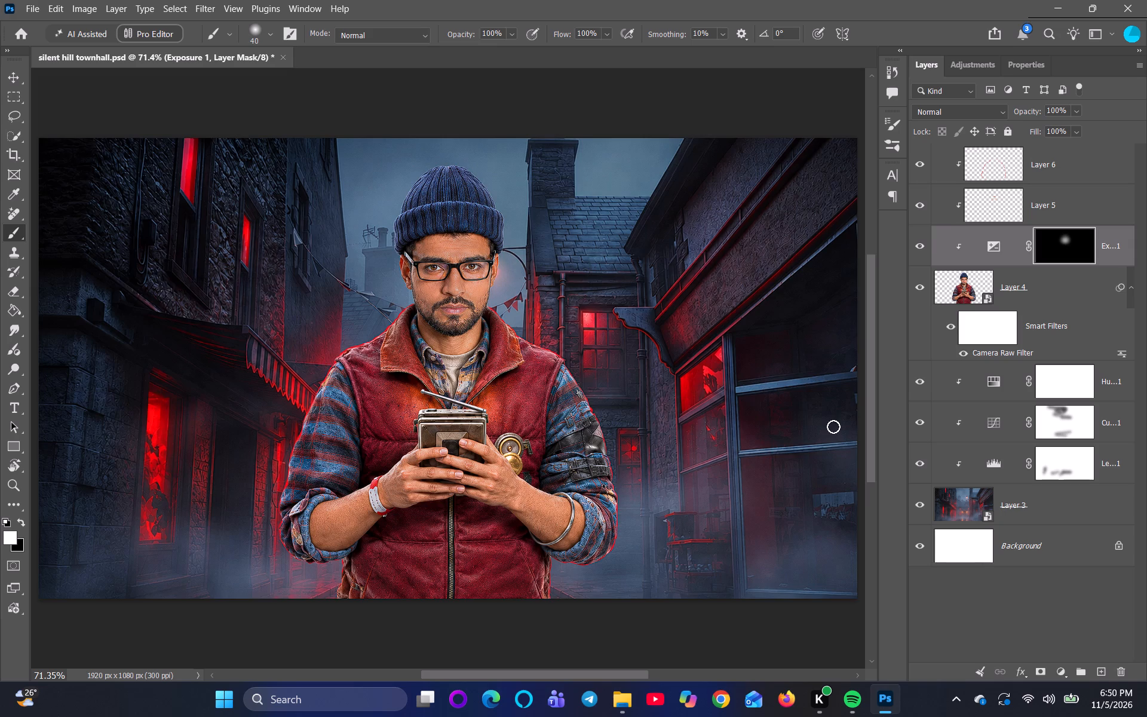
pyautogui.scroll(3, 828, 437)
pyautogui.scroll(-3, 199, 354)
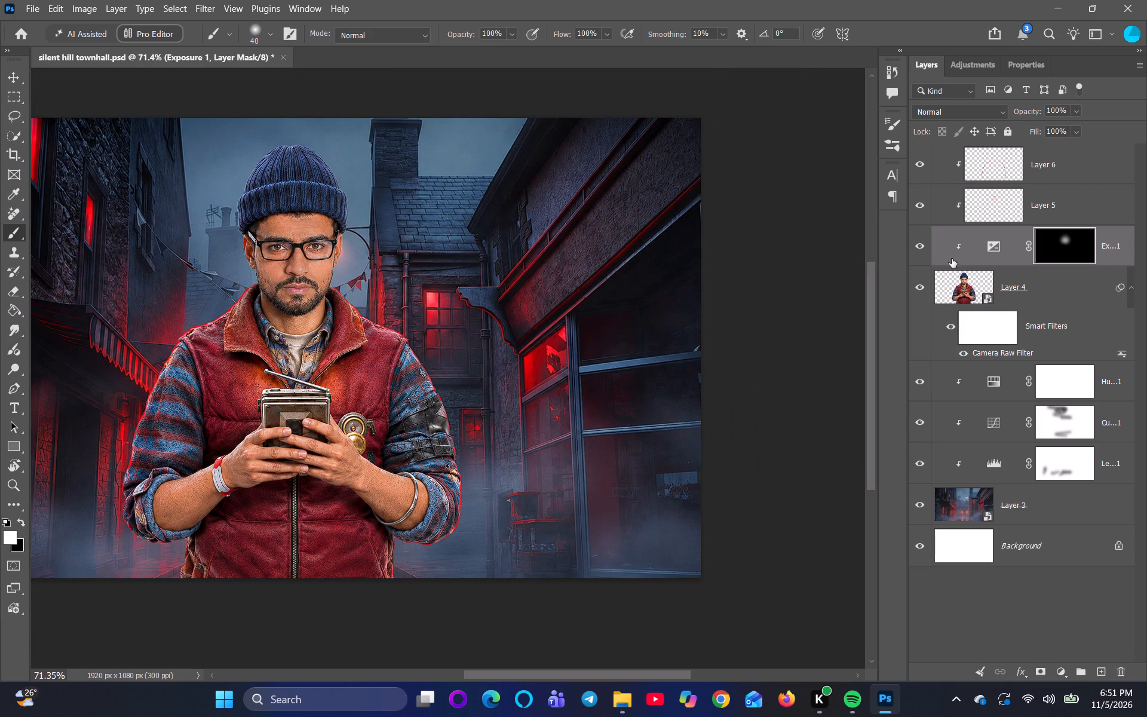
pyautogui.click(922, 246)
pyautogui.click(921, 248)
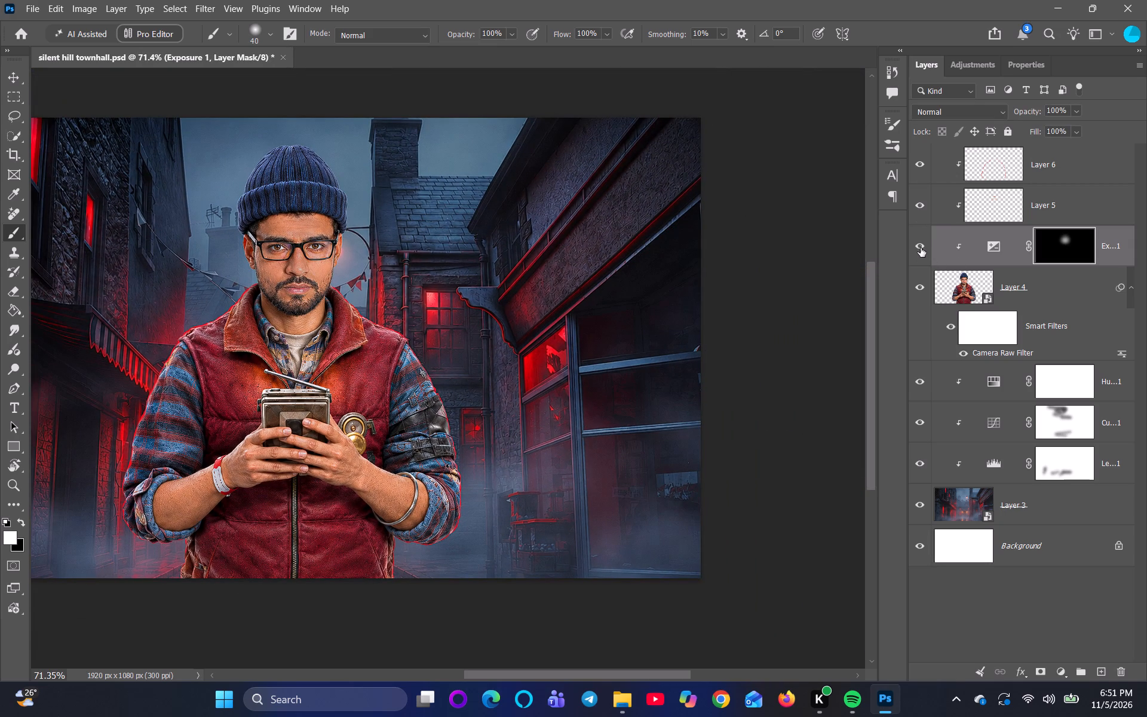
pyautogui.click(921, 248)
pyautogui.click(919, 249)
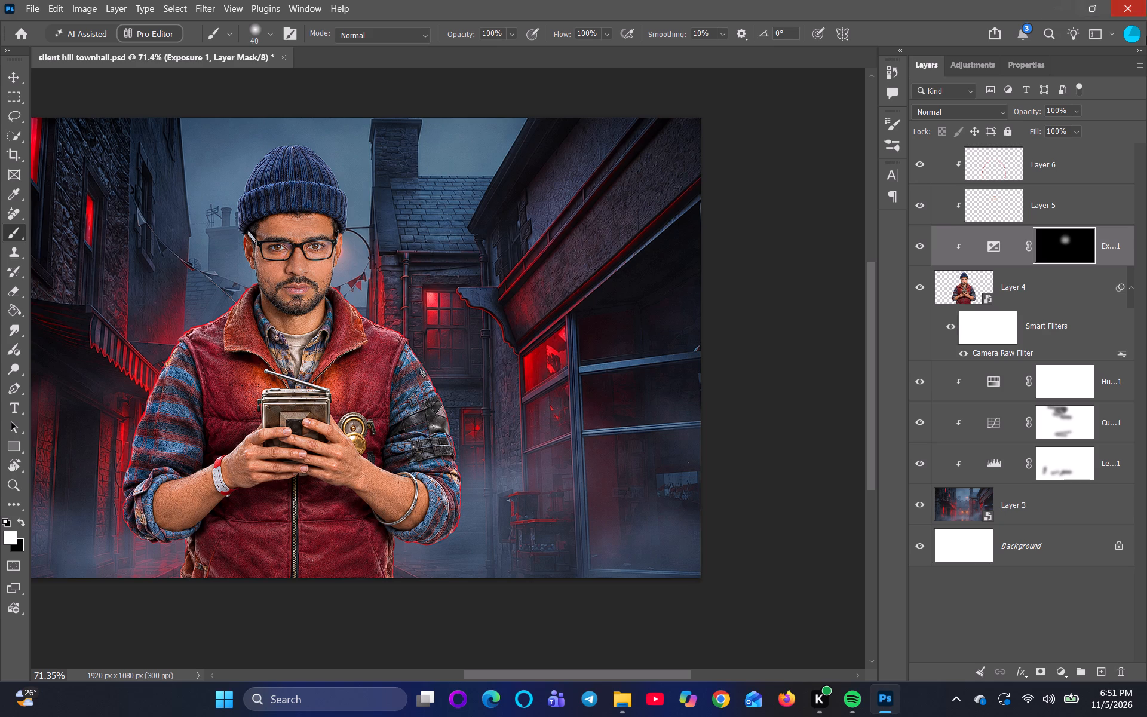
# Delete the Exposure adjustment layer clipped above Layer 4.
pyautogui.moveTo(1002, 246); pyautogui.dragTo(1128, 667)
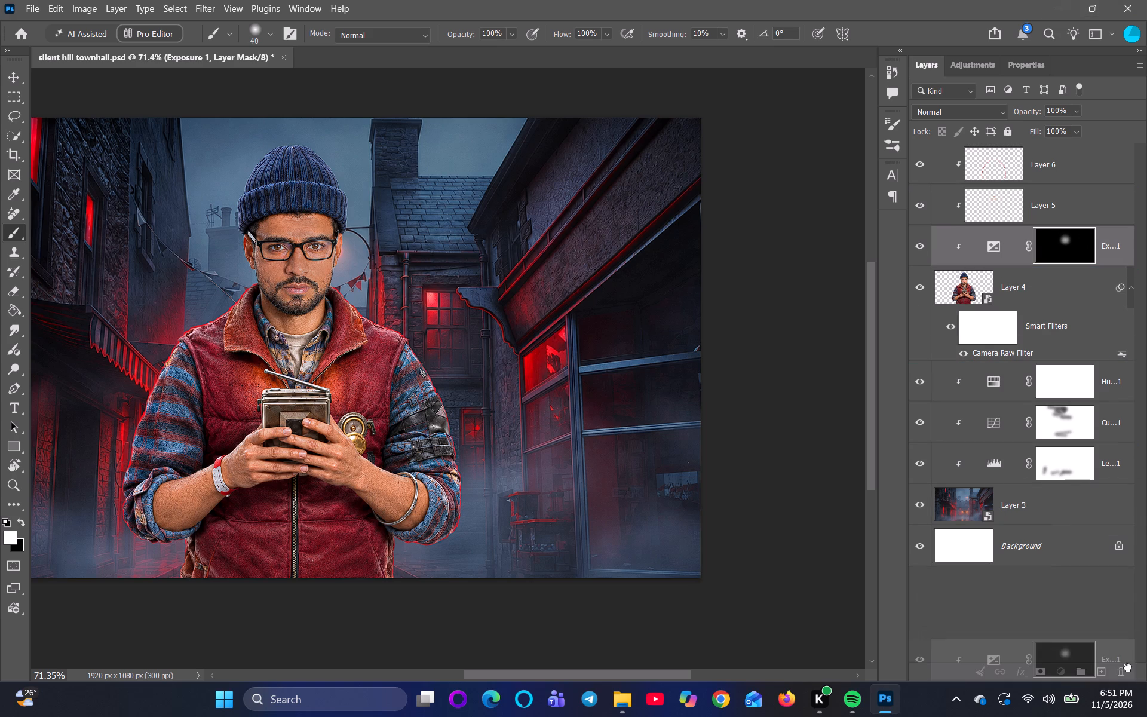
pyautogui.moveTo(1128, 667); pyautogui.dragTo(1128, 672)
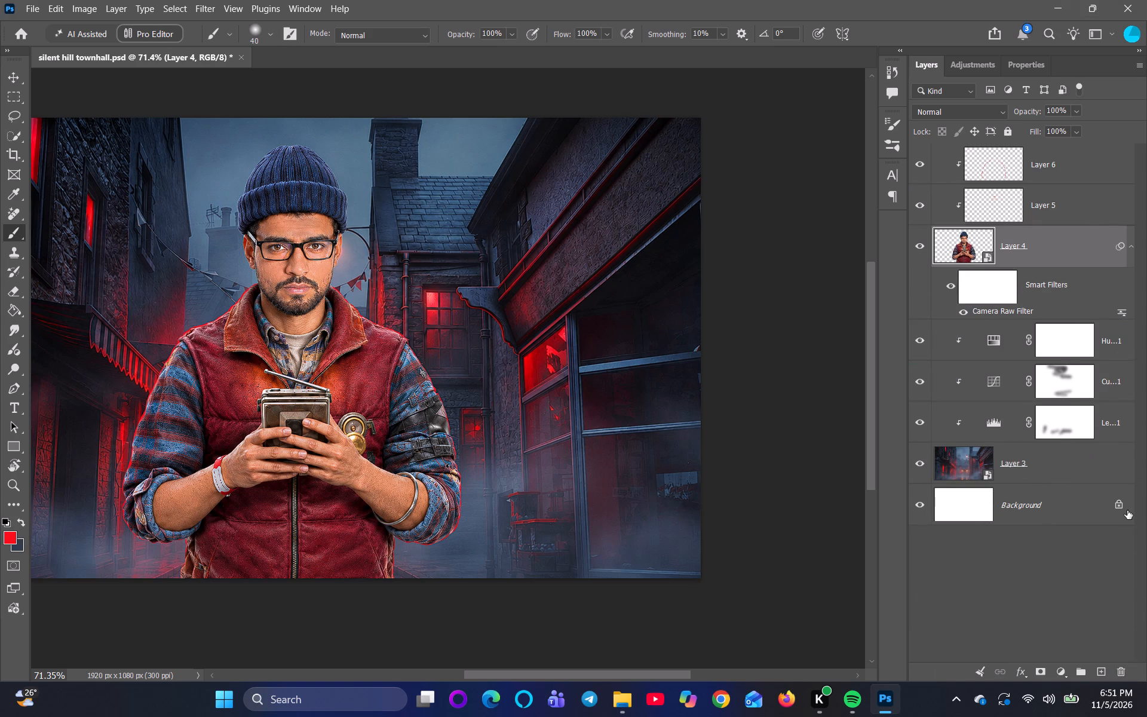
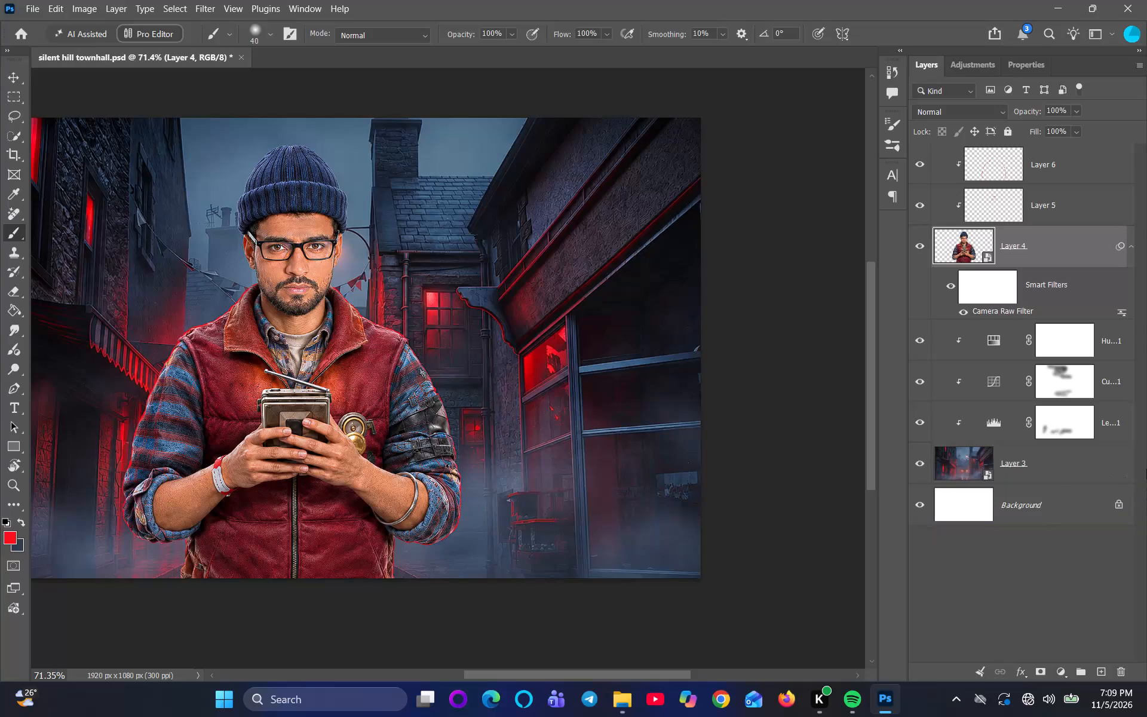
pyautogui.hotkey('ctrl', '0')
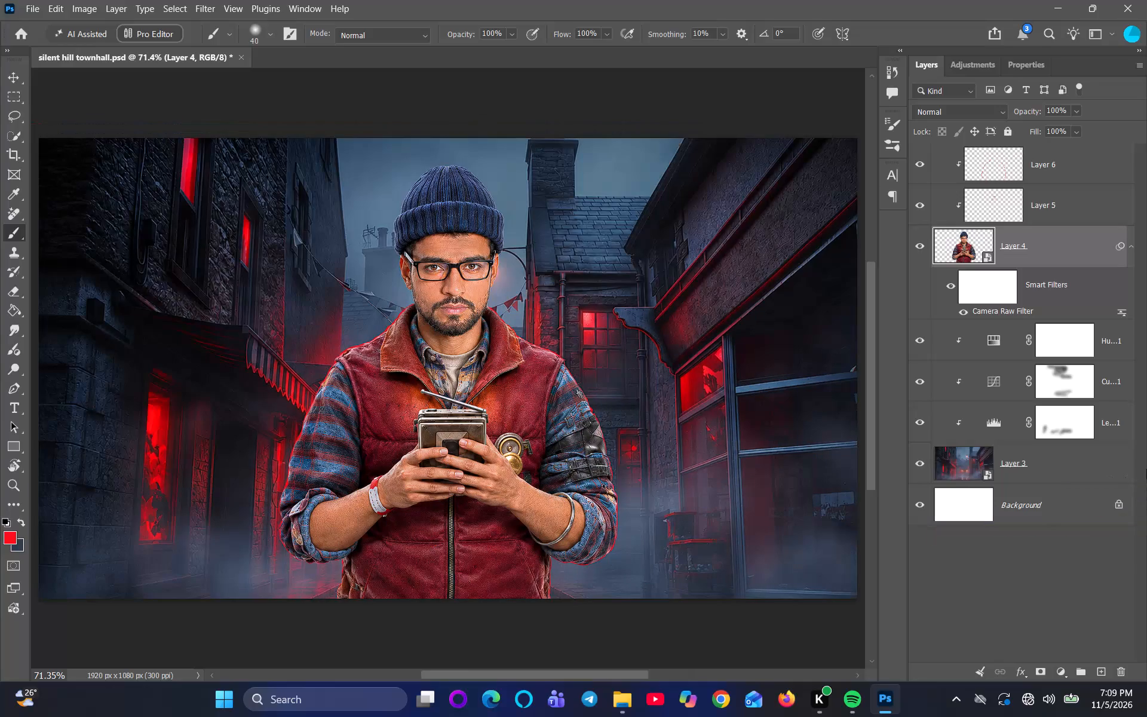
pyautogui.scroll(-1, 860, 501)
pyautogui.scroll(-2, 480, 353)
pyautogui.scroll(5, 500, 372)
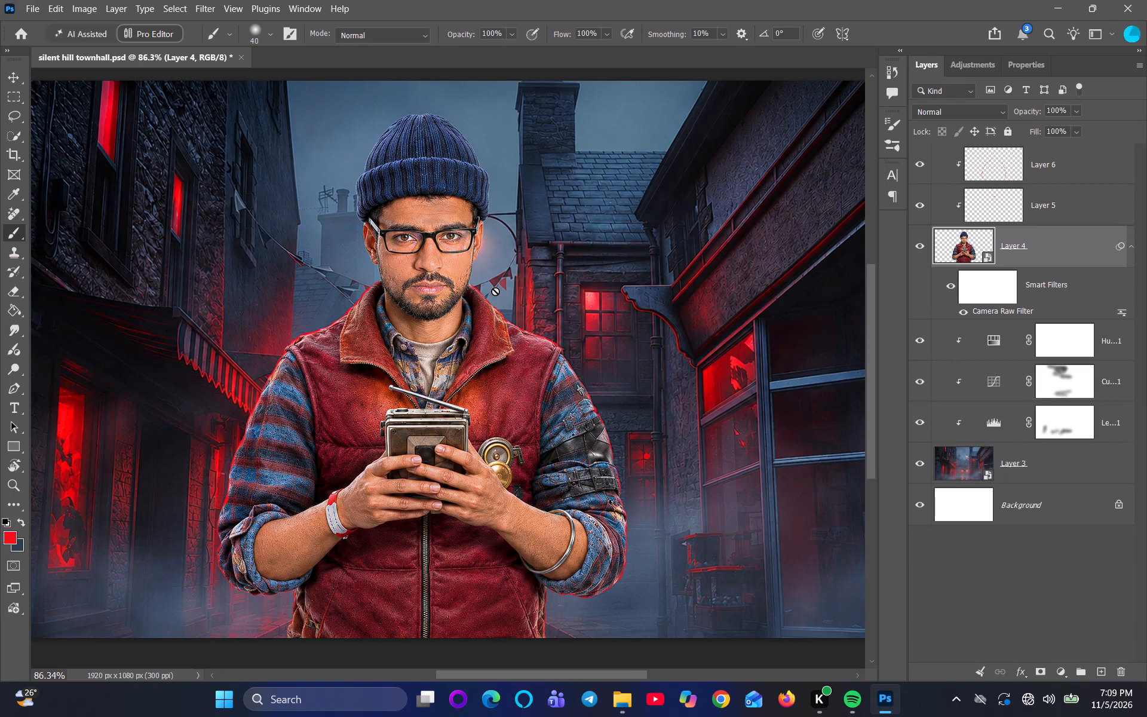
# Open the earlier project "phonton balde" from the recent files as a reference.
pyautogui.click(22, 32)
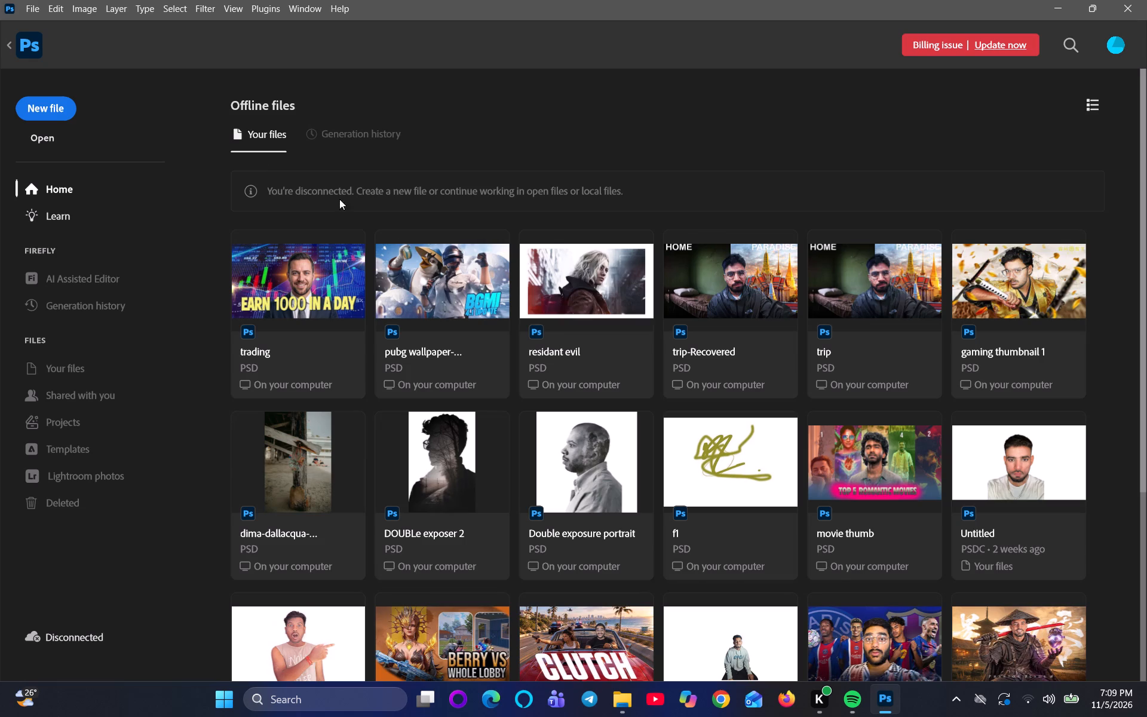
pyautogui.scroll(-12, 402, 258)
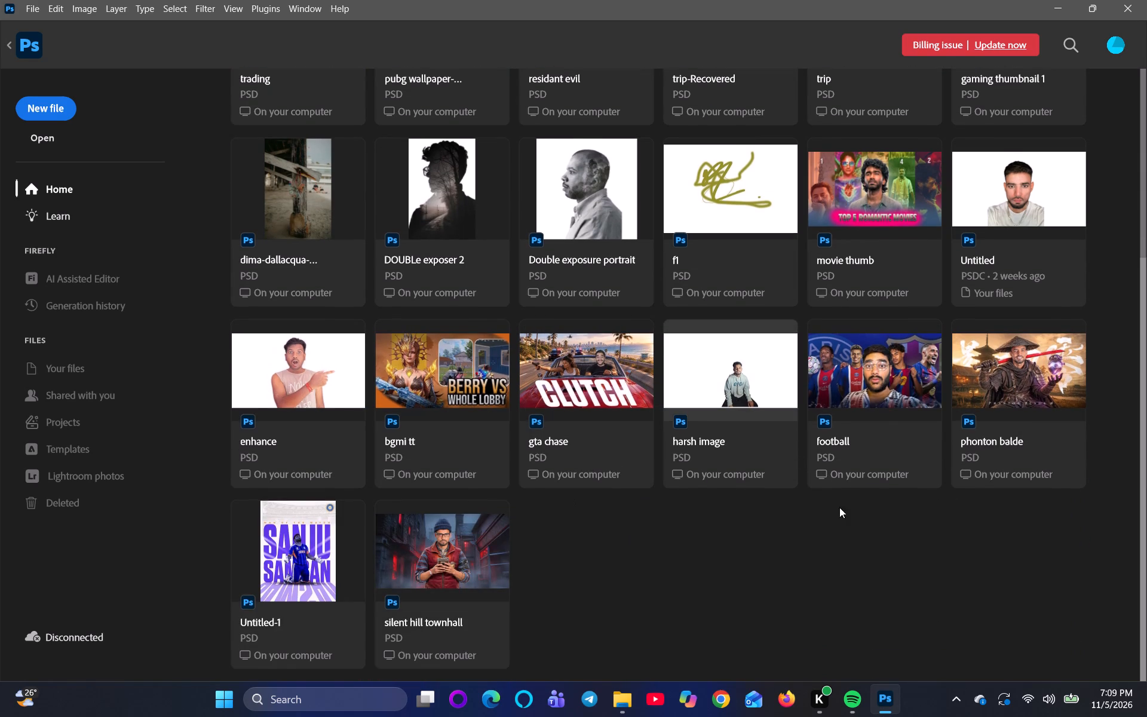
pyautogui.doubleClick(998, 395)
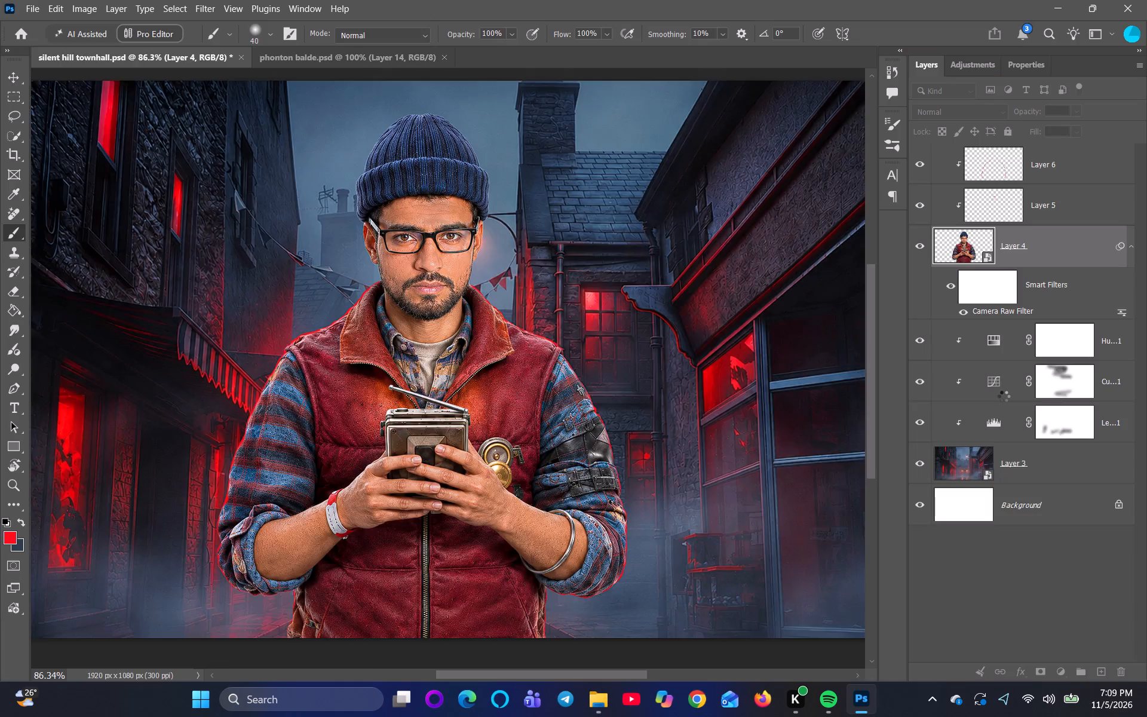
# Examine the lower layers of the reference project, toggling the visibility of Layer 4 and the clipped Layer 6.
pyautogui.scroll(-9, 1059, 396)
pyautogui.scroll(-2, 1032, 496)
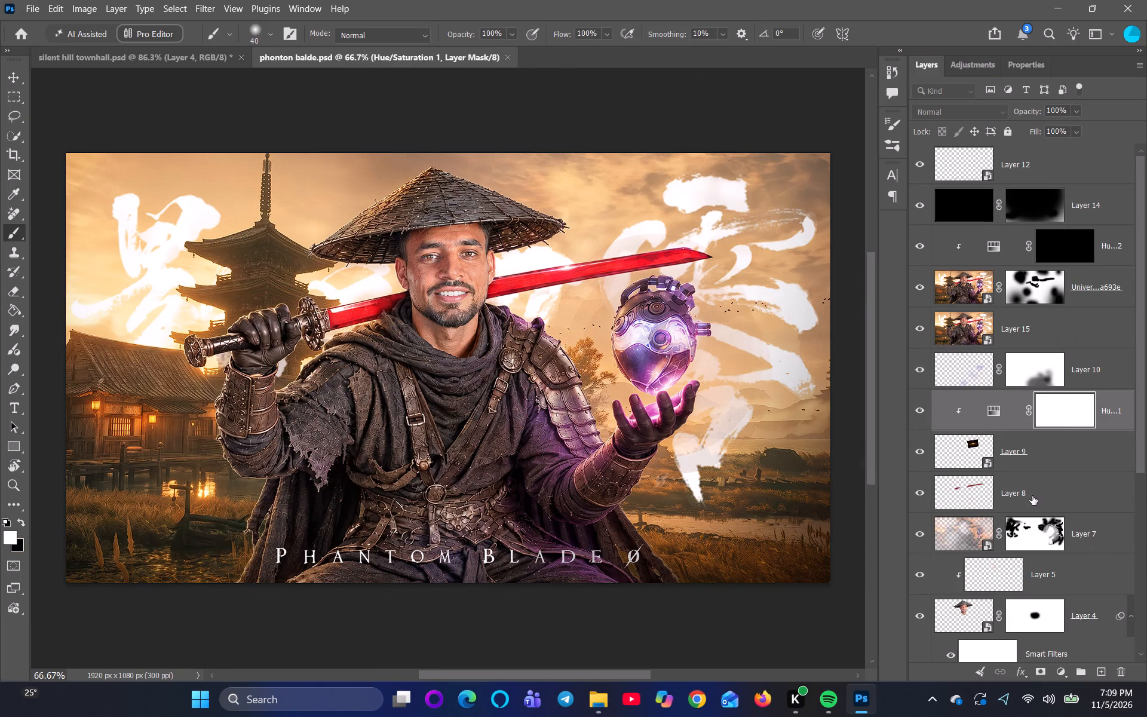
pyautogui.scroll(-4, 1011, 523)
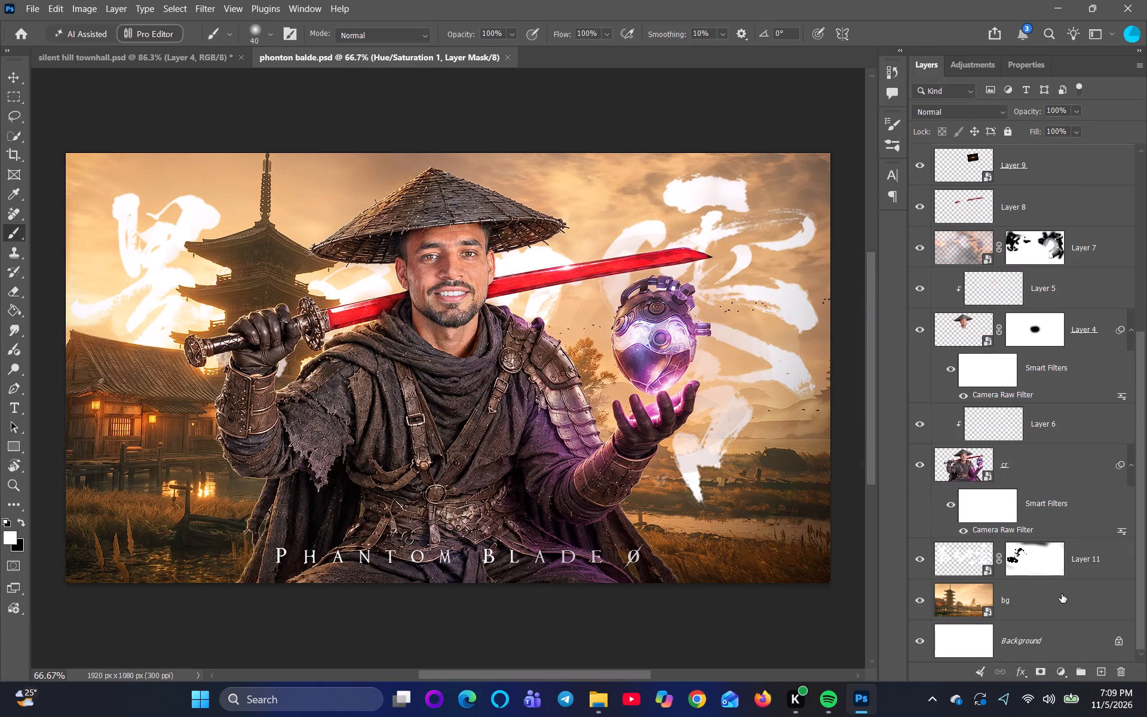
pyautogui.scroll(-14, 1062, 594)
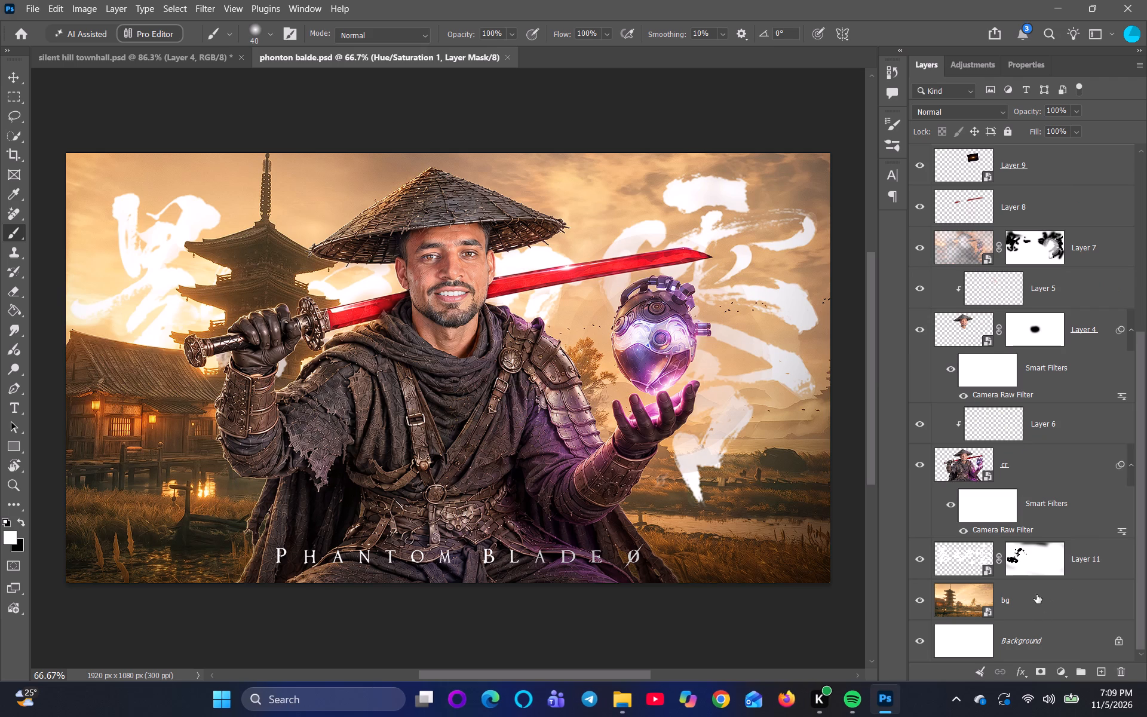
pyautogui.scroll(-1, 1036, 595)
pyautogui.click(914, 328)
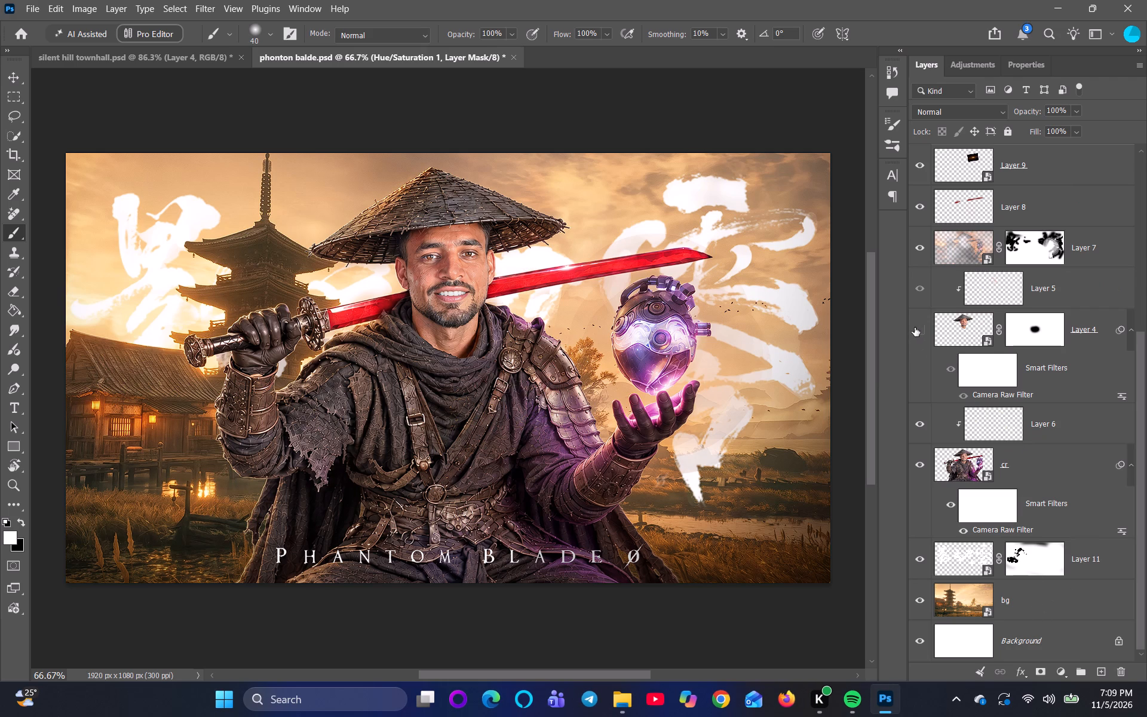
pyautogui.click(915, 327)
pyautogui.scroll(-8, 1038, 455)
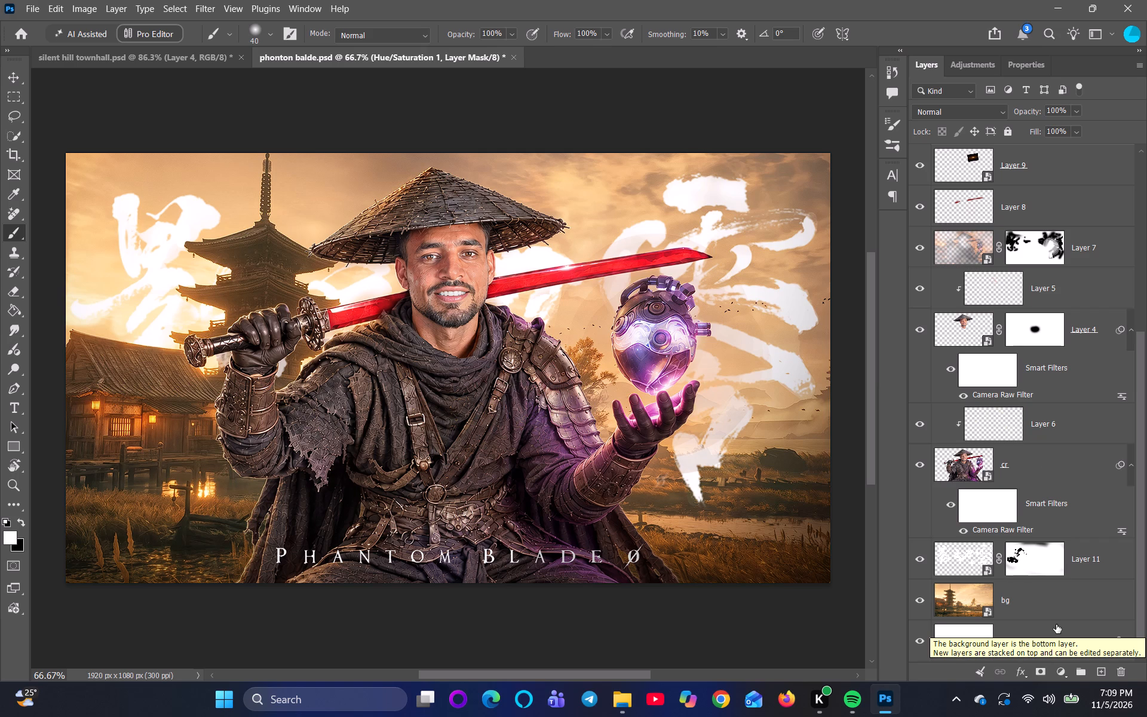
pyautogui.click(915, 429)
pyautogui.click(915, 429)
pyautogui.click(915, 429)
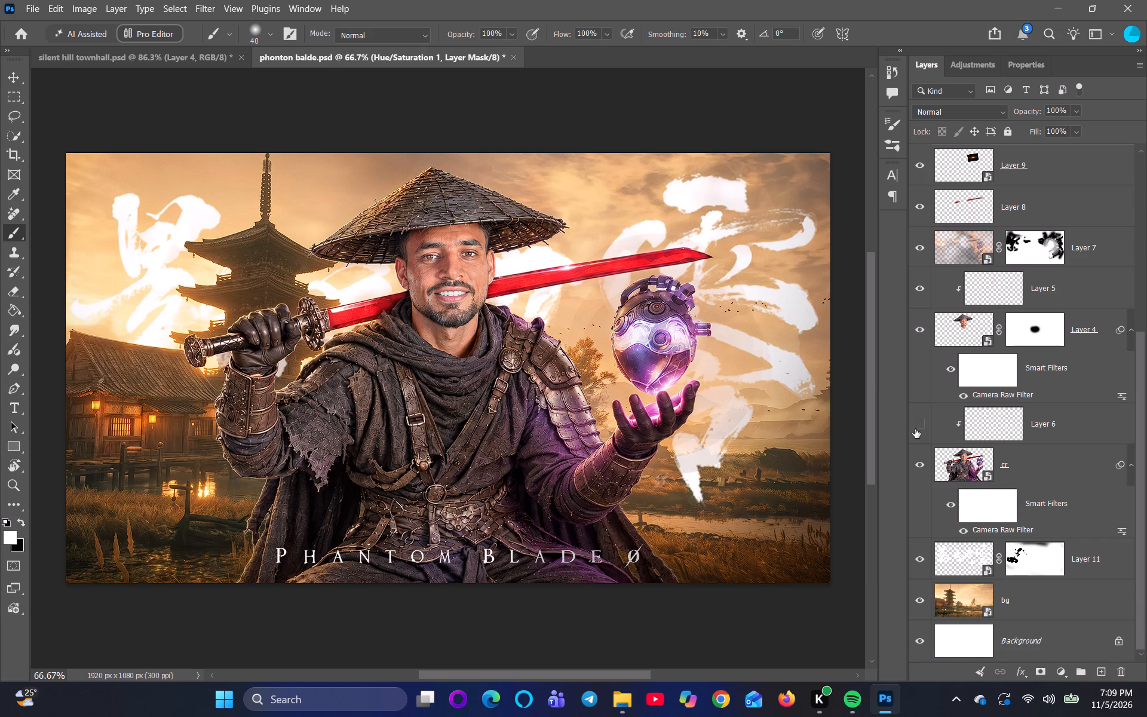
pyautogui.click(915, 429)
pyautogui.click(918, 424)
pyautogui.click(918, 424)
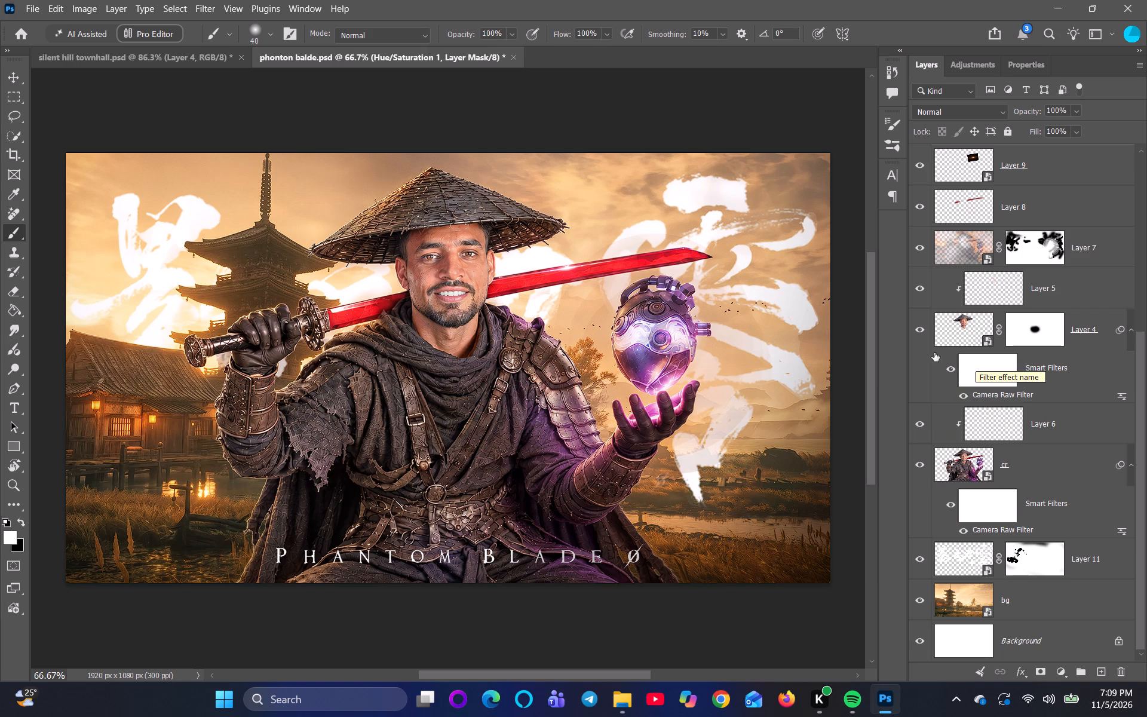
pyautogui.click(919, 327)
pyautogui.click(919, 327)
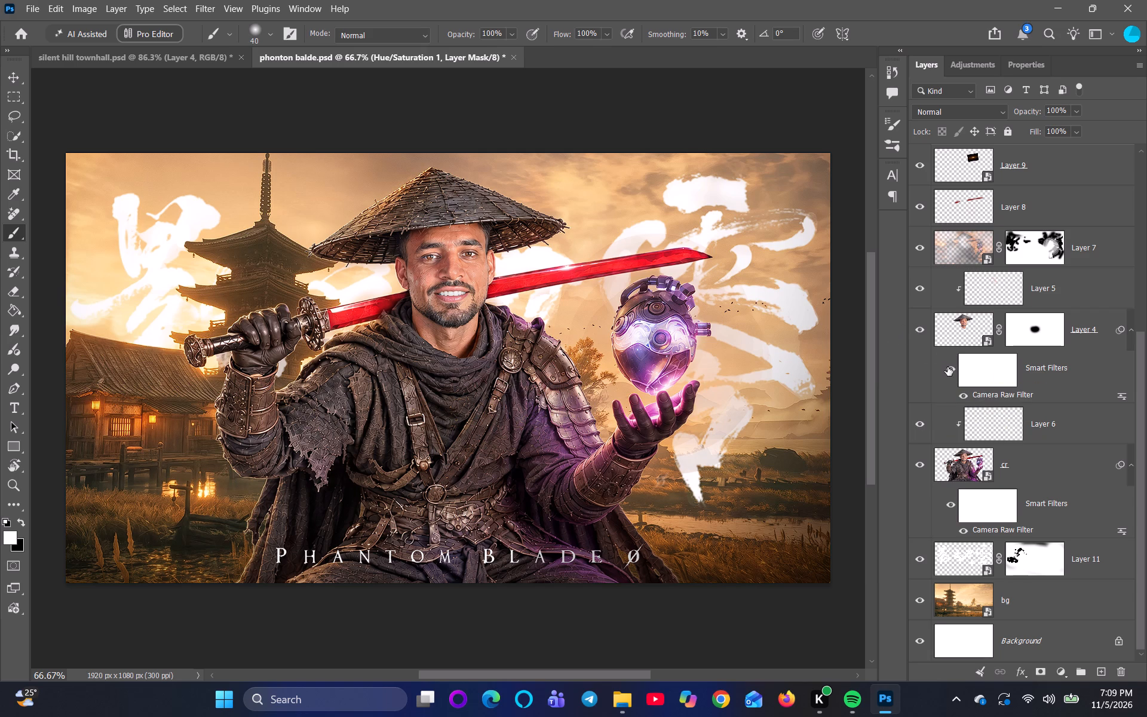
# Compare the reference artwork with and without Layer 10 and Layer 7 by toggling their visibility.
pyautogui.scroll(2, 946, 382)
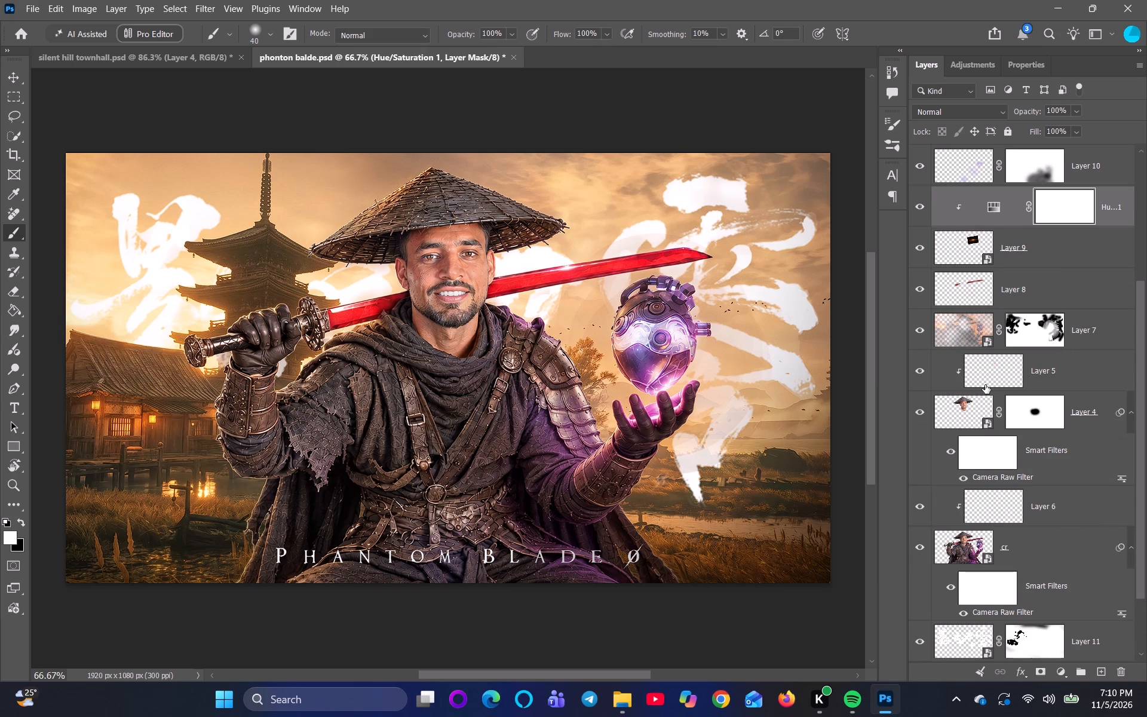
pyautogui.scroll(2, 985, 385)
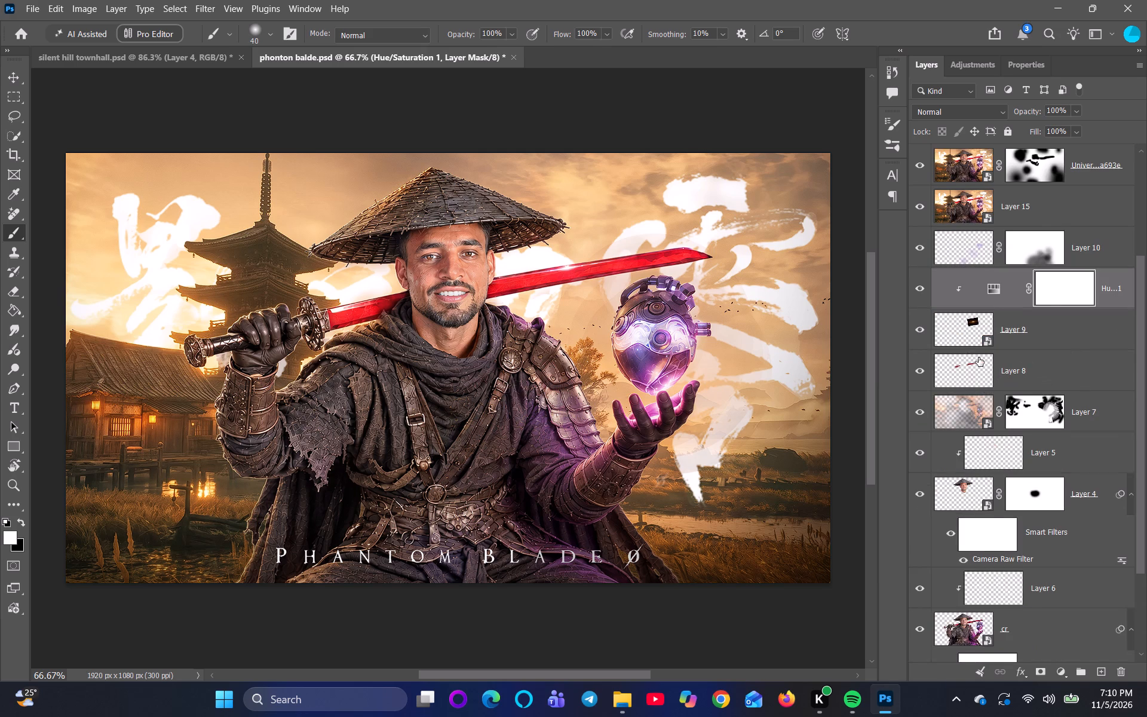
pyautogui.scroll(1, 979, 357)
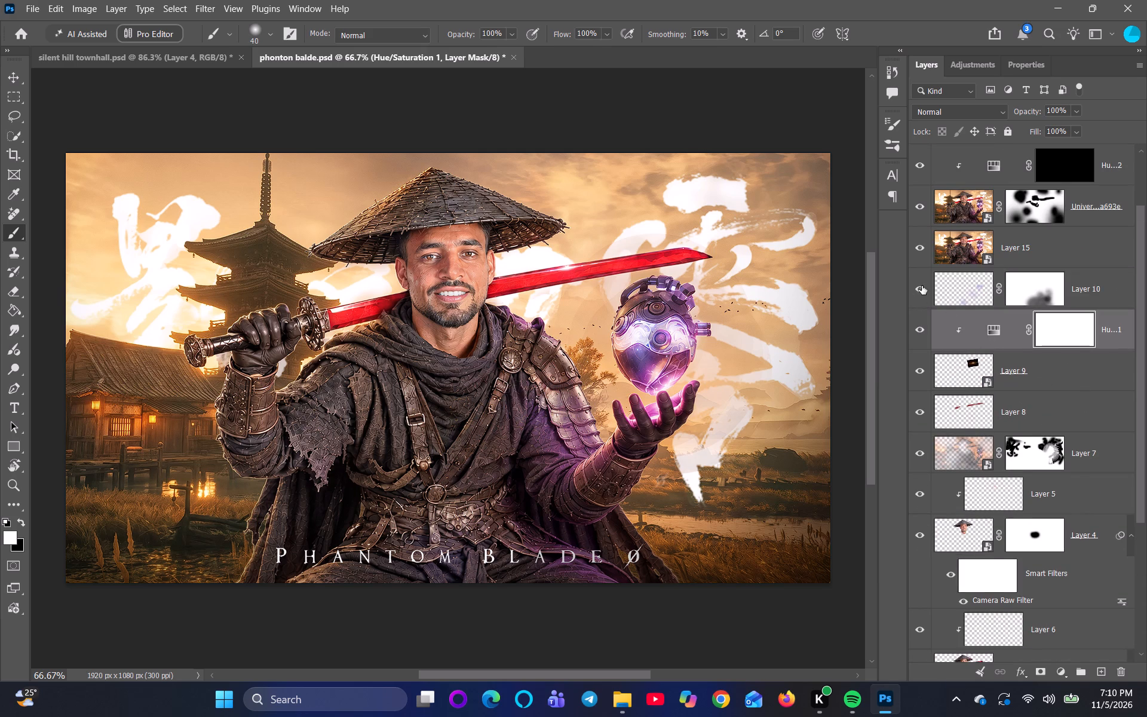
pyautogui.click(924, 284)
pyautogui.click(924, 284)
pyautogui.click(922, 284)
pyautogui.click(922, 284)
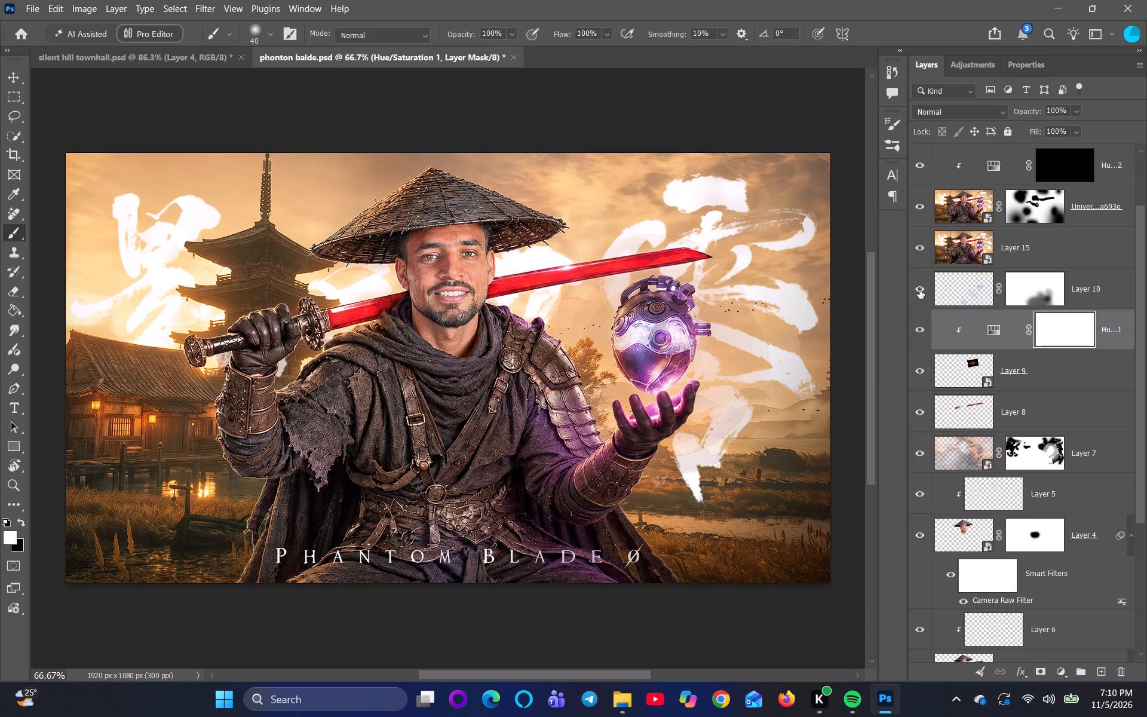
pyautogui.click(919, 290)
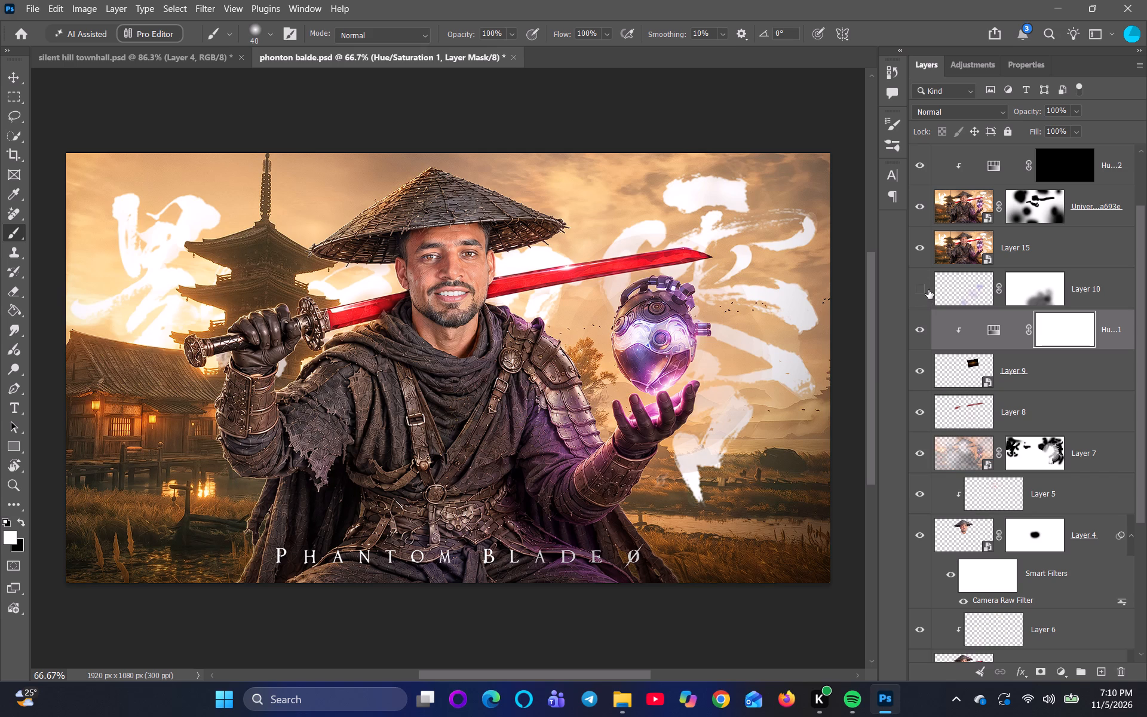
pyautogui.click(928, 290)
pyautogui.click(925, 290)
pyautogui.moveTo(925, 290); pyautogui.dragTo(913, 260)
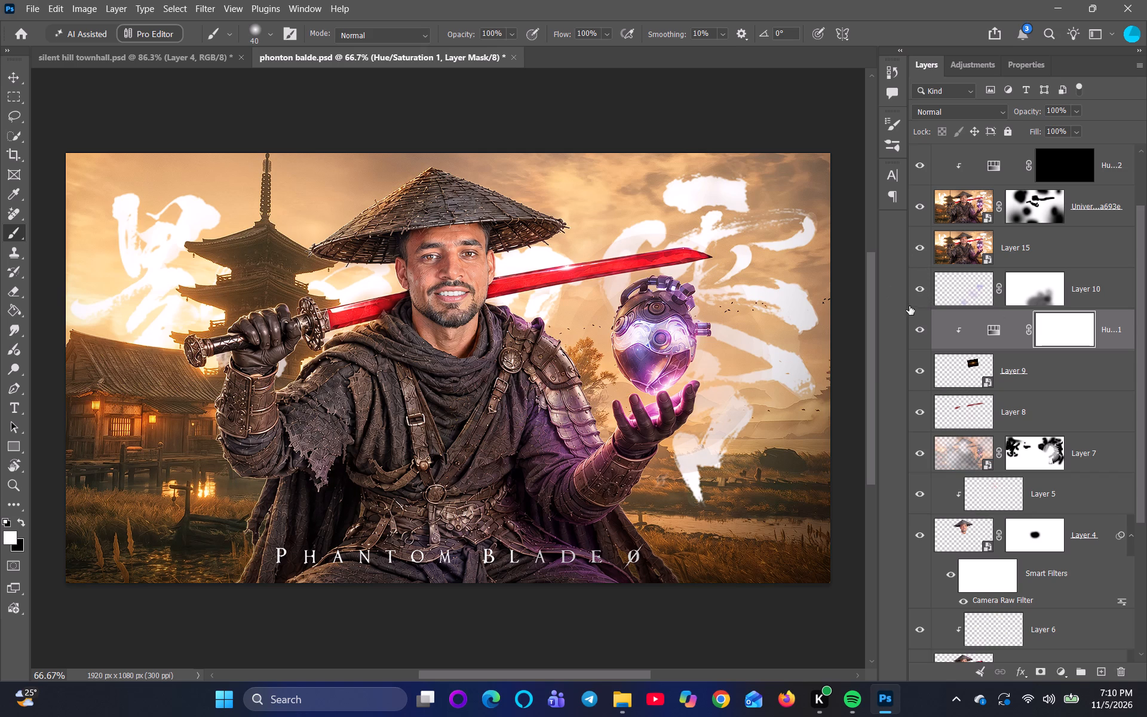
pyautogui.click(921, 298)
pyautogui.click(922, 294)
pyautogui.click(922, 294)
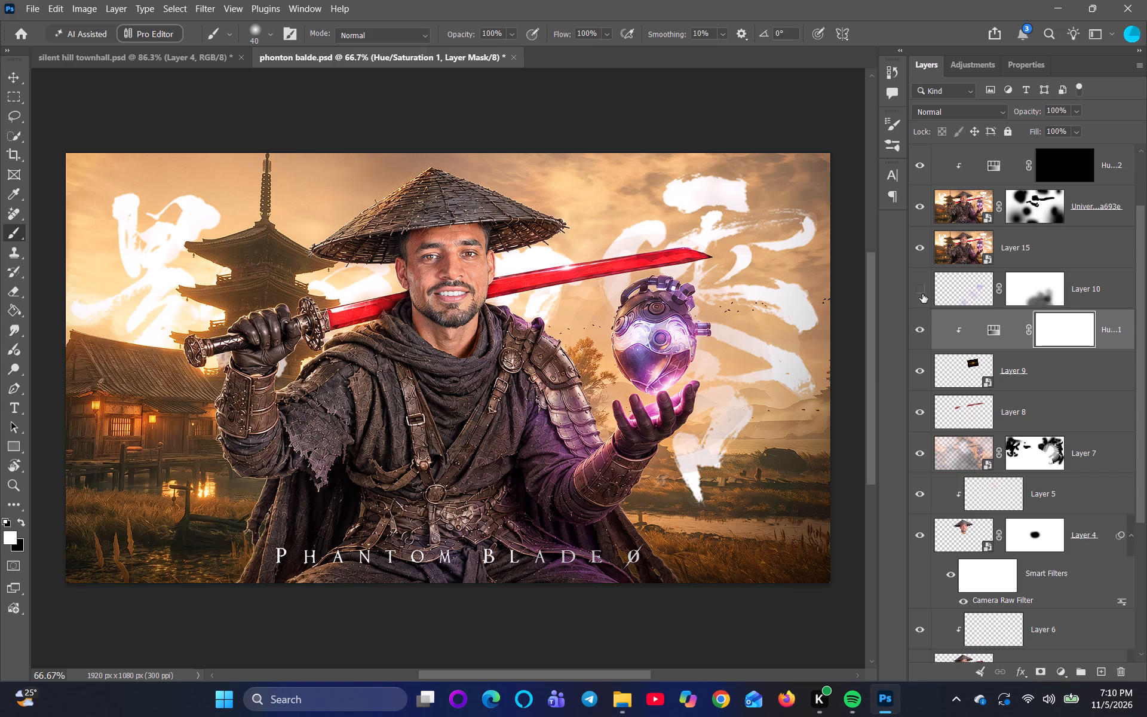
pyautogui.click(923, 293)
pyautogui.click(927, 454)
pyautogui.click(922, 297)
pyautogui.click(922, 297)
pyautogui.click(921, 458)
# Compare the reference artwork with and without the masked "Univer...a693e" layer and Layer 15 by toggling their visibility.
pyautogui.scroll(2, 977, 448)
pyautogui.scroll(2, 1072, 382)
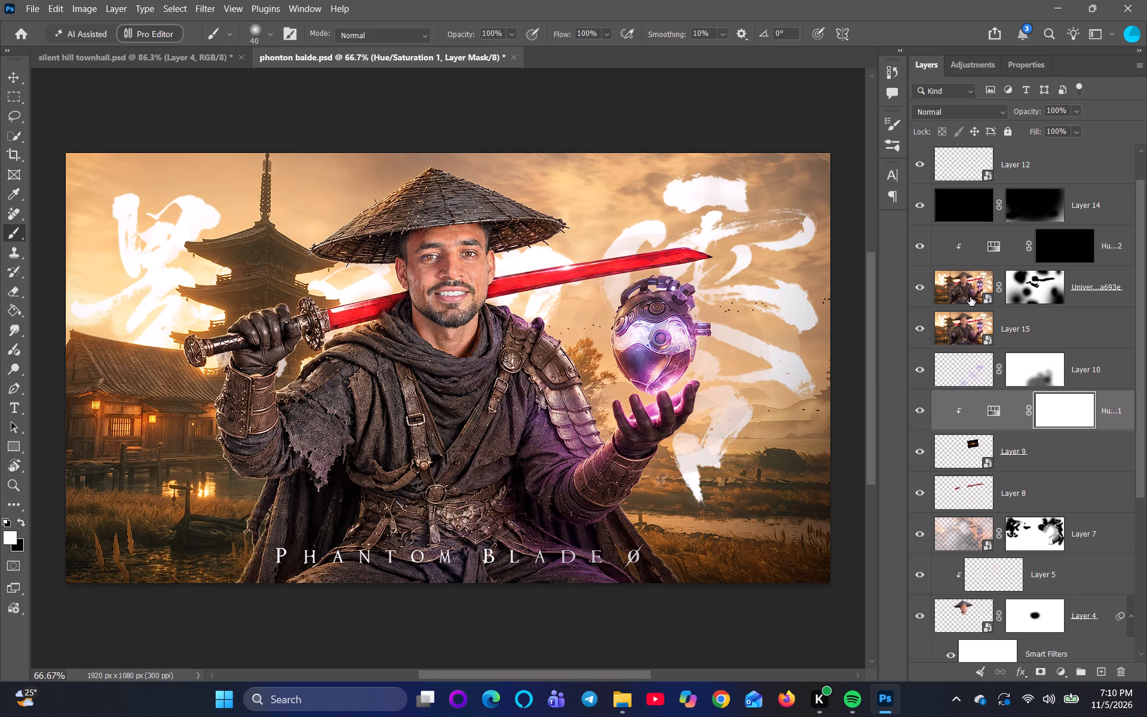
pyautogui.click(927, 284)
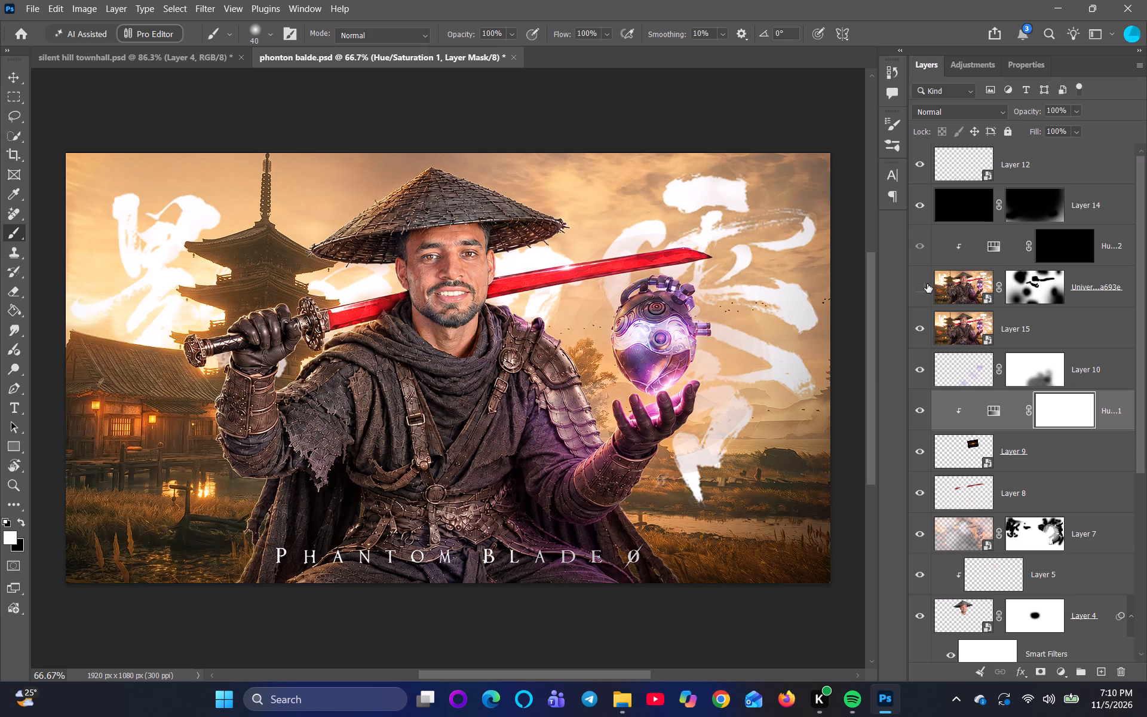
pyautogui.click(927, 284)
pyautogui.click(927, 284)
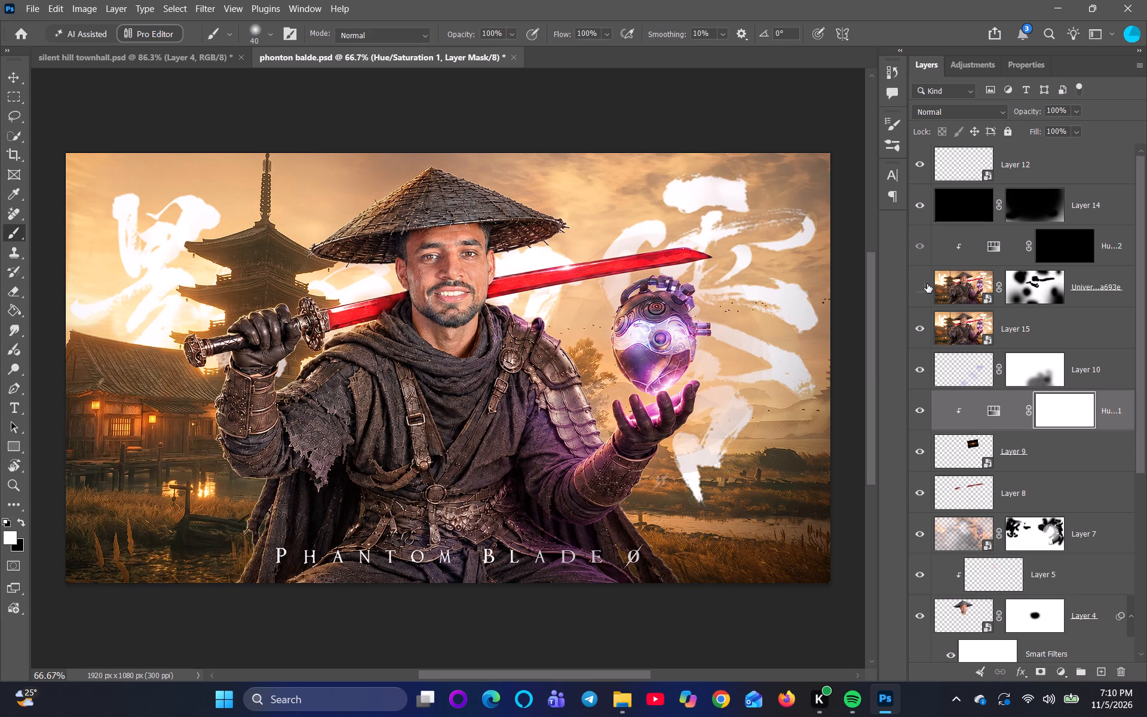
pyautogui.click(927, 284)
pyautogui.click(930, 281)
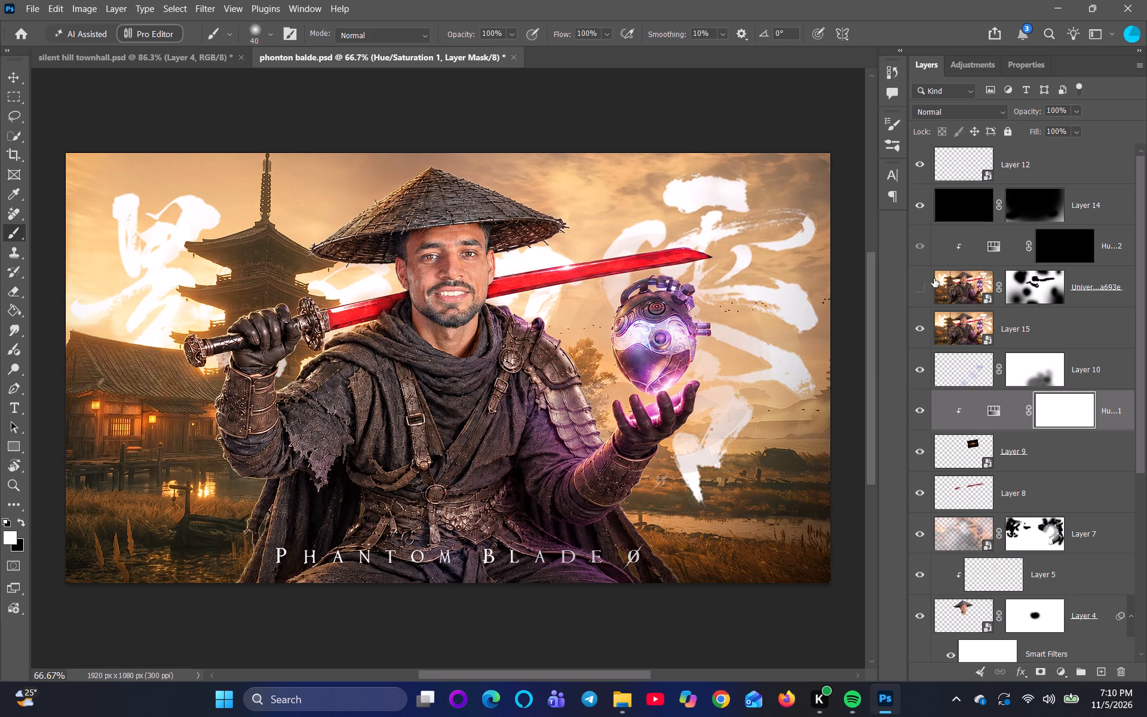
pyautogui.click(925, 288)
pyautogui.click(925, 288)
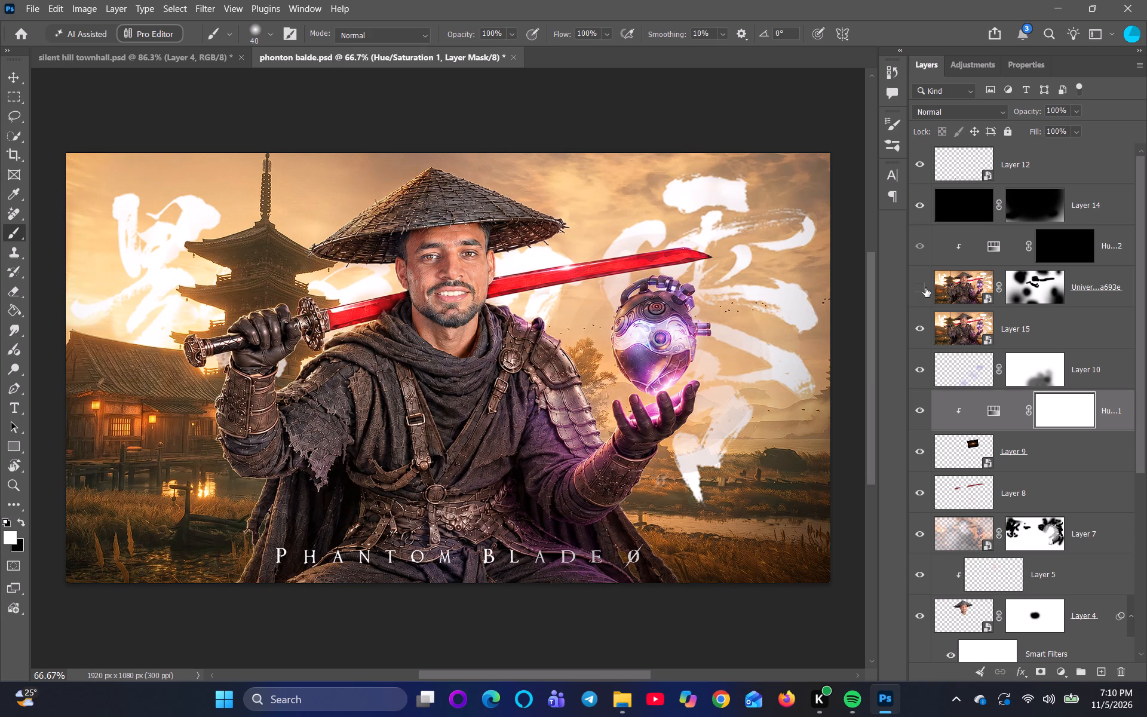
pyautogui.click(925, 288)
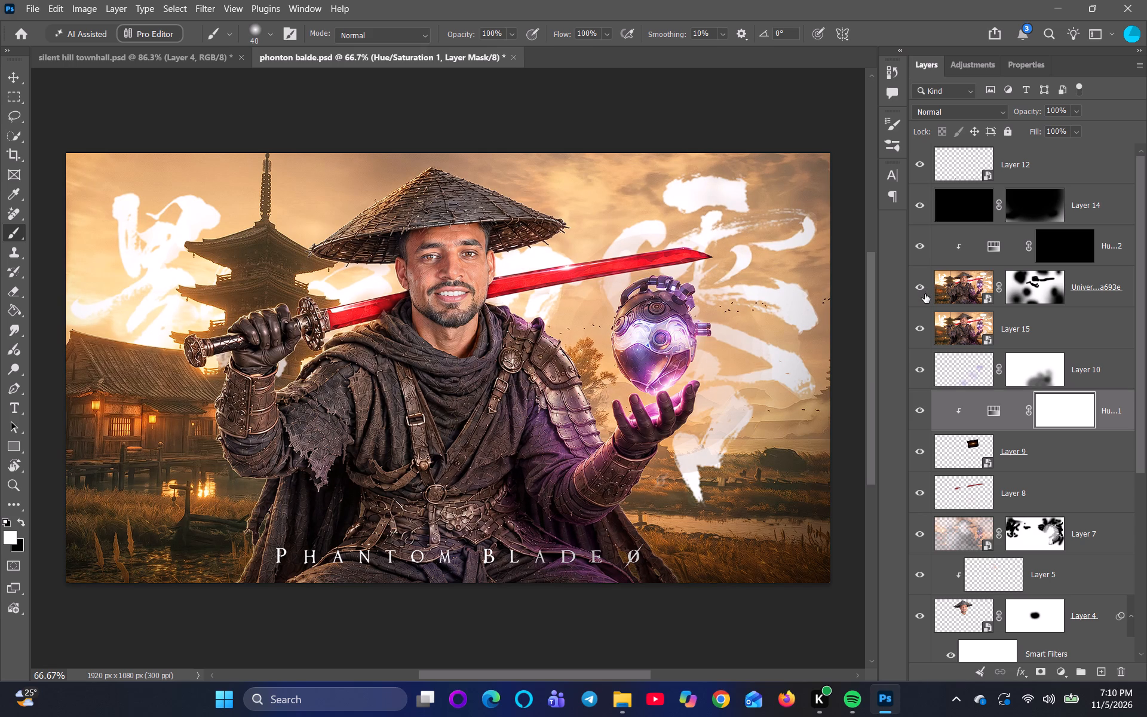
pyautogui.click(925, 294)
pyautogui.click(925, 294)
pyautogui.moveTo(925, 295); pyautogui.dragTo(925, 301)
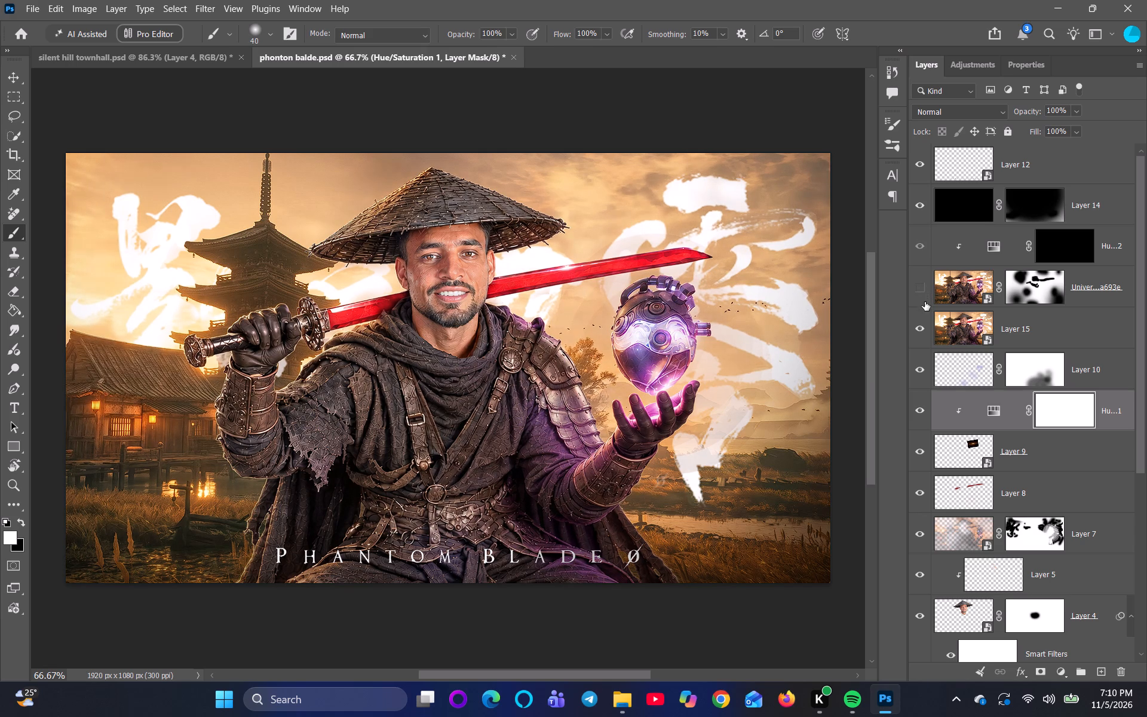
pyautogui.click(927, 308)
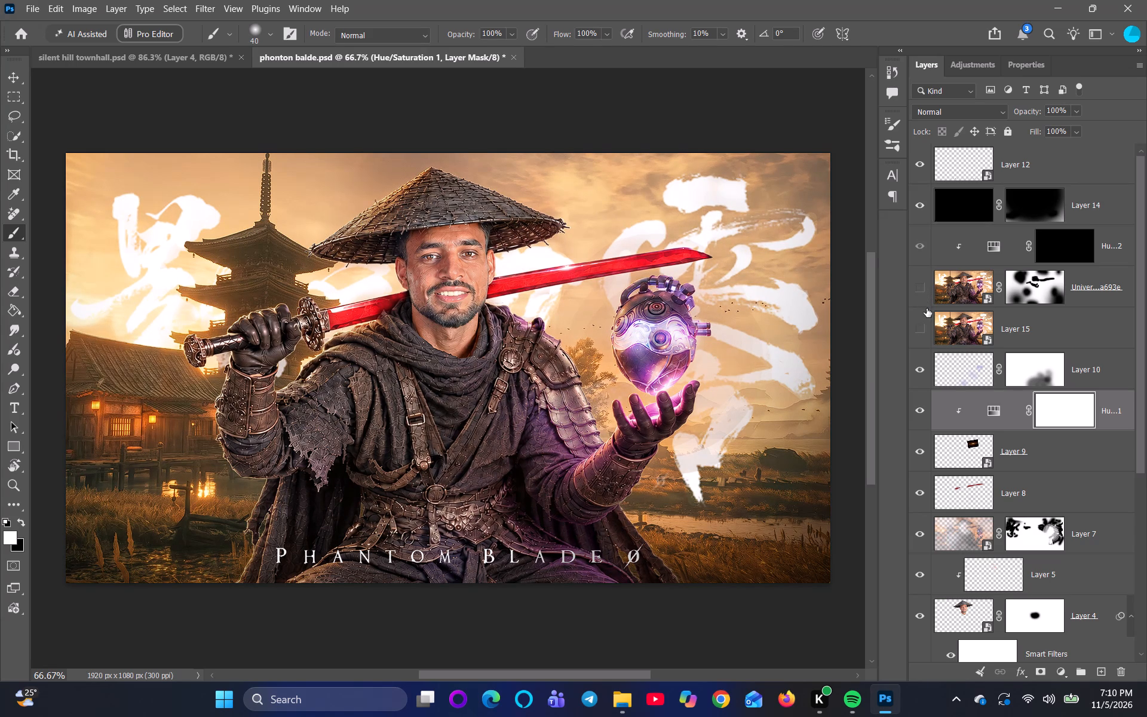
pyautogui.click(927, 325)
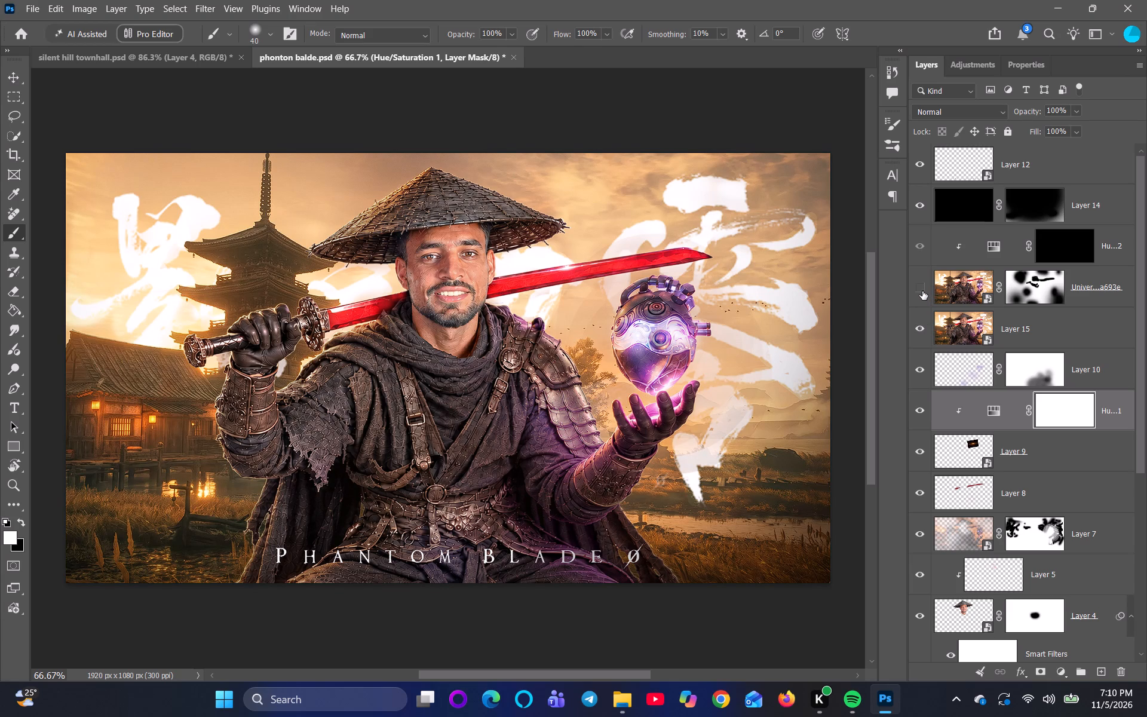
pyautogui.click(922, 291)
pyautogui.click(922, 291)
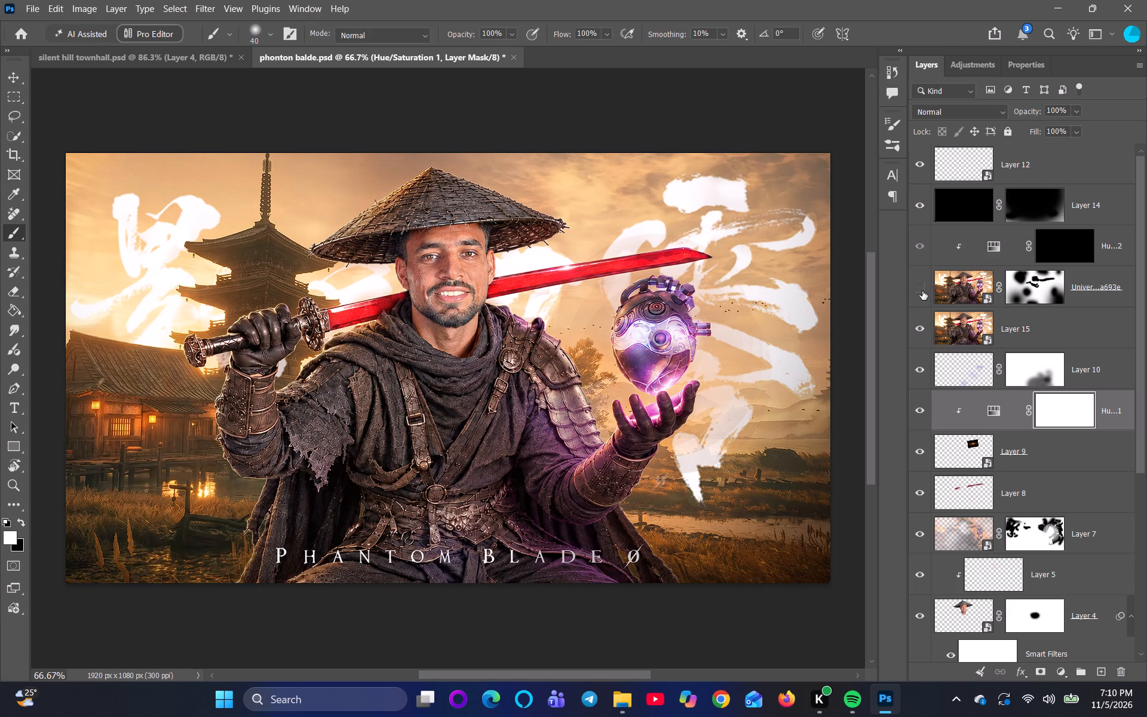
pyautogui.click(922, 291)
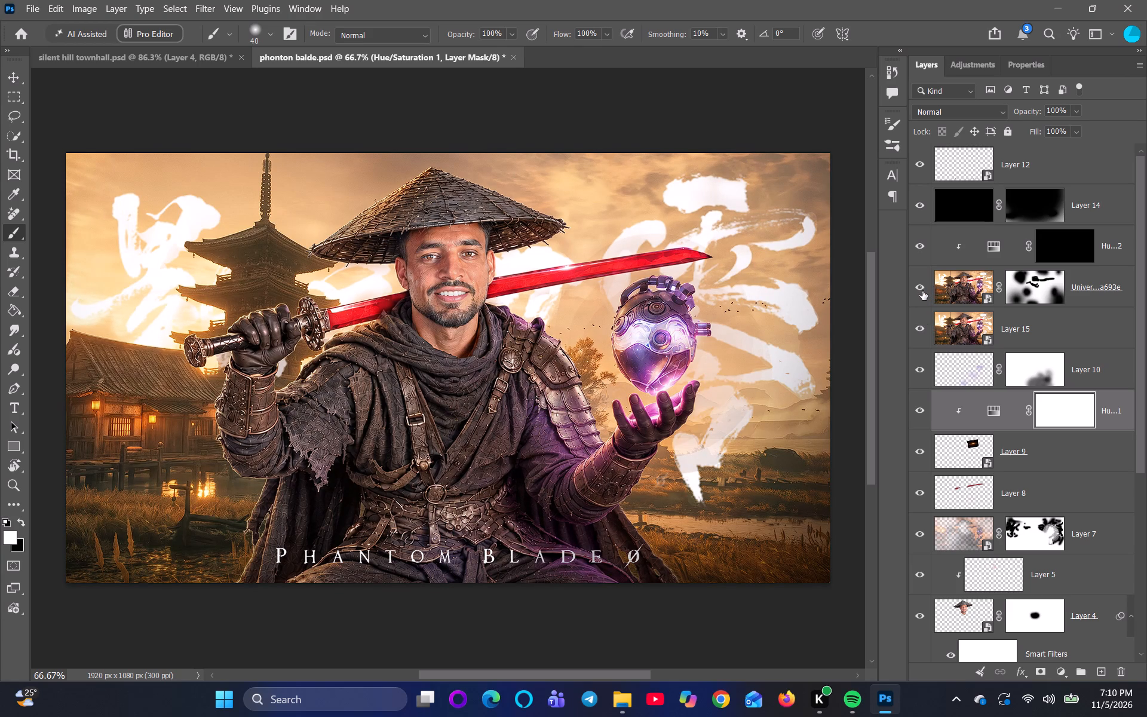
# Compare the reference artwork with and without Layer 12 and the clipped Hue/Saturation adjustment above the "Univer...a693e" layer by toggling their visibility.
pyautogui.scroll(2, 947, 263)
pyautogui.click(918, 164)
pyautogui.click(918, 164)
pyautogui.click(916, 249)
pyautogui.click(916, 249)
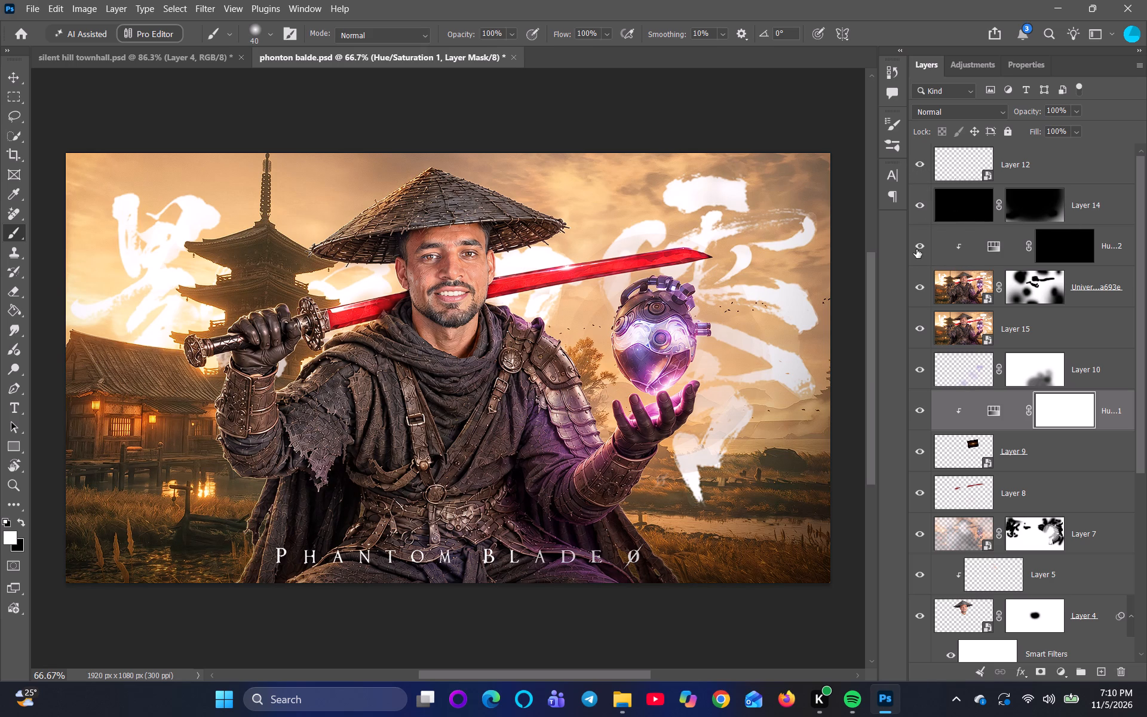
pyautogui.click(916, 249)
pyautogui.click(916, 249)
pyautogui.click(916, 249)
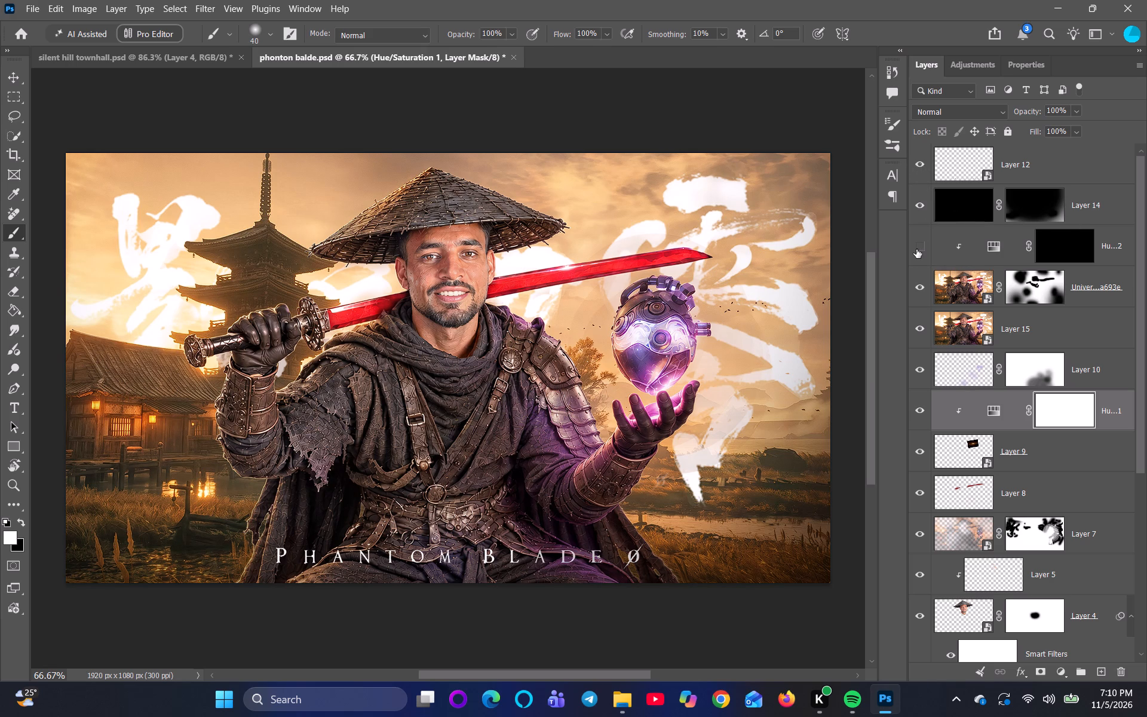
pyautogui.click(916, 249)
pyautogui.click(916, 249)
pyautogui.click(916, 249)
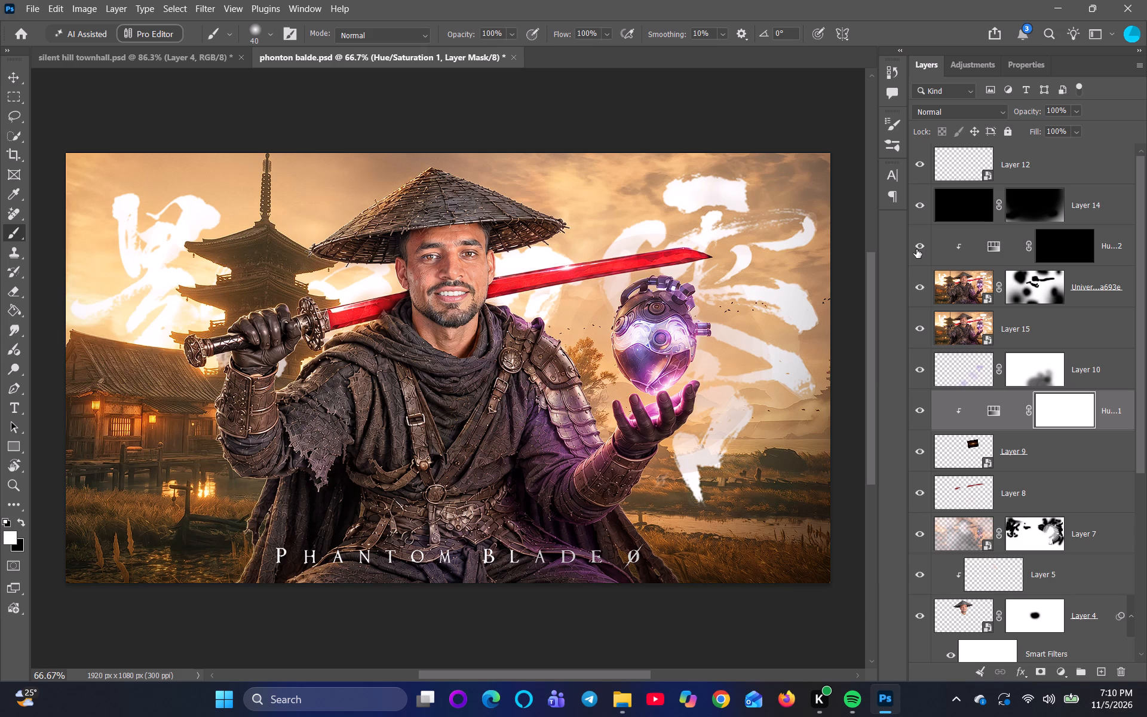
pyautogui.click(916, 249)
pyautogui.click(916, 249)
pyautogui.click(916, 249)
pyautogui.click(916, 249)
# Recheck Layer 10's effect by toggling its visibility, and examine the reference project's layers below it down to the Background.
pyautogui.scroll(-3, 999, 348)
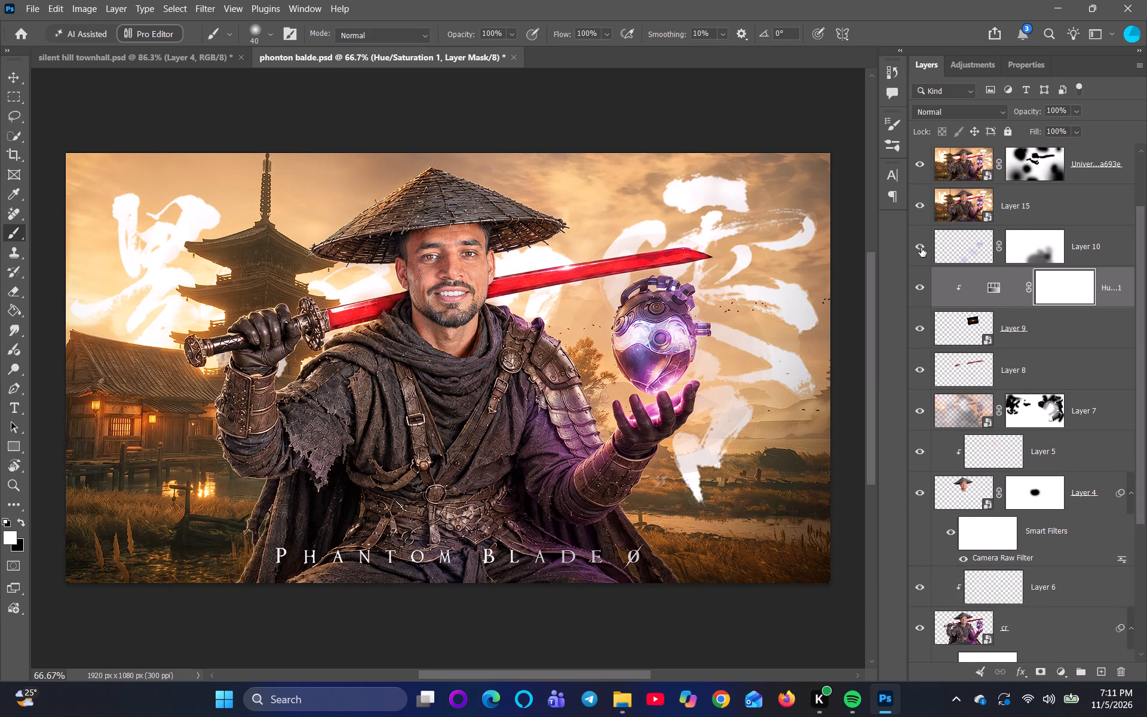
pyautogui.click(920, 242)
pyautogui.click(920, 242)
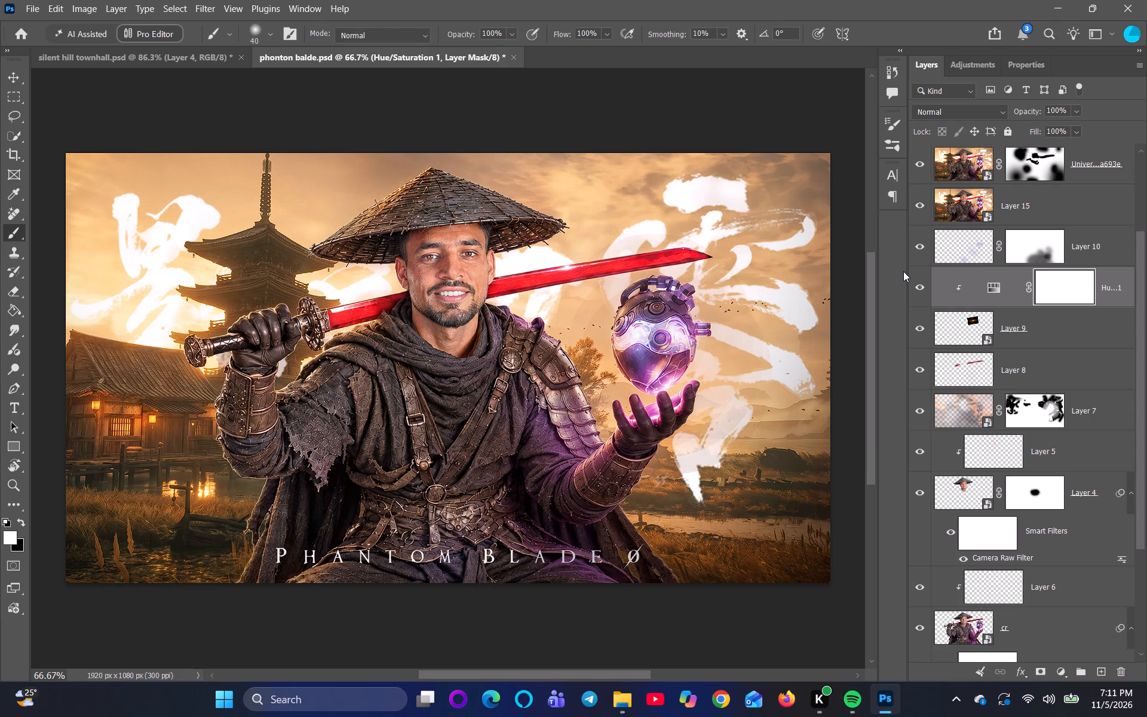
pyautogui.scroll(-3, 996, 382)
pyautogui.scroll(-2, 1050, 439)
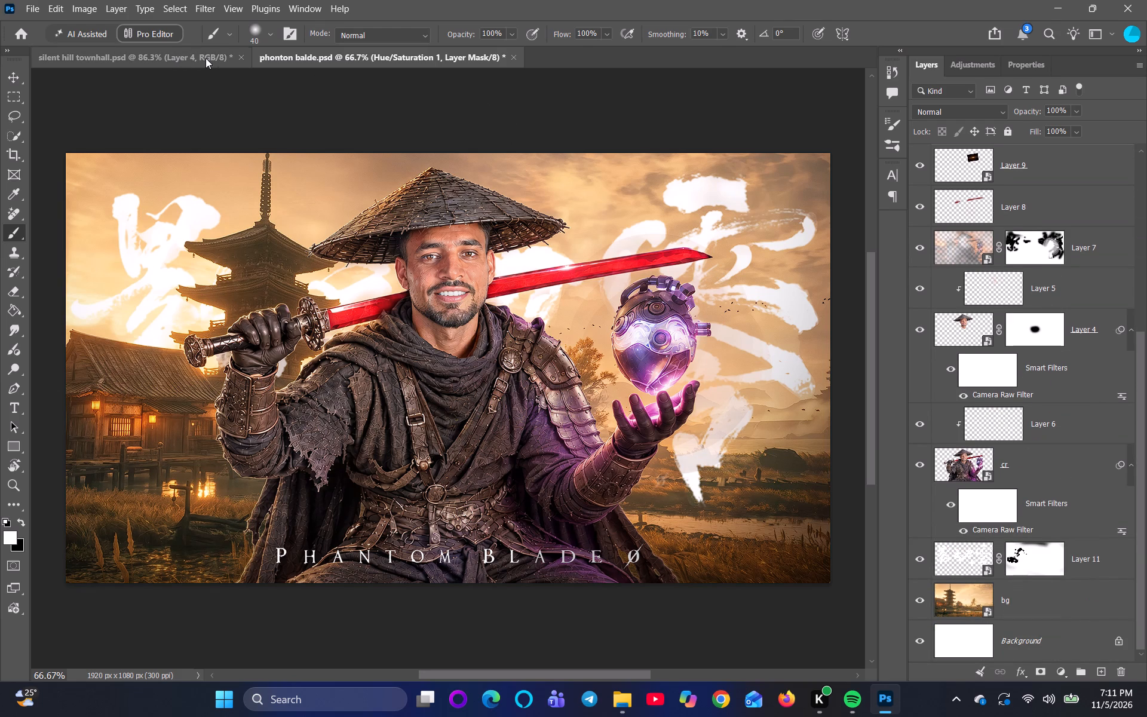
pyautogui.scroll(-2, 925, 410)
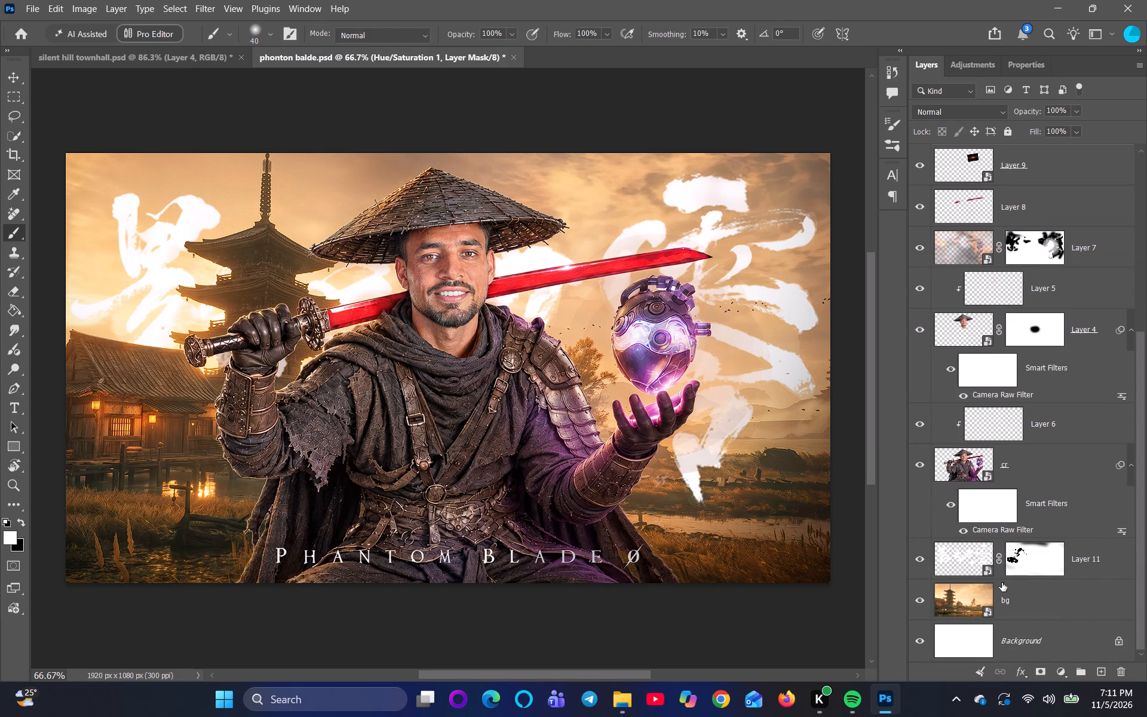
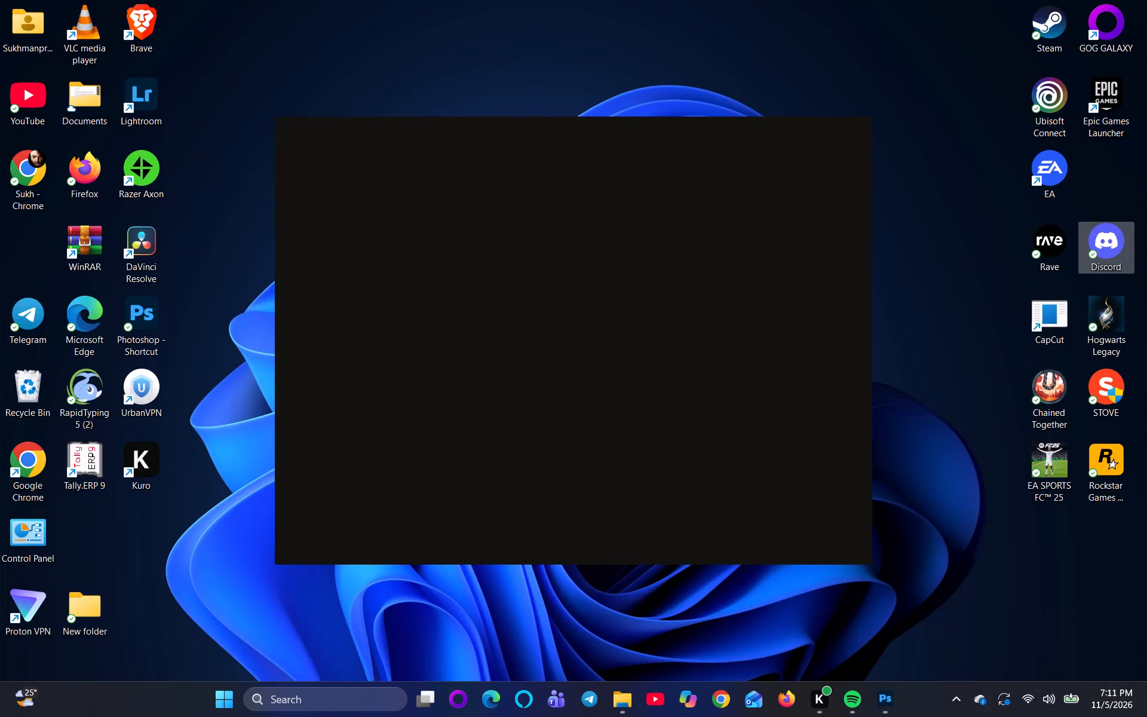
# Return to Photoshop and bring up the "silent hill townhall.psd" composite in place of the reference project.
pyautogui.click(884, 697)
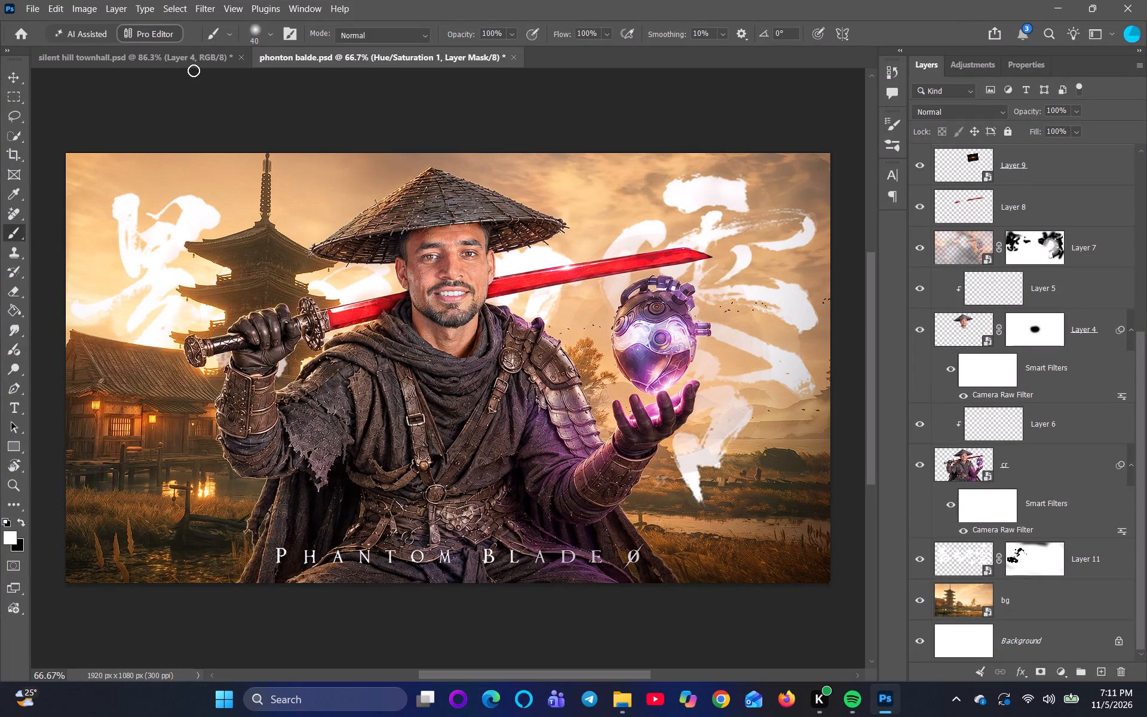
pyautogui.click(146, 61)
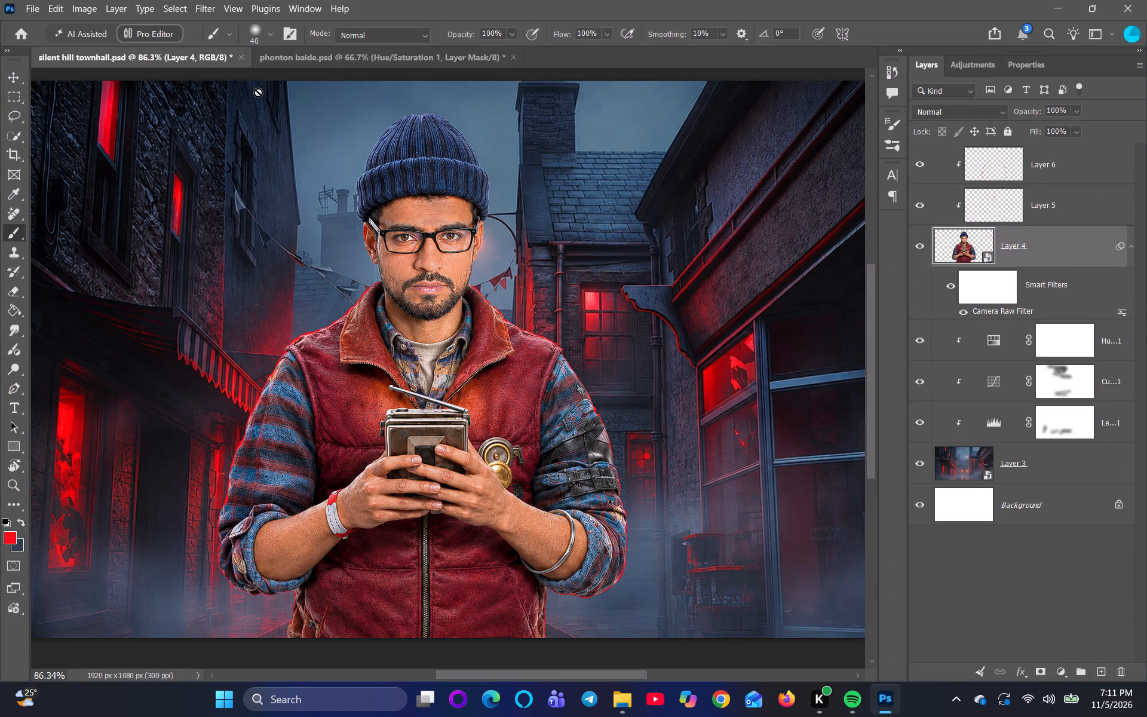
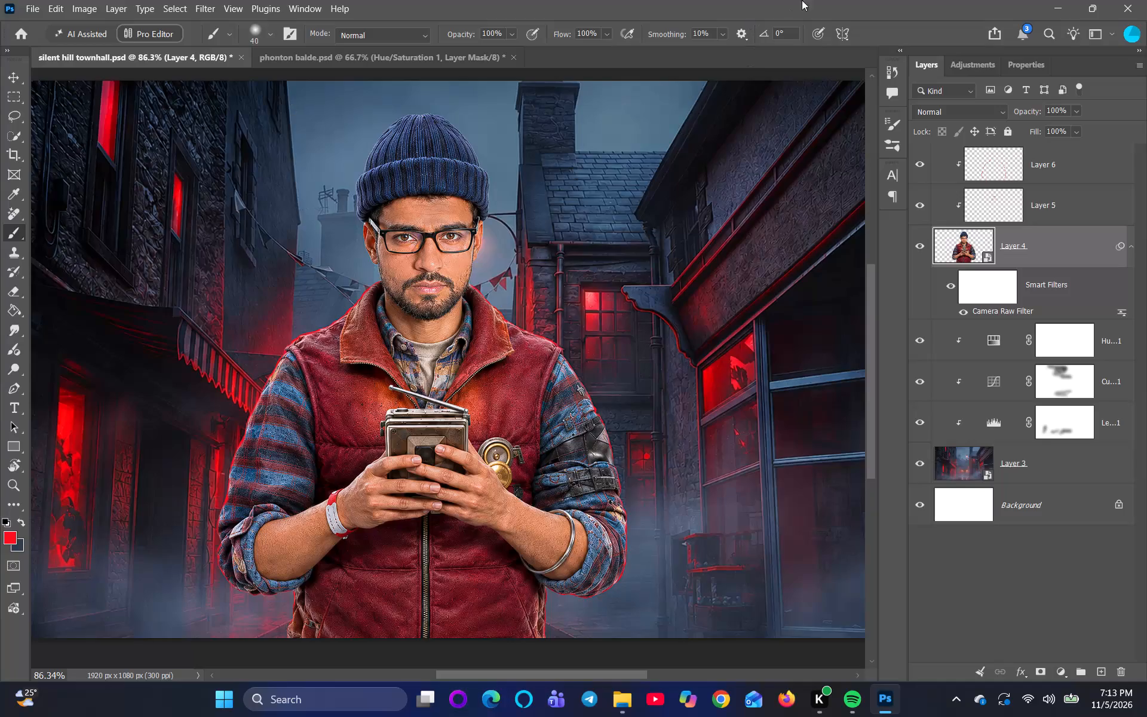
# Toggle the visibility of clipped Layer 6 and Layer 5 to compare the painted light on the man.
pyautogui.scroll(3, 1053, 251)
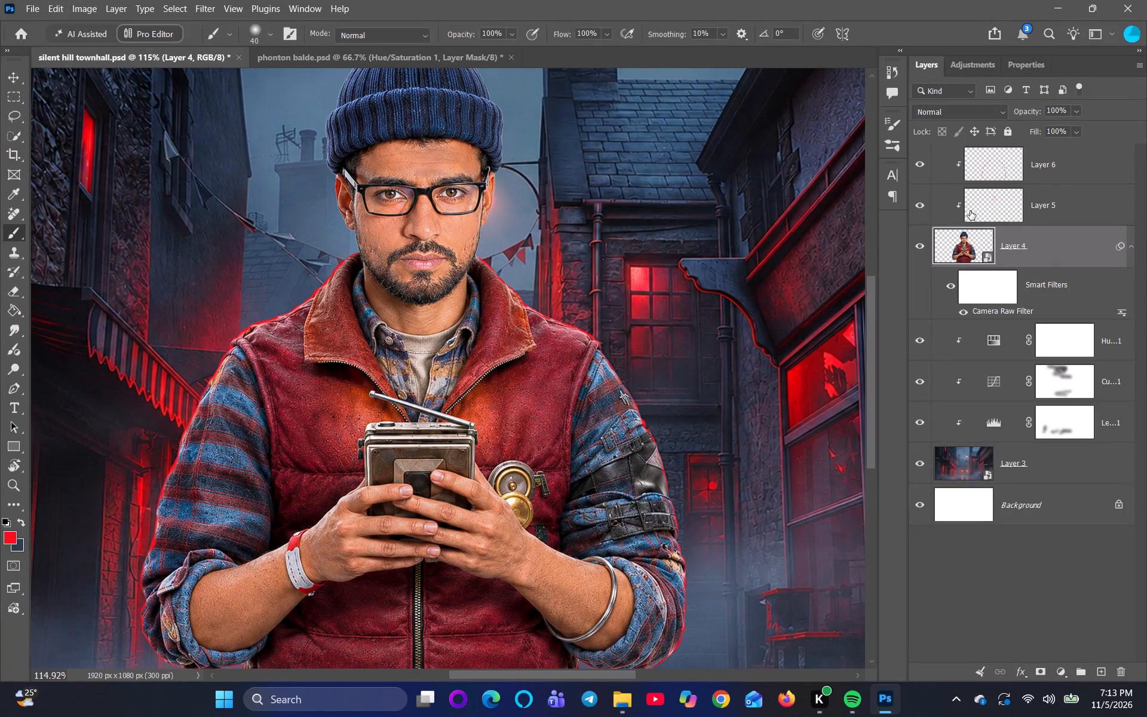
pyautogui.click(922, 163)
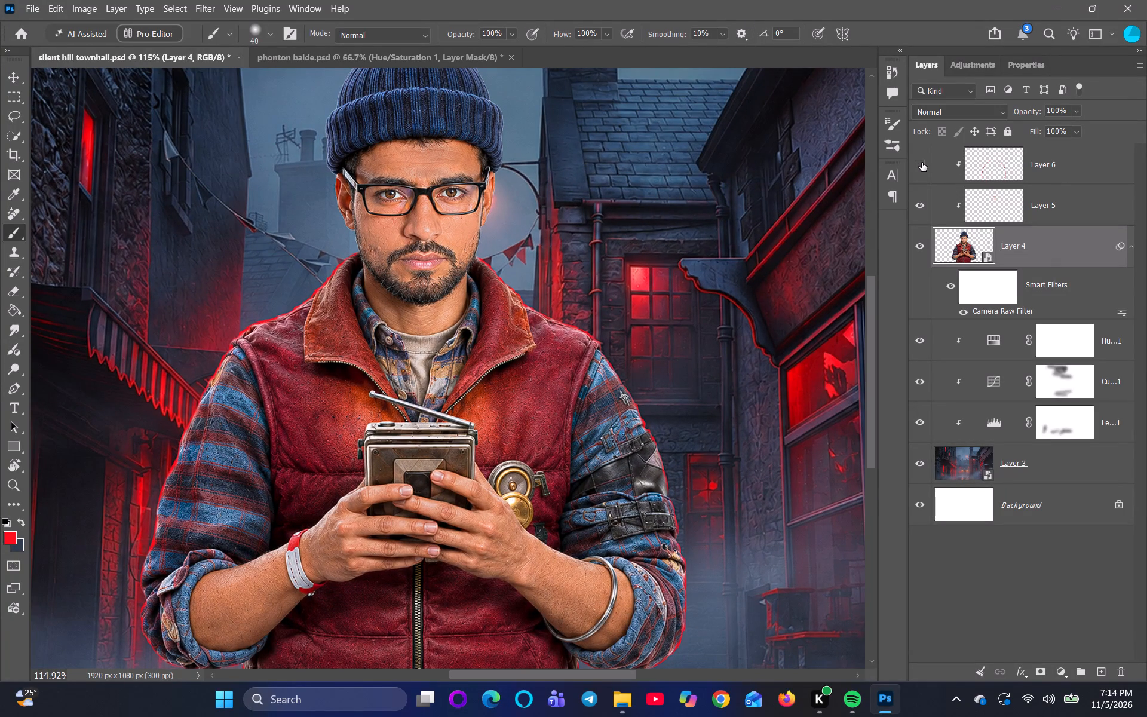
pyautogui.click(922, 163)
pyautogui.click(921, 211)
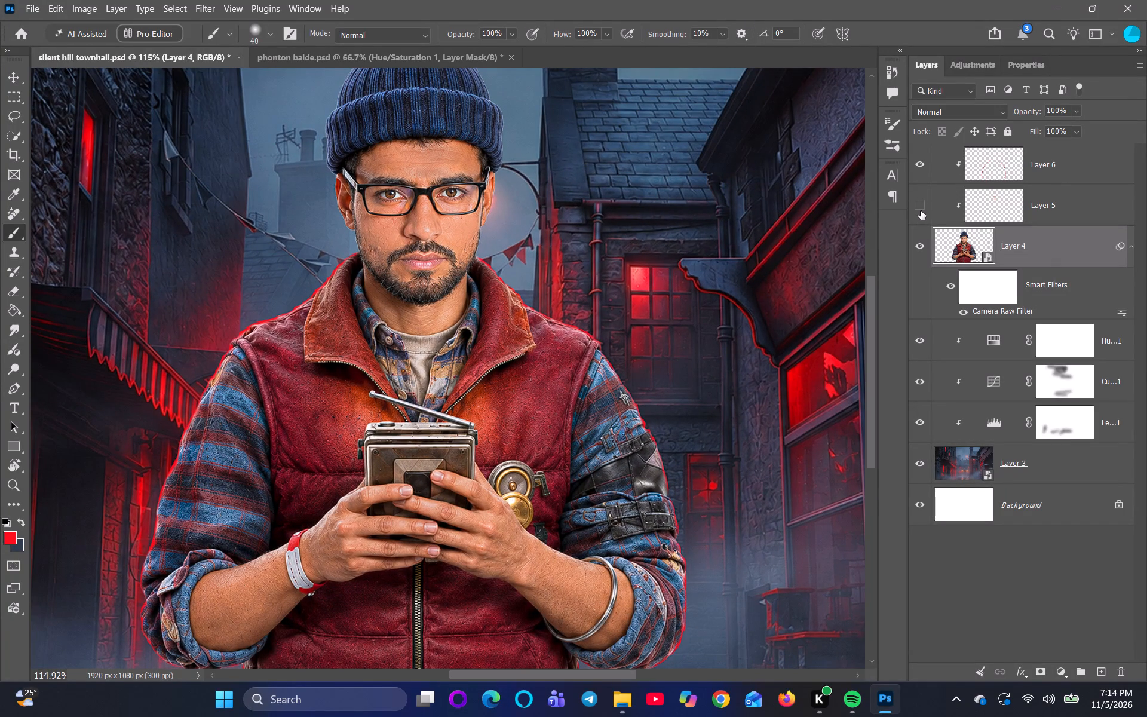
pyautogui.click(921, 211)
pyautogui.click(921, 211)
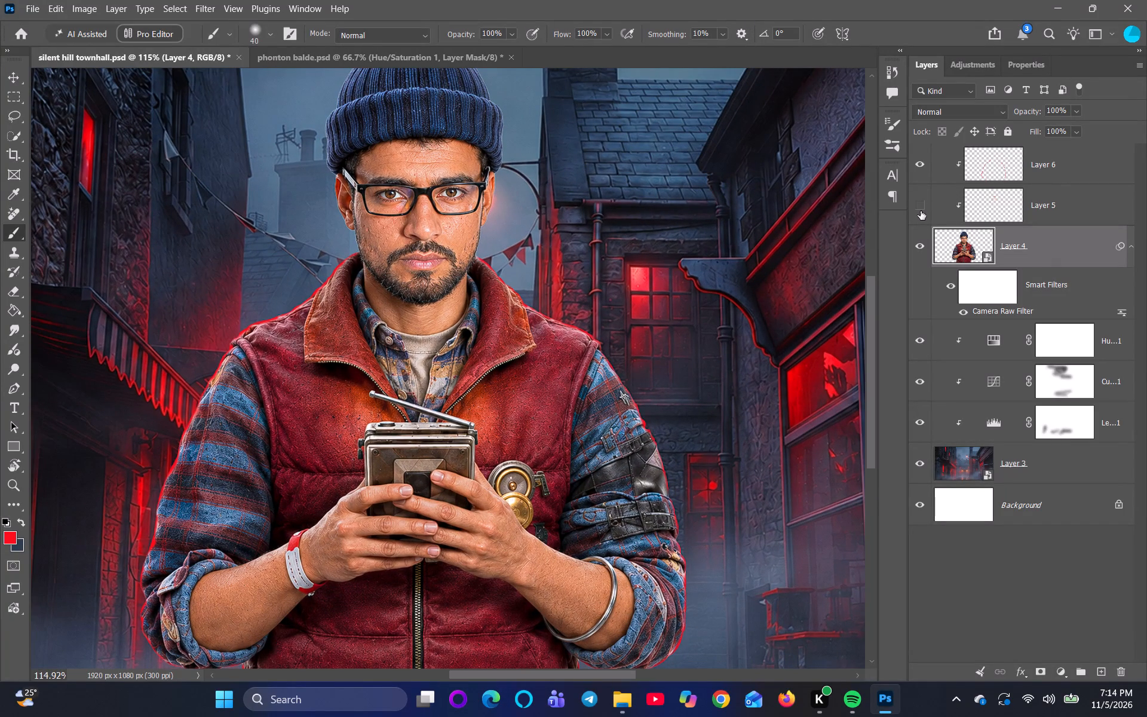
pyautogui.click(921, 211)
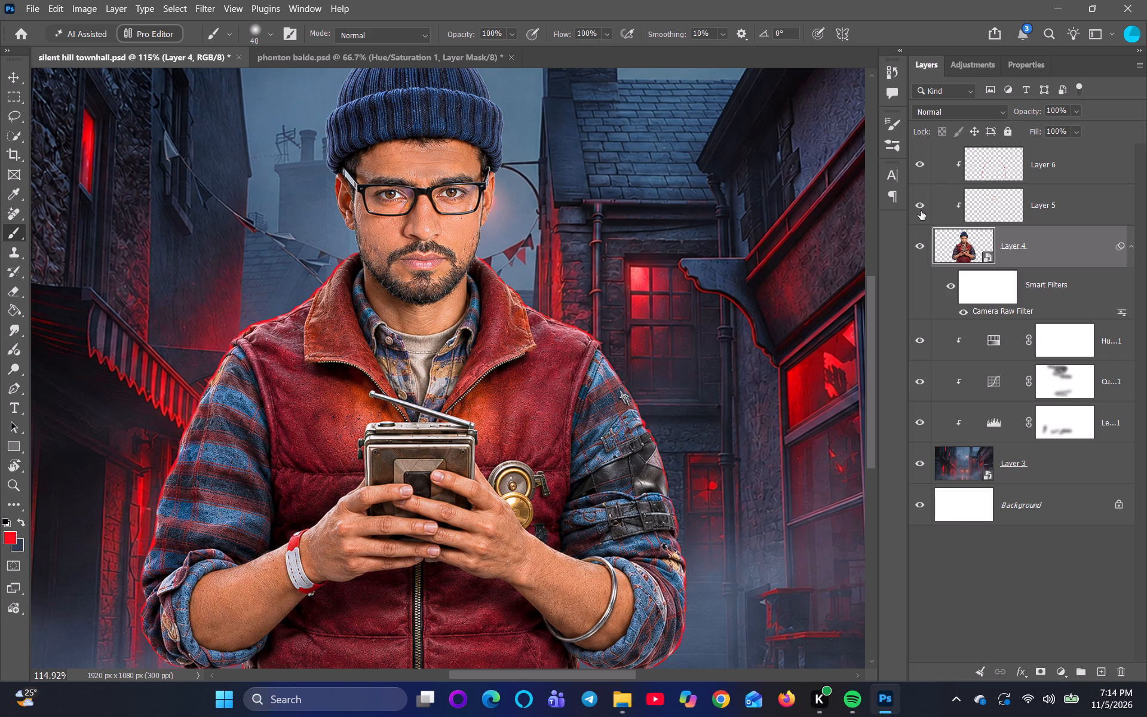
# In phonton balde.psd, hide the Univer...a693e layer and Layer 15, and compare the artwork with and without Layer 7.
pyautogui.click(454, 55)
pyautogui.click(916, 284)
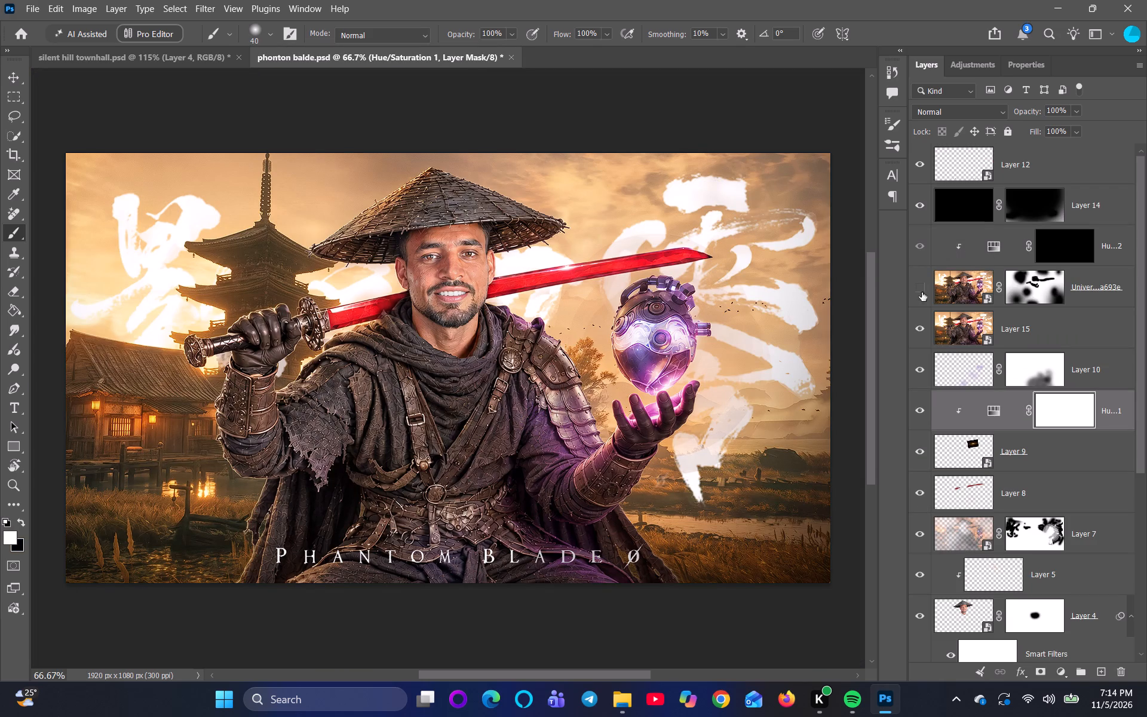
pyautogui.click(920, 330)
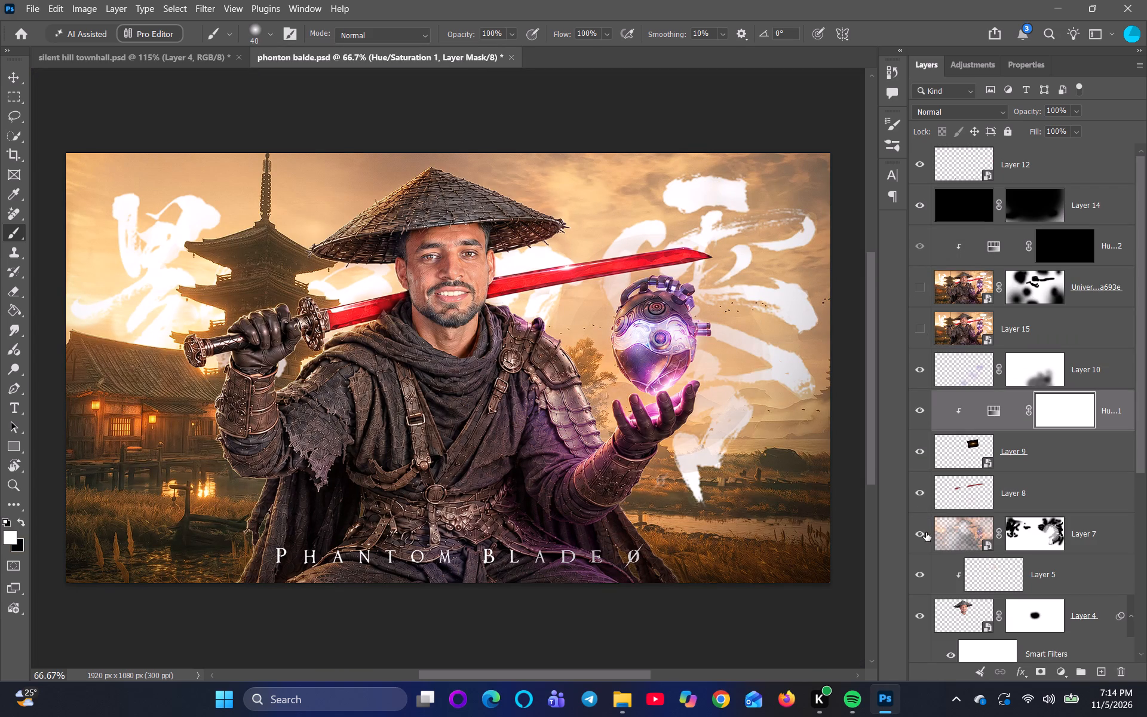
pyautogui.click(926, 532)
pyautogui.click(926, 532)
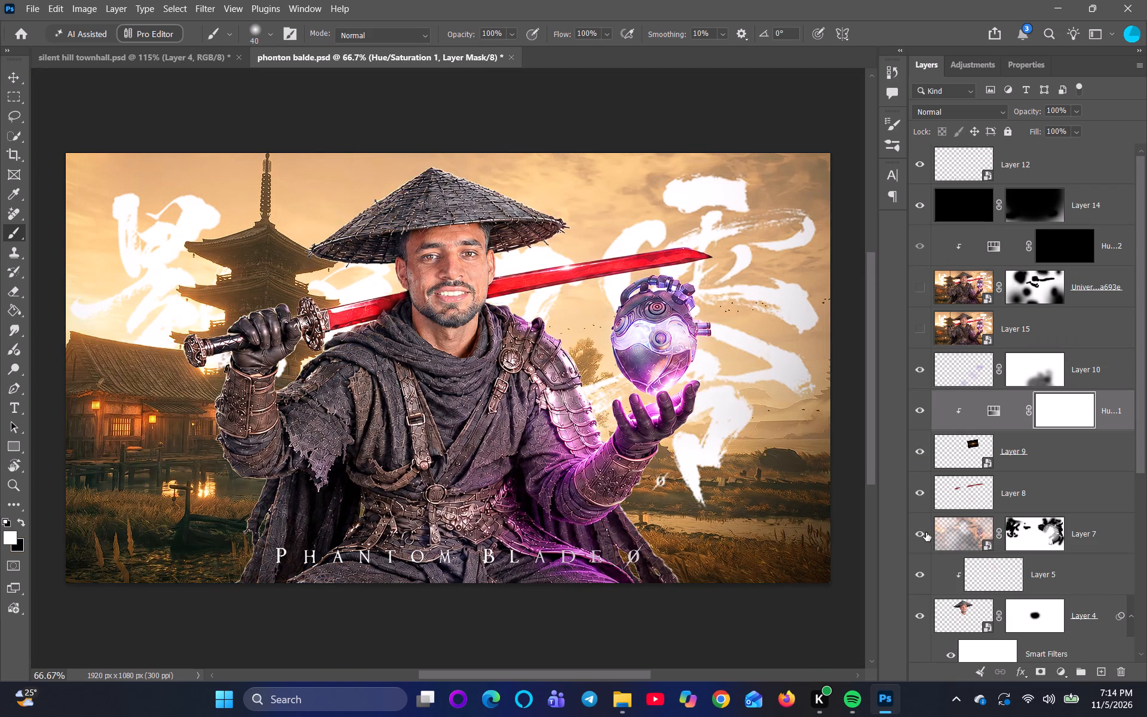
pyautogui.click(926, 532)
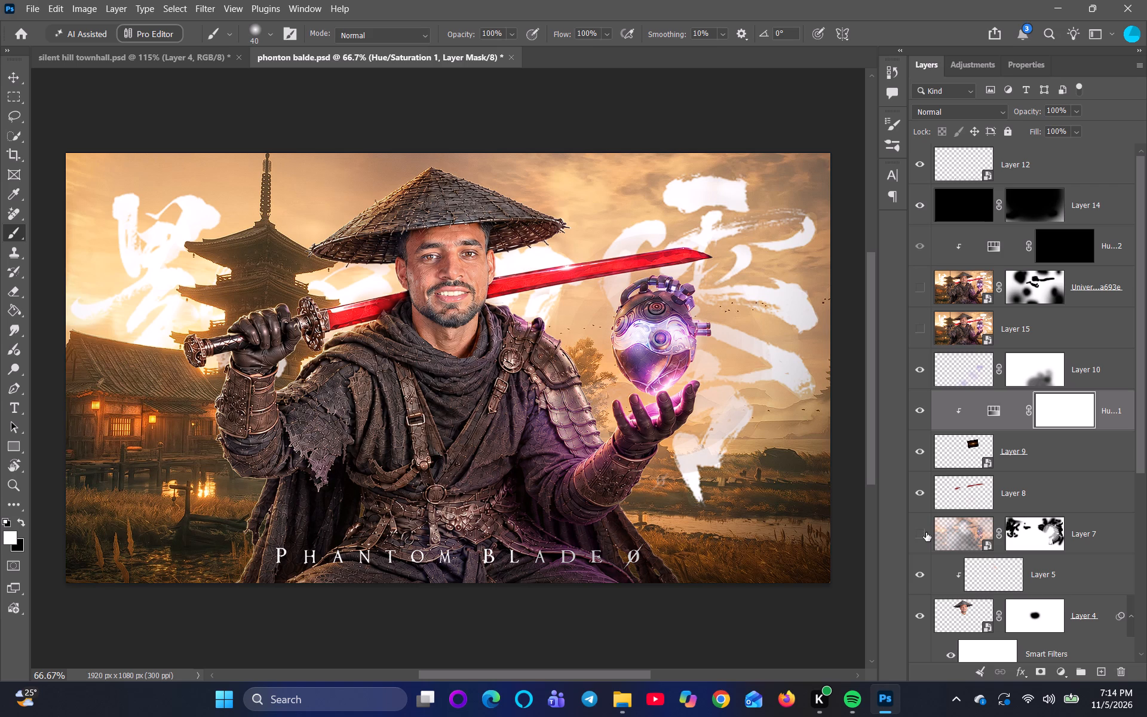
pyautogui.click(926, 532)
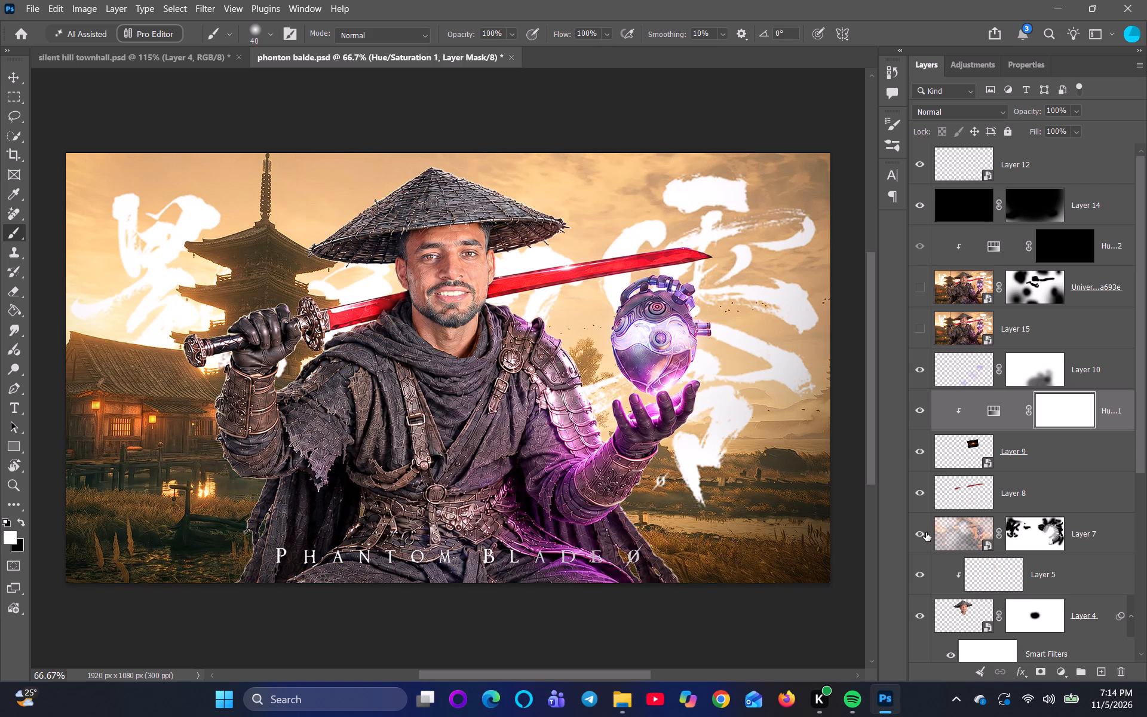
pyautogui.click(926, 532)
# Examine the reference project's layer stack, toggling clipped Layer 5 and Layer 6 to see what their painted shading contributes.
pyautogui.scroll(2, 942, 200)
pyautogui.scroll(-1, 952, 443)
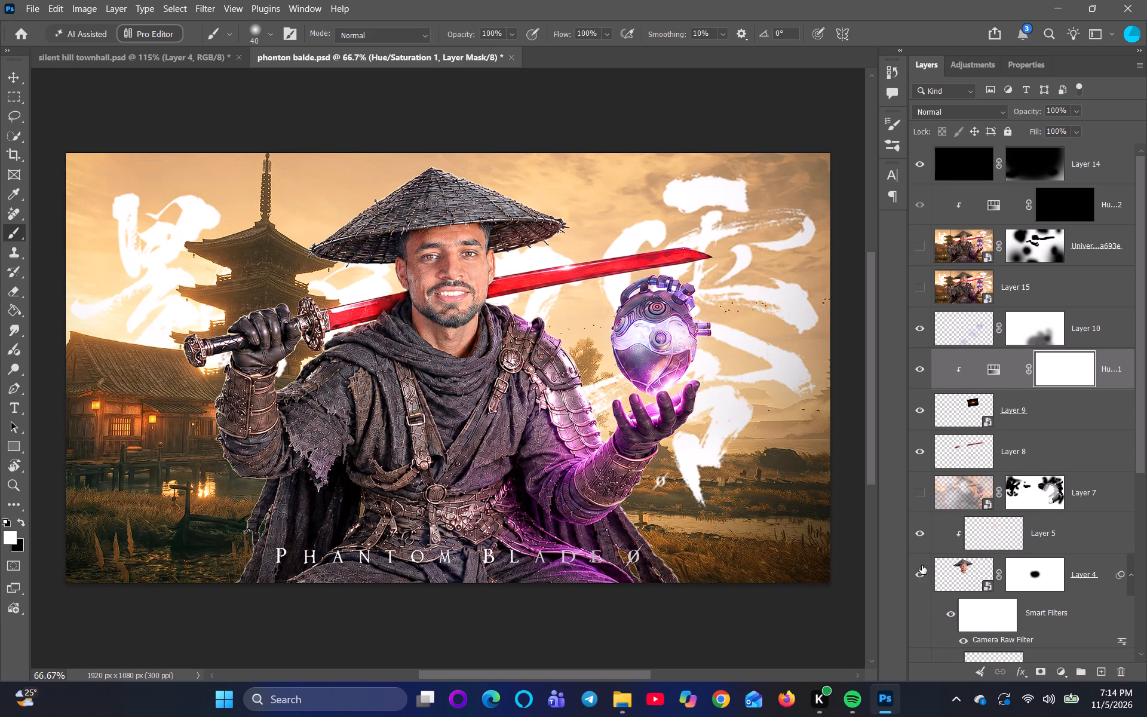
pyautogui.click(917, 537)
pyautogui.click(917, 537)
pyautogui.click(917, 537)
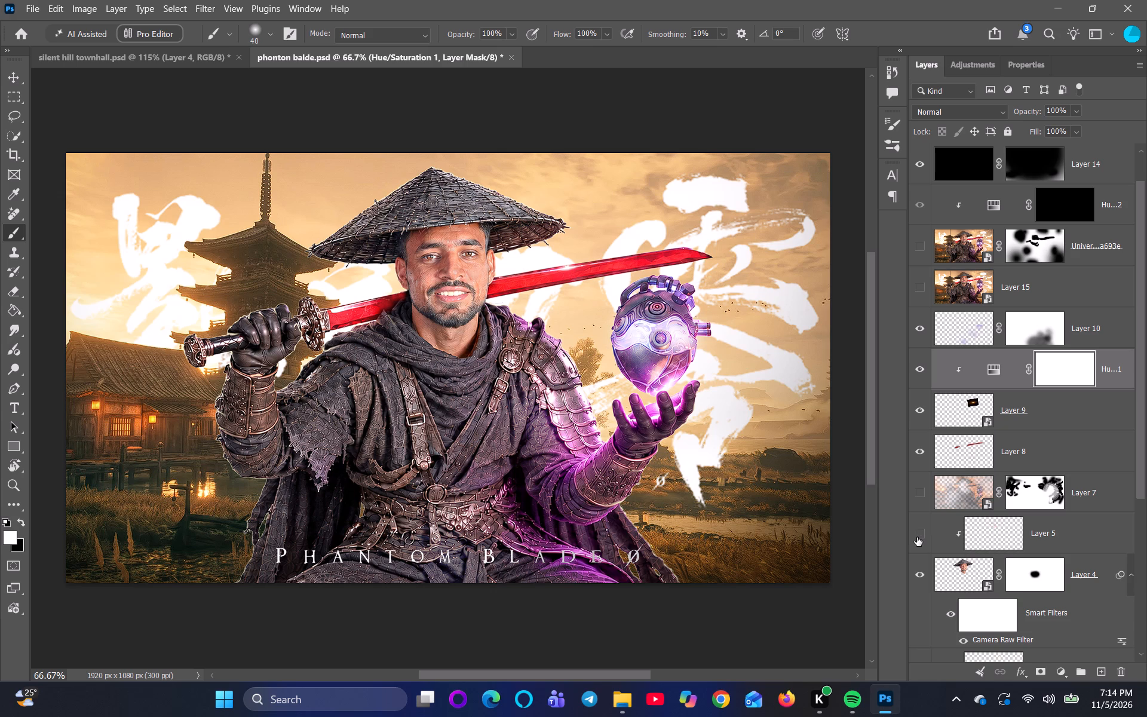
pyautogui.click(917, 537)
pyautogui.scroll(-2, 948, 508)
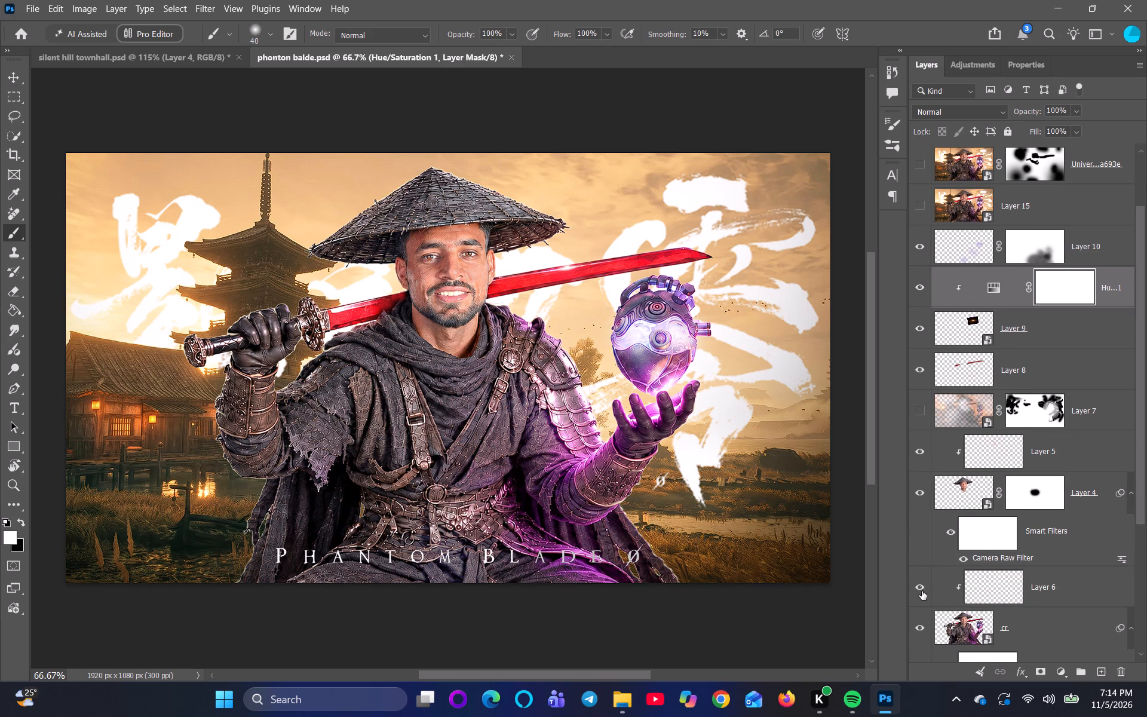
pyautogui.click(922, 590)
pyautogui.click(922, 590)
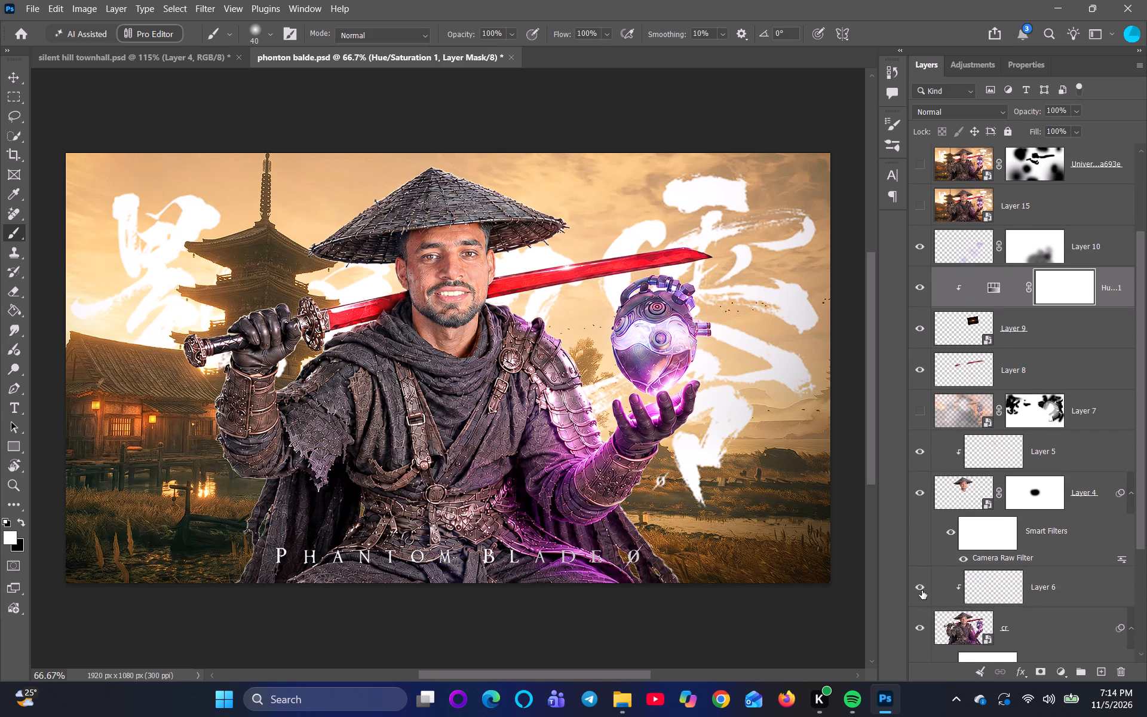
pyautogui.scroll(-6, 940, 586)
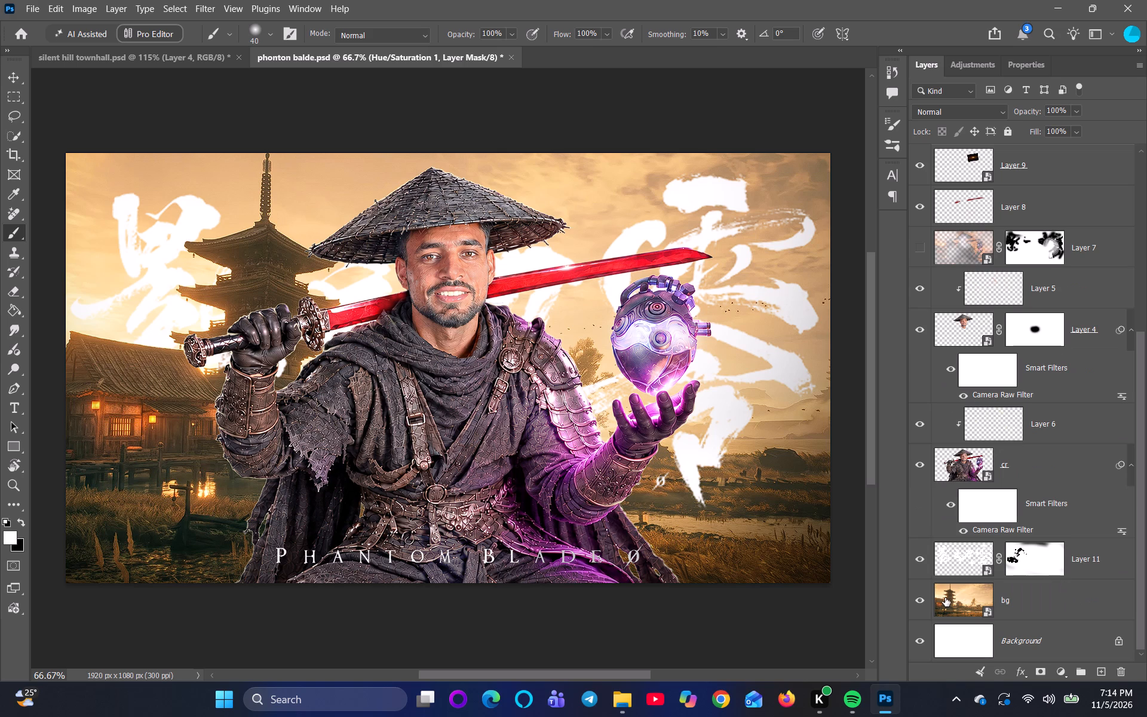
pyautogui.scroll(2, 949, 593)
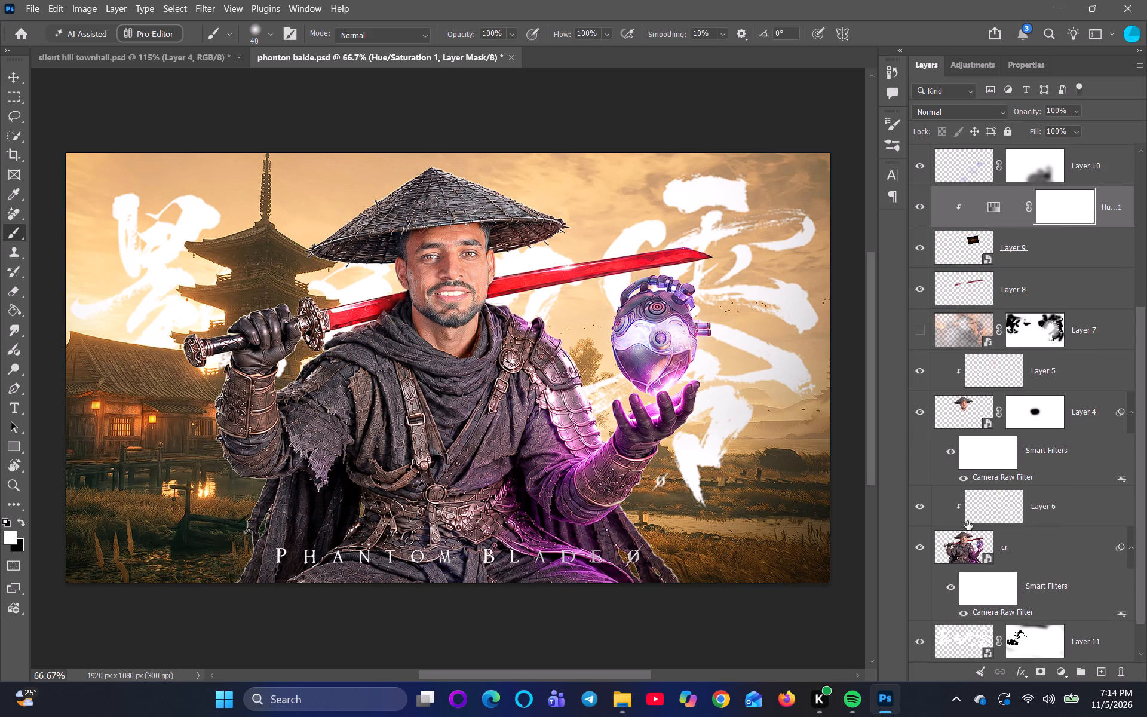
pyautogui.scroll(1, 965, 553)
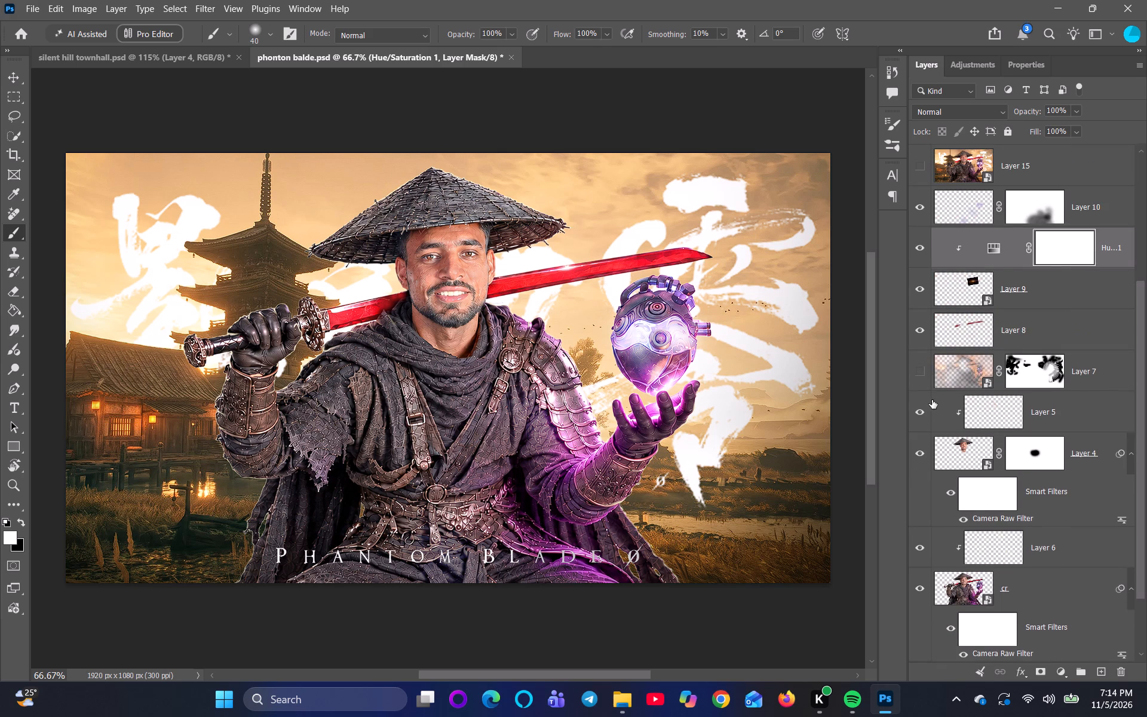
pyautogui.scroll(7, 934, 400)
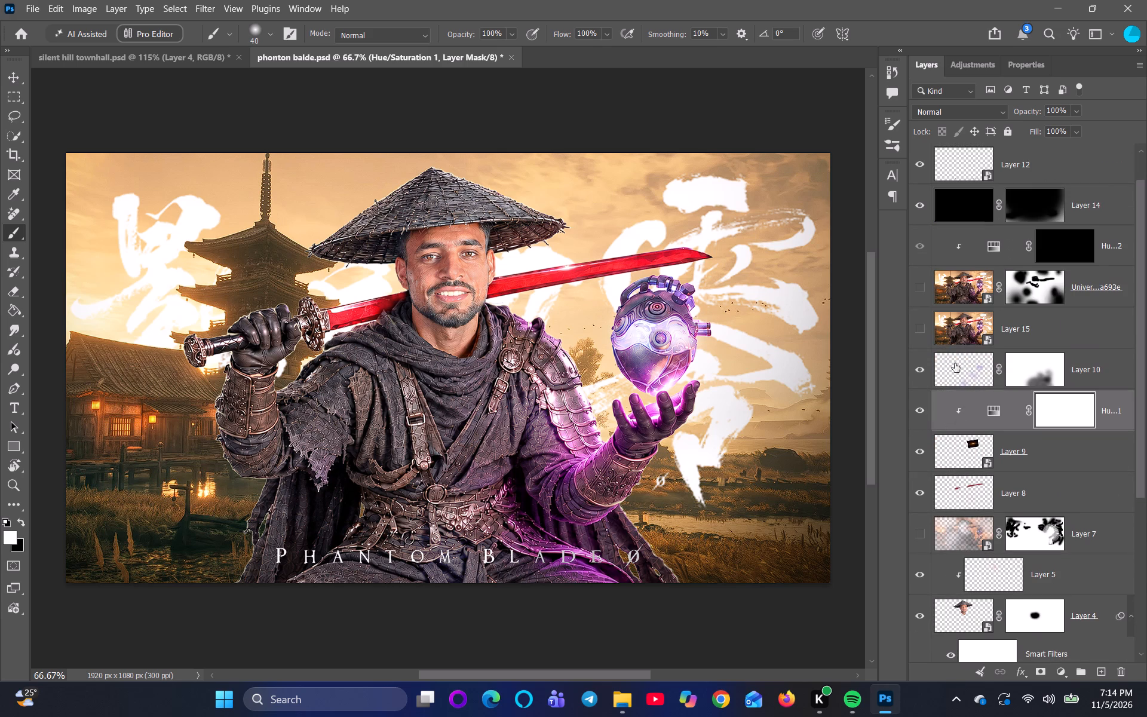
# Toggle the masked Univer...a693e layer and Layer 10 to compare their effect on the reference artwork.
pyautogui.click(915, 281)
pyautogui.click(915, 287)
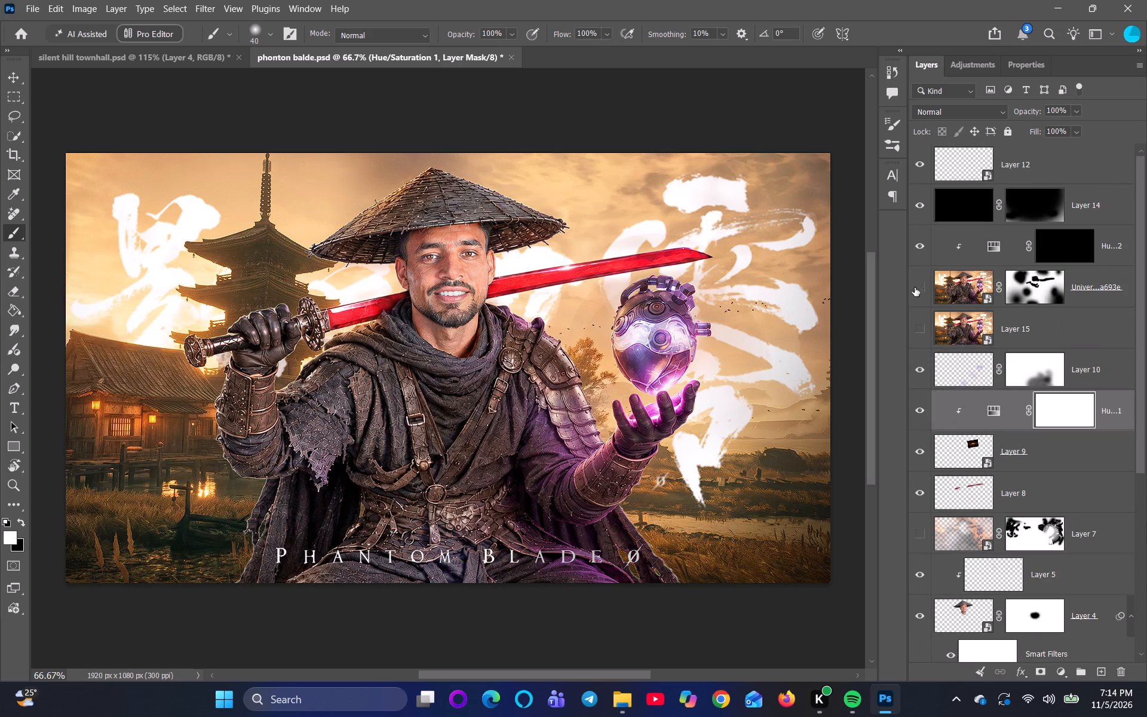
pyautogui.moveTo(915, 287); pyautogui.dragTo(915, 293)
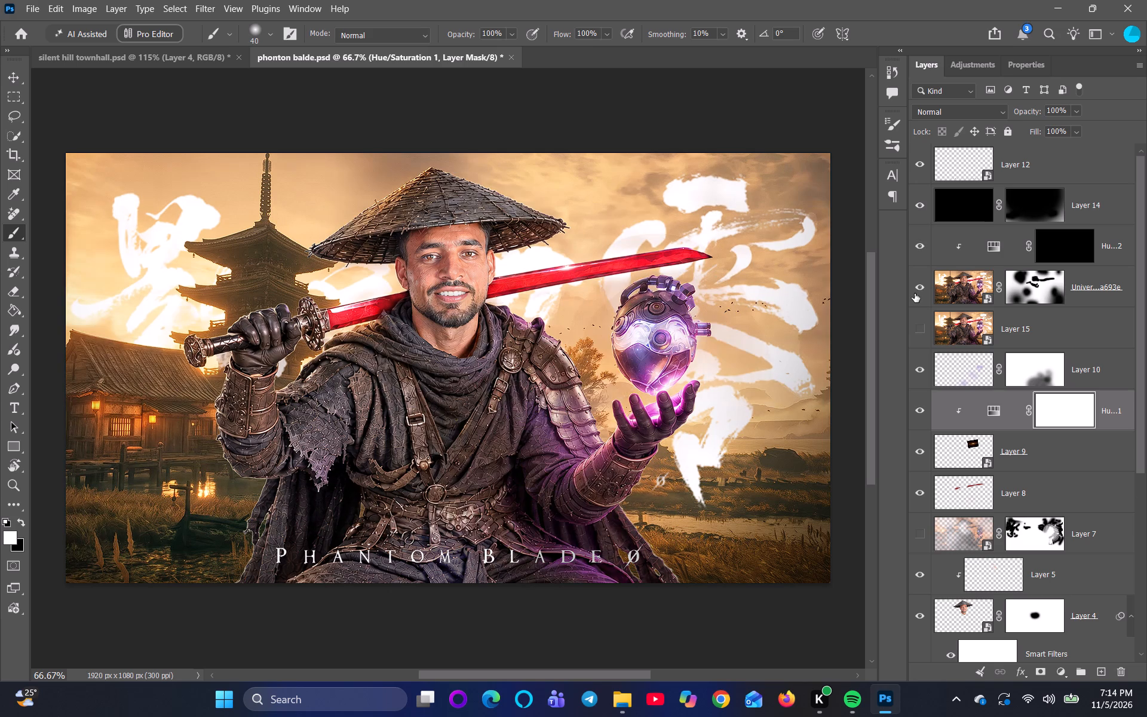
pyautogui.click(915, 293)
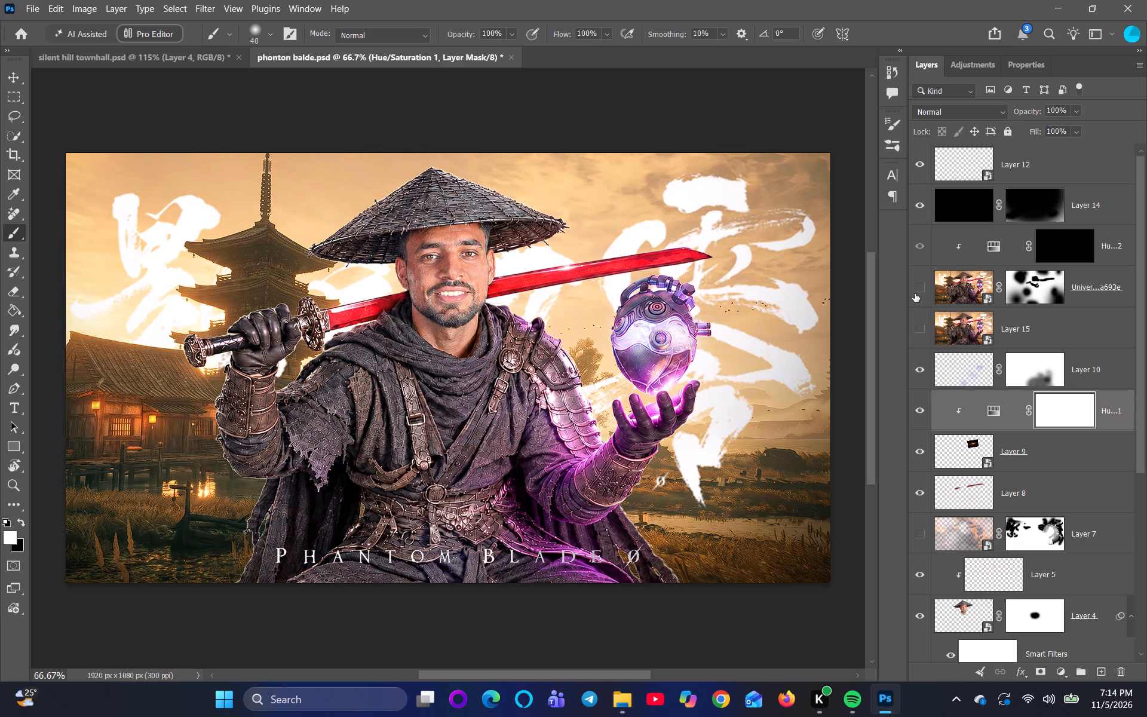
pyautogui.click(915, 293)
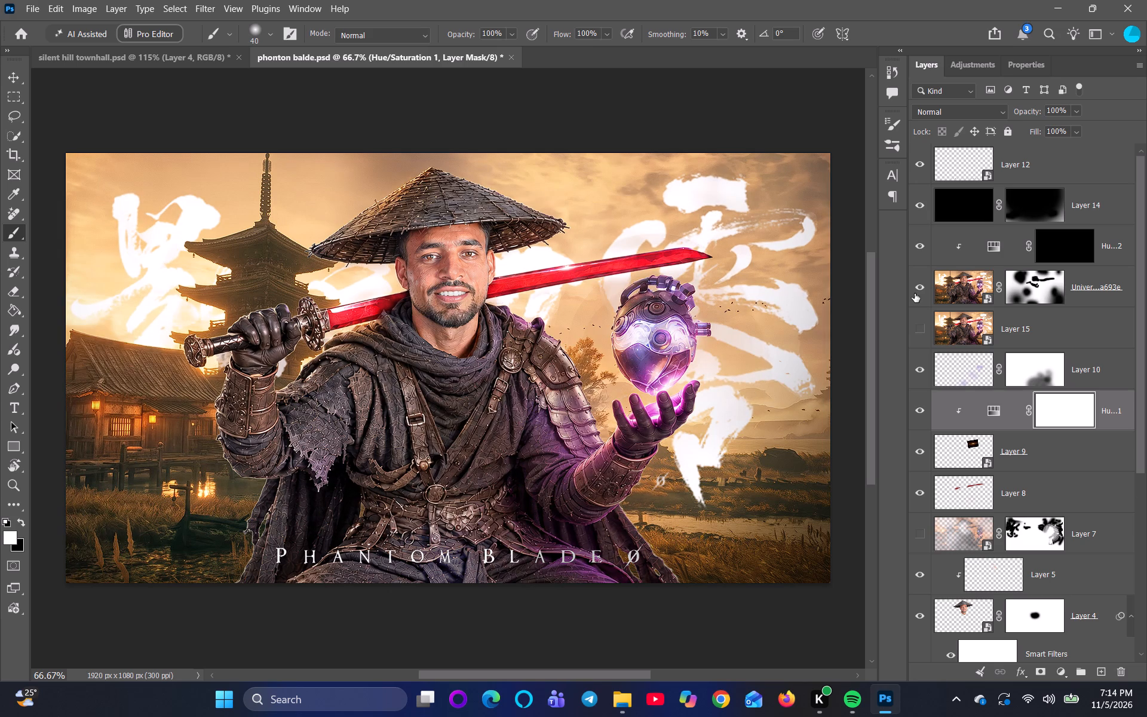
pyautogui.click(915, 293)
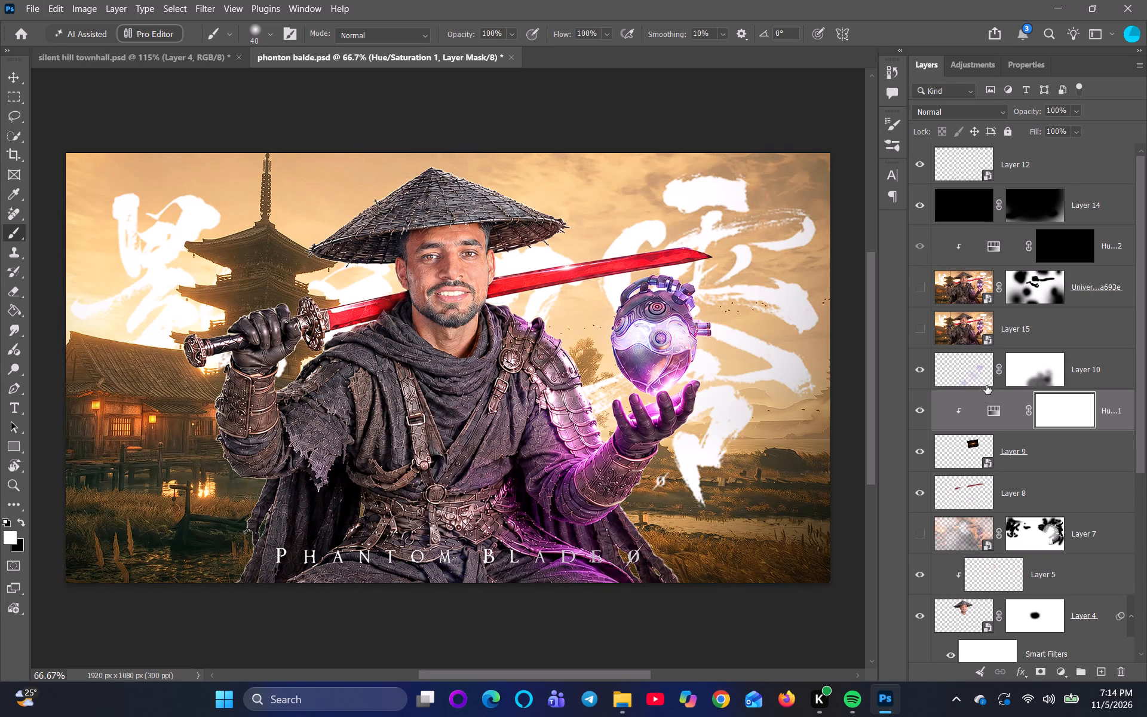
pyautogui.click(921, 369)
pyautogui.click(921, 369)
pyautogui.click(921, 369)
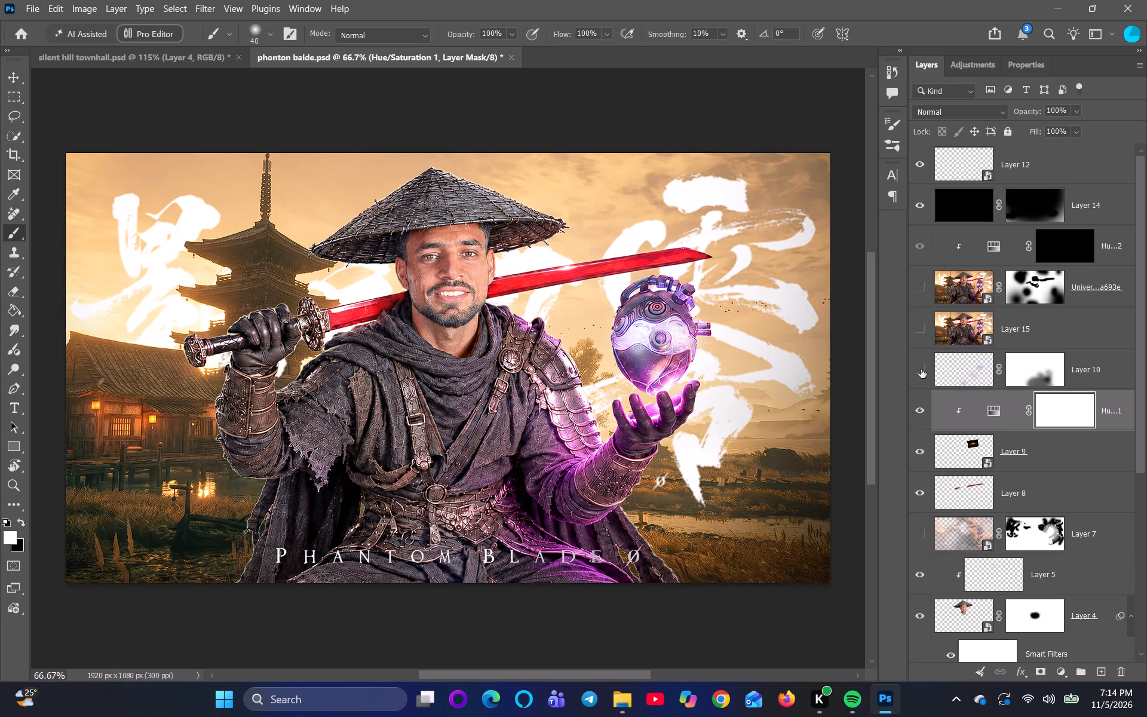
pyautogui.click(921, 369)
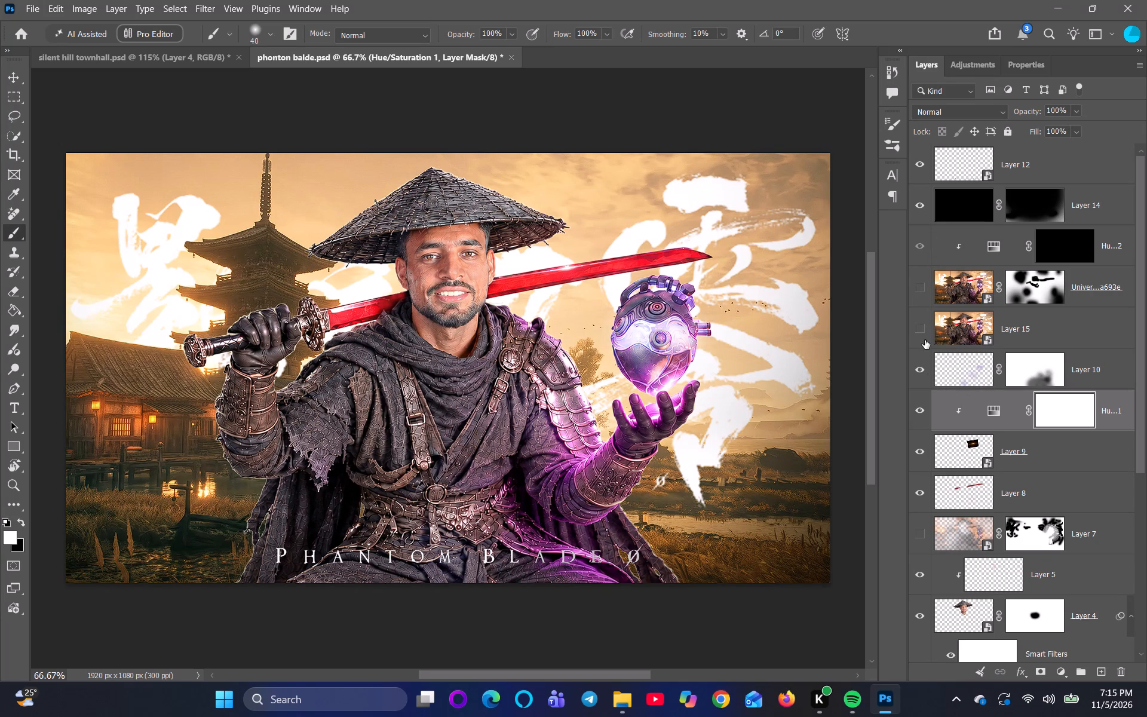
# Make Layer 15, the Univer...a693e layer and Layer 7 visible again in the reference project.
pyautogui.click(922, 335)
pyautogui.click(921, 299)
pyautogui.scroll(-2, 941, 356)
pyautogui.click(928, 449)
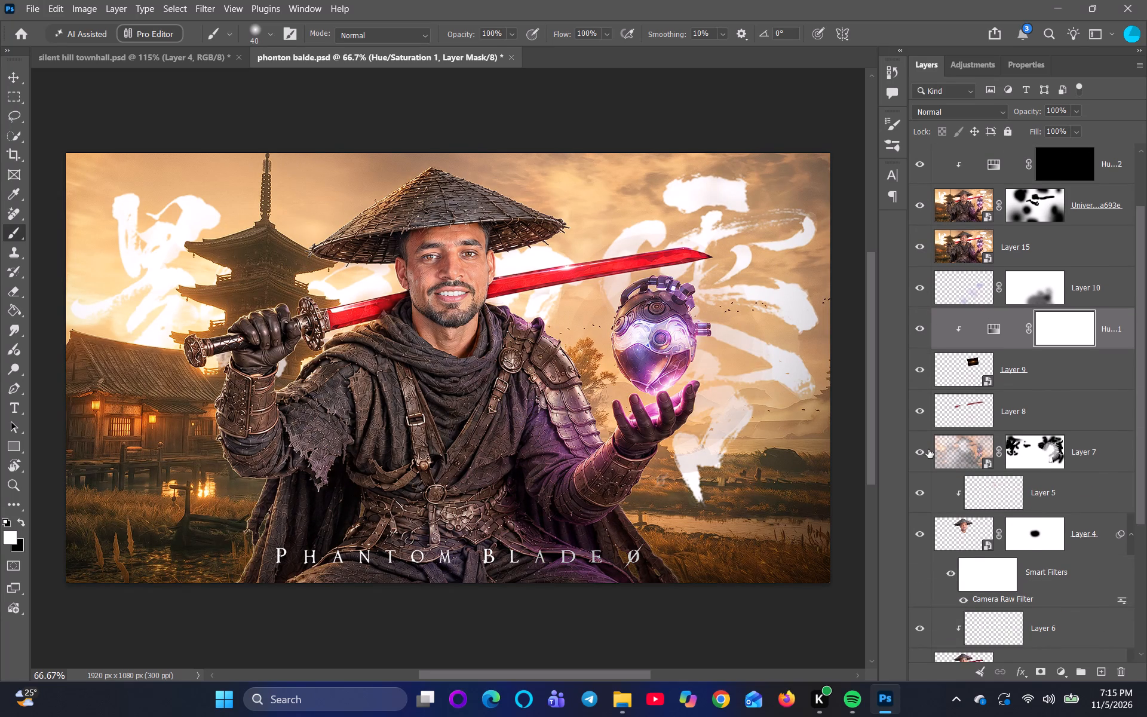
pyautogui.scroll(-3, 928, 449)
pyautogui.scroll(-6, 953, 501)
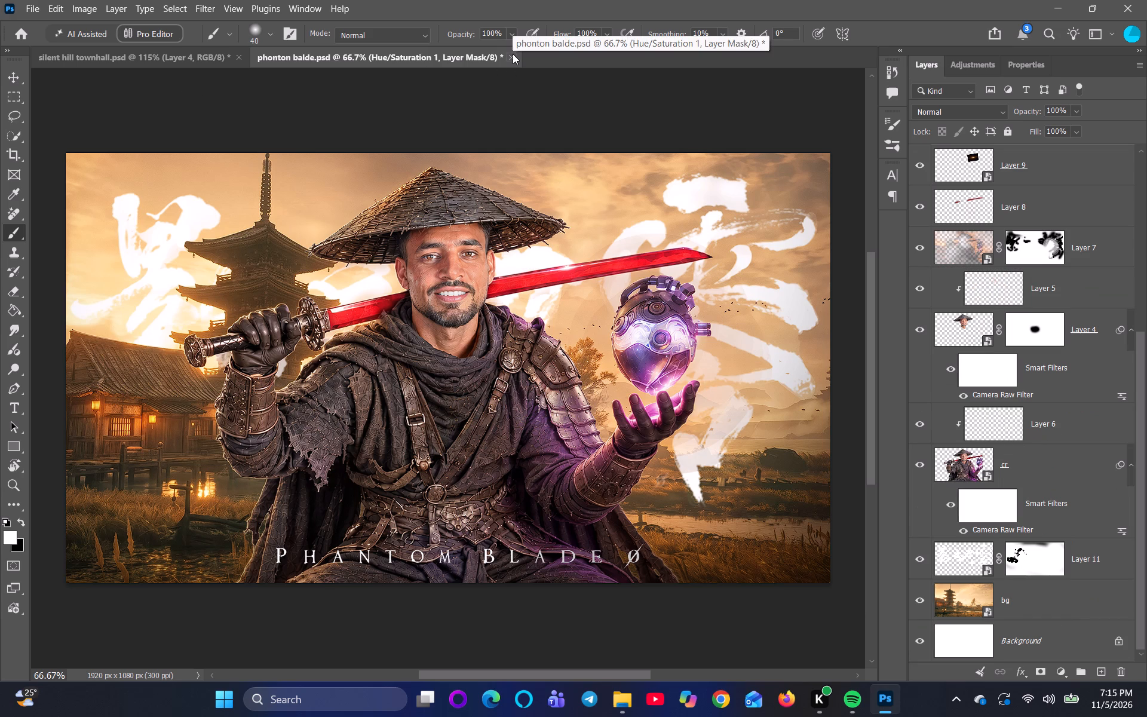
# Close phonton balde.psd without saving its changes.
pyautogui.click(513, 54)
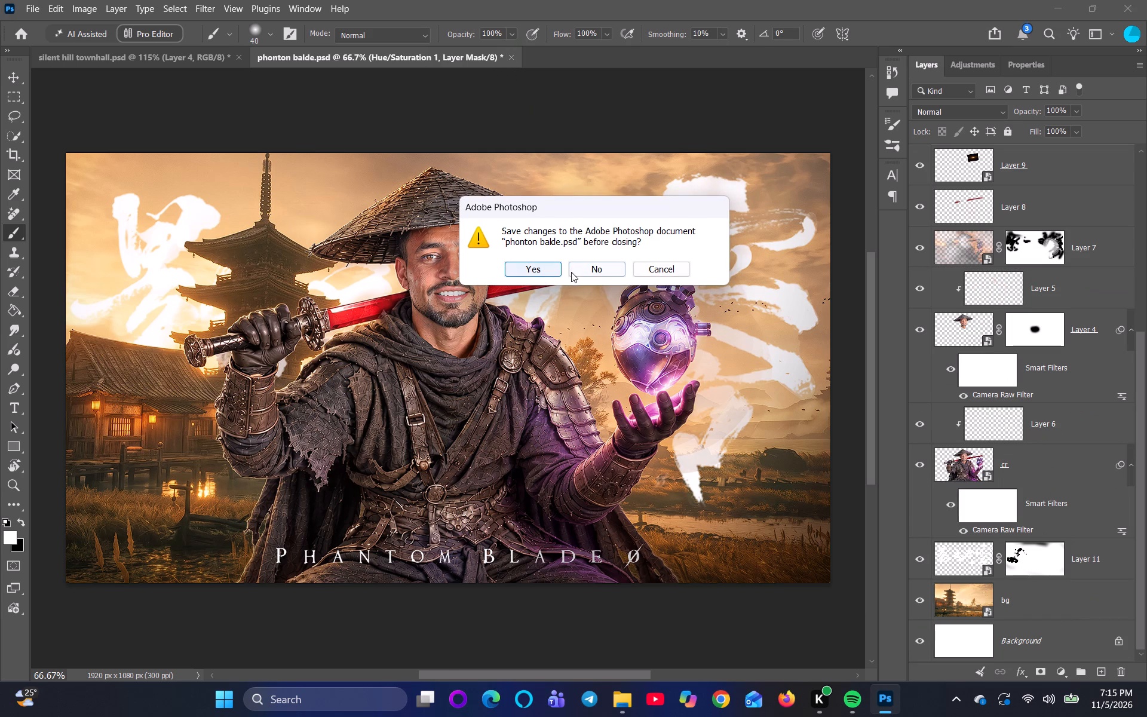
pyautogui.click(576, 270)
# Toggle the Levels, Curves and Hue/Saturation adjustments above Layer 3 off and on to compare their effect on the street background.
pyautogui.scroll(-8, 518, 279)
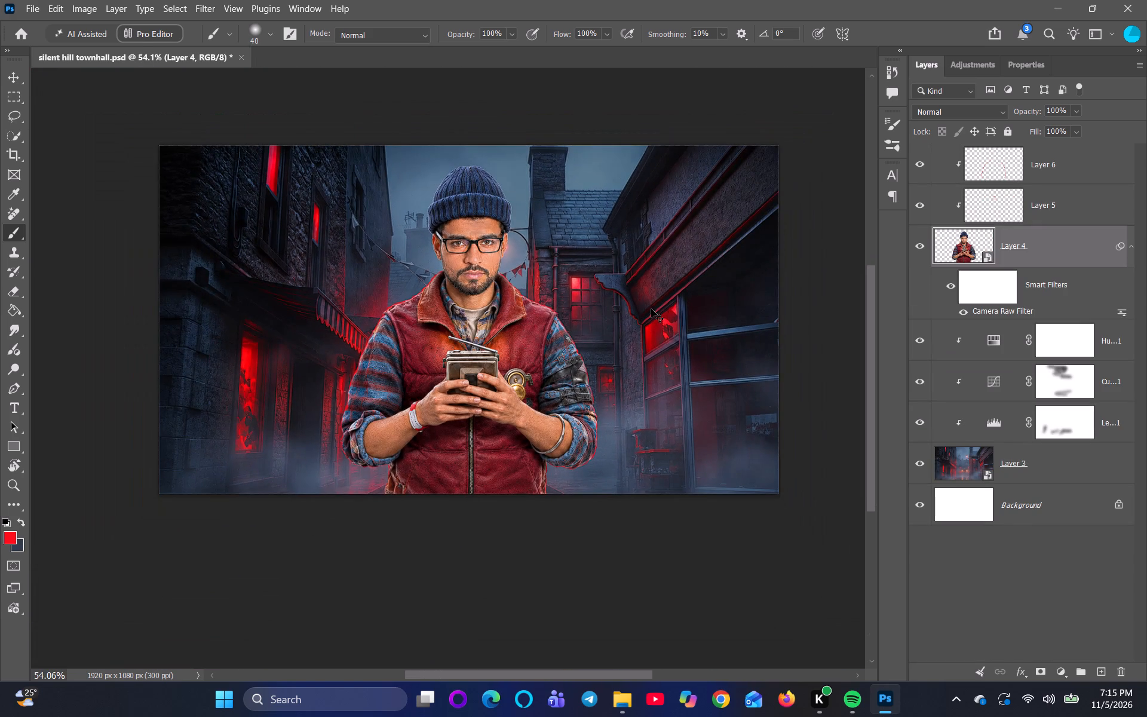
pyautogui.hotkey('ctrl', '0')
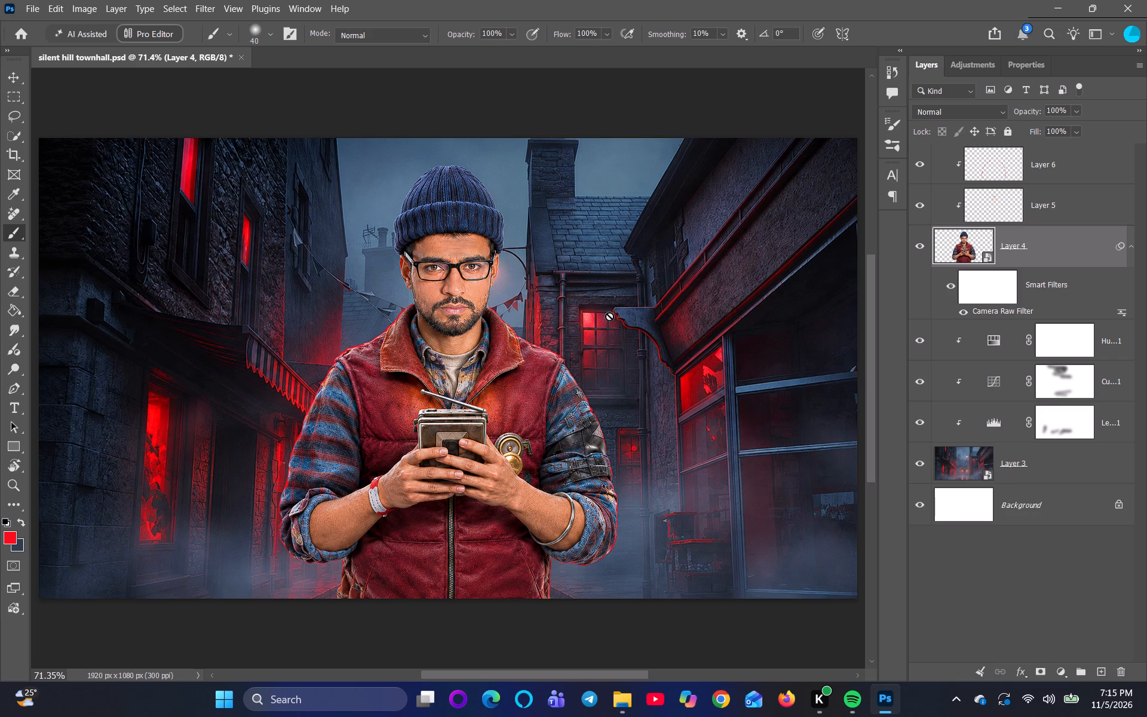
pyautogui.click(922, 427)
pyautogui.click(921, 378)
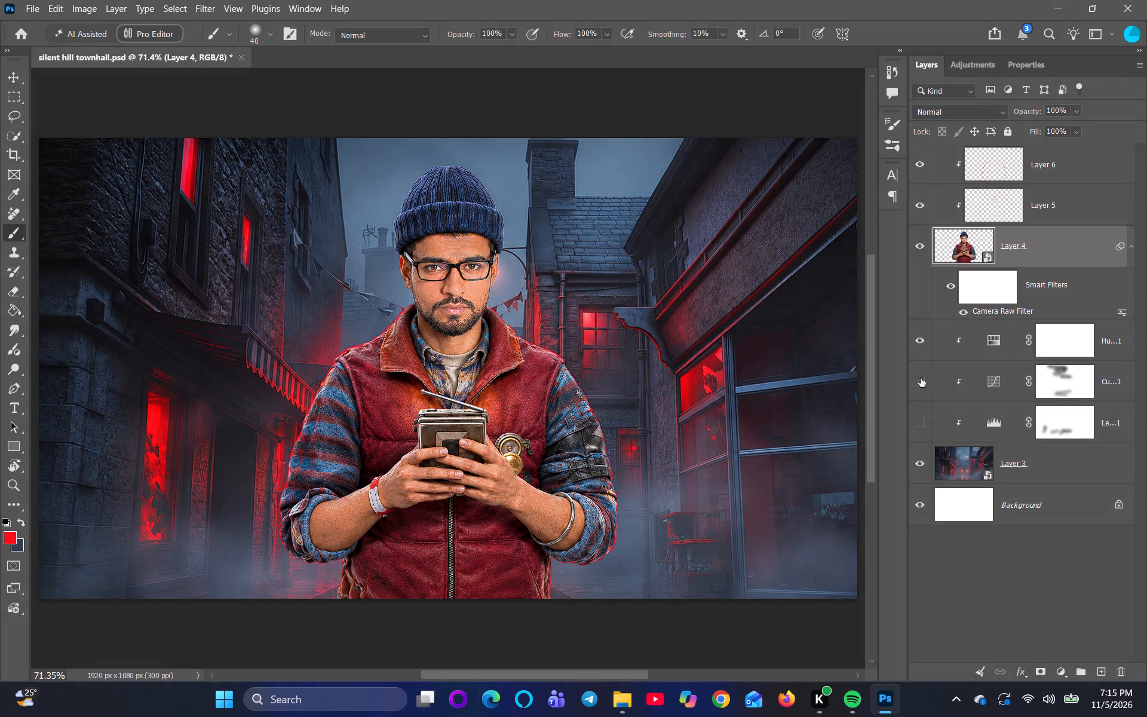
pyautogui.click(919, 430)
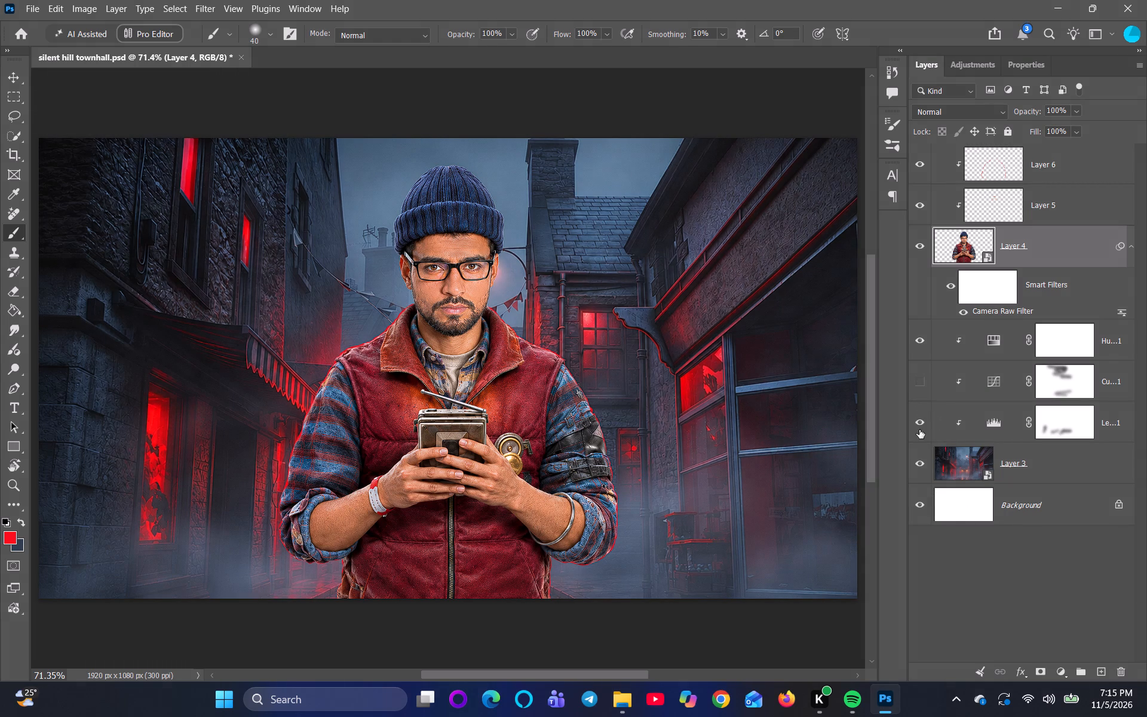
pyautogui.click(921, 429)
pyautogui.click(915, 379)
pyautogui.click(916, 385)
pyautogui.click(919, 341)
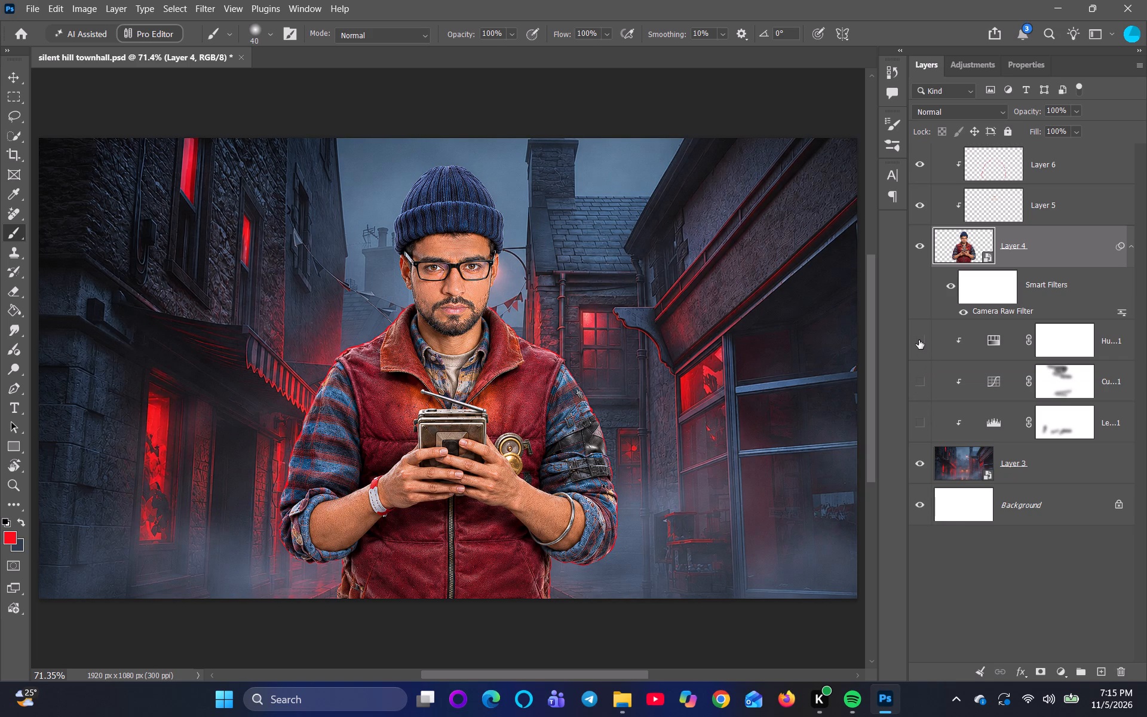
pyautogui.click(919, 340)
pyautogui.click(921, 385)
pyautogui.click(922, 416)
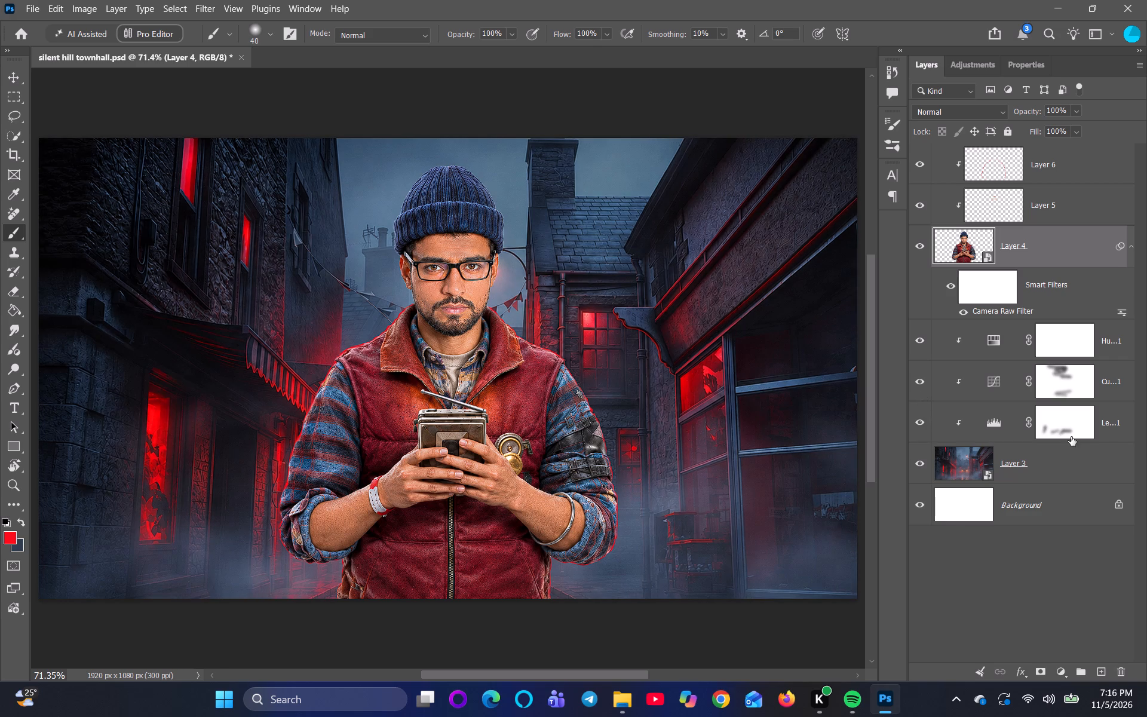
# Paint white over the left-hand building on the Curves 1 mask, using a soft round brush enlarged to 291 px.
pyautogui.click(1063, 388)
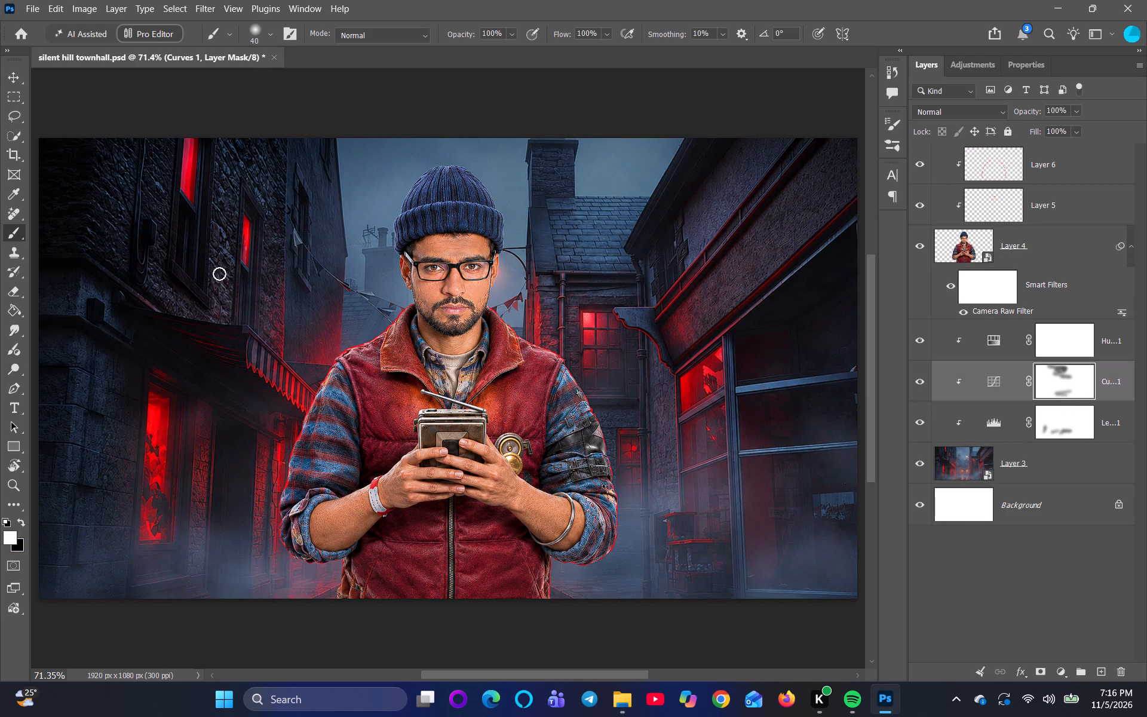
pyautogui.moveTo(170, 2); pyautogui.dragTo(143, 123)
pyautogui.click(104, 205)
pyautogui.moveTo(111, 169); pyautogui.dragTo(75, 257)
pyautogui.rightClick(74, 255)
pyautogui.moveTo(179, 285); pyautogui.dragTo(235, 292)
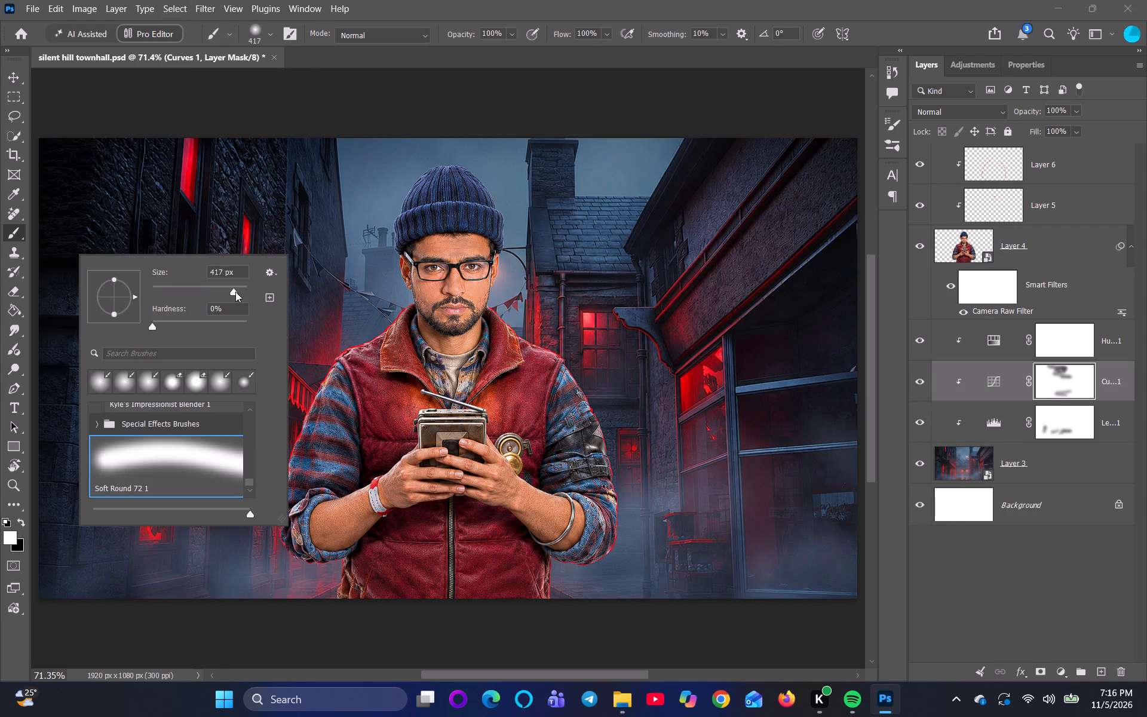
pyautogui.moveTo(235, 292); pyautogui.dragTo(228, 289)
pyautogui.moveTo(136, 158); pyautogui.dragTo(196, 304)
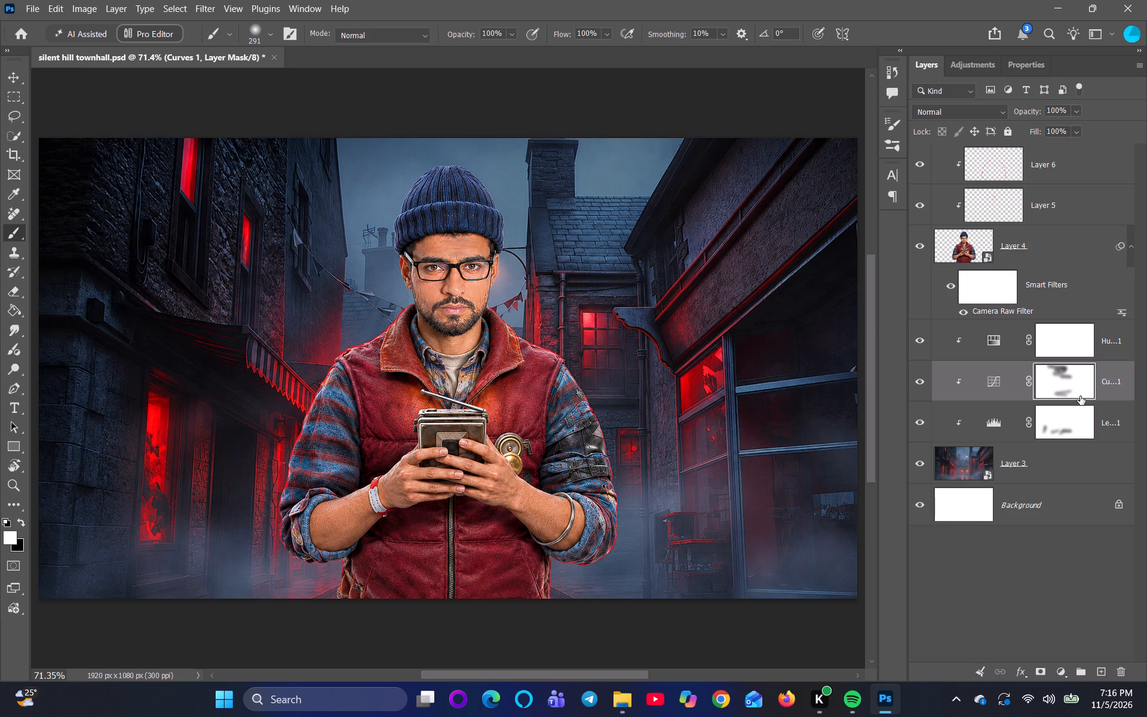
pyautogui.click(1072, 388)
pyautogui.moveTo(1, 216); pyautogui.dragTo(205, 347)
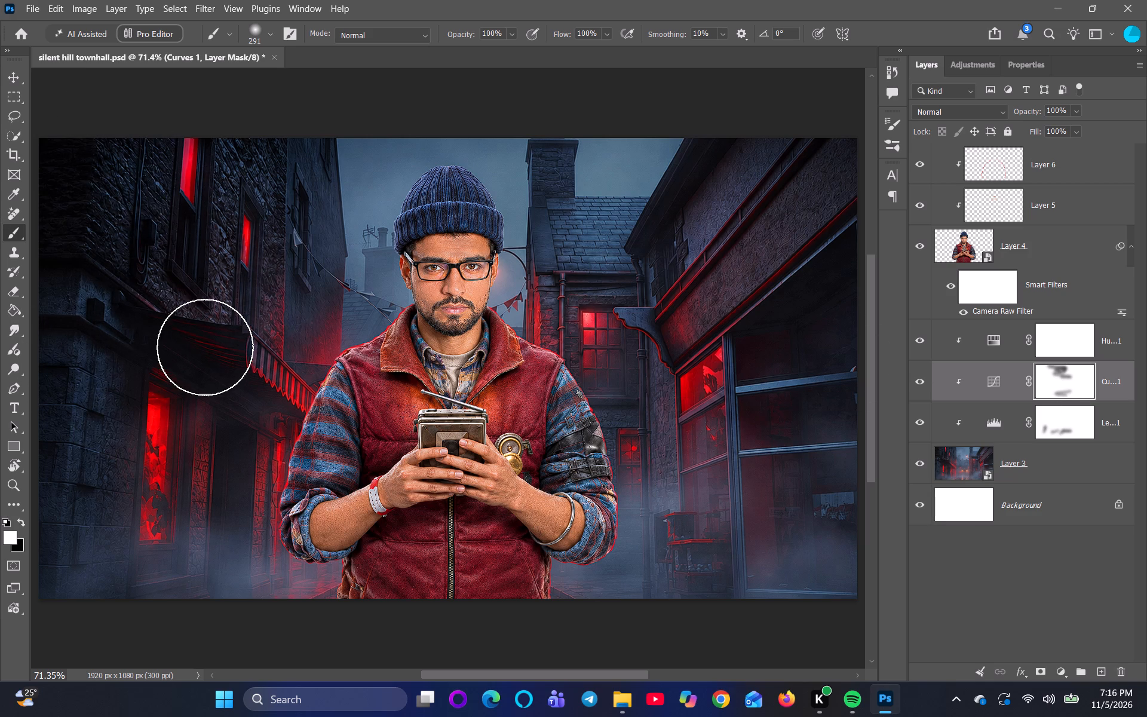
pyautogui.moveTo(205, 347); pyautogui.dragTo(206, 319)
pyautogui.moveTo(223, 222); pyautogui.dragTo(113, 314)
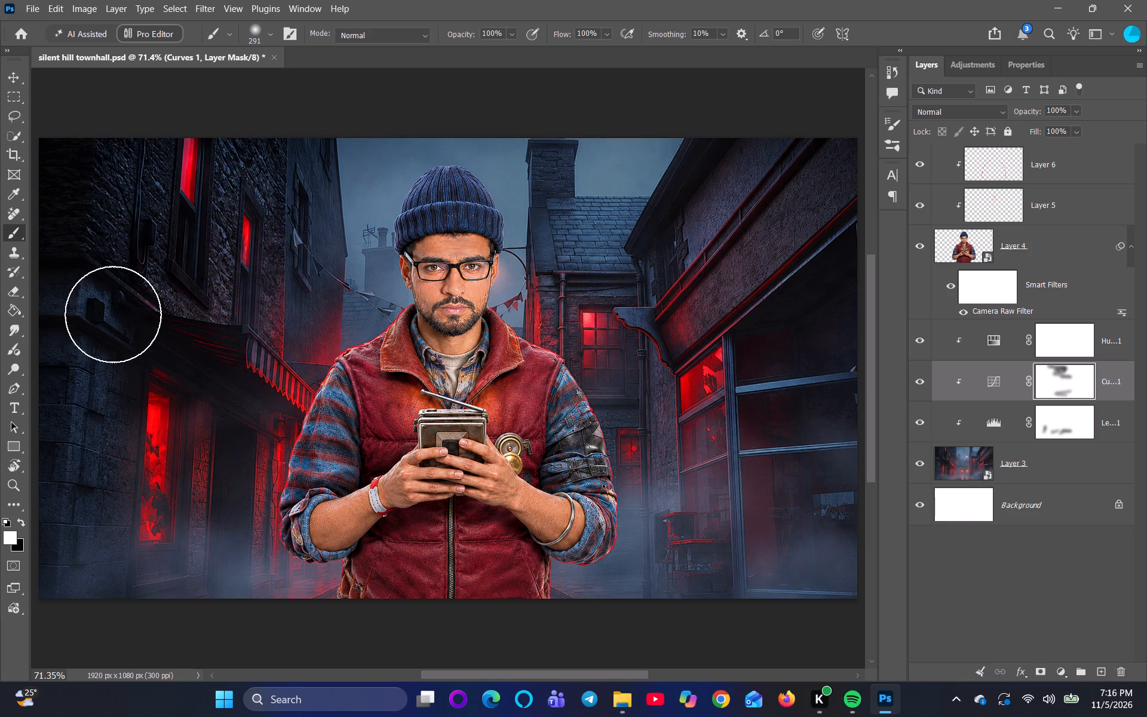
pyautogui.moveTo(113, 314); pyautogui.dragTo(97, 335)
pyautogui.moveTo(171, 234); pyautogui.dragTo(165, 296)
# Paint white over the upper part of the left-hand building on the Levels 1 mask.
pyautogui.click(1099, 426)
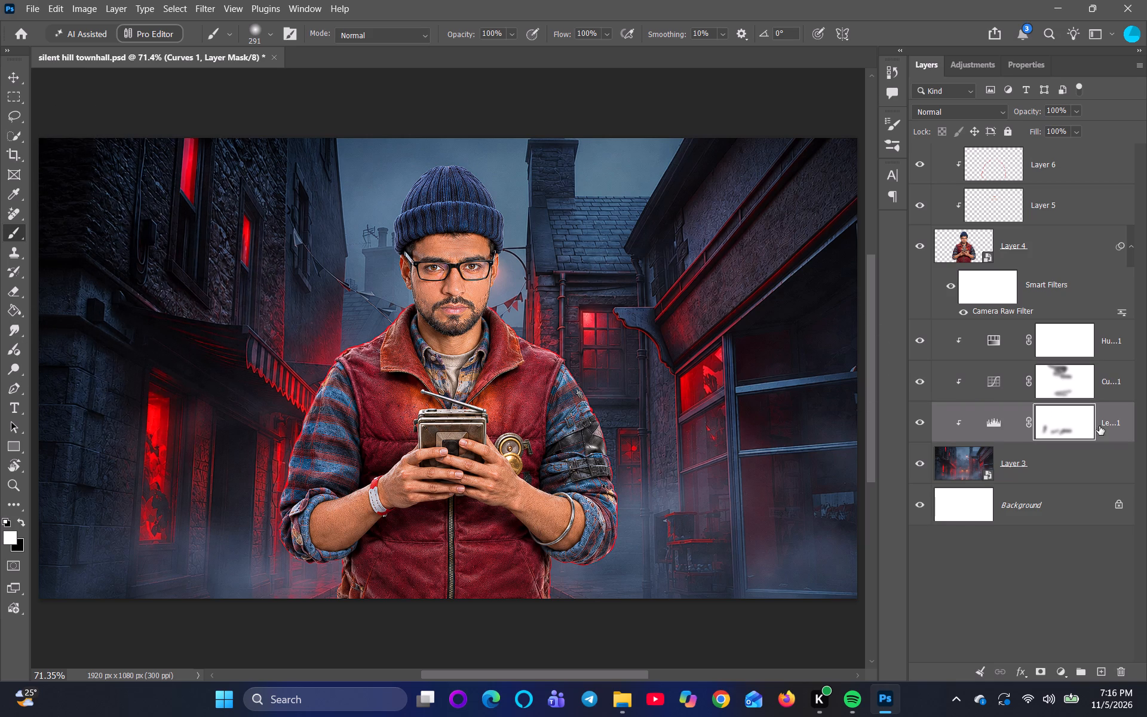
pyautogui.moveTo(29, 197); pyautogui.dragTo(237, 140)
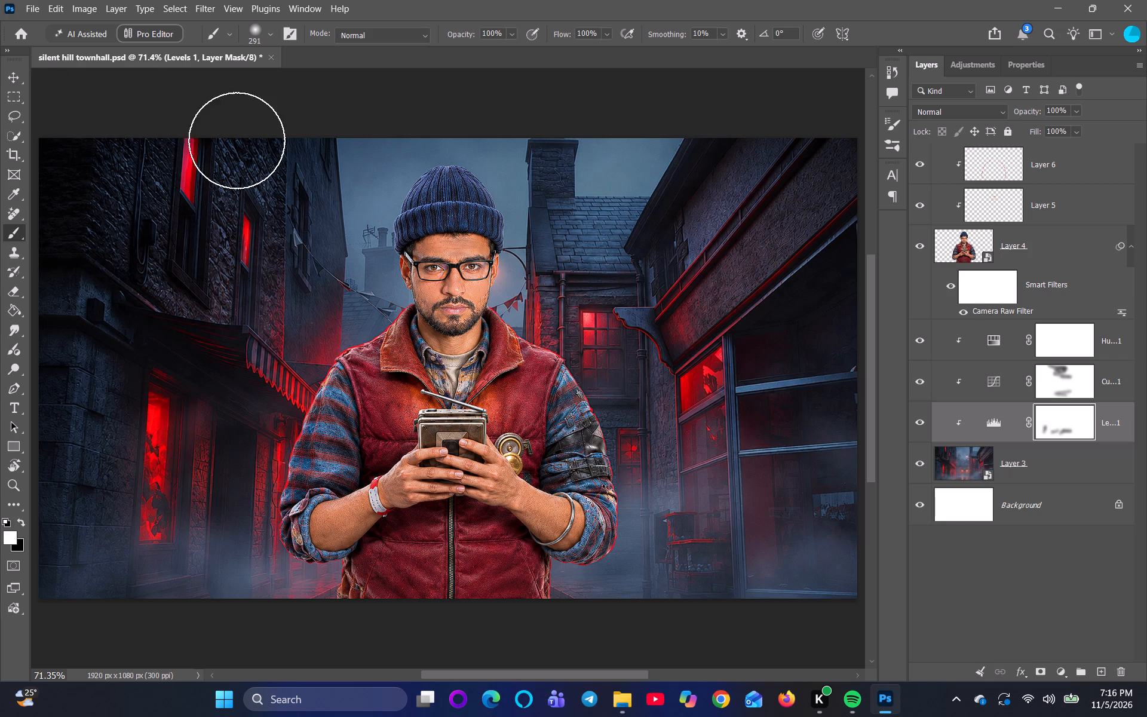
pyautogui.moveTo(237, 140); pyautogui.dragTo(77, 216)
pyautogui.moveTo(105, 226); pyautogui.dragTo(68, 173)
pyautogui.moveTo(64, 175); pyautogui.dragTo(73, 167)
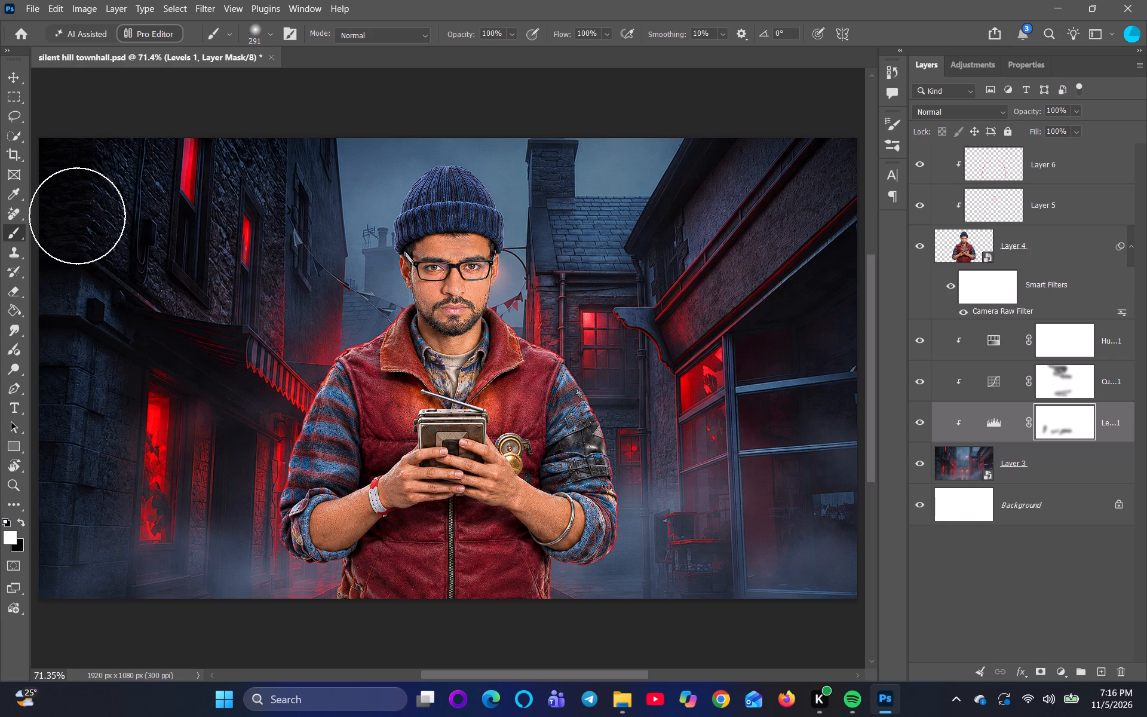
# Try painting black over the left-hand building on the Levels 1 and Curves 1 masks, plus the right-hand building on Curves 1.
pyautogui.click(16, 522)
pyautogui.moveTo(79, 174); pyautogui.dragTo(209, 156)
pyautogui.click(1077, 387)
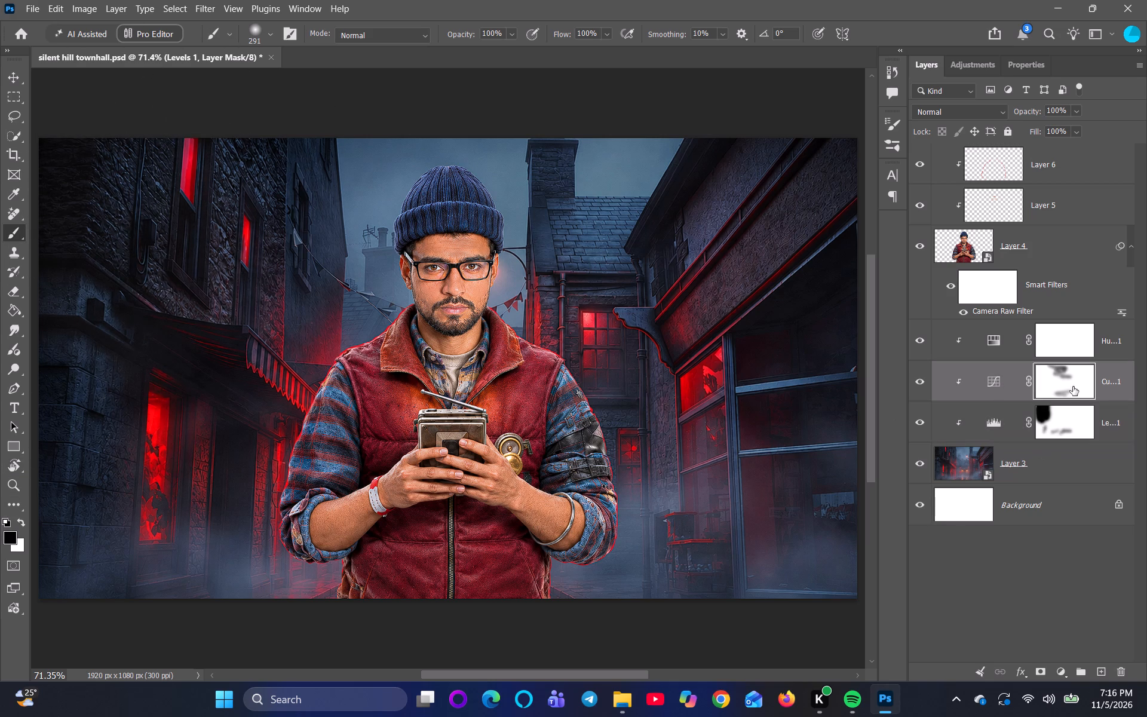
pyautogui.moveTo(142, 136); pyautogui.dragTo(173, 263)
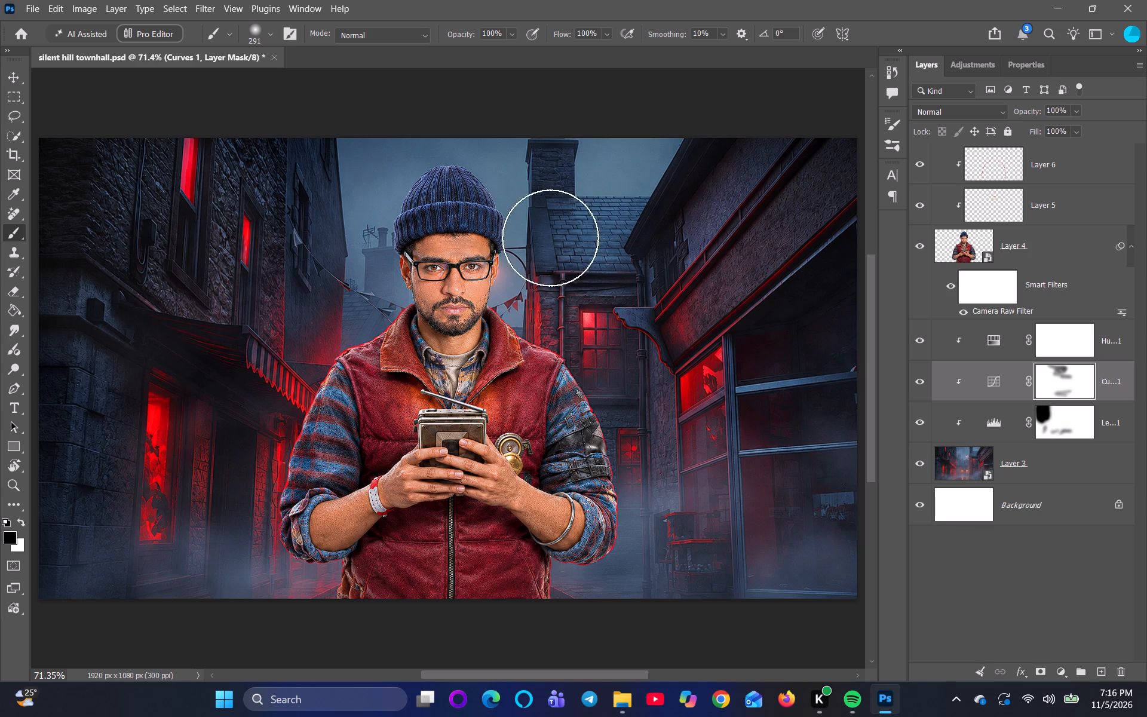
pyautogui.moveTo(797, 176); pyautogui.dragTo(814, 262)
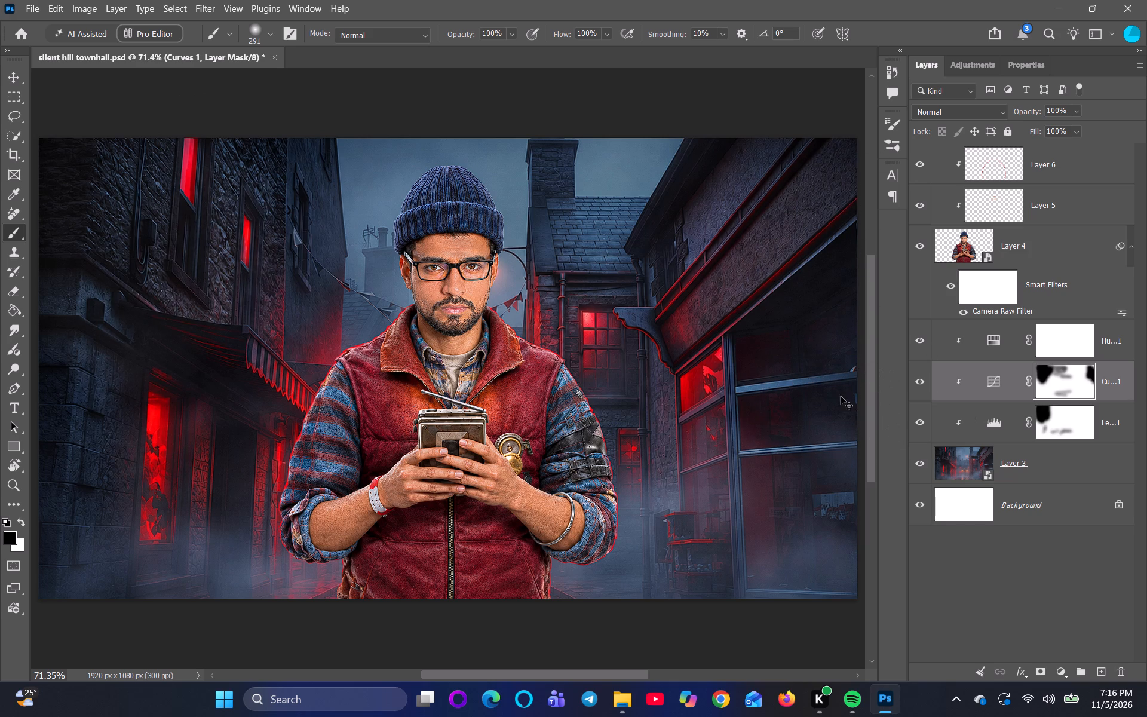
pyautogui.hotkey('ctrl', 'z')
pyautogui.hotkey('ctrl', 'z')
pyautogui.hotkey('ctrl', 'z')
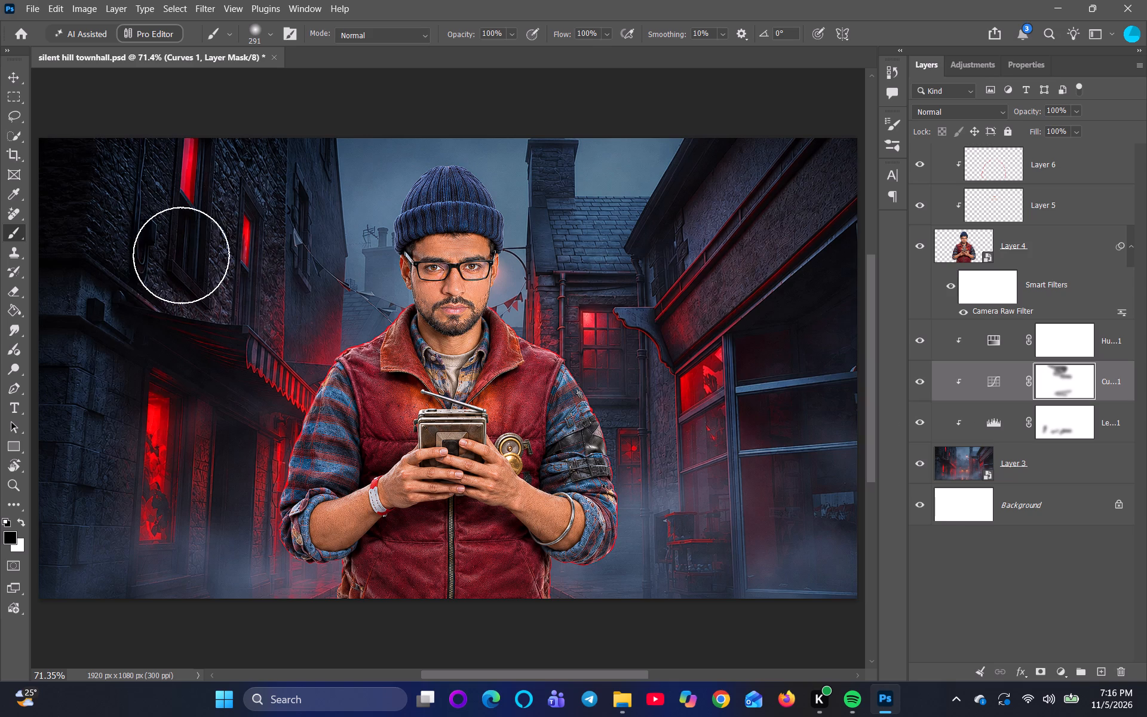
# Enlarge the soft brush to 1100 px and set its opacity to 46%.
pyautogui.press(']')
pyautogui.press(']')
pyautogui.press(']')
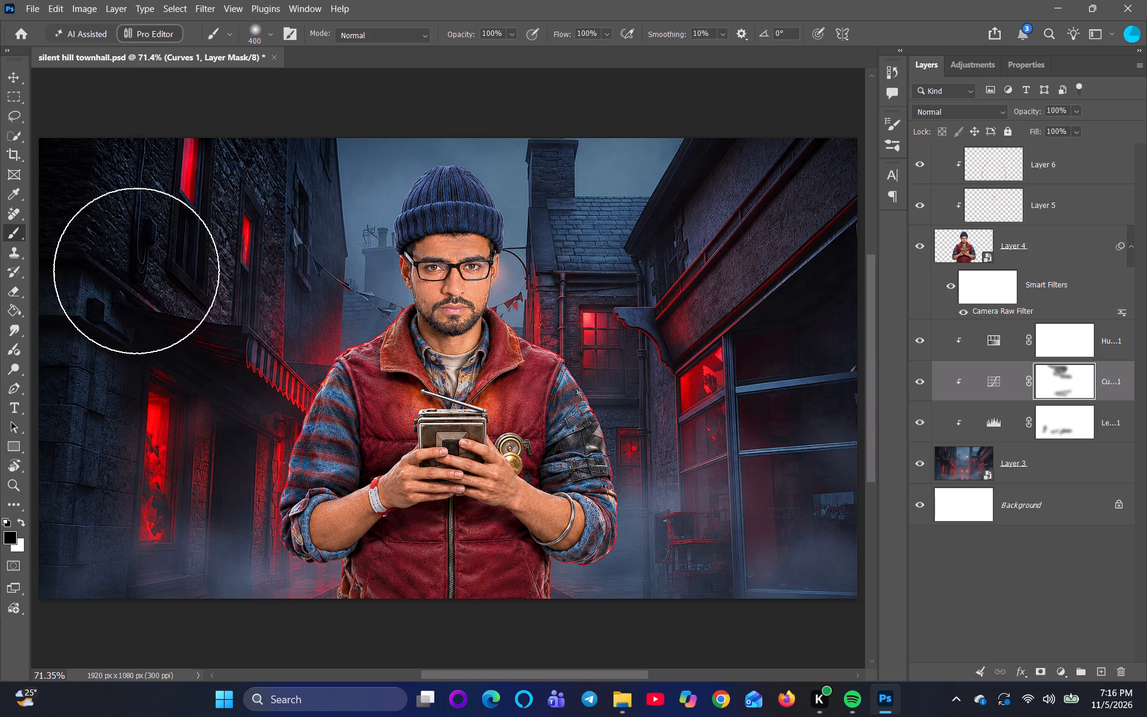
pyautogui.write(']]]')
pyautogui.press(']')
pyautogui.press(']')
pyautogui.press(']')
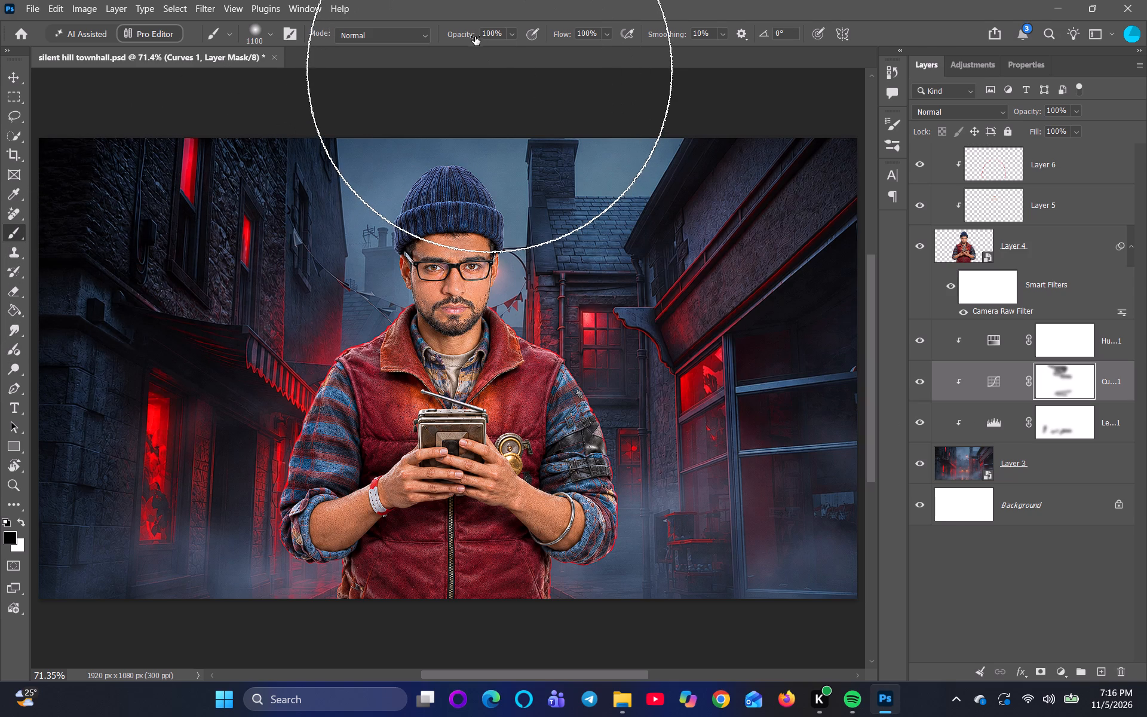
pyautogui.moveTo(466, 35); pyautogui.dragTo(425, 51)
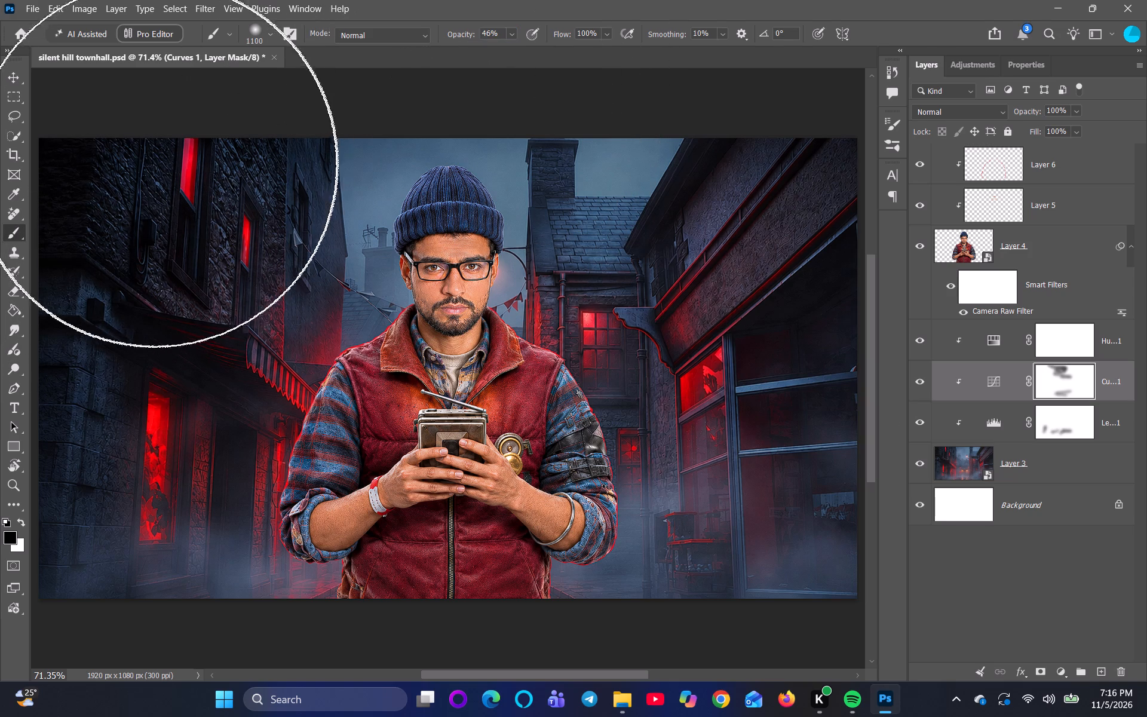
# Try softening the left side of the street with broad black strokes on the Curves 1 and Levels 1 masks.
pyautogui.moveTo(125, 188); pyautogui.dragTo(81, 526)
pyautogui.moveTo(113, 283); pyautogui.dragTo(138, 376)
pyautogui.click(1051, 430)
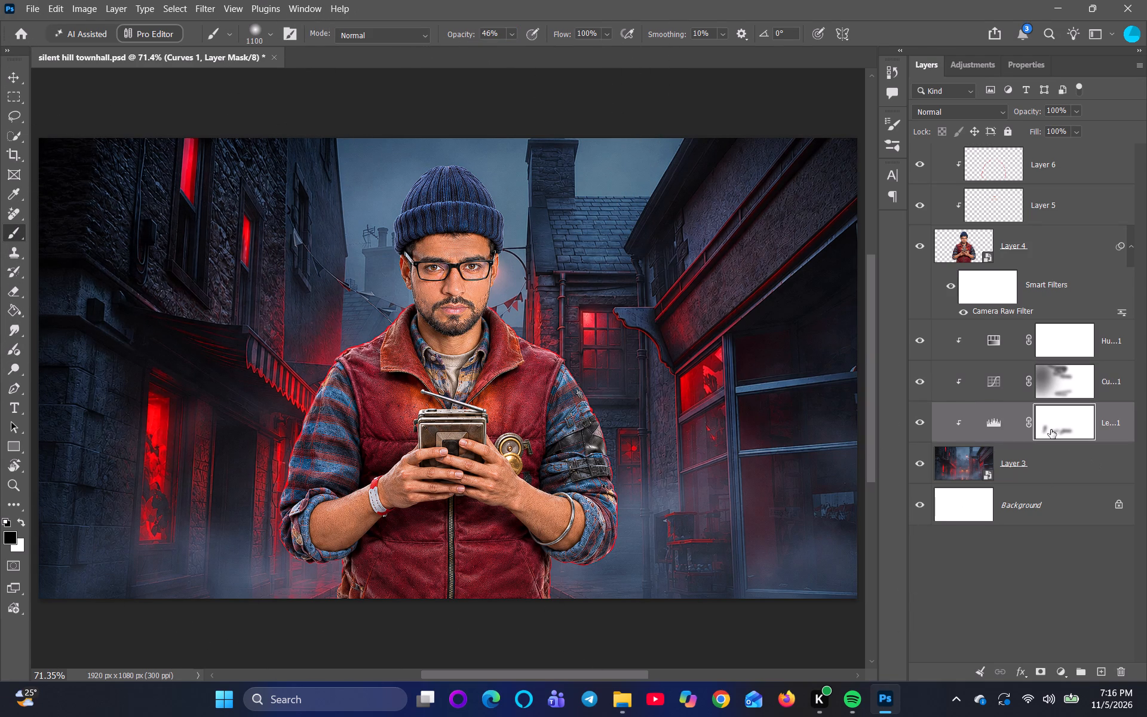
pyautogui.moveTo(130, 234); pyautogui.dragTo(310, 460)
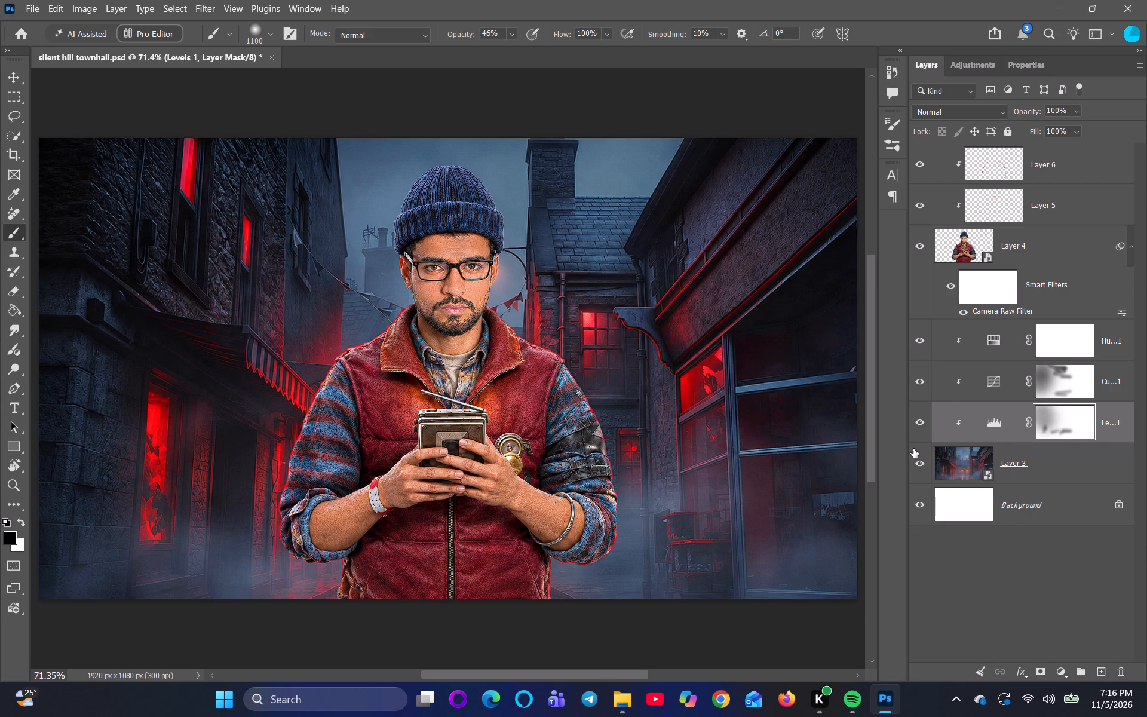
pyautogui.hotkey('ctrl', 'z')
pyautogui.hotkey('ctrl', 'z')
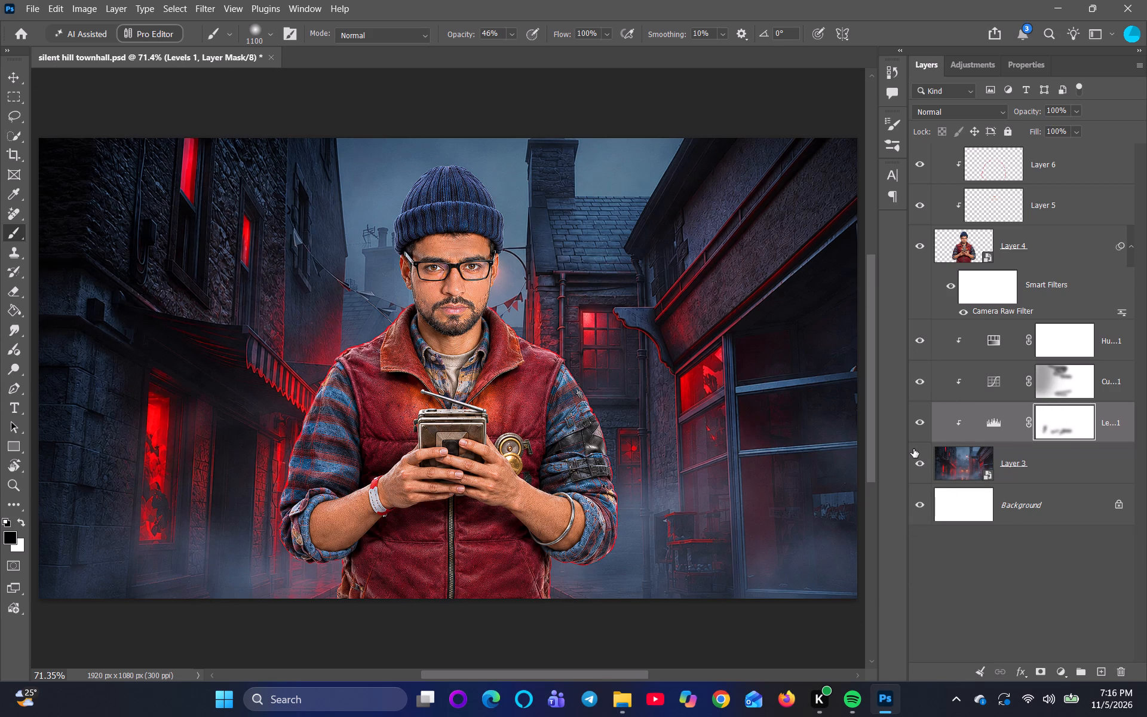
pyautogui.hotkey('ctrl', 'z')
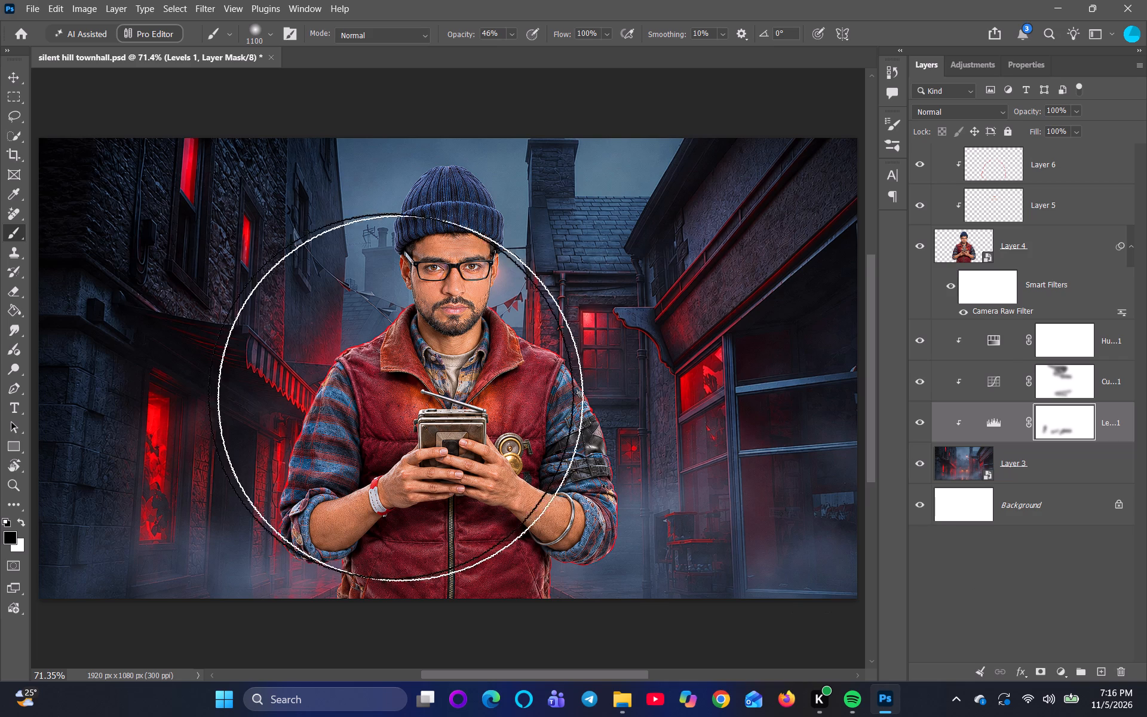
# Reduce the Levels 1 effect on the left side of the street by brushing black at 46% opacity on its mask.
pyautogui.click(90, 282)
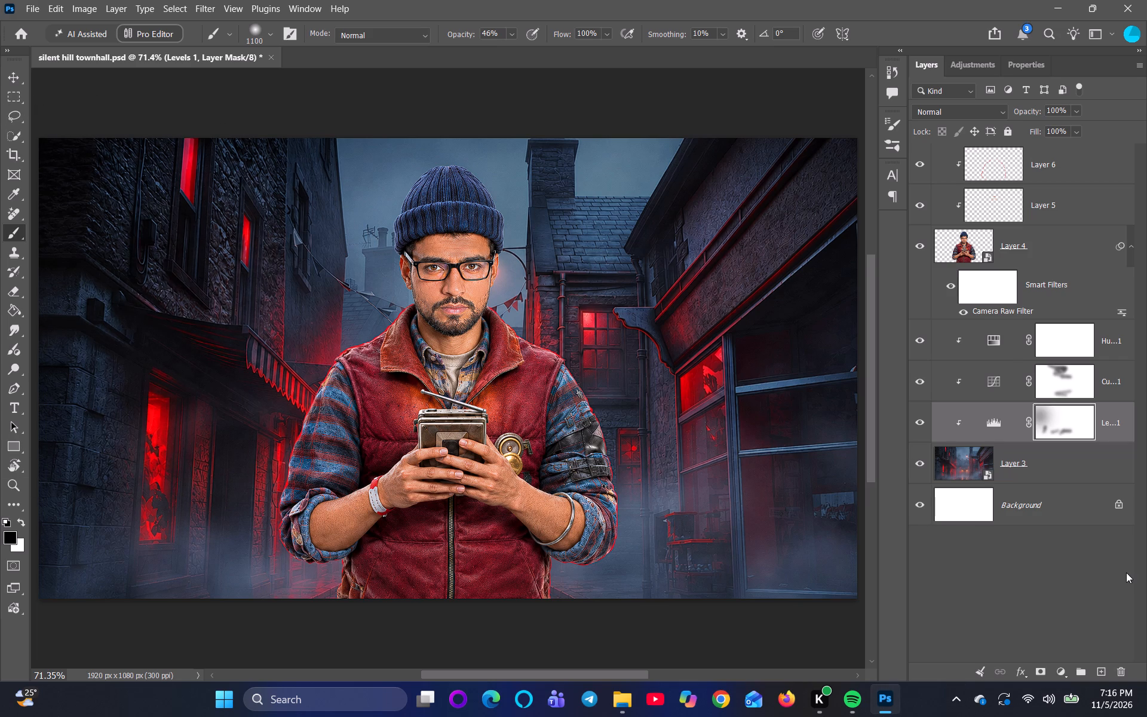
pyautogui.click(75, 206)
pyautogui.hotkey('ctrl', 'z')
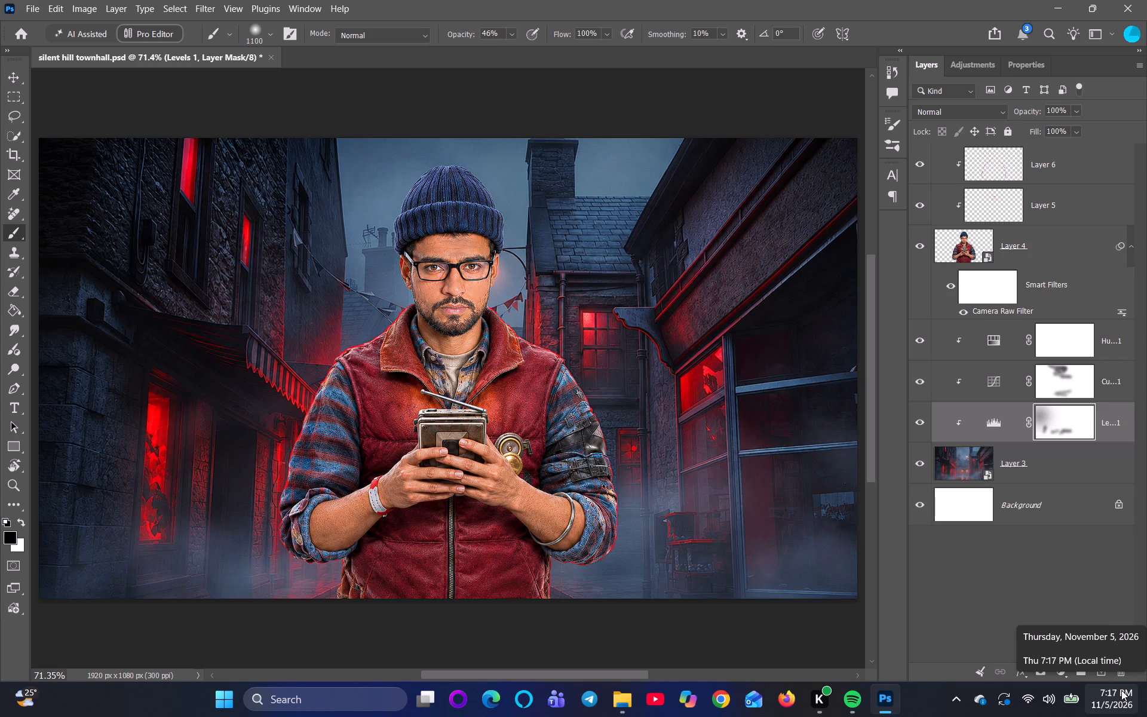
pyautogui.moveTo(3, 601); pyautogui.dragTo(241, 545)
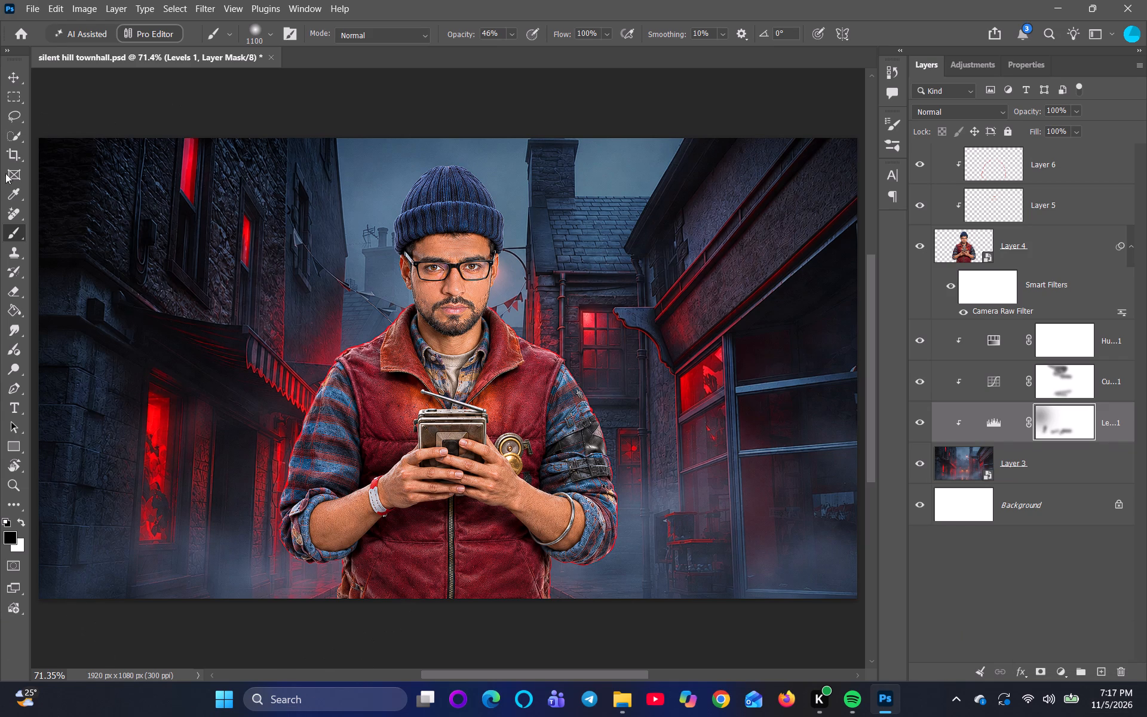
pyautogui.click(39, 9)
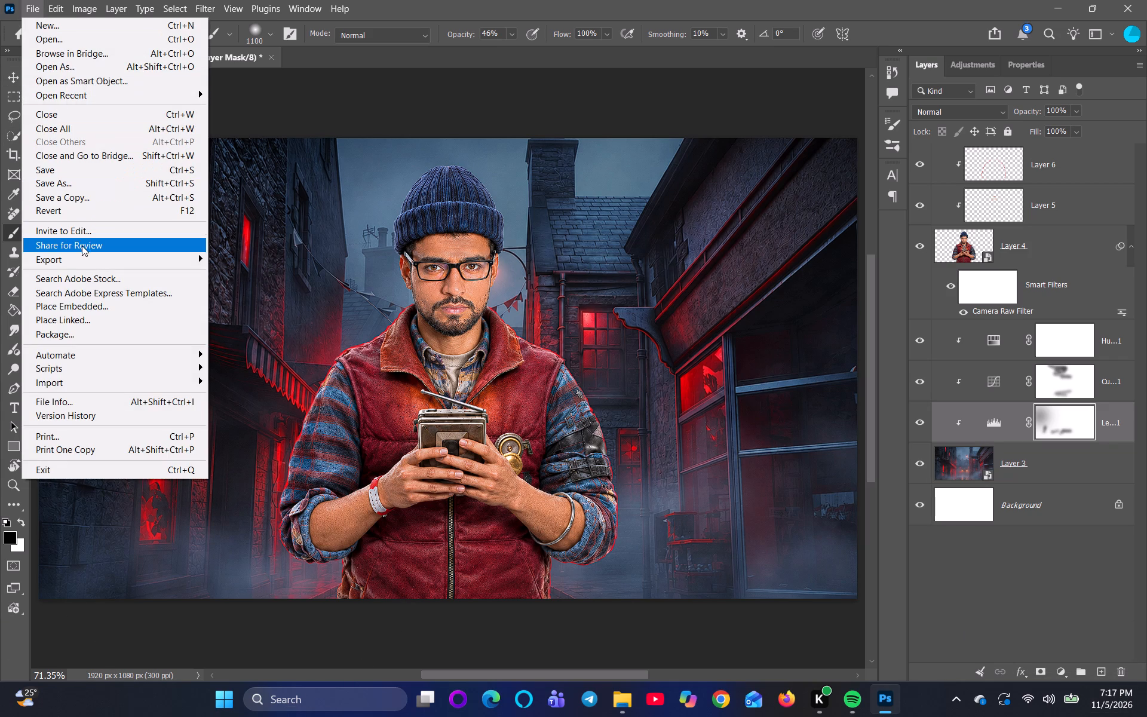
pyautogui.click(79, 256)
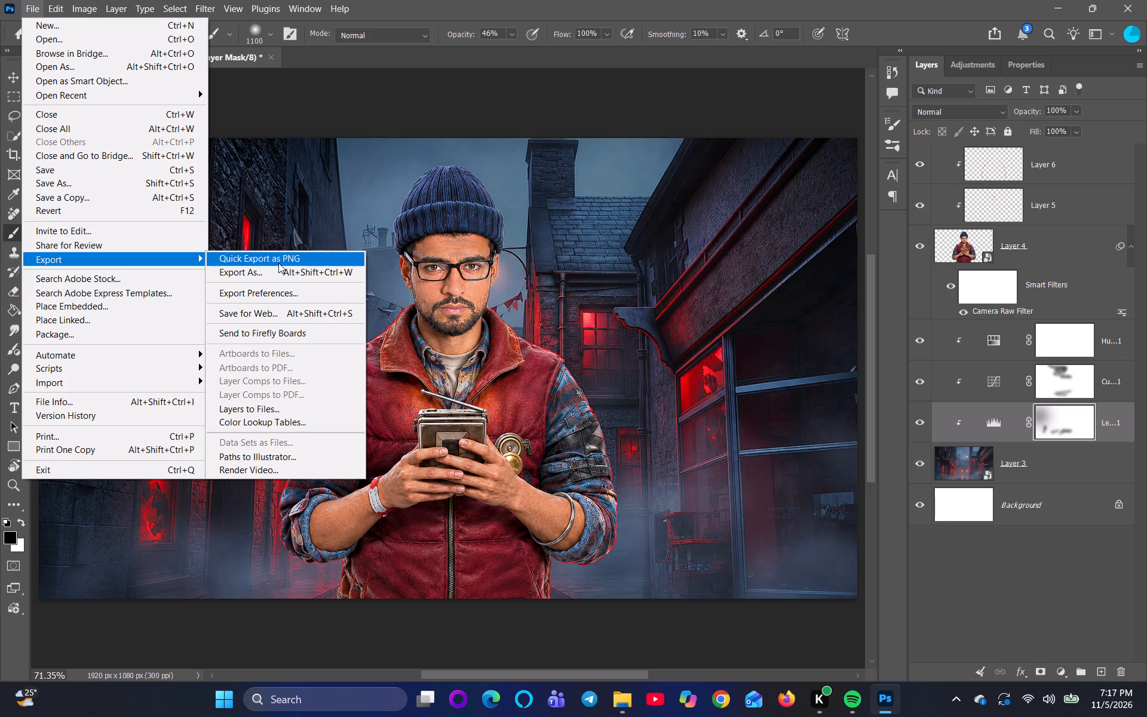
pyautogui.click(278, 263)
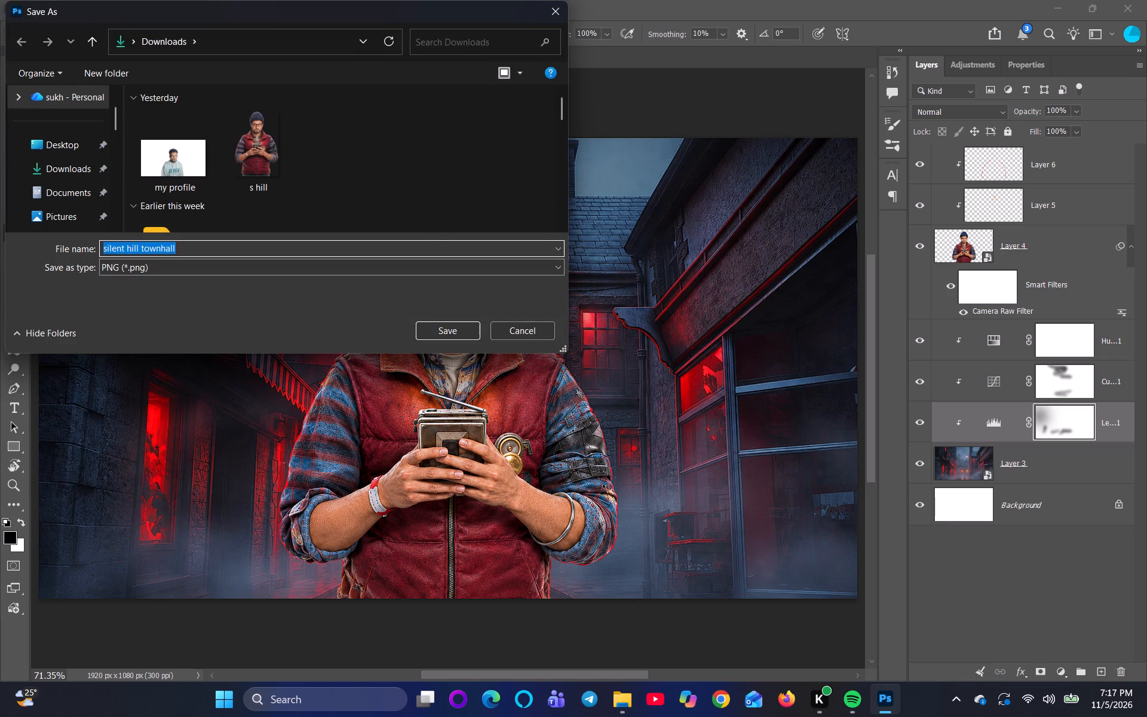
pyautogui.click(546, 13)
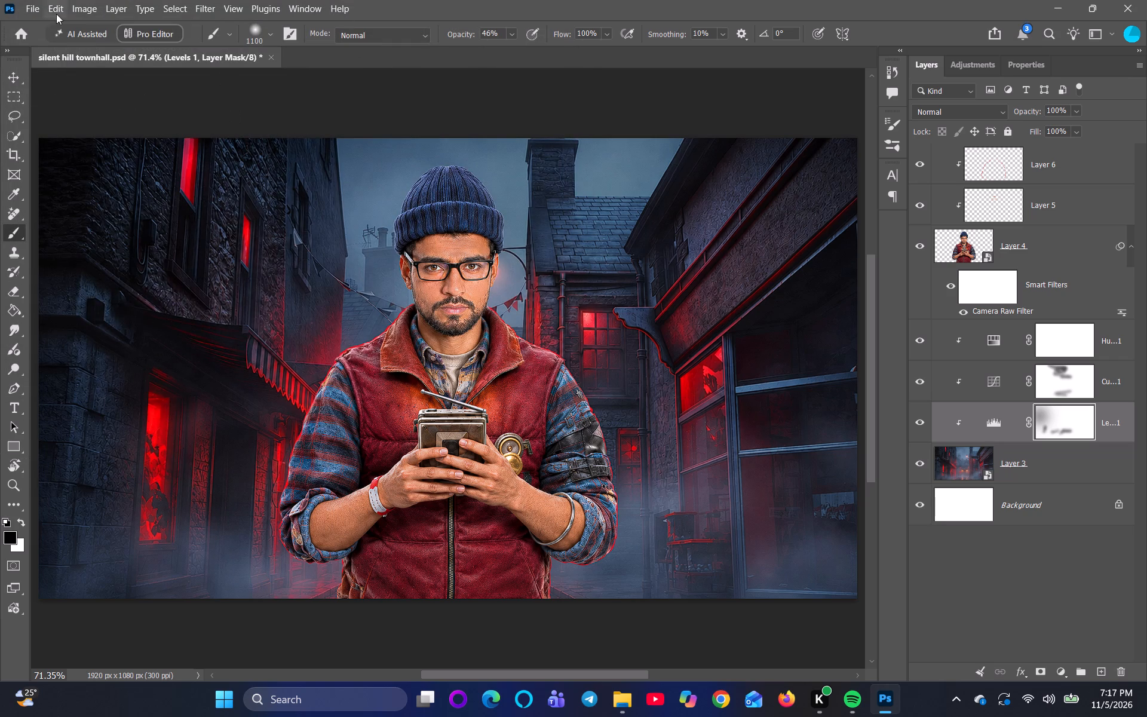
# Open the Export As settings for the silent hill townhall composite.
pyautogui.click(29, 7)
pyautogui.click(60, 262)
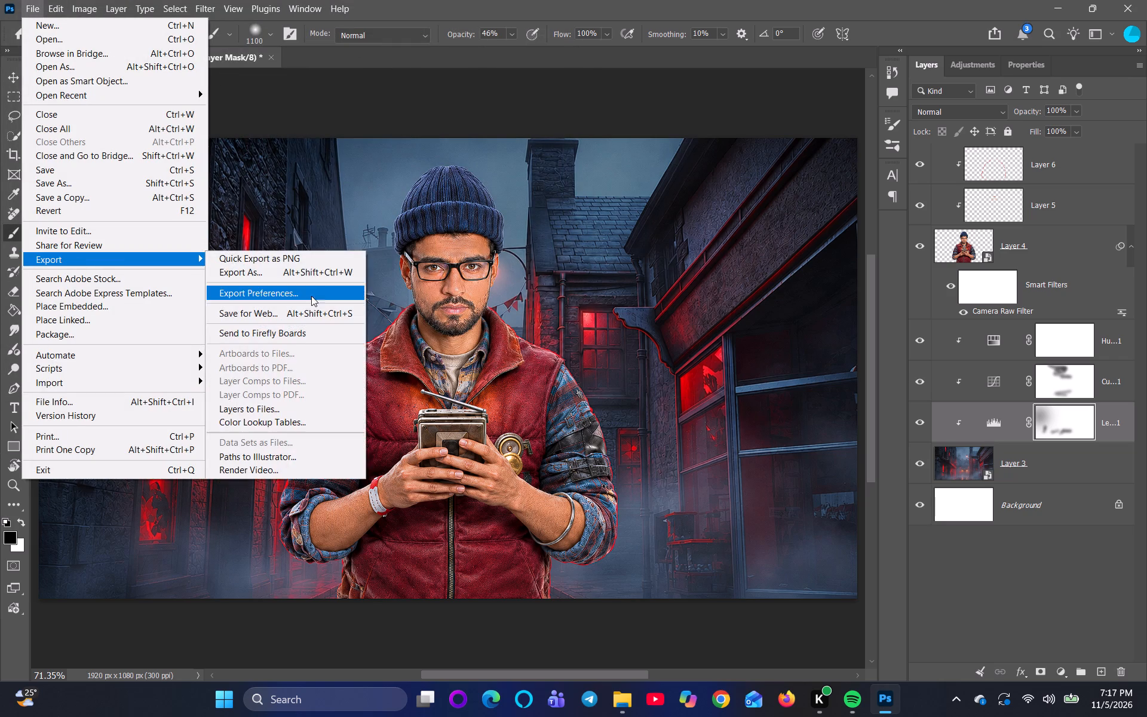
pyautogui.click(298, 275)
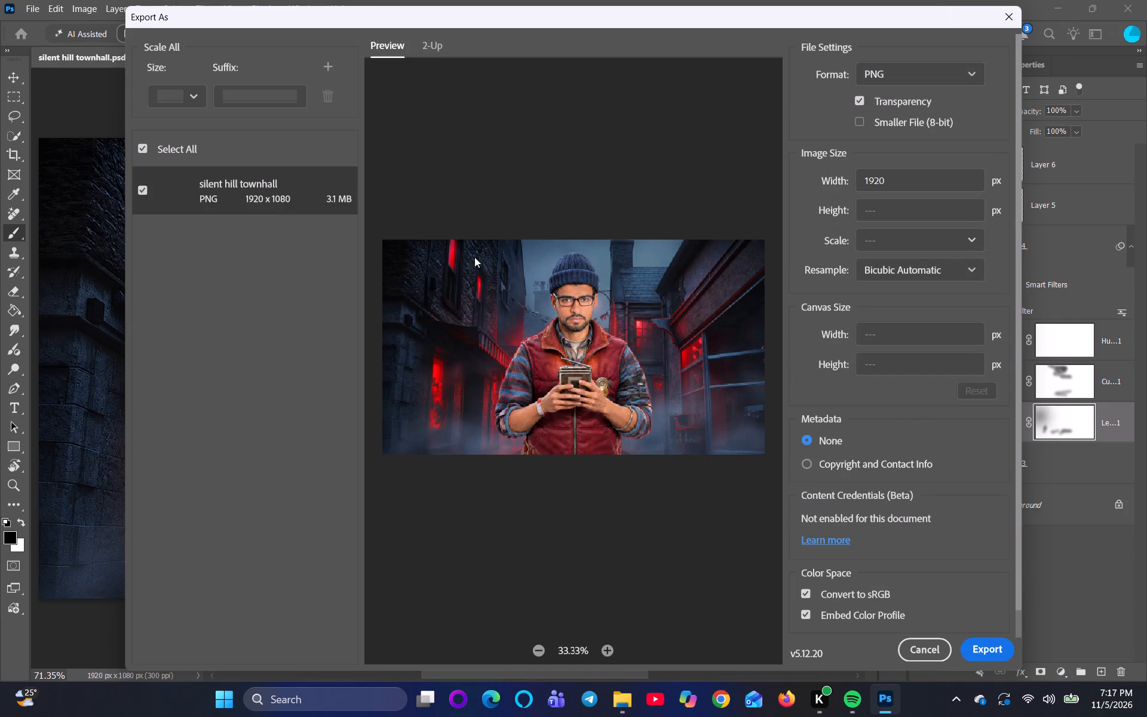
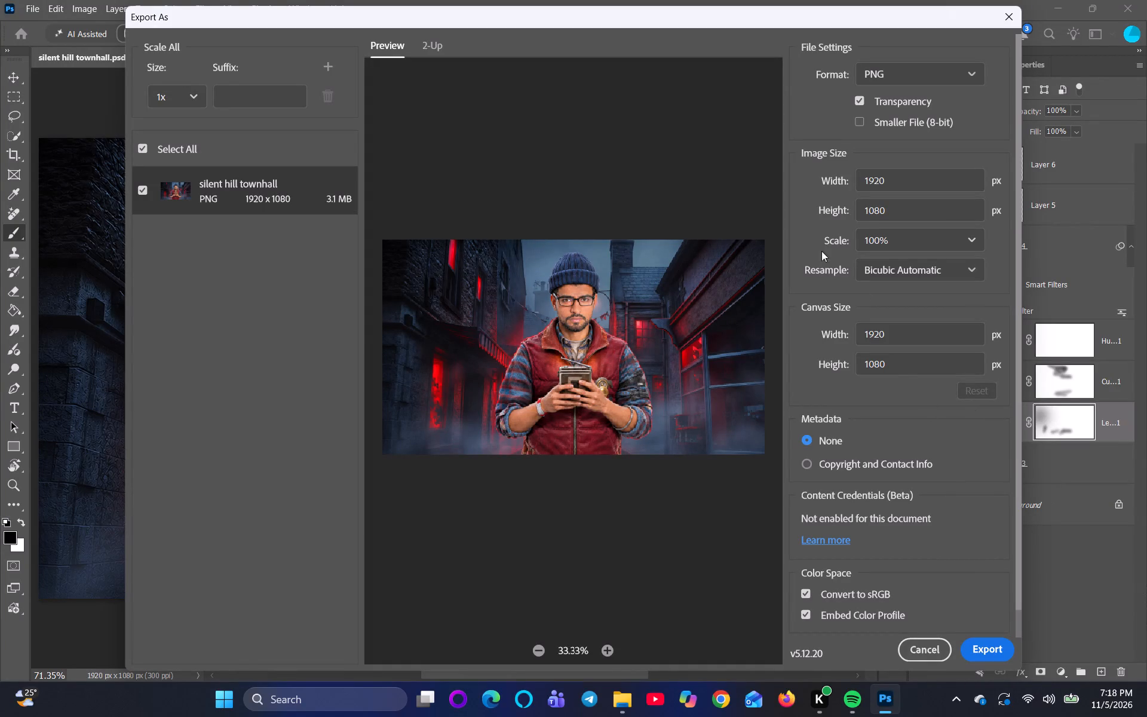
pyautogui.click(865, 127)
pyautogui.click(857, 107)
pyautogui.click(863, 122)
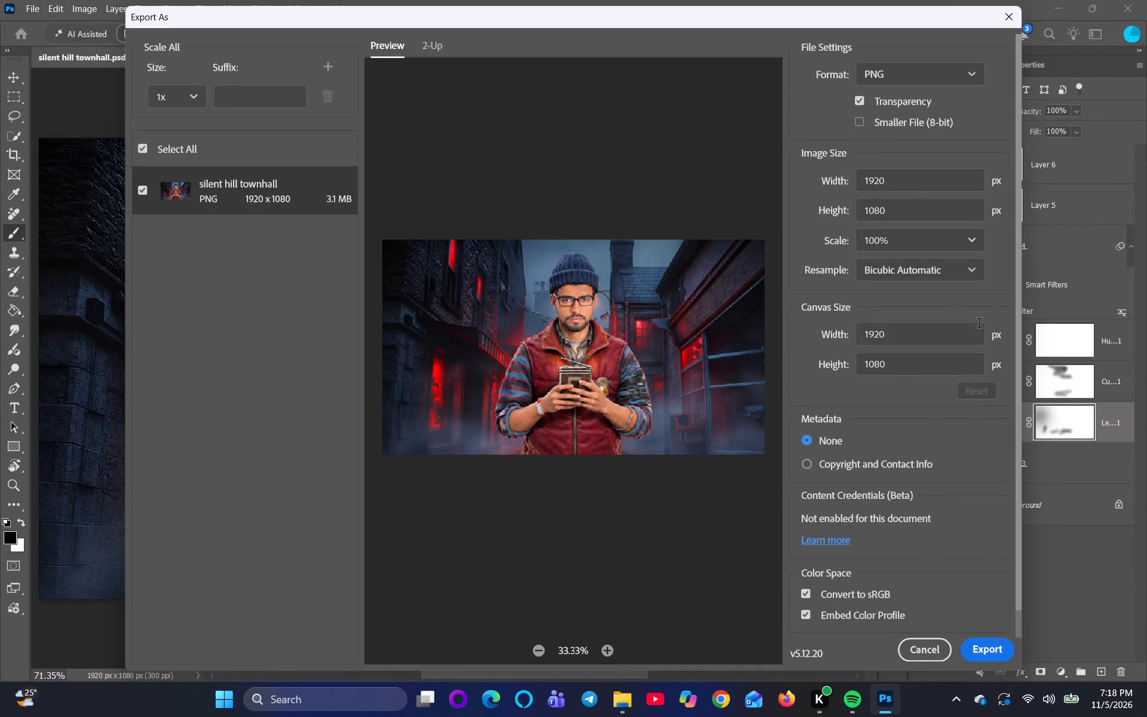
# Export the composite as a 1920 x 1080 px PNG with transparency, named silent hill townhall, to the Downloads folder.
pyautogui.click(990, 652)
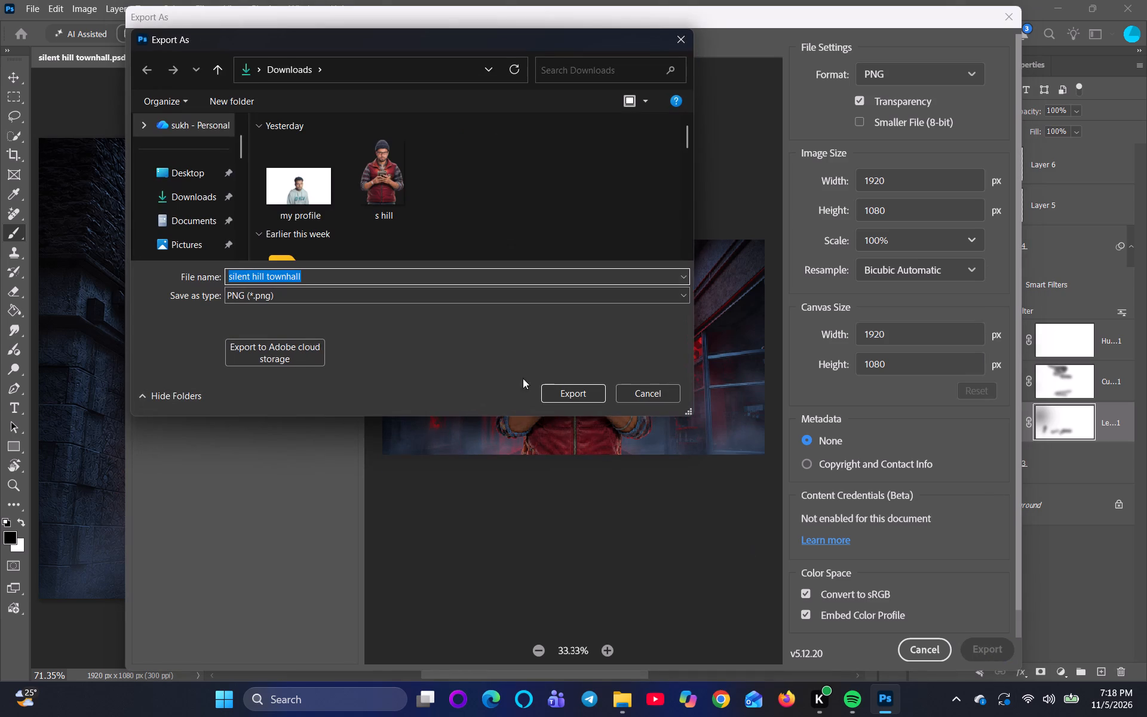
pyautogui.click(571, 394)
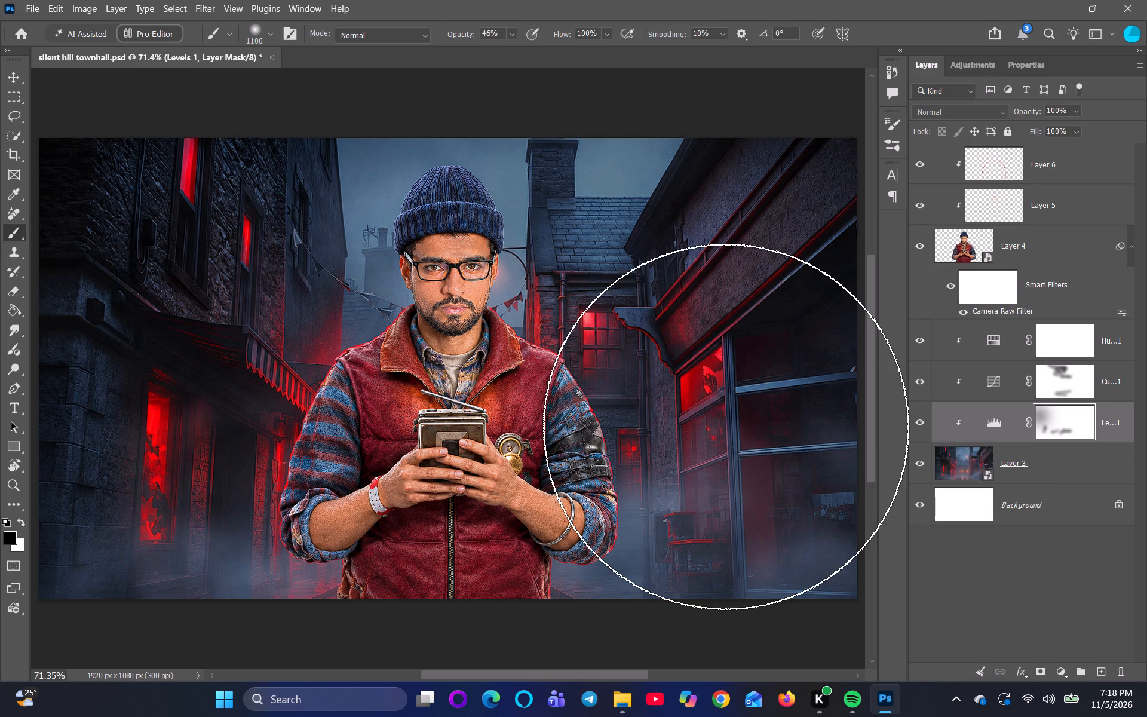
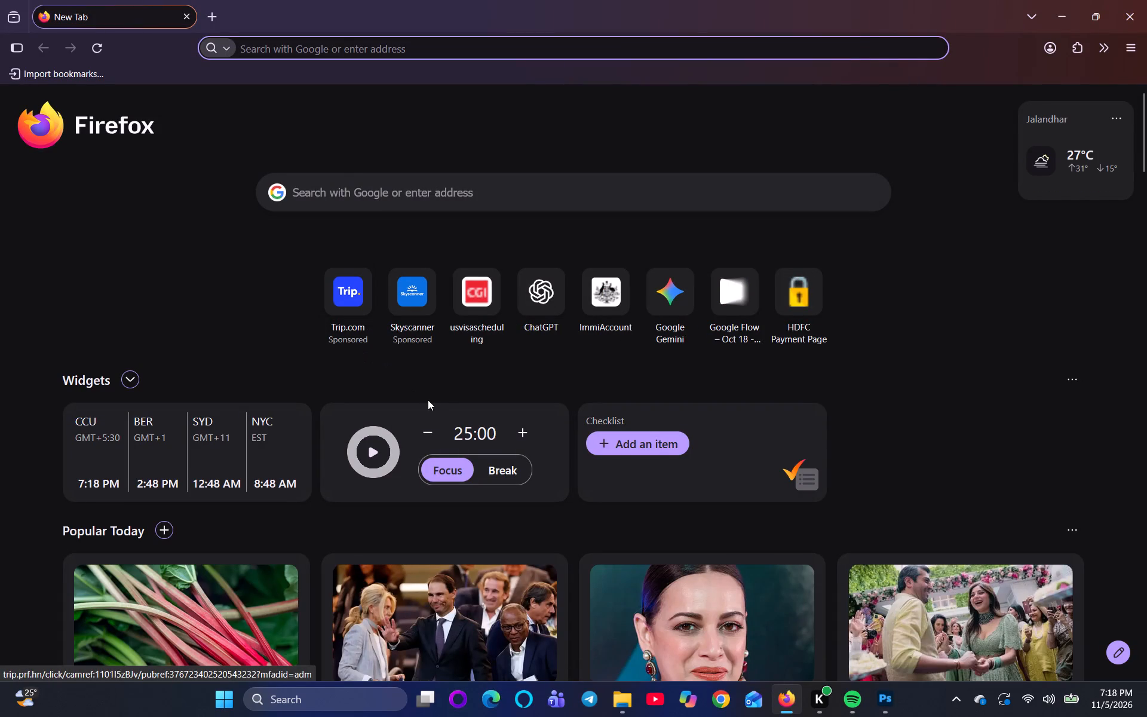
# Dismiss the Myntra notification pop-ups.
pyautogui.scroll(-2, 630, 449)
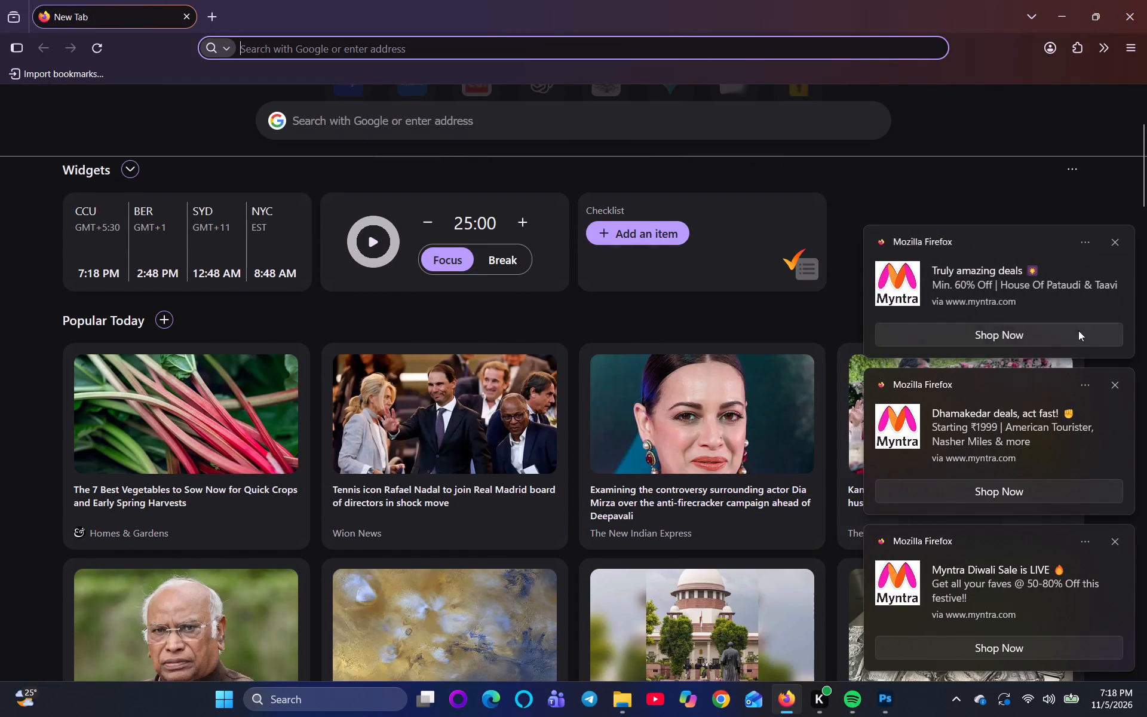
pyautogui.click(1105, 242)
pyautogui.click(1108, 382)
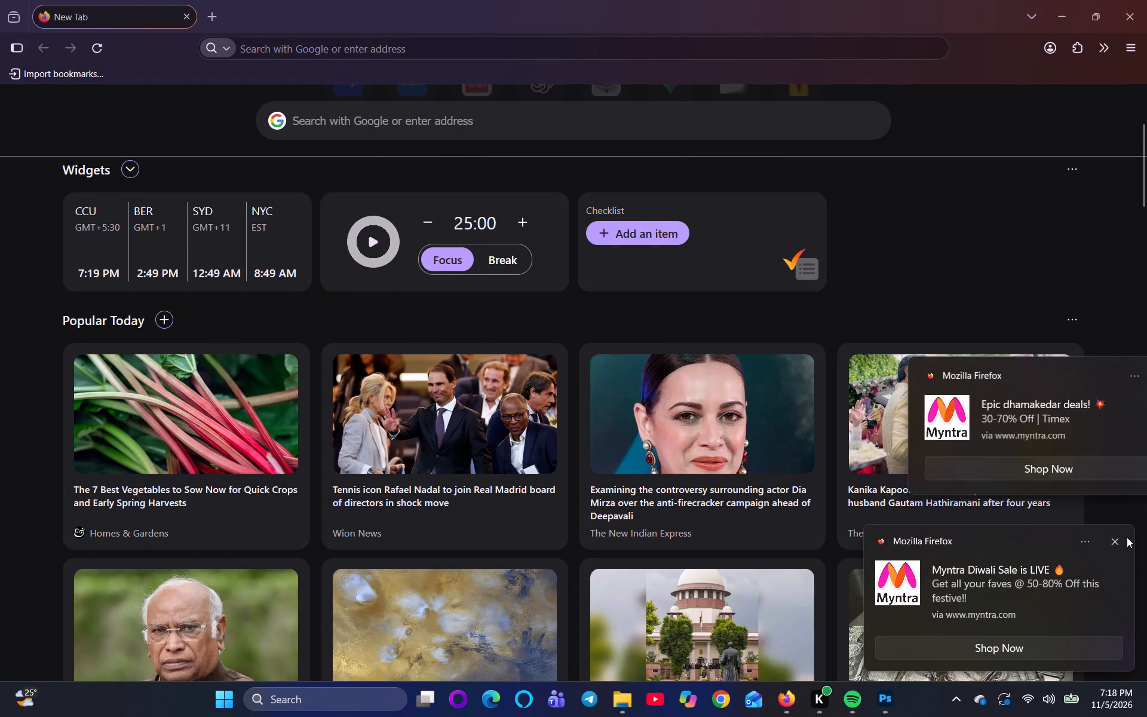
pyautogui.click(1124, 540)
pyautogui.click(1118, 551)
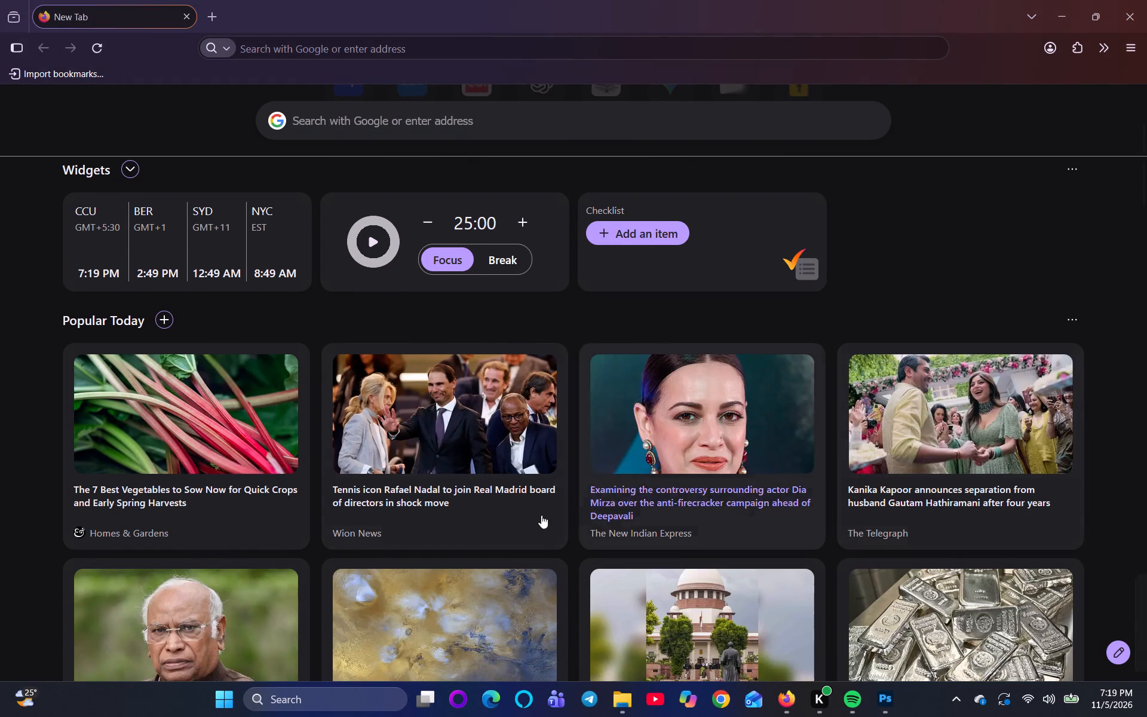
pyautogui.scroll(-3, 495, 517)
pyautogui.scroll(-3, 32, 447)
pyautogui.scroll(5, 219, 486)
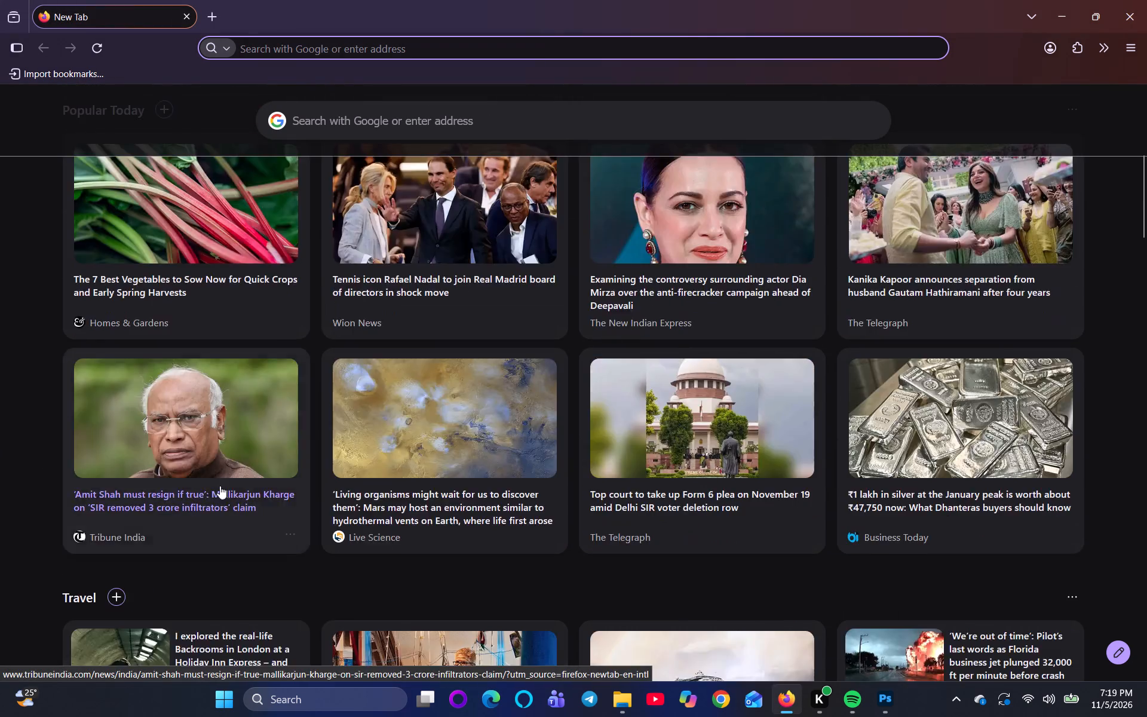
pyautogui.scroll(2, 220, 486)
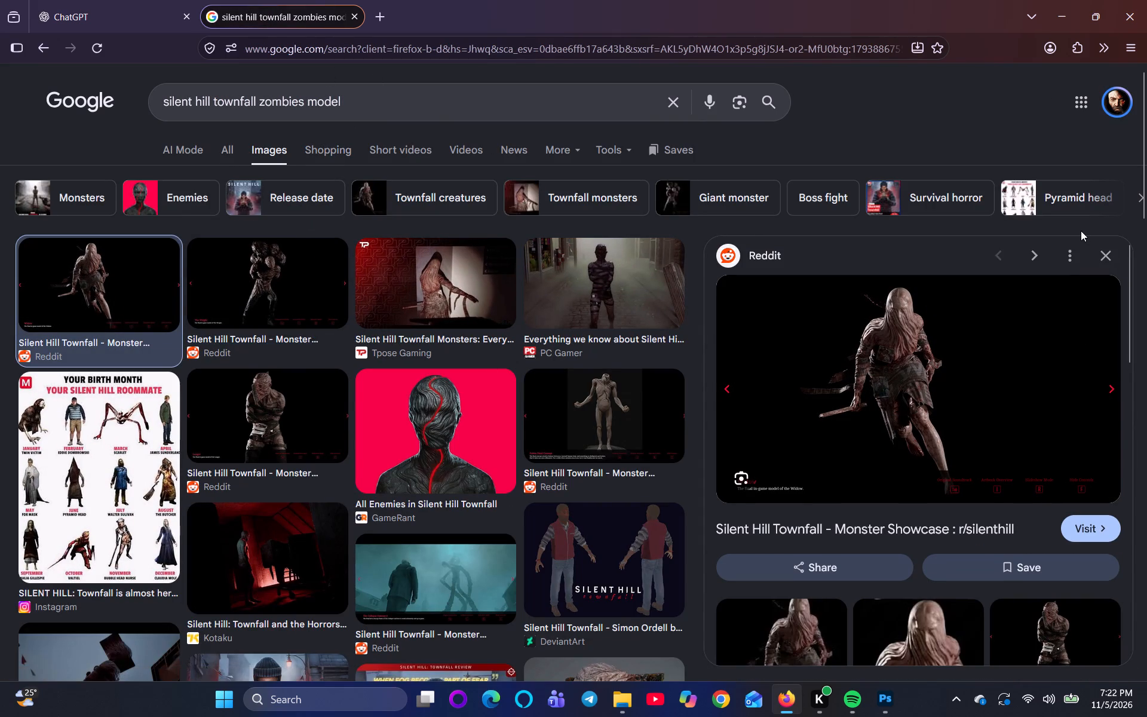
# Preview the Reddit, PC Gamer, GameRant and Facebook monster images among the search results to compare the creature designs.
pyautogui.scroll(3, 1012, 370)
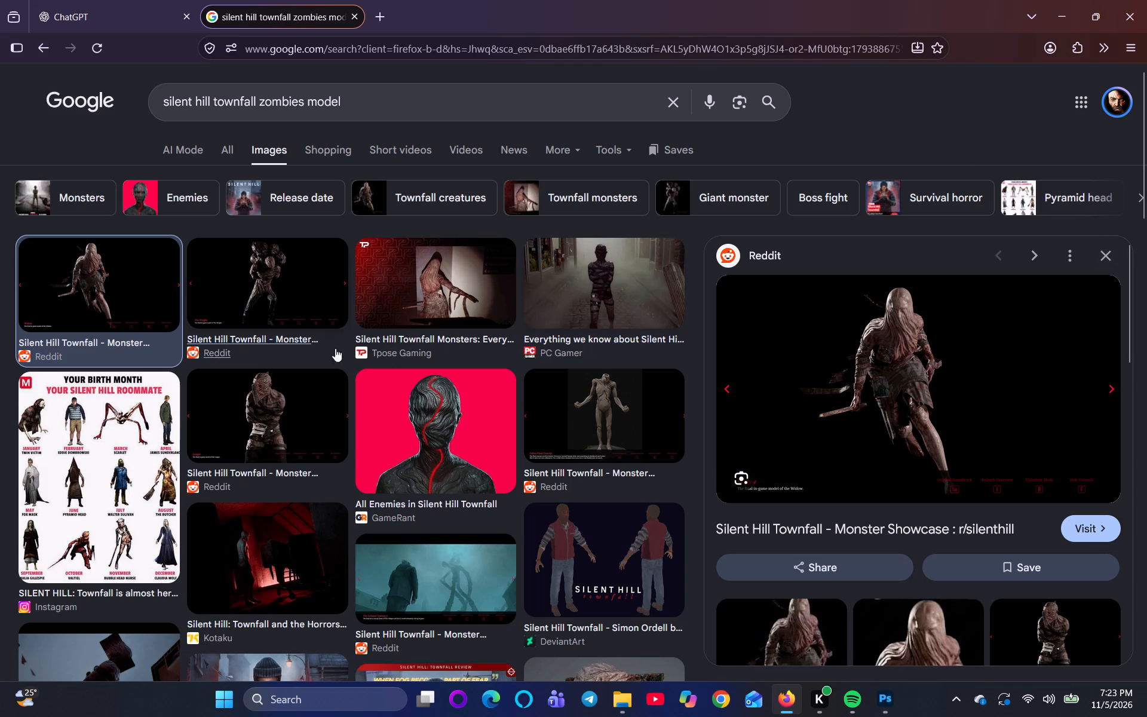
pyautogui.click(302, 290)
pyautogui.click(1017, 383)
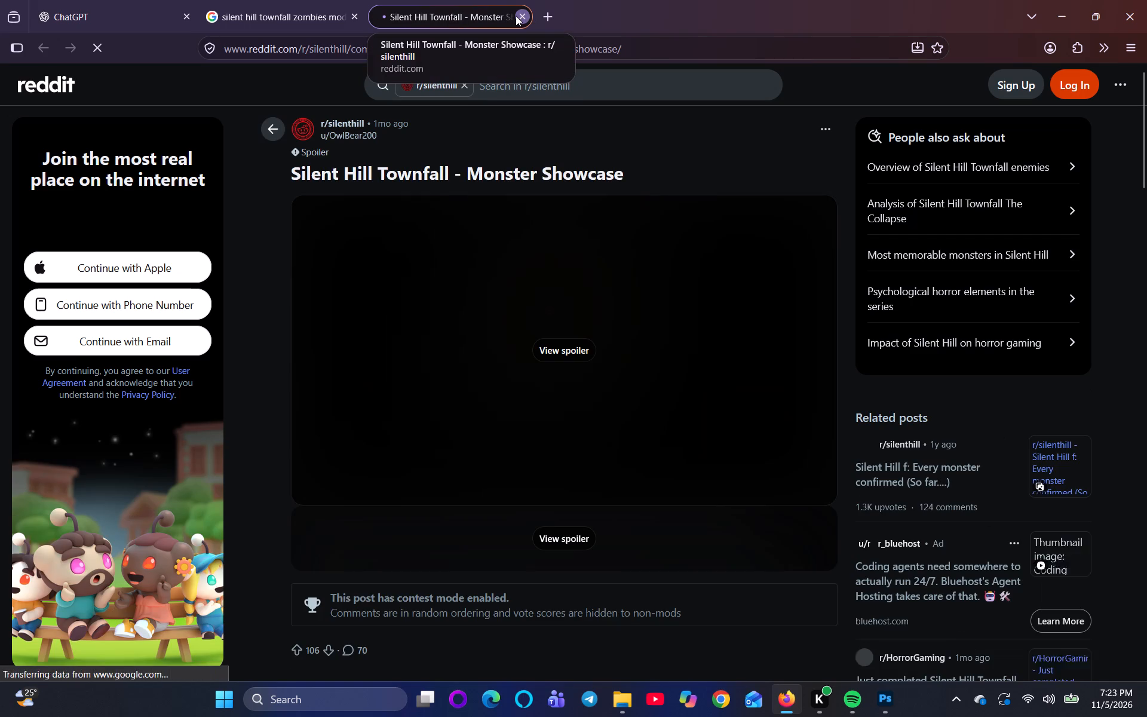
pyautogui.click(516, 16)
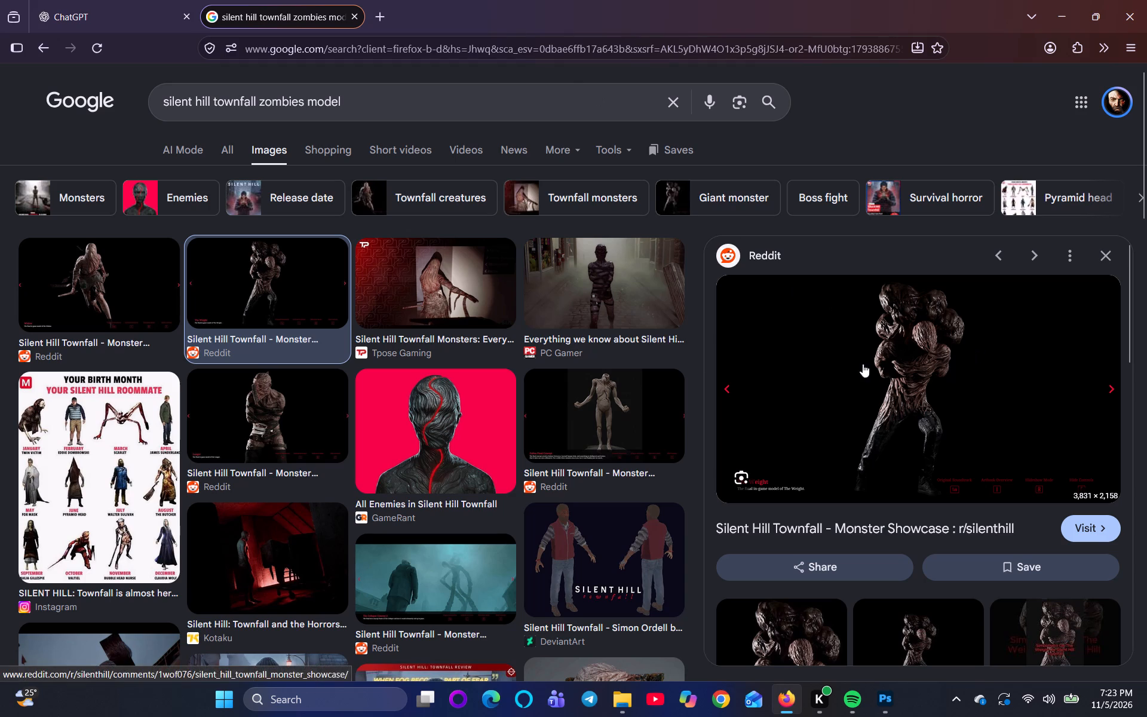
pyautogui.click(98, 272)
pyautogui.click(663, 301)
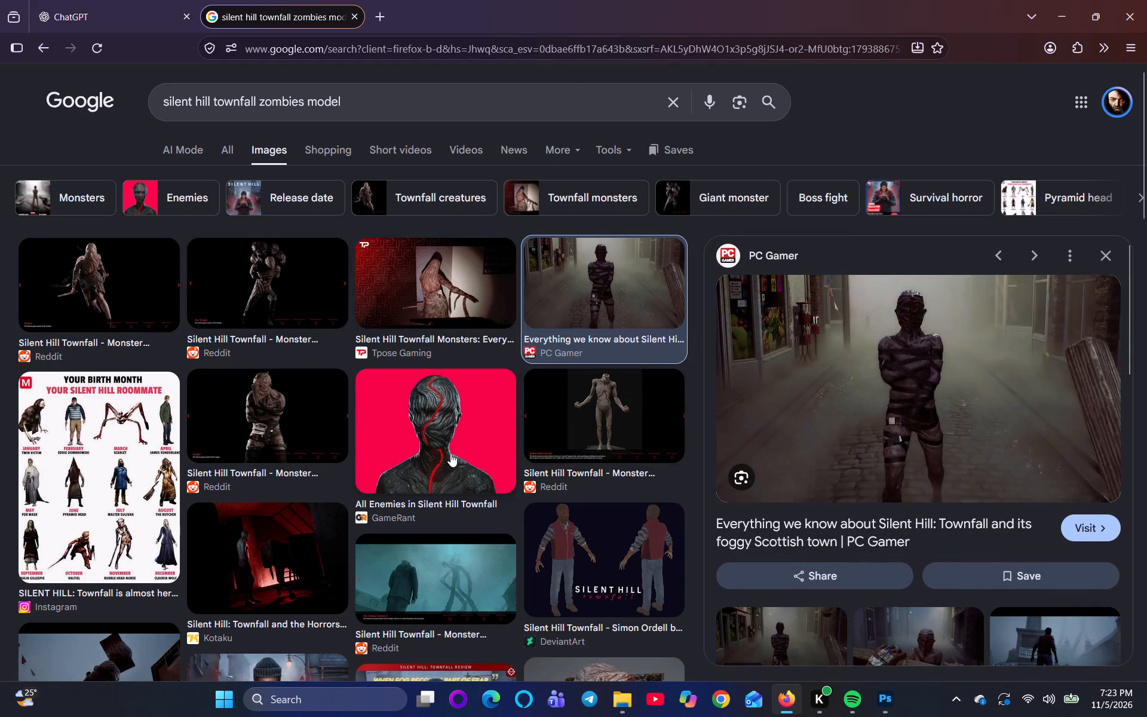
pyautogui.click(427, 457)
pyautogui.scroll(-2, 437, 456)
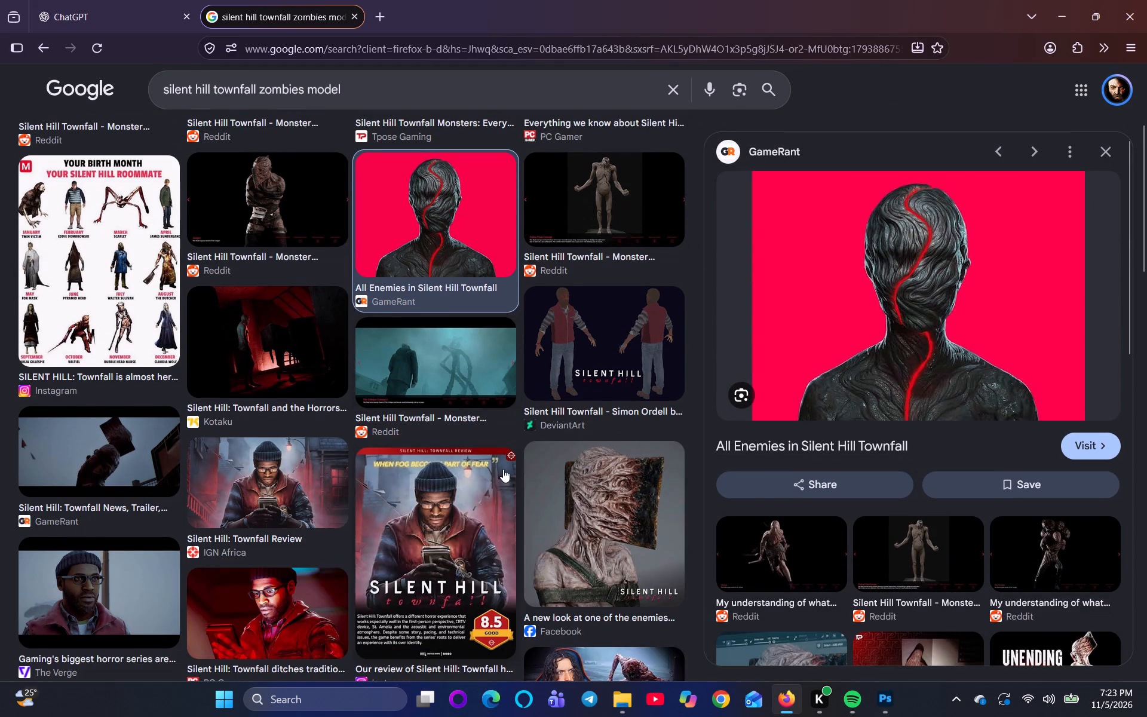
pyautogui.click(594, 508)
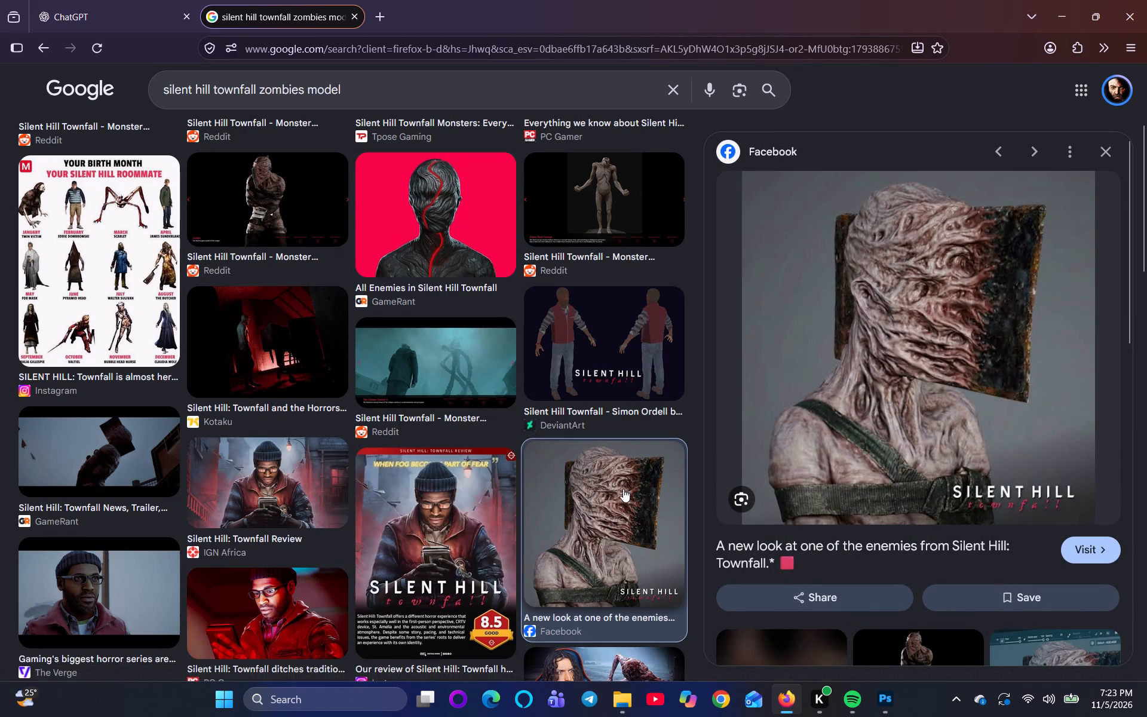
# Examine more image results, previewing the Reddit monster showcase, the Instagram birth-month roommate chart and the foggy teal Reddit concept image.
pyautogui.scroll(-3, 500, 479)
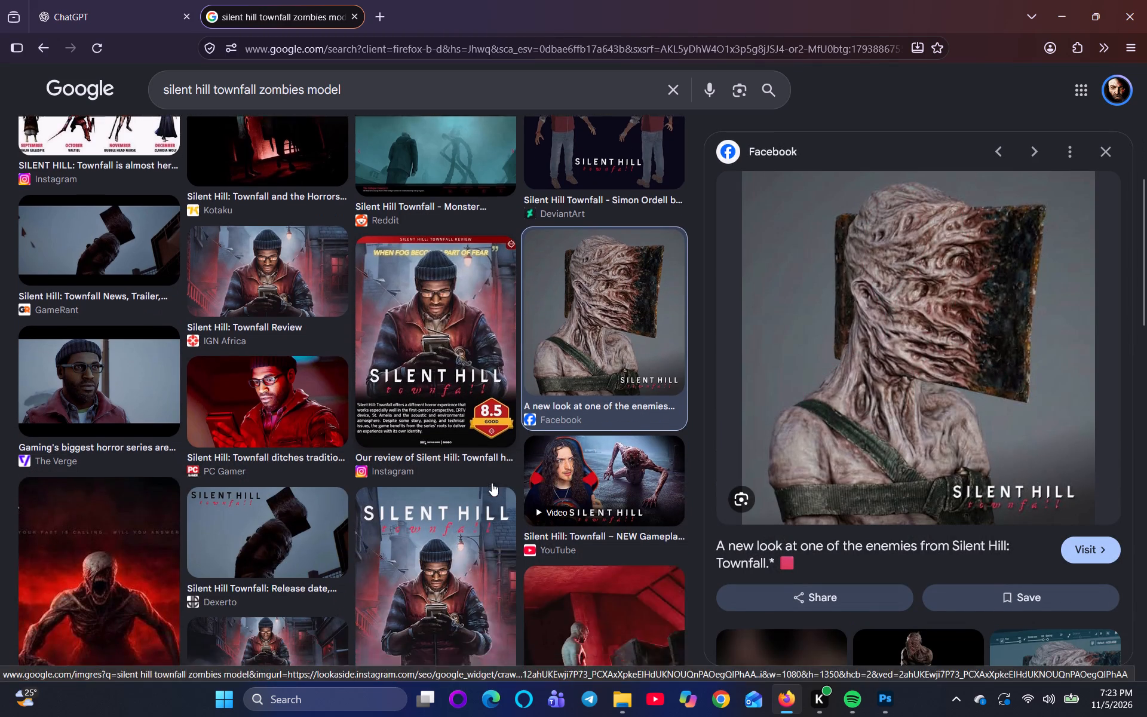
pyautogui.scroll(-2, 556, 502)
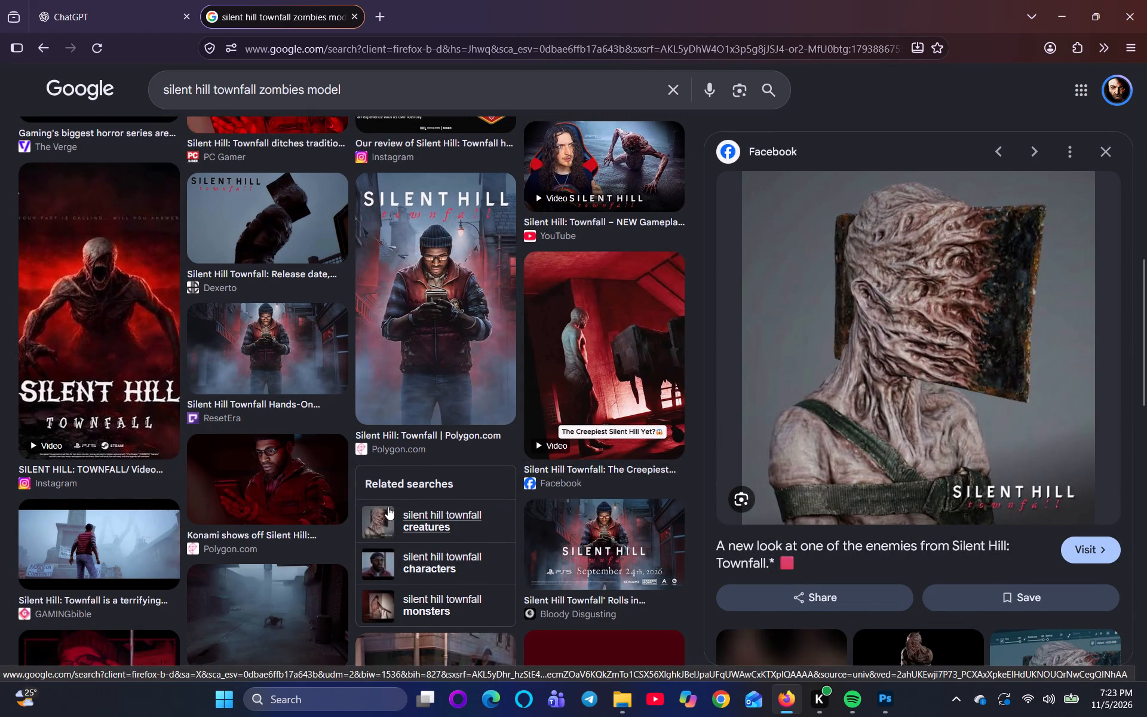
pyautogui.scroll(-3, 414, 523)
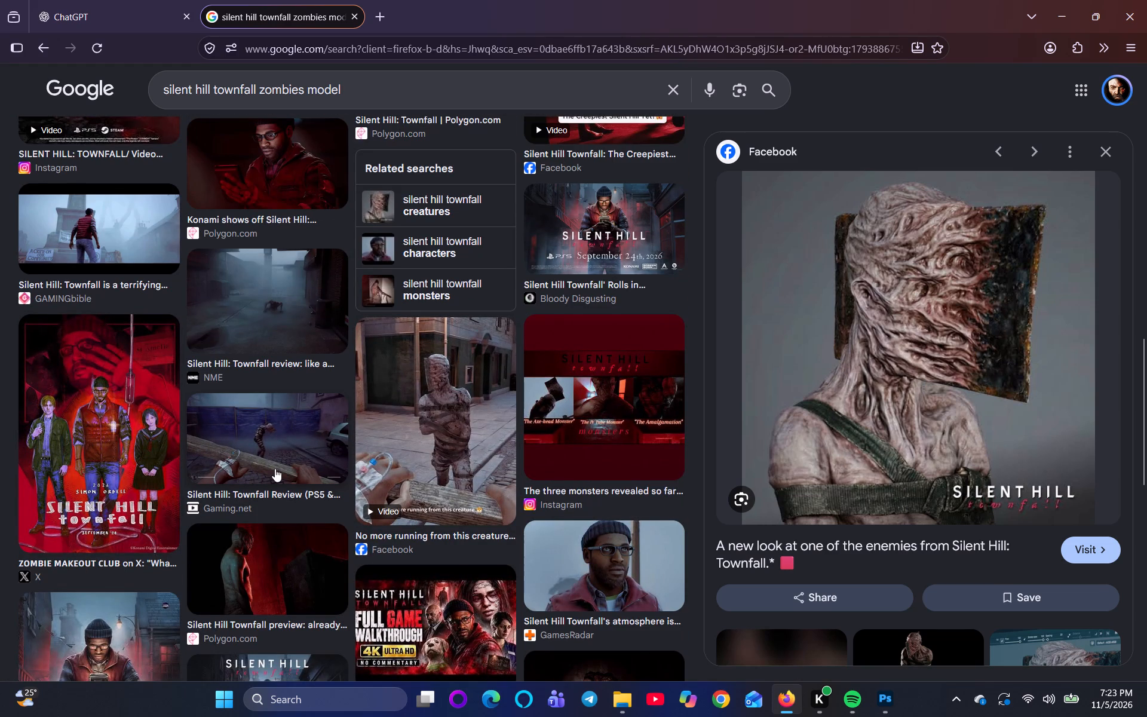
pyautogui.scroll(-3, 275, 468)
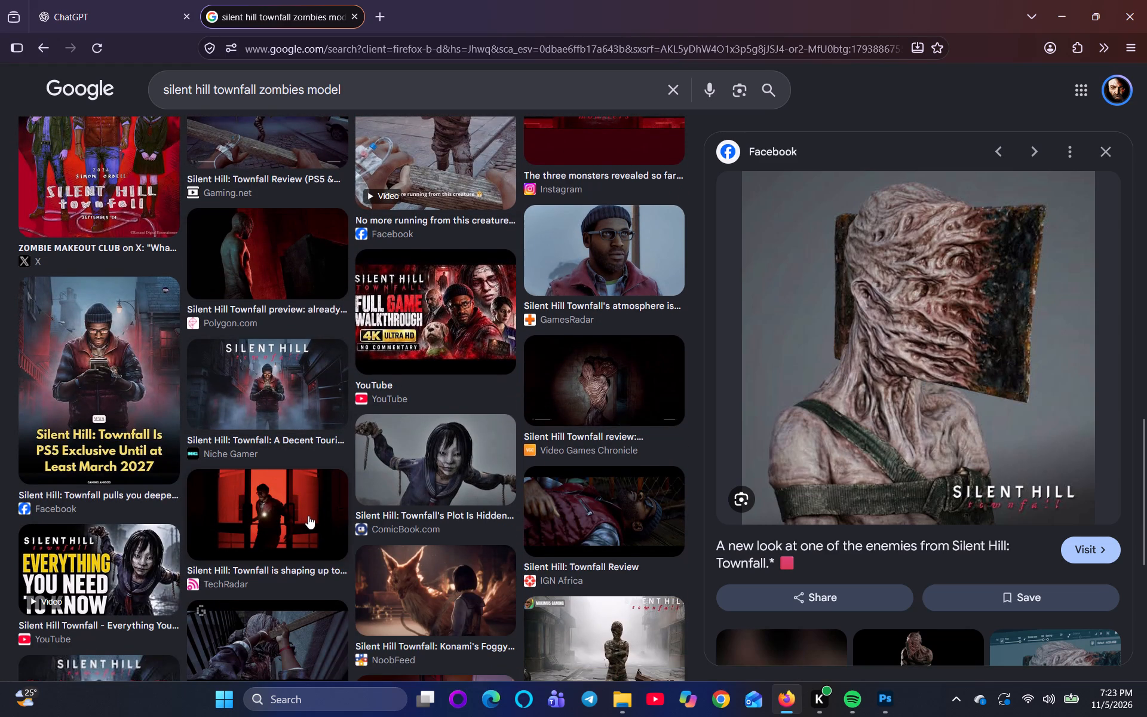
pyautogui.scroll(15, 308, 516)
pyautogui.scroll(2, 201, 476)
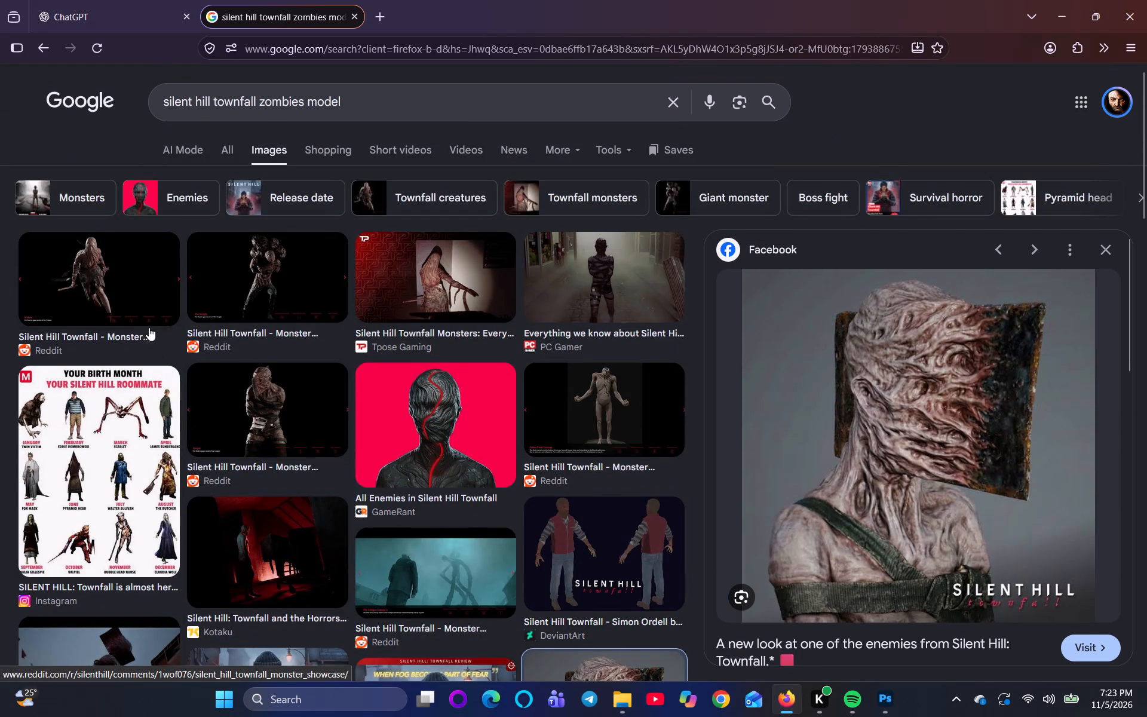
pyautogui.click(123, 286)
pyautogui.click(141, 474)
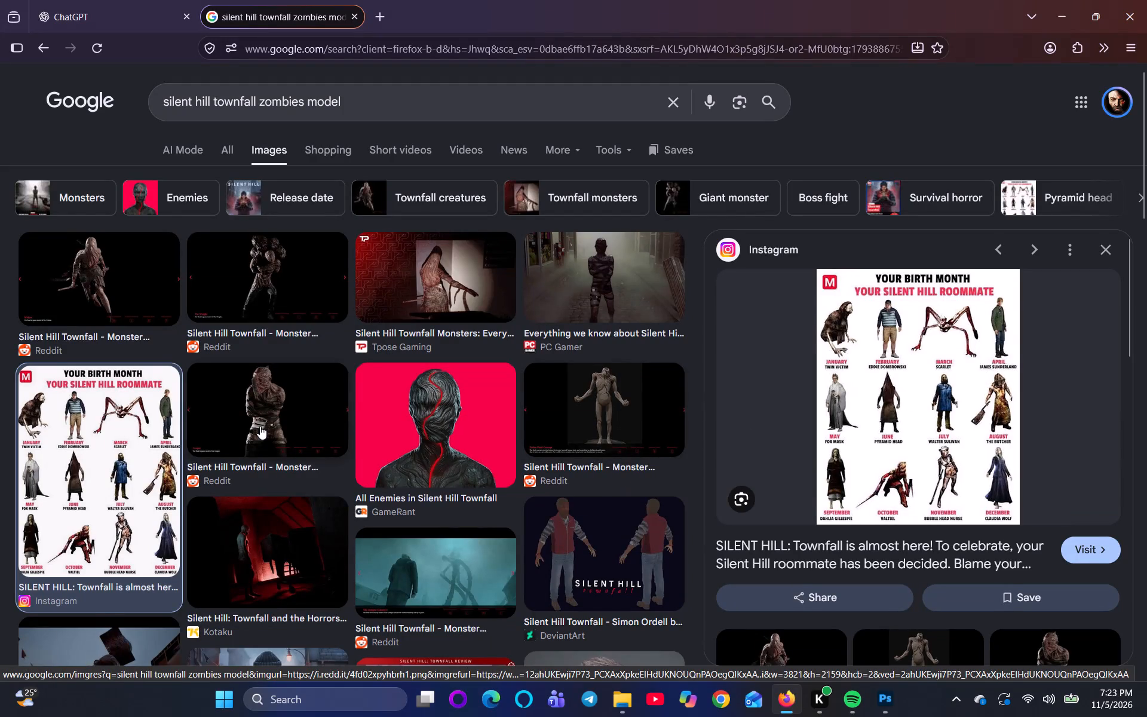
pyautogui.scroll(-3, 272, 428)
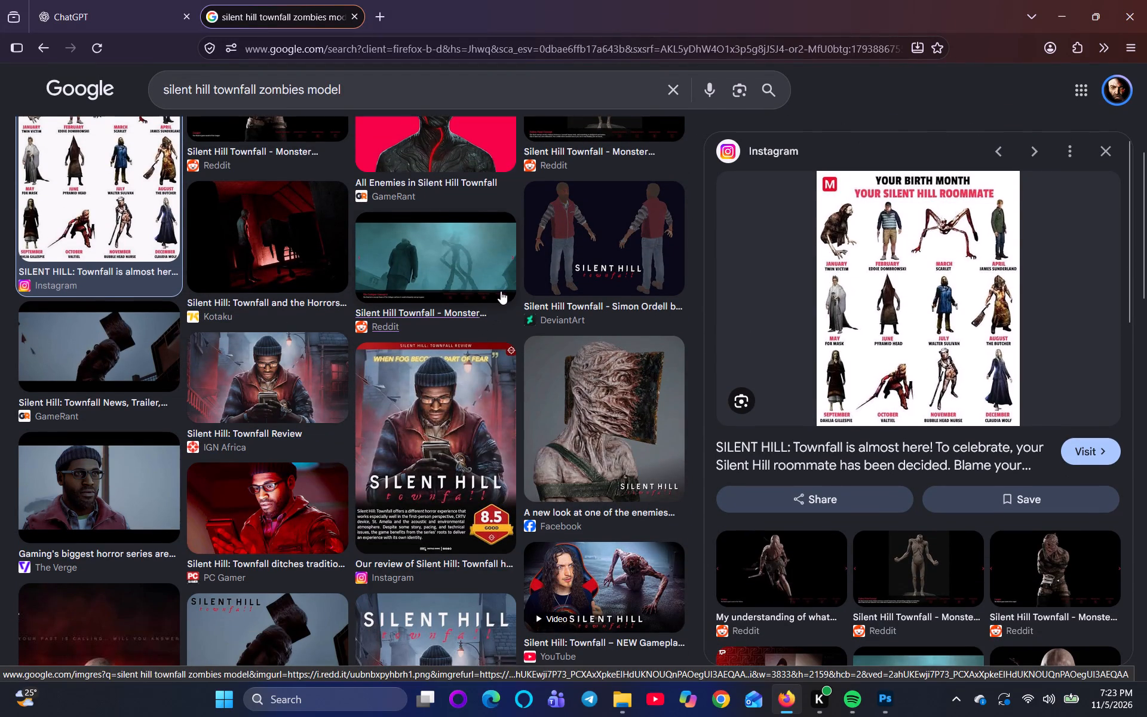
pyautogui.click(495, 277)
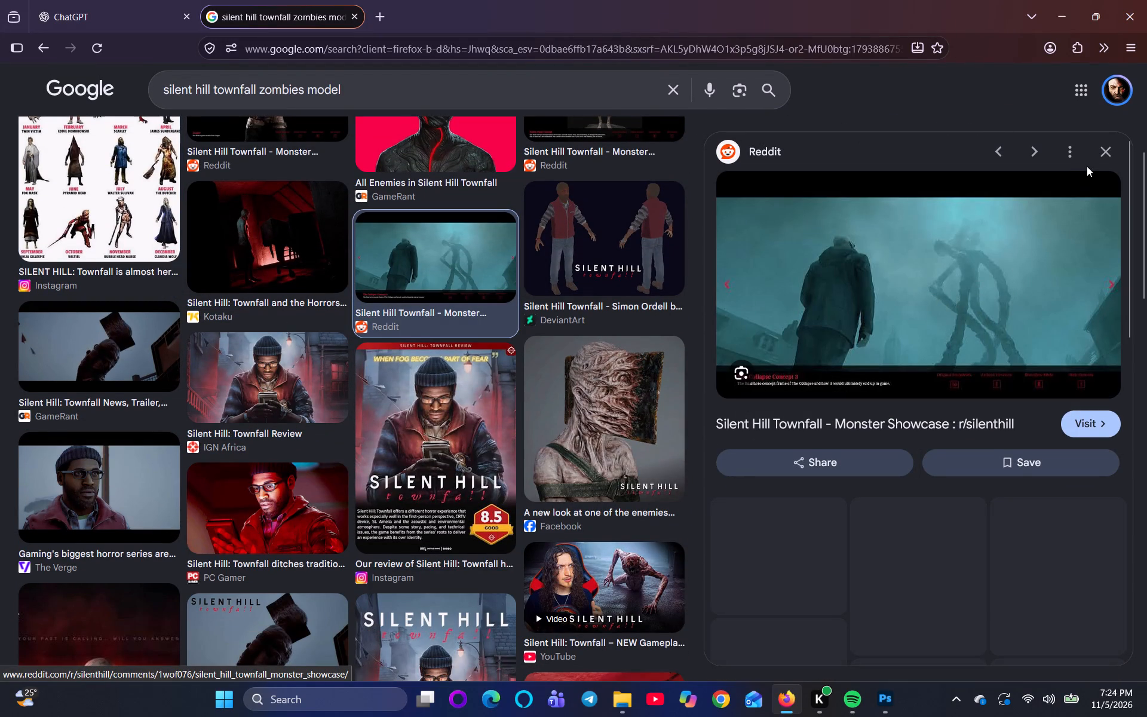
pyautogui.click(1105, 159)
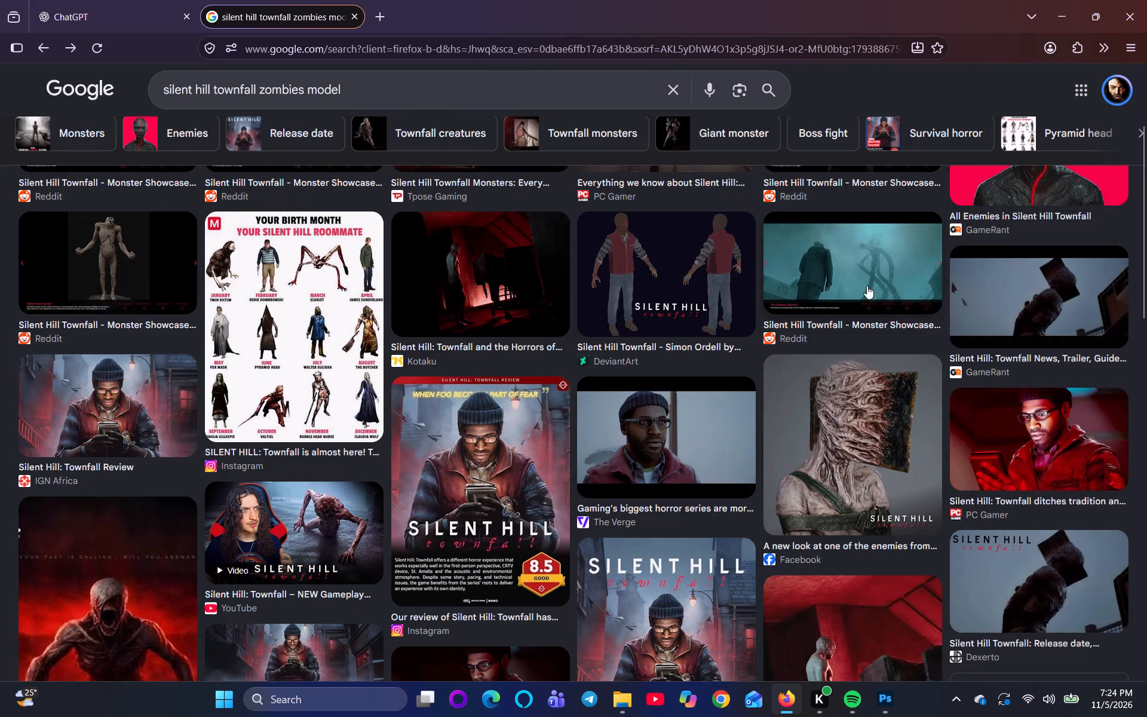
# Browse further down the image results for a usable creature picture, previewing the ComicBook.com scarecrow girl image.
pyautogui.scroll(-4, 854, 296)
pyautogui.scroll(-2, 803, 341)
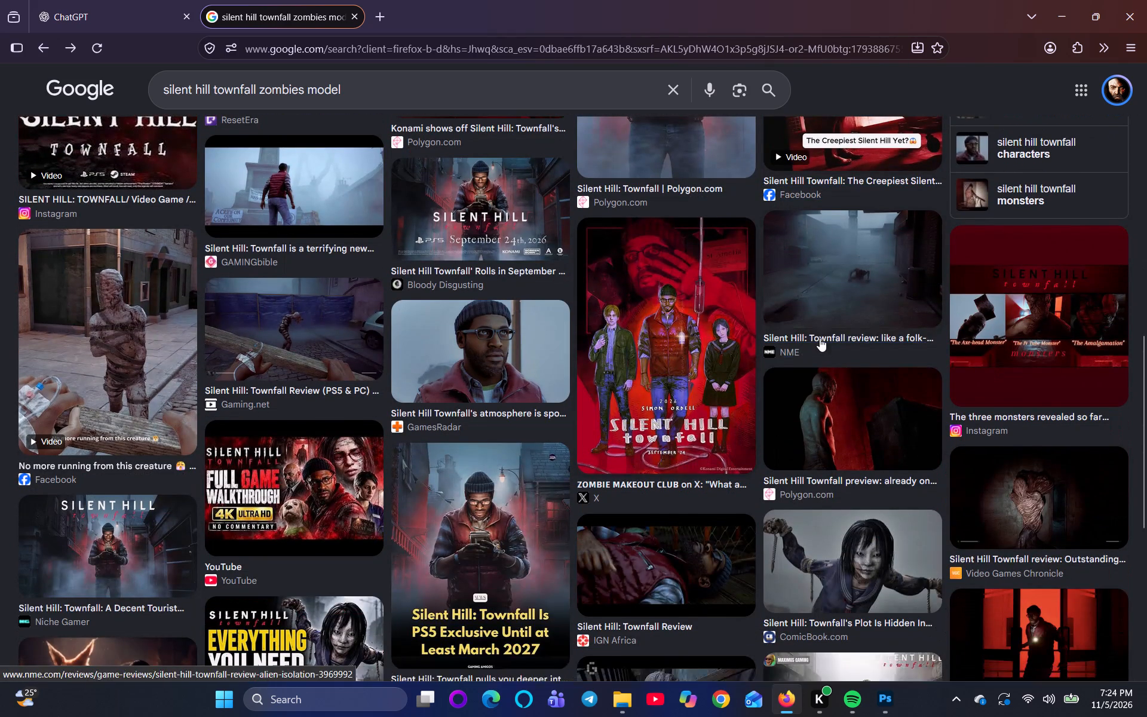
pyautogui.scroll(-2, 820, 338)
pyautogui.click(817, 348)
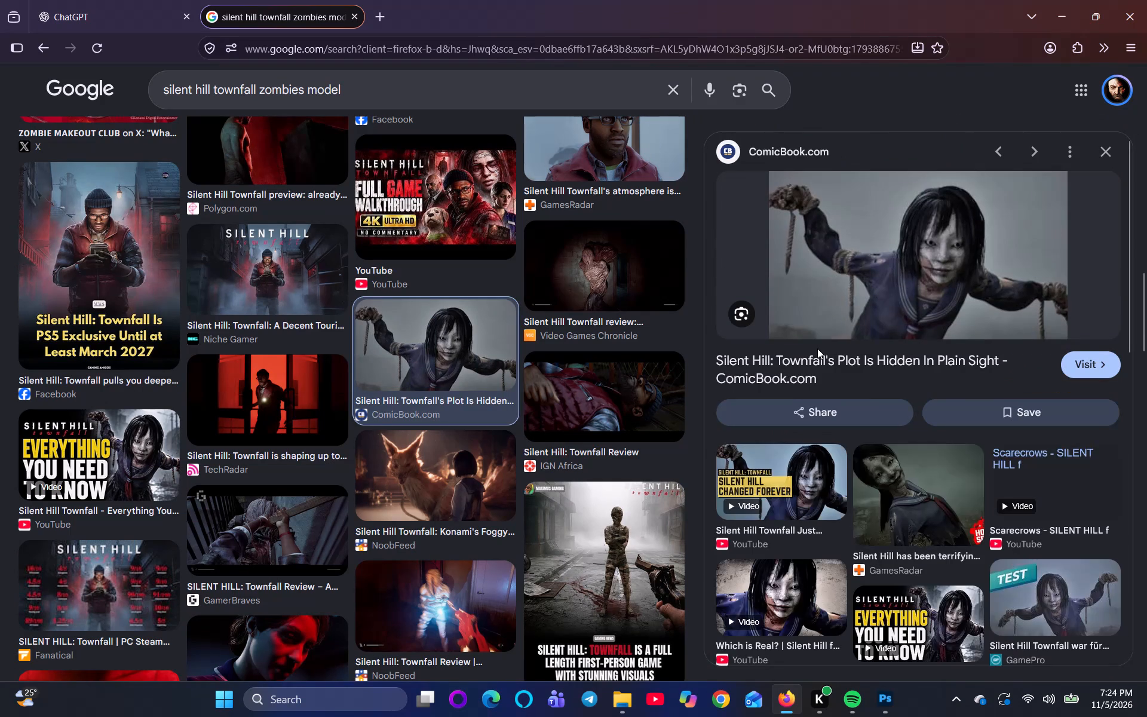
pyautogui.click(1106, 159)
pyautogui.scroll(-1, 701, 329)
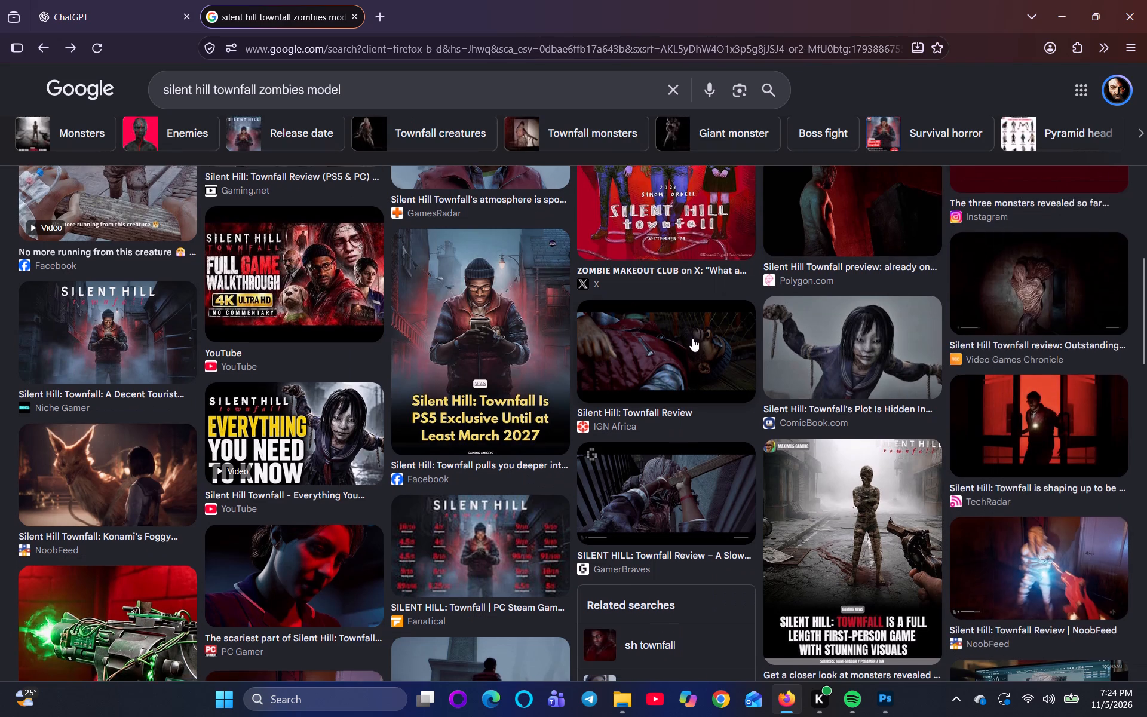
pyautogui.scroll(-1, 692, 338)
pyautogui.scroll(-4, 177, 502)
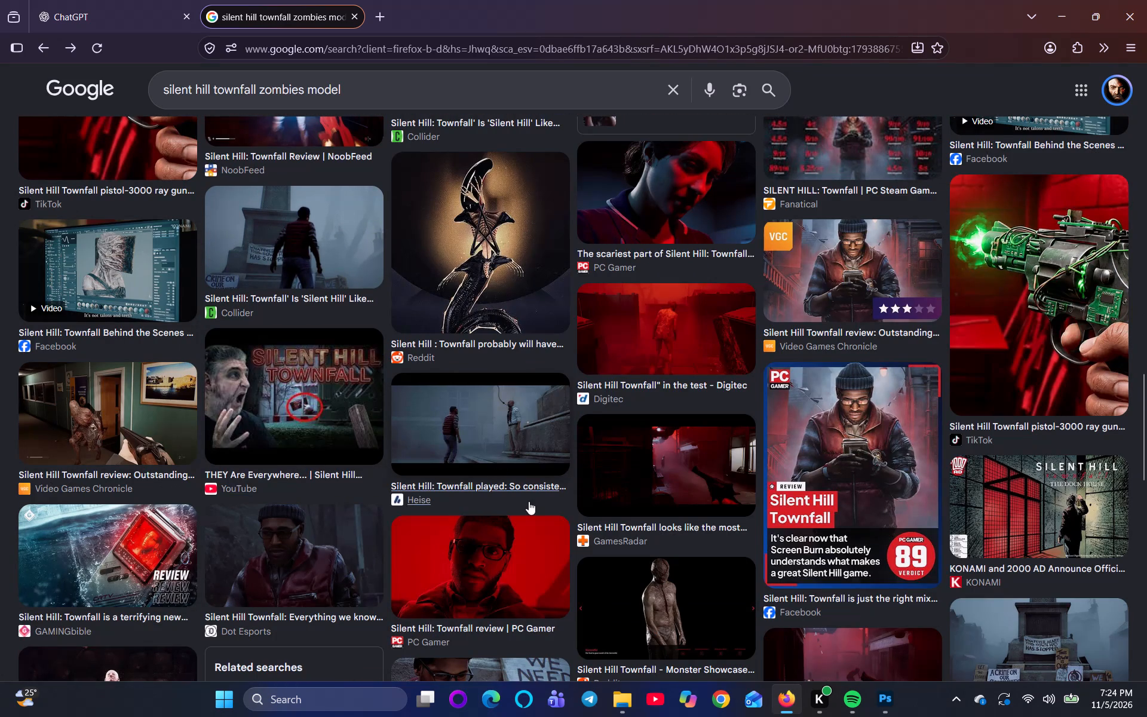
pyautogui.scroll(-3, 563, 504)
pyautogui.scroll(8, 563, 504)
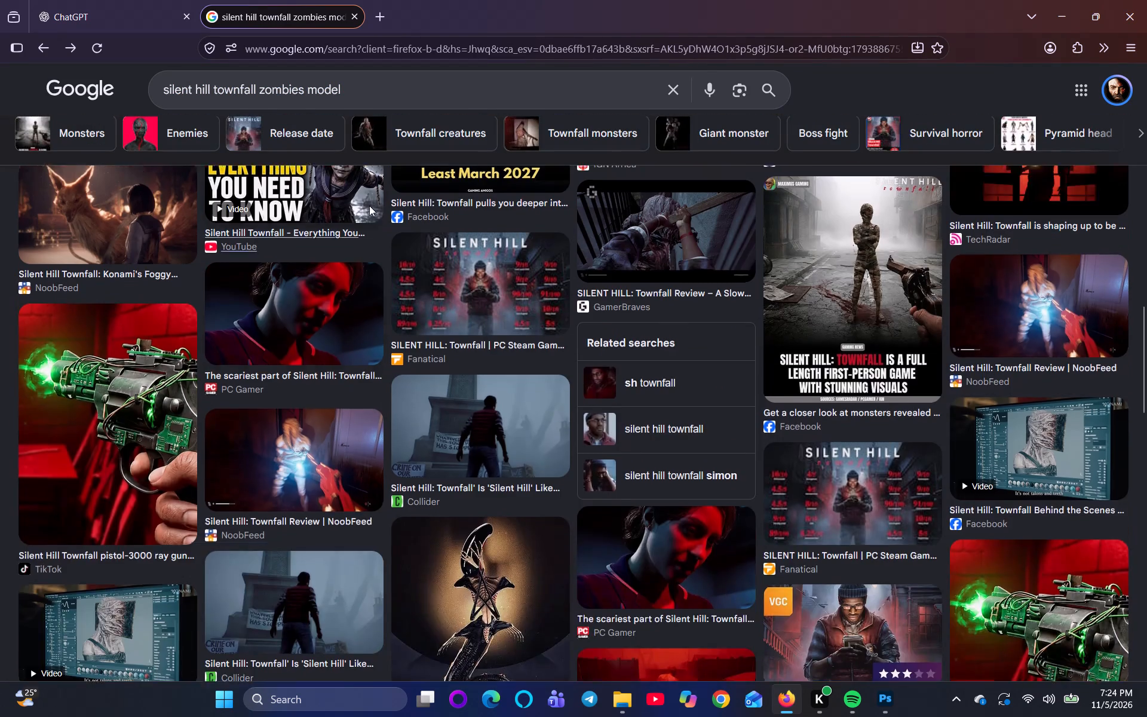
pyautogui.scroll(2, 394, 111)
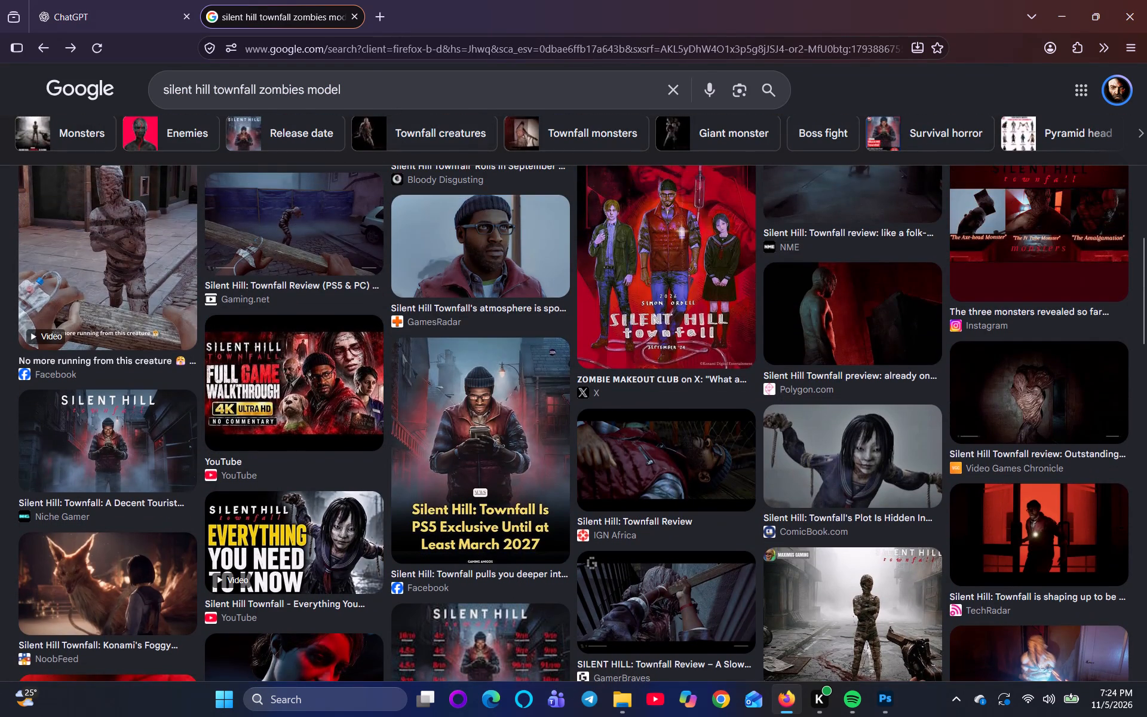
# Change the image search query to "silent hill townfall final boss" and run it.
pyautogui.click(343, 90)
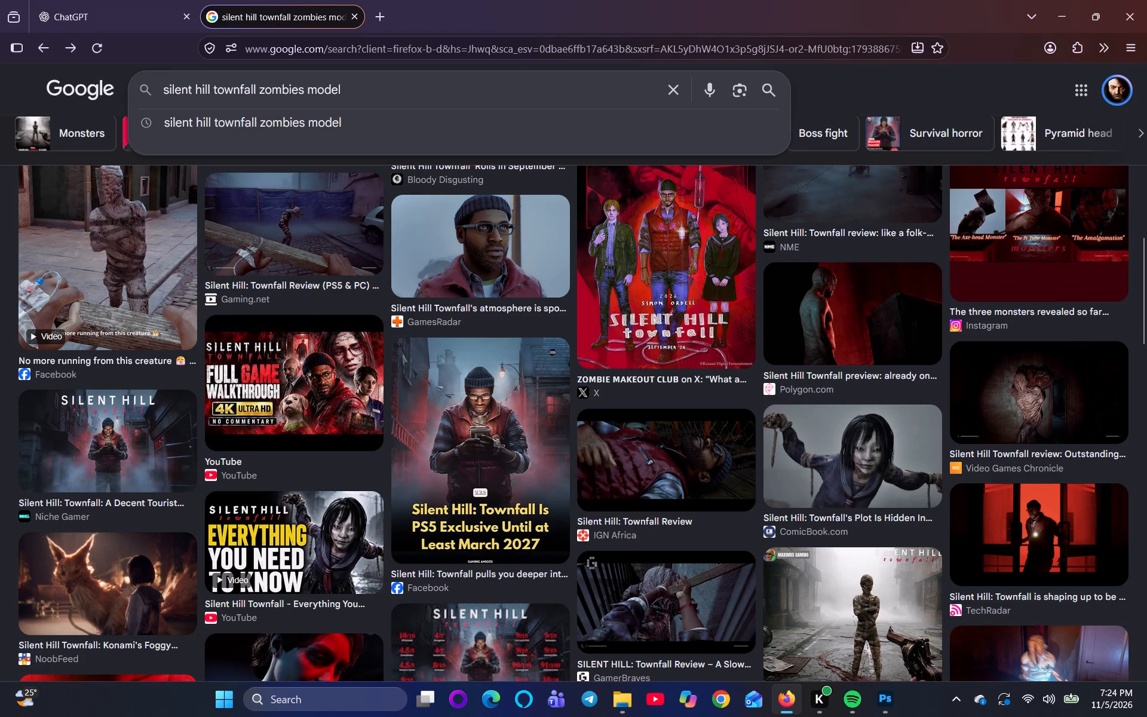
pyautogui.press('BackSpace')
pyautogui.press('BackSpace')
pyautogui.press('BackSpace')
pyautogui.press('BackSpace')
pyautogui.press('BackSpace')
pyautogui.press('BackSpace')
pyautogui.press('BackSpace')
pyautogui.press('BackSpace')
pyautogui.press('BackSpace')
pyautogui.press('BackSpace')
pyautogui.press('BackSpace')
pyautogui.press('BackSpace')
pyautogui.press('BackSpace')
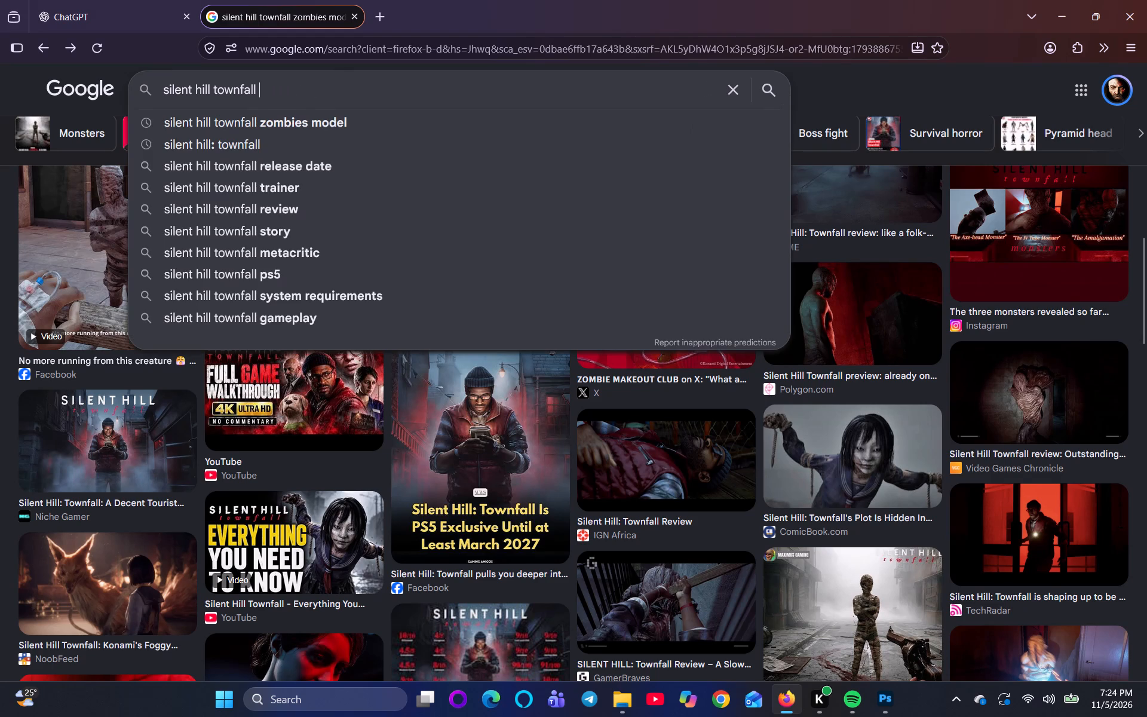
pyautogui.write('fina')
pyautogui.write('l boss')
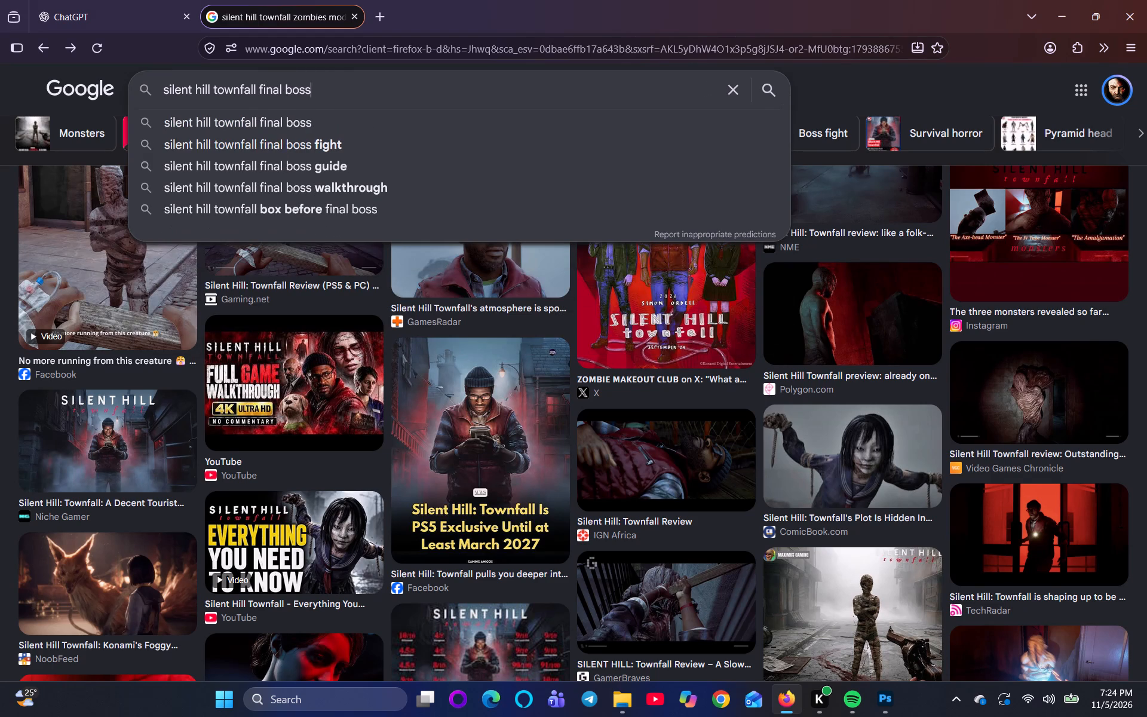
pyautogui.press('Return')
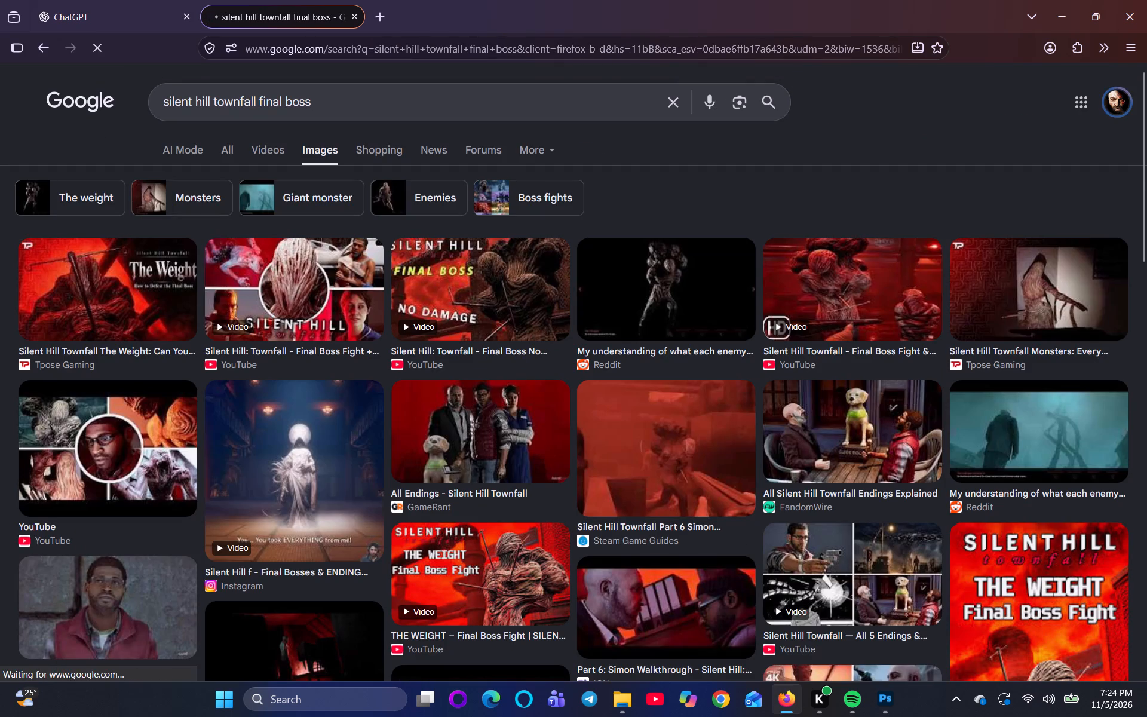
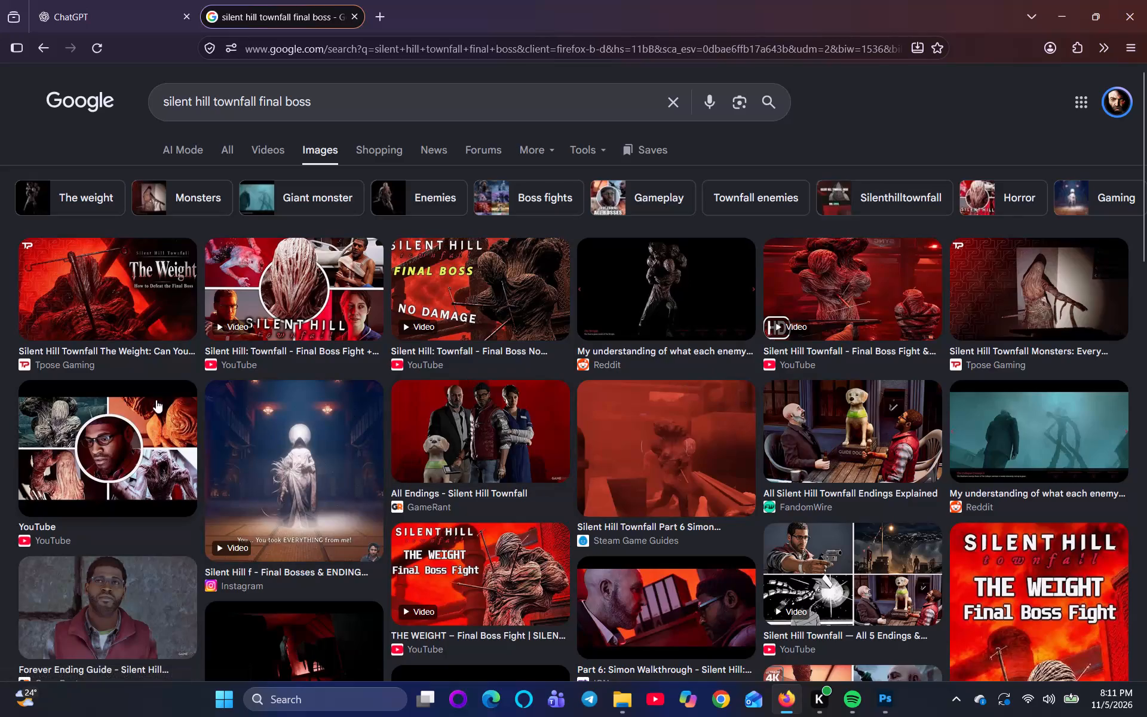
# Browse the "silent hill townfall final boss" image results for a usable boss image.
pyautogui.scroll(6, 188, 352)
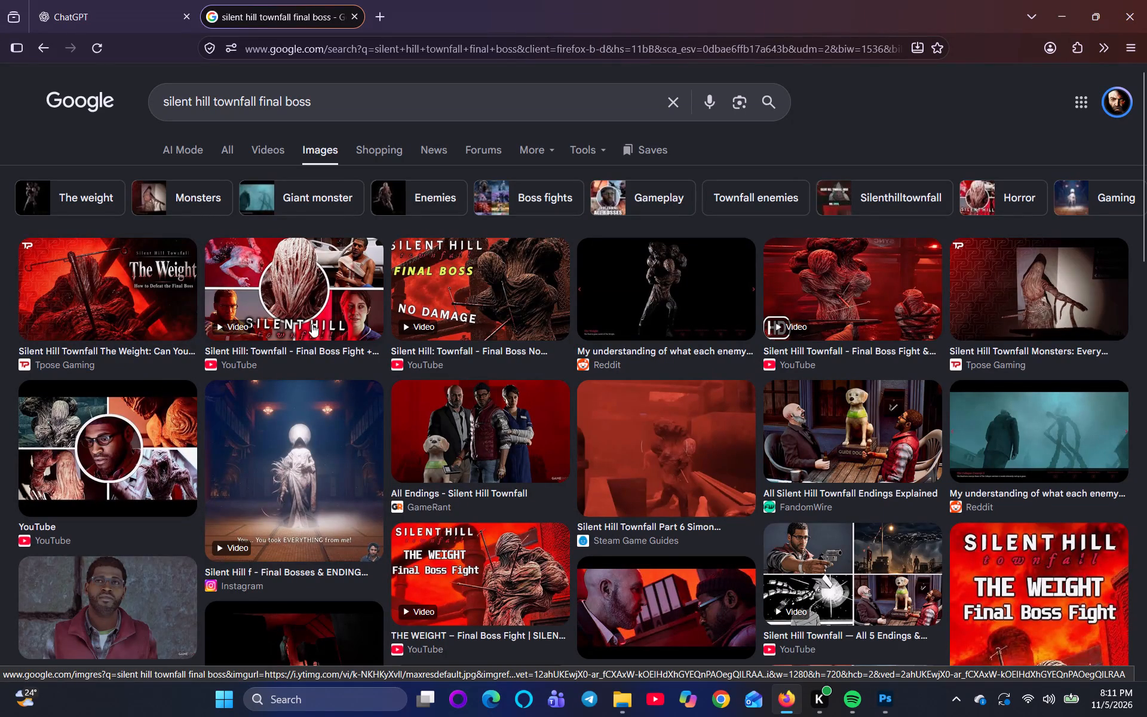
pyautogui.scroll(-4, 614, 385)
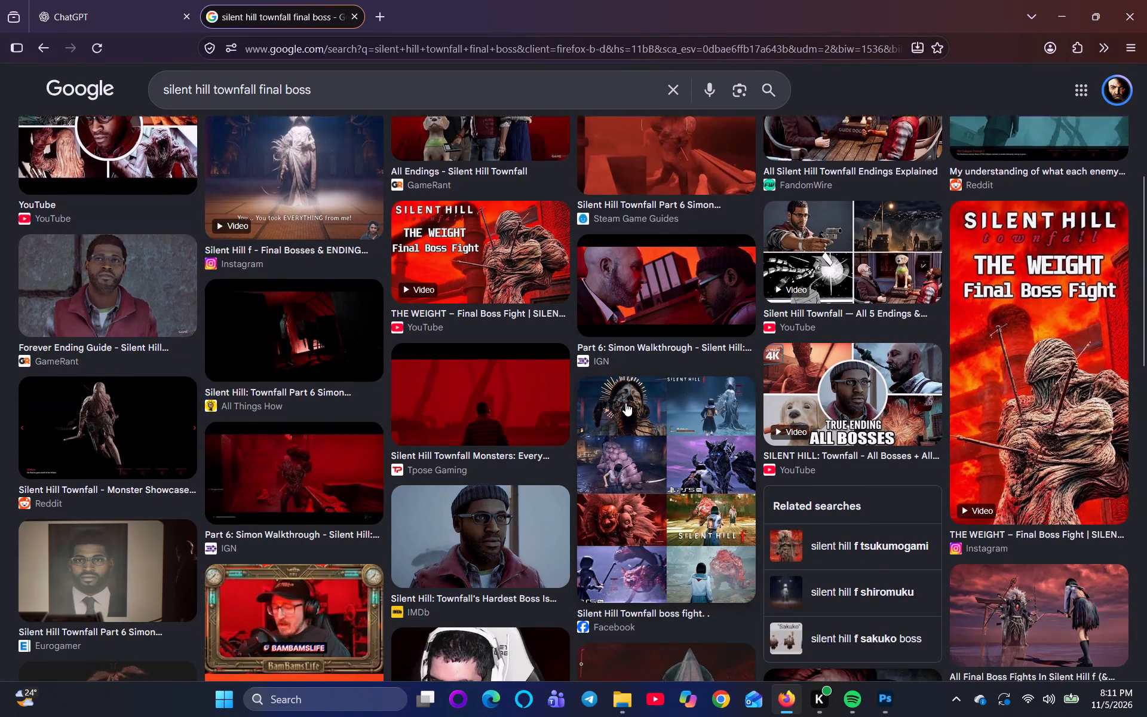
pyautogui.scroll(-3, 635, 438)
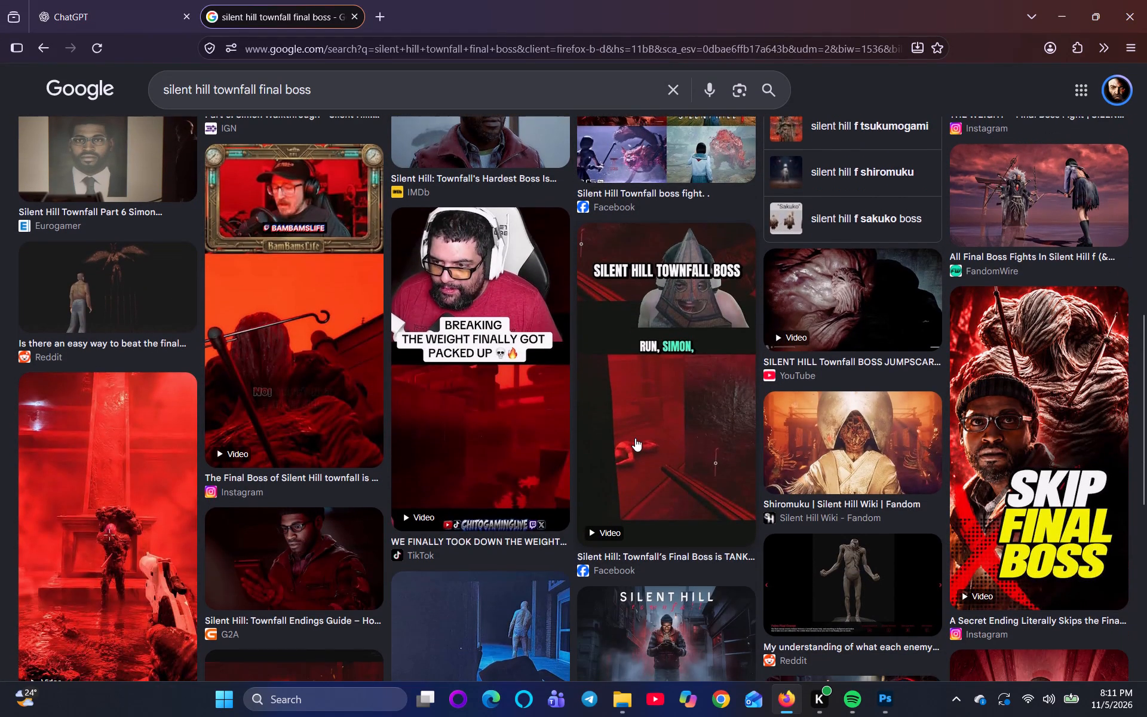
pyautogui.scroll(-2, 635, 438)
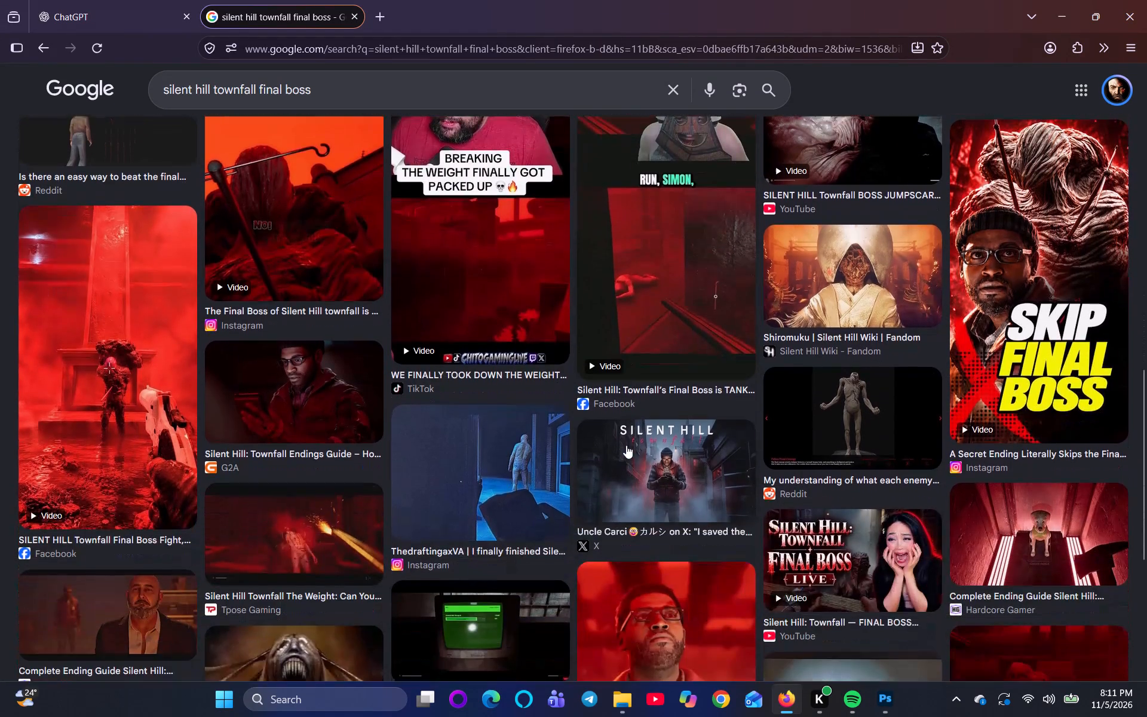
pyautogui.scroll(-2, 159, 350)
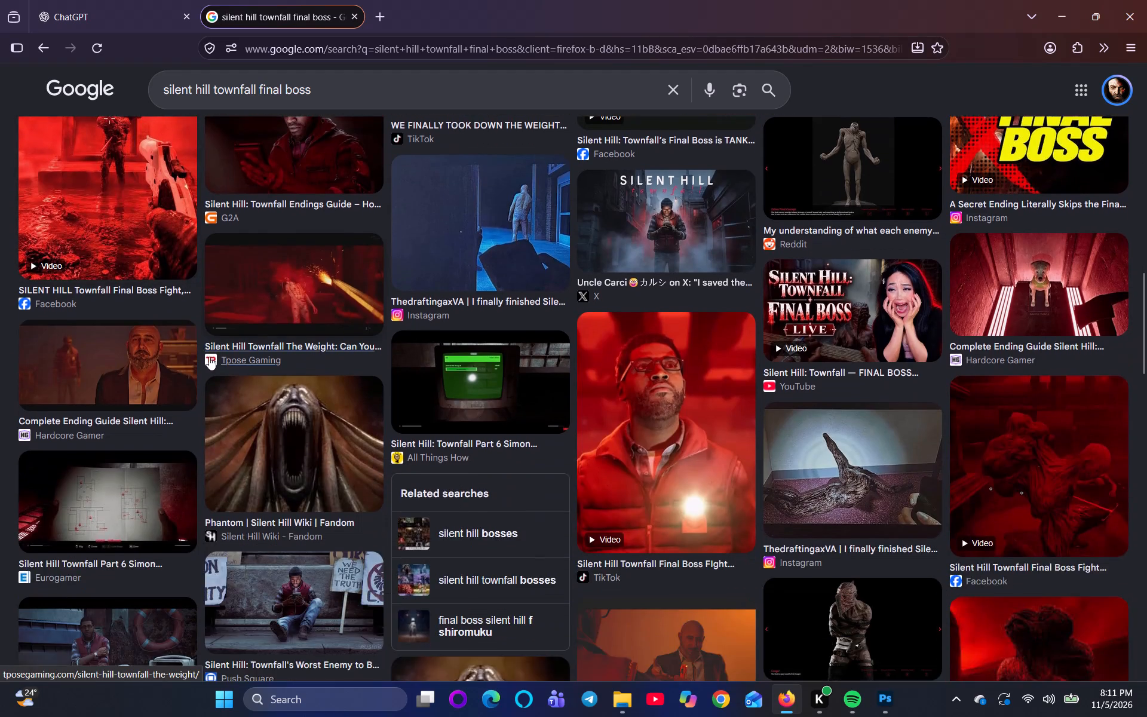
pyautogui.scroll(4, 209, 357)
# Return to the "silent hill townfall zombies model" image results and narrow them to "Townfall creatures".
pyautogui.click(45, 36)
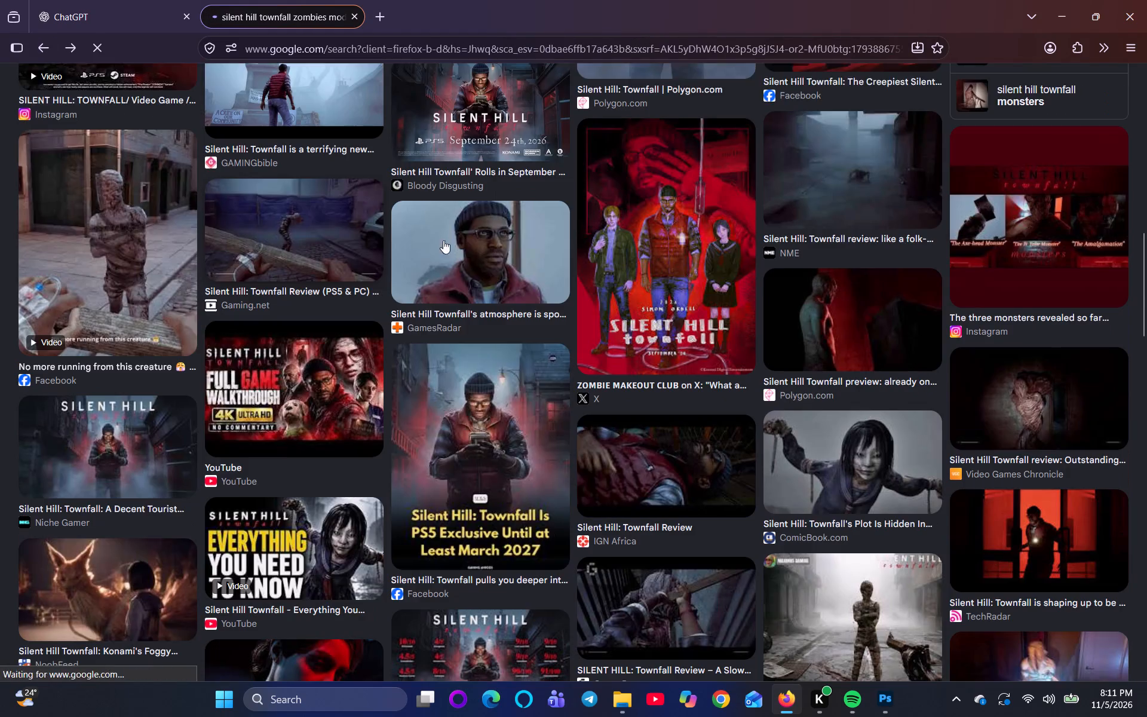
pyautogui.scroll(4, 412, 275)
pyautogui.scroll(3, 219, 282)
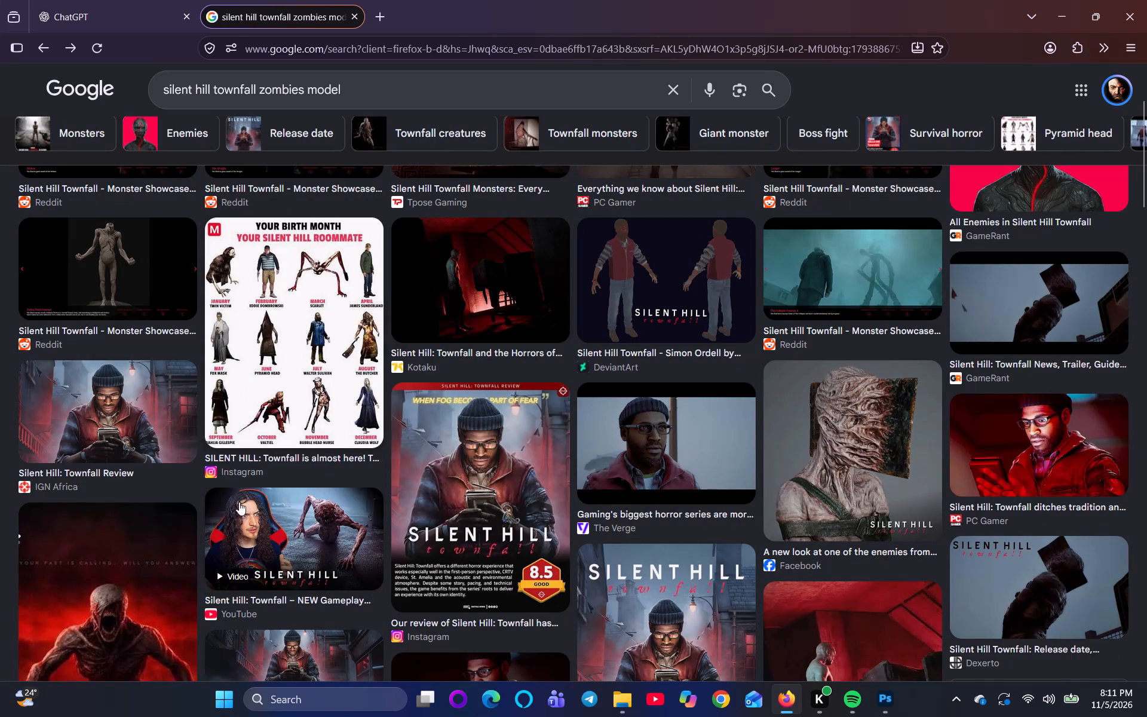
pyautogui.scroll(8, 306, 498)
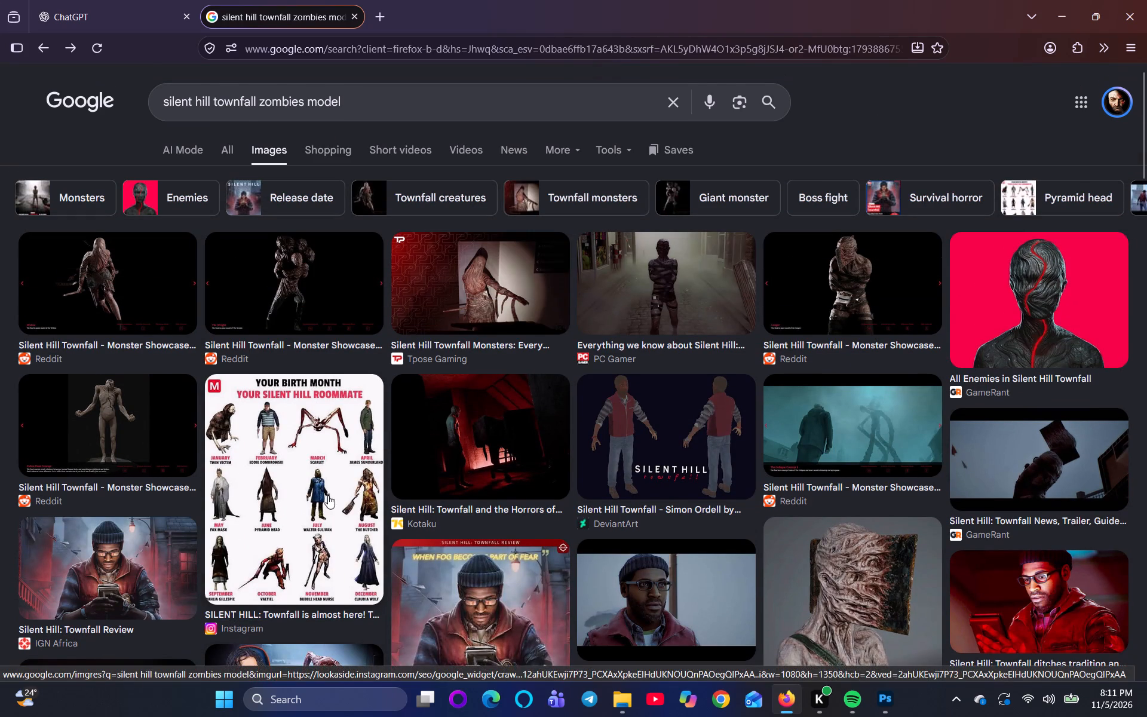
pyautogui.scroll(4, 328, 495)
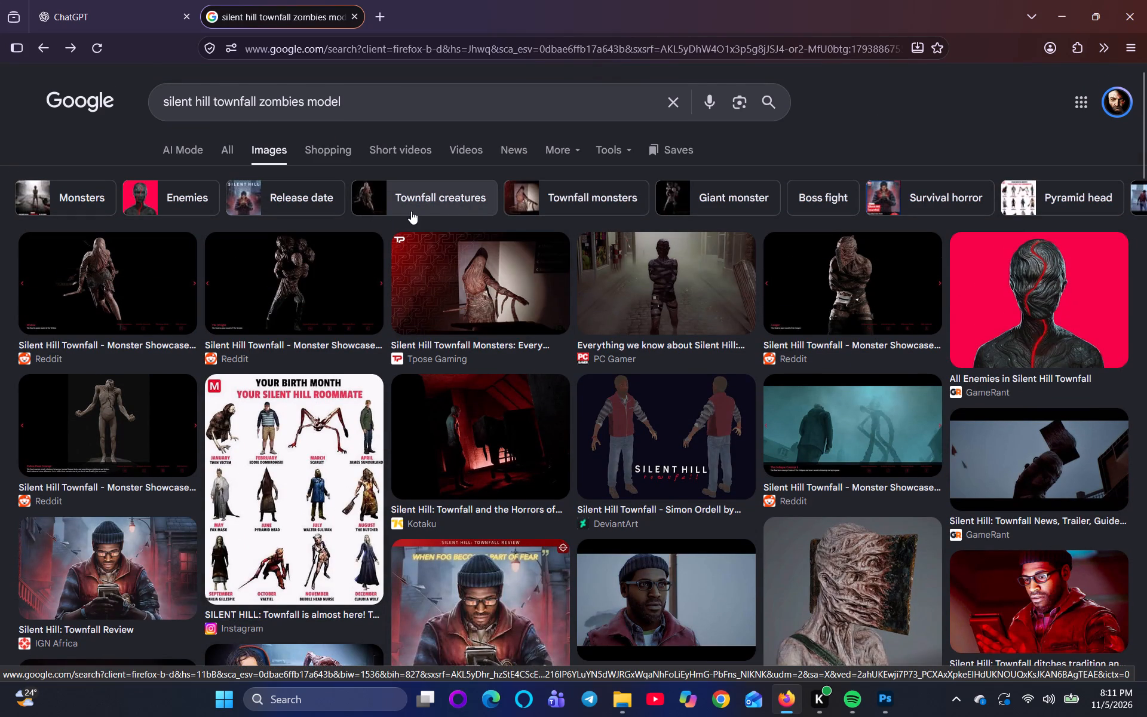
pyautogui.click(415, 204)
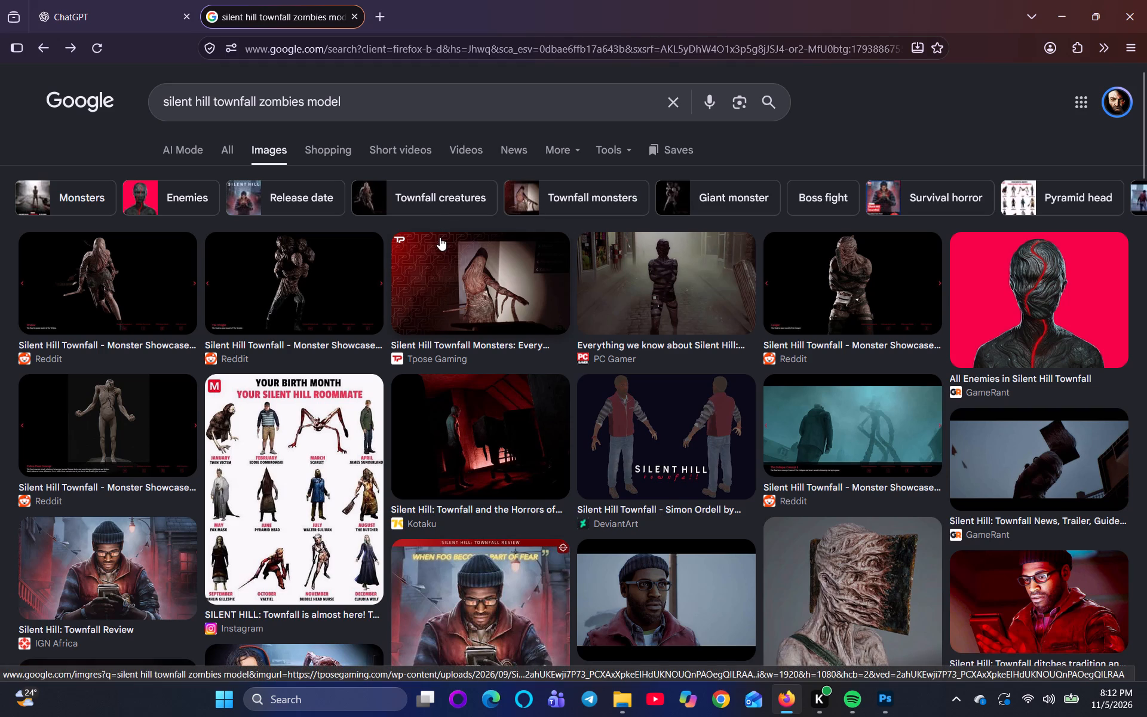
pyautogui.click(385, 200)
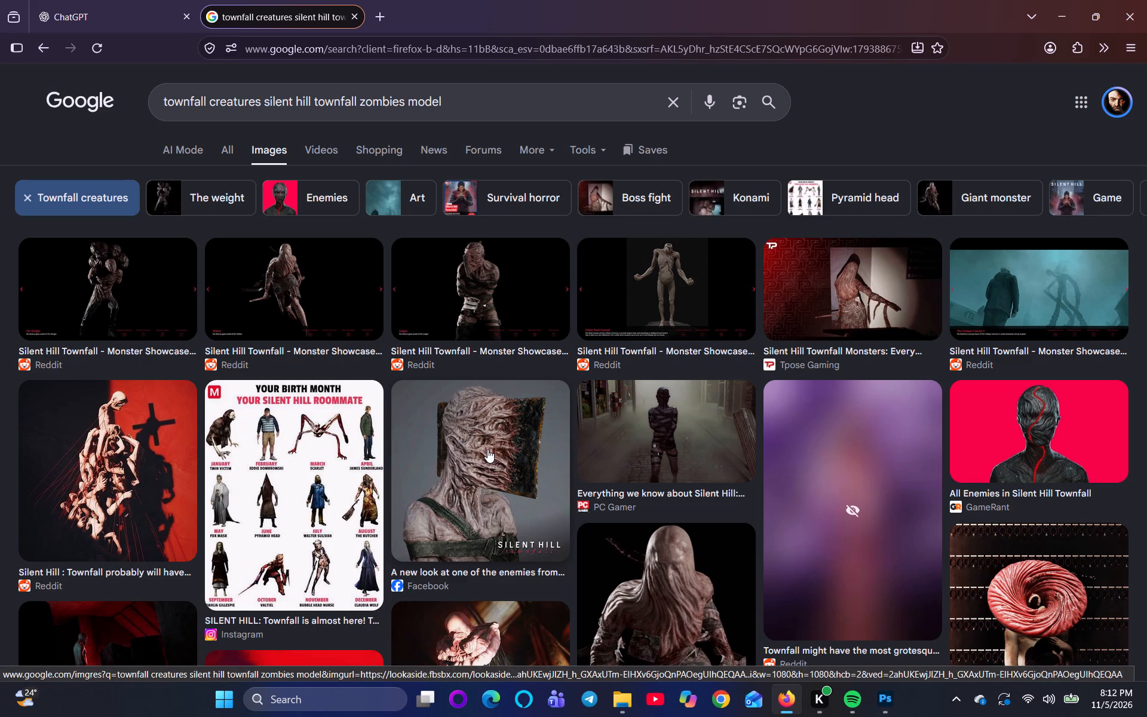
pyautogui.click(126, 292)
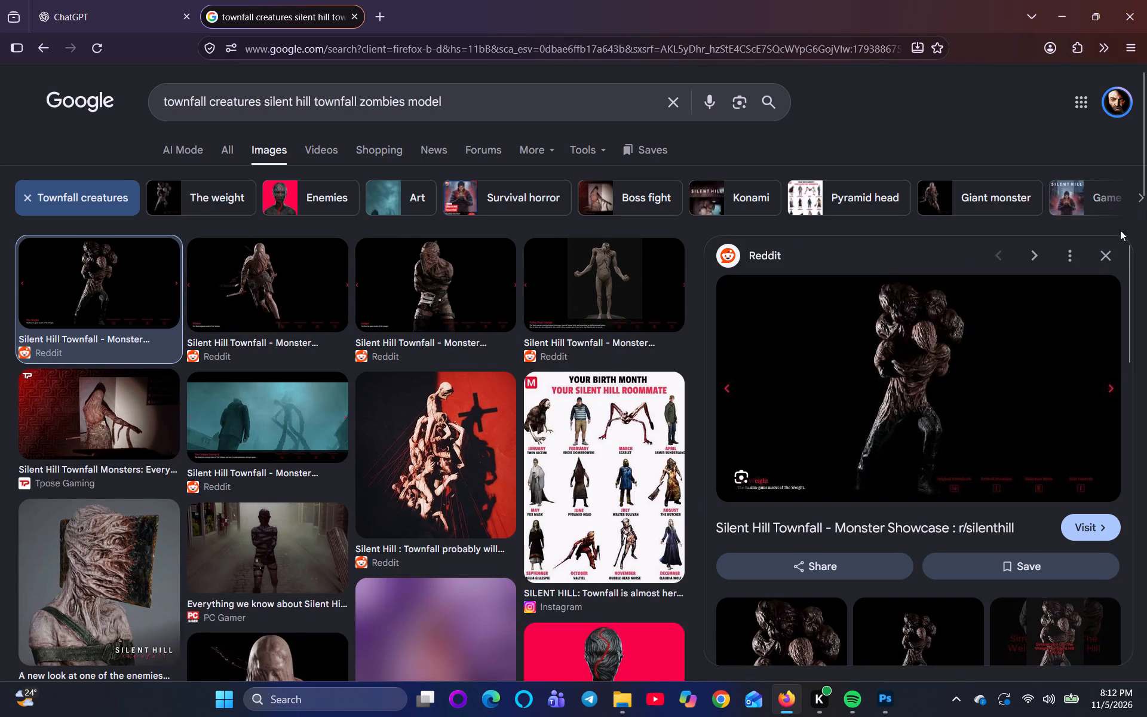
pyautogui.click(1115, 253)
pyautogui.click(331, 297)
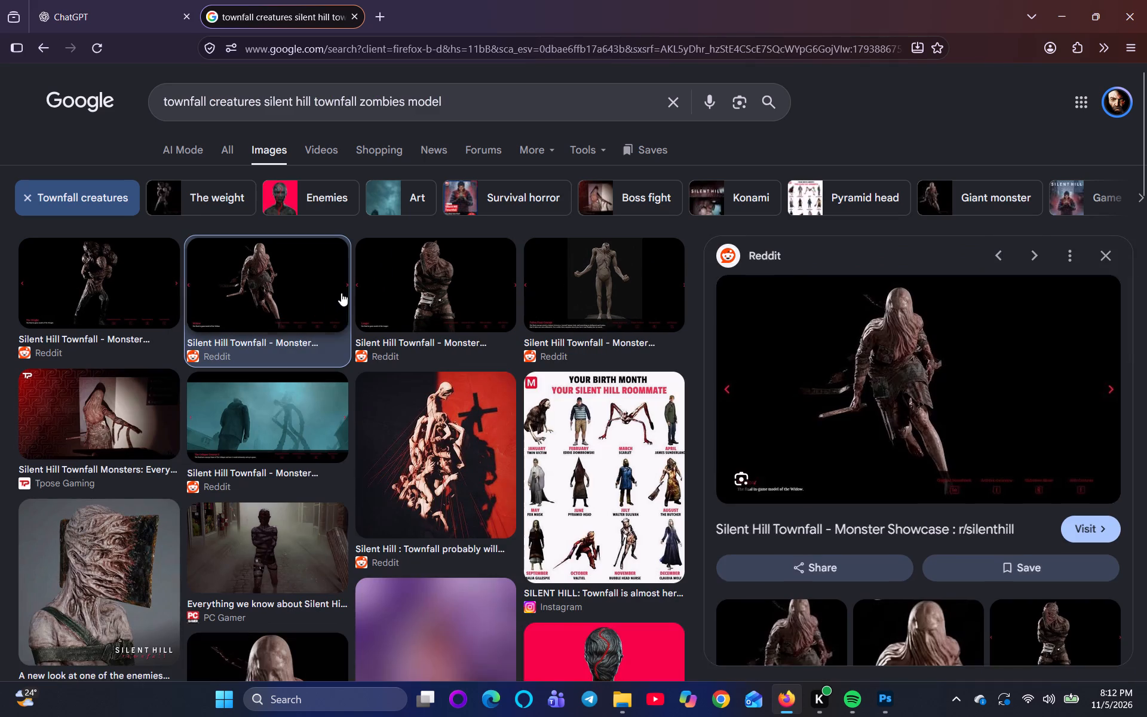
pyautogui.moveTo(949, 351); pyautogui.dragTo(945, 358, button='right')
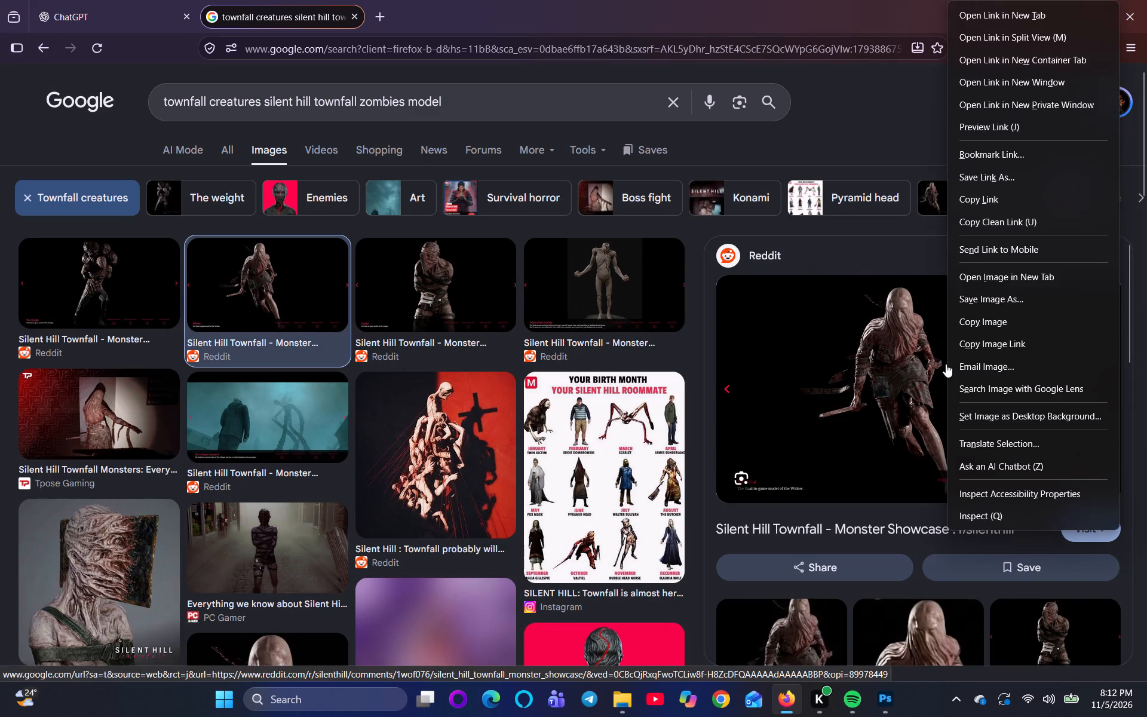
pyautogui.click(992, 314)
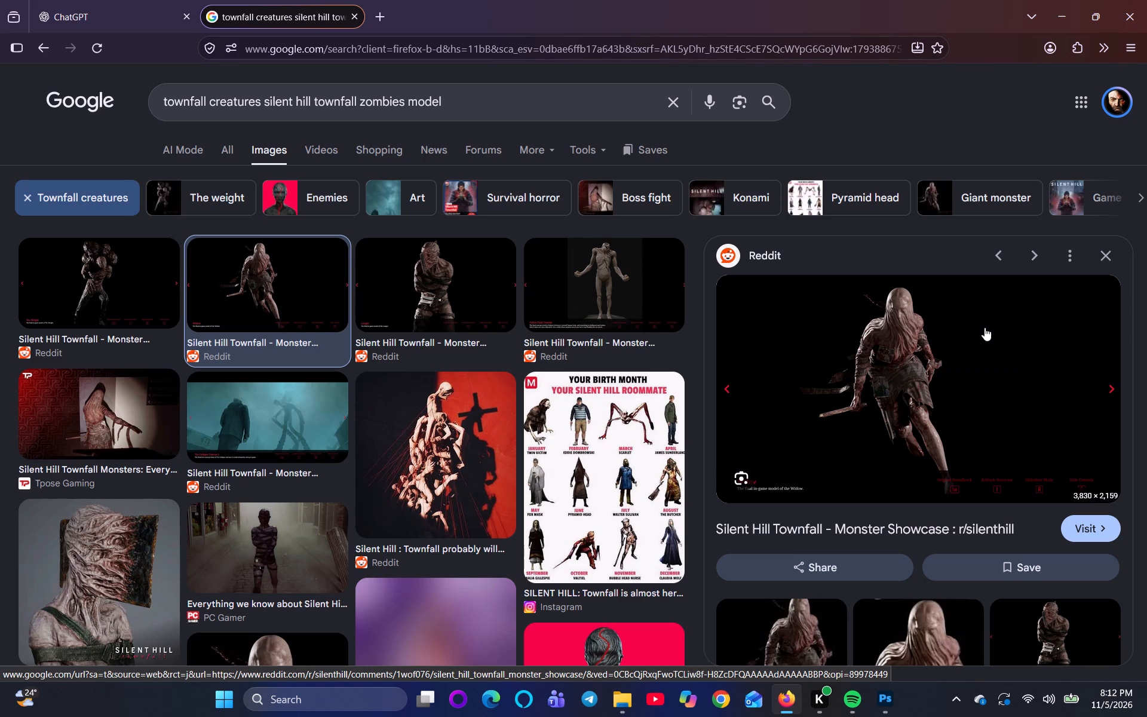
pyautogui.scroll(-2, 1047, 346)
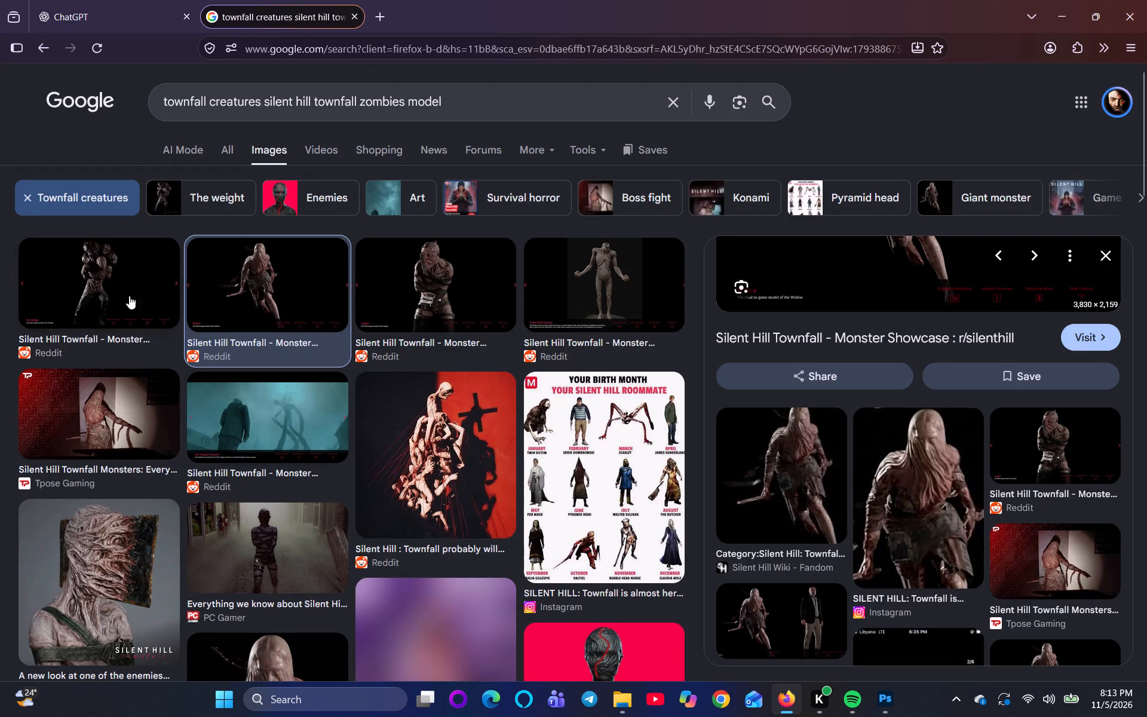
pyautogui.click(231, 311)
pyautogui.moveTo(246, 291); pyautogui.dragTo(240, 311)
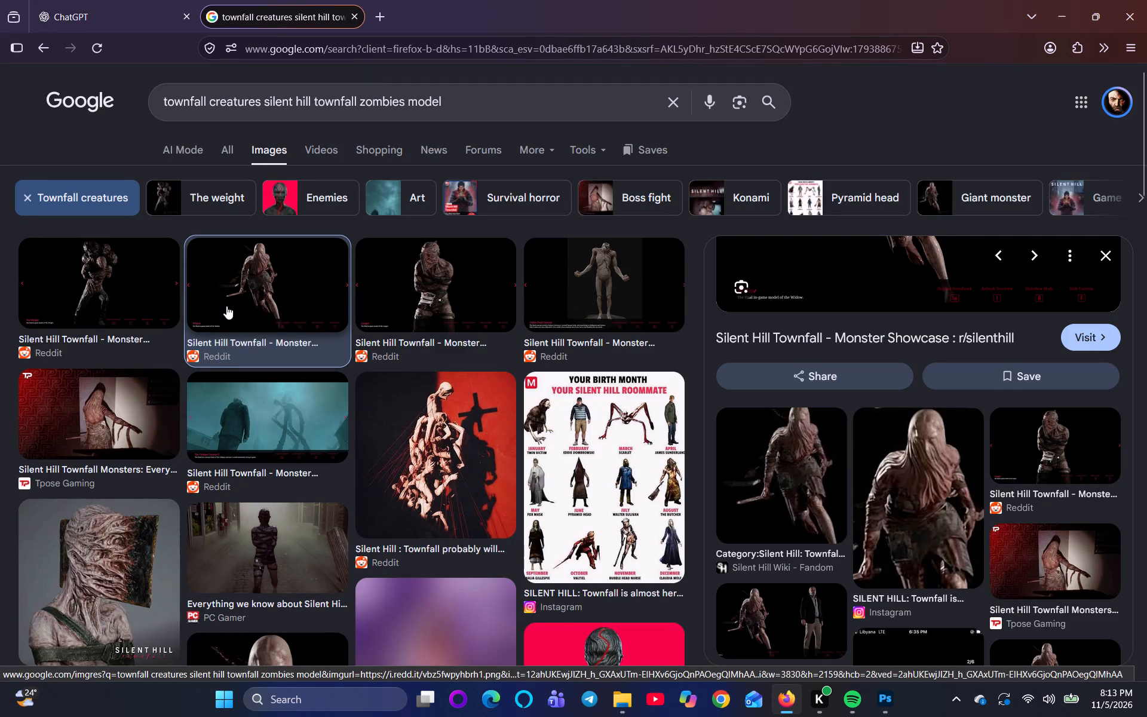
pyautogui.click(266, 293)
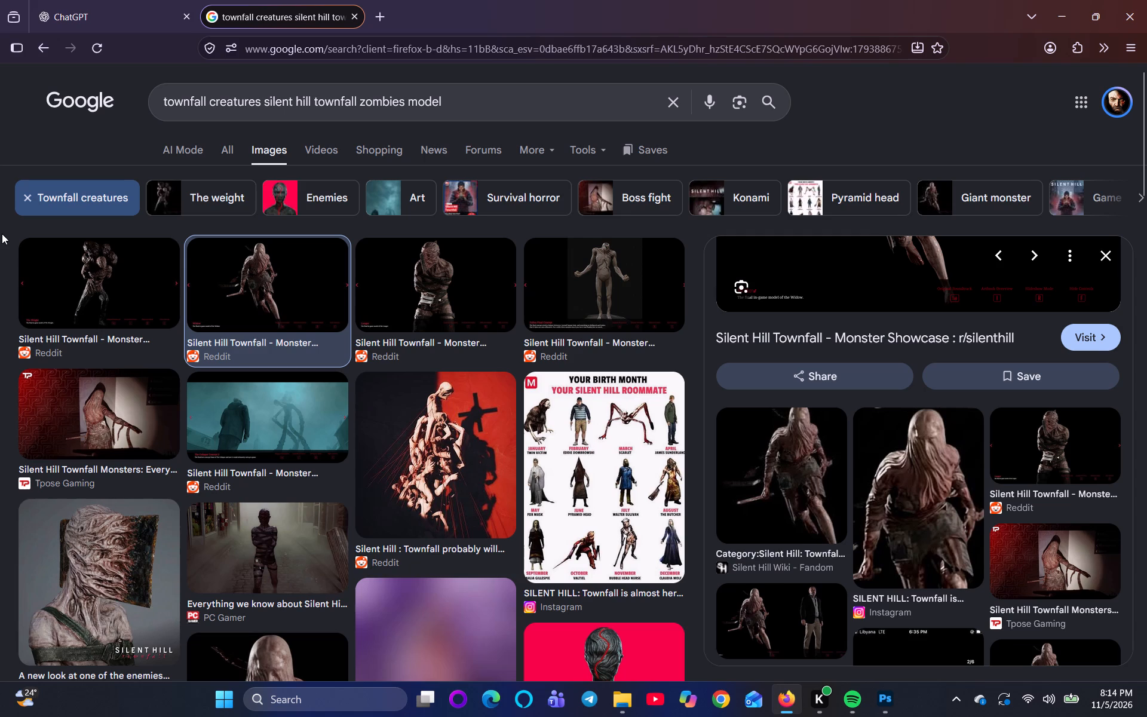
pyautogui.scroll(2, 468, 247)
pyautogui.scroll(-3, 600, 280)
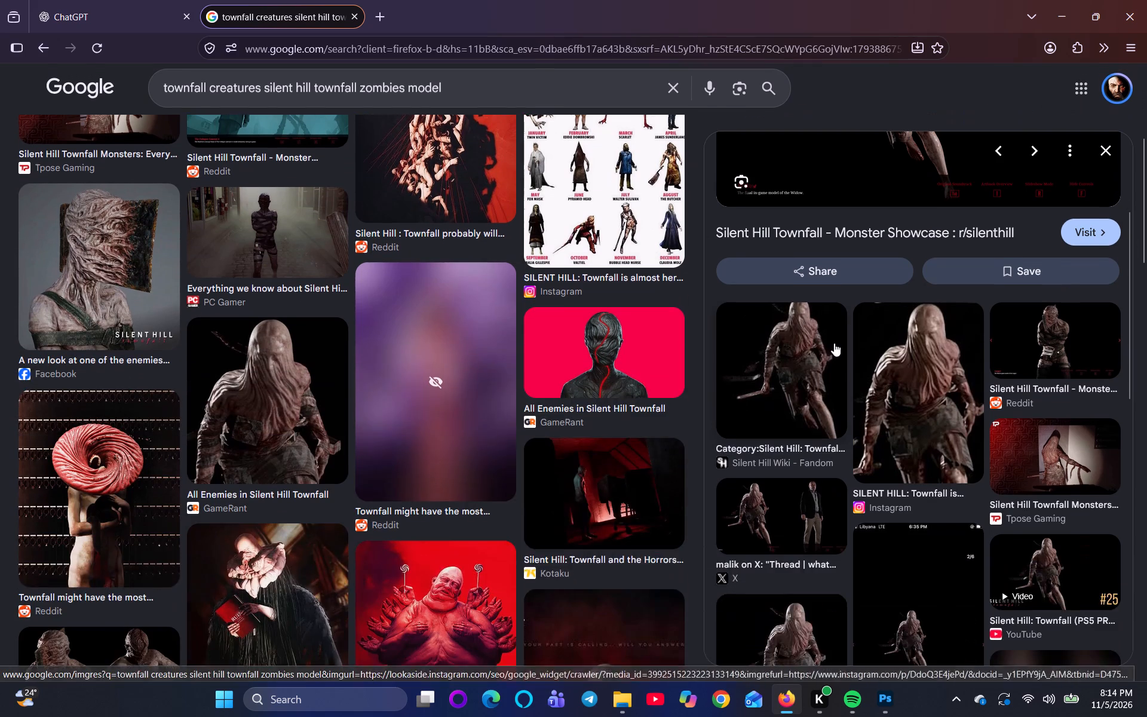
pyautogui.scroll(5, 834, 343)
pyautogui.click(888, 326)
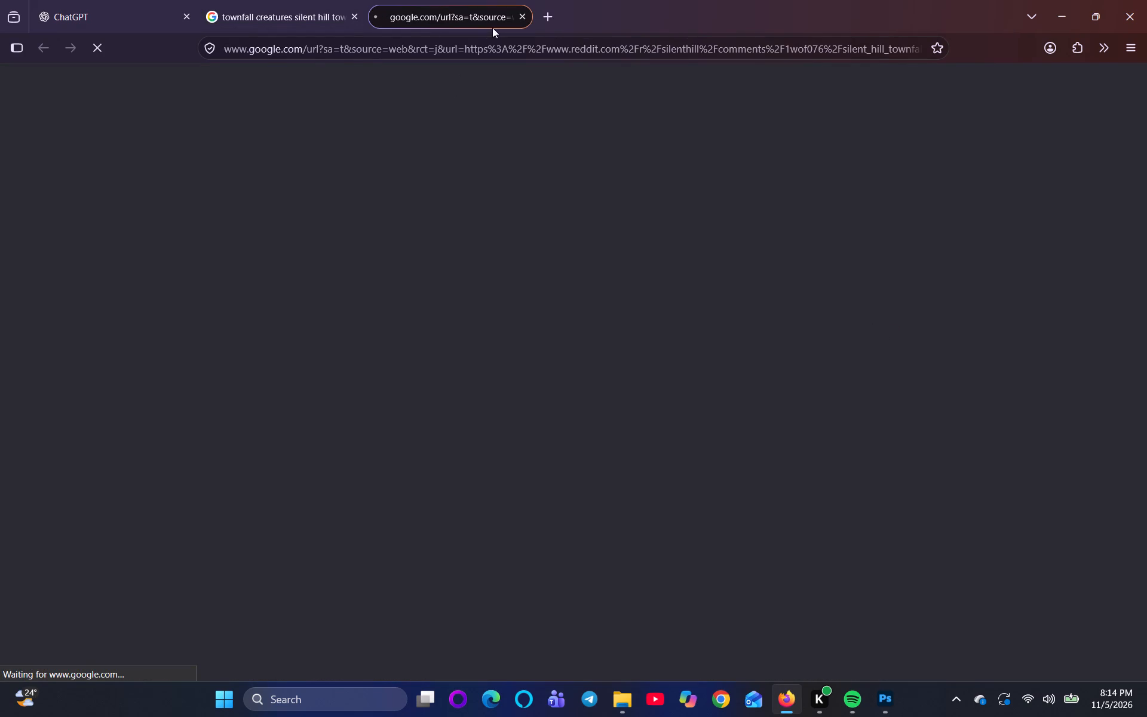
pyautogui.click(517, 20)
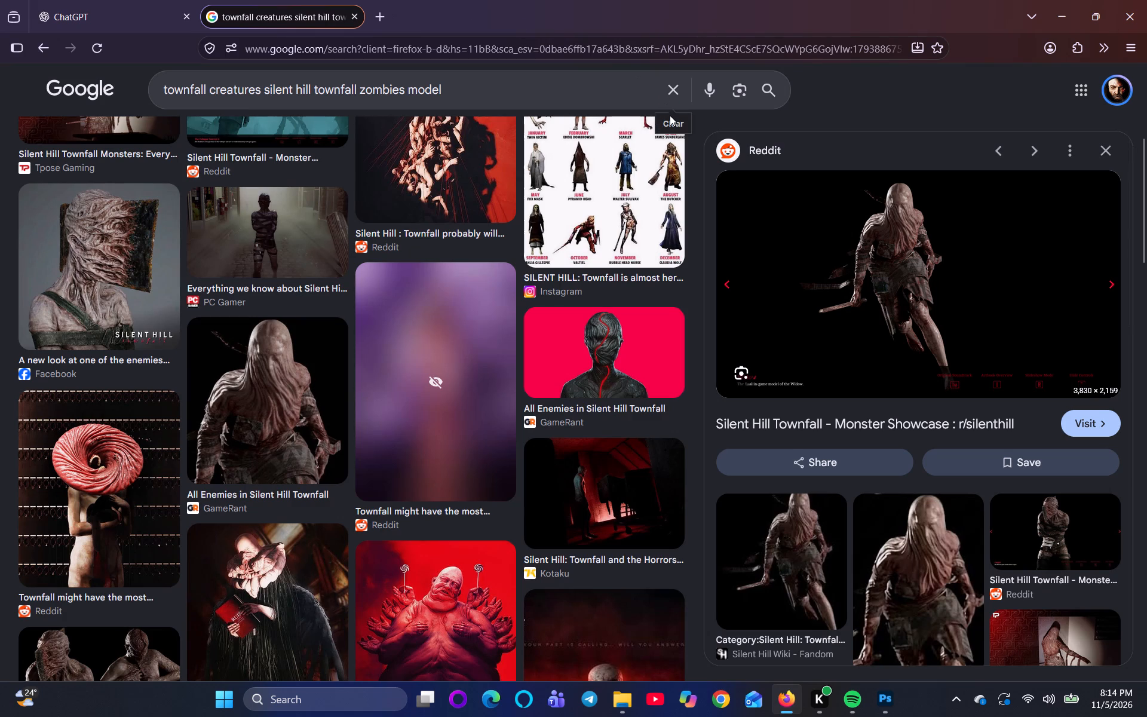
pyautogui.scroll(3, 867, 308)
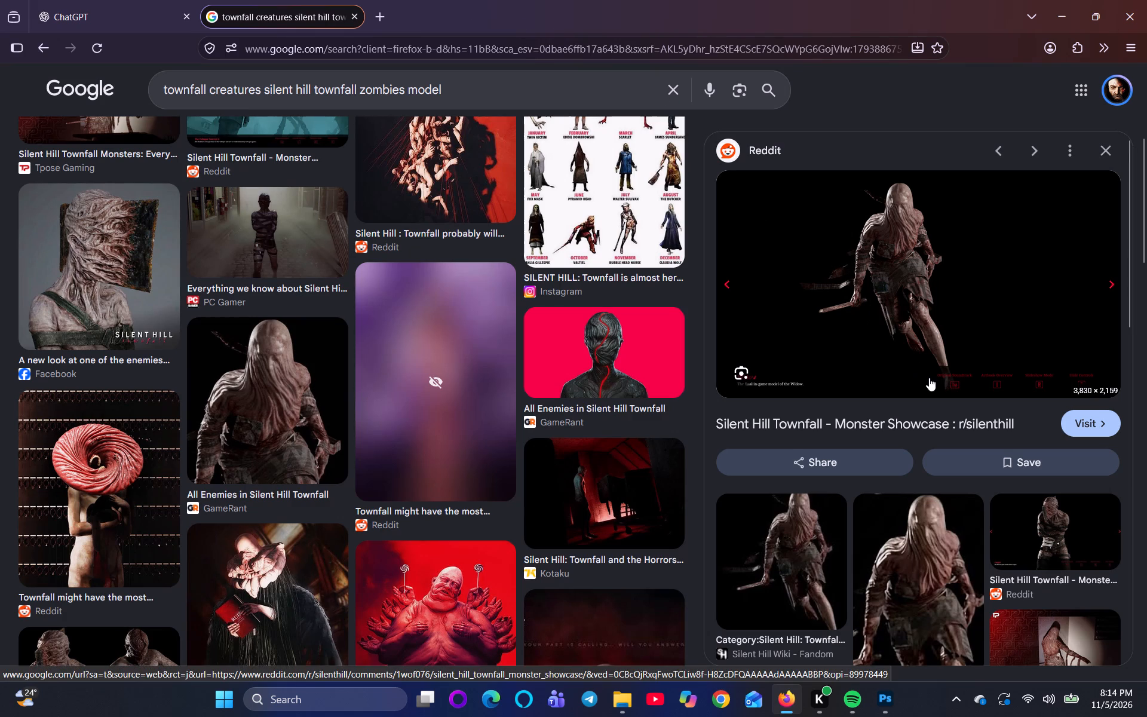
pyautogui.scroll(-2, 500, 557)
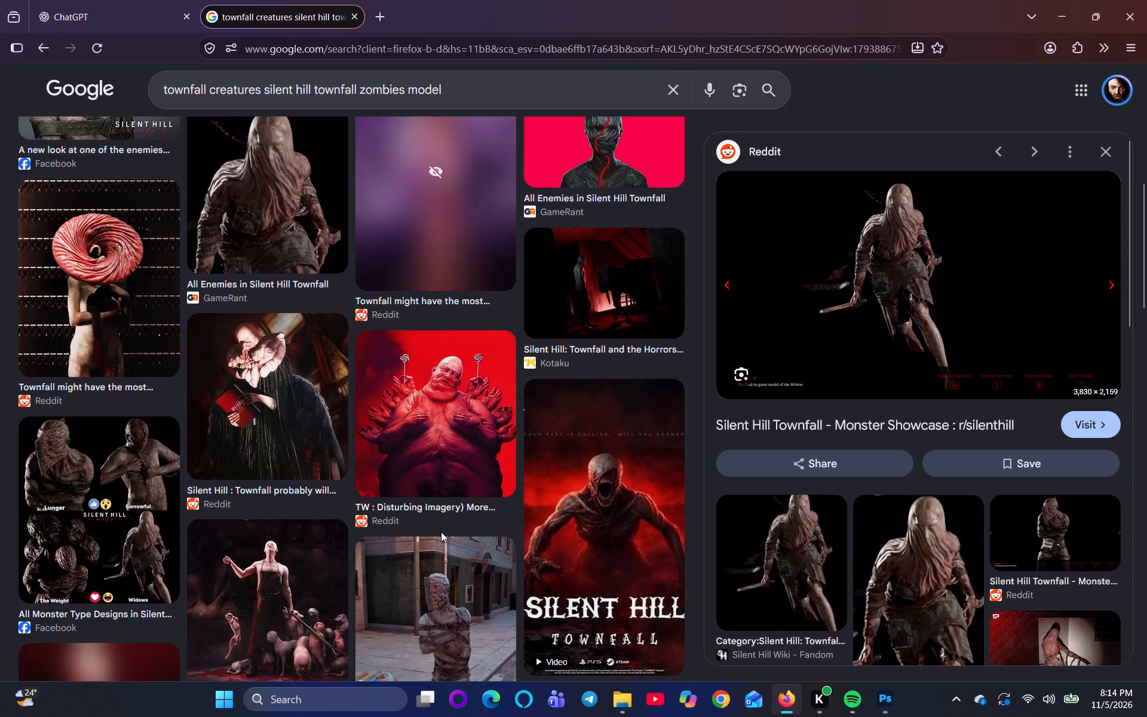
pyautogui.scroll(3, 390, 507)
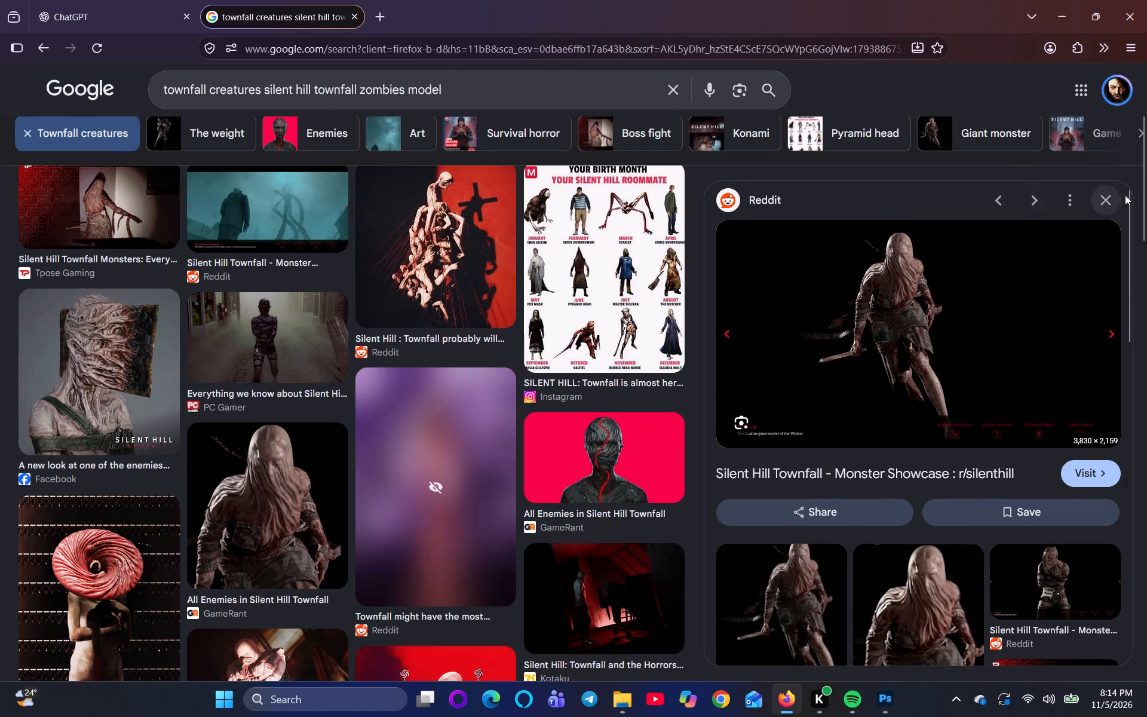
# Leave the copied creature's preview and examine the Facebook video image of the bandaged creature standing in the street.
pyautogui.click(1107, 204)
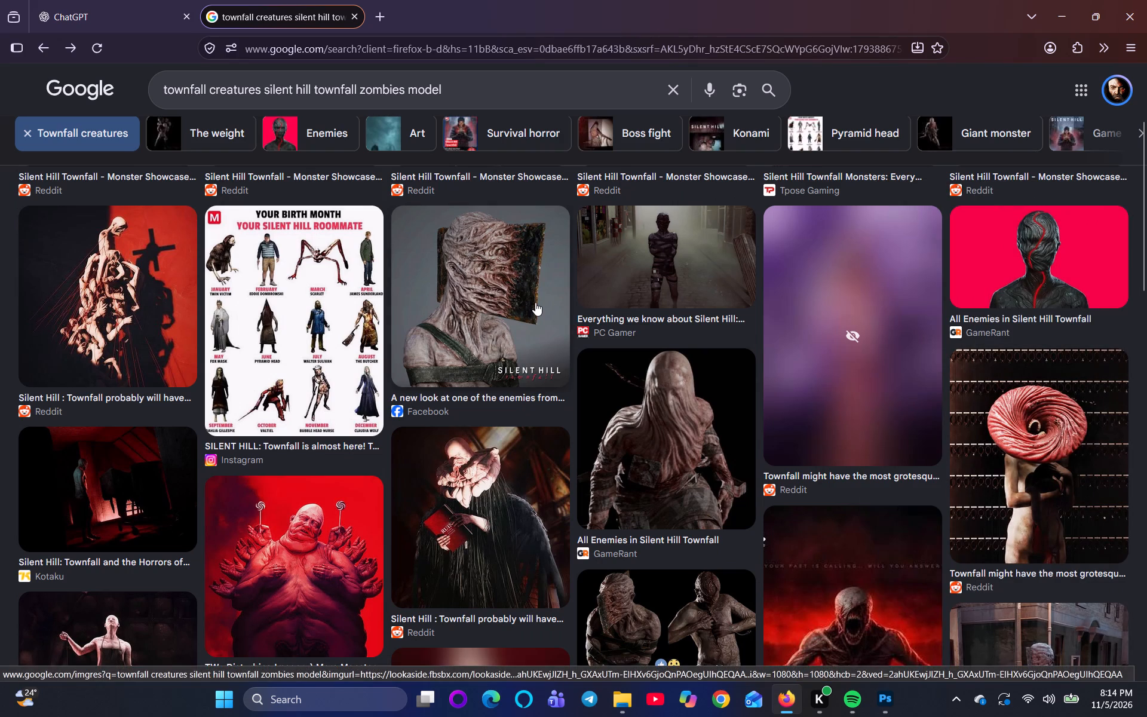
pyautogui.scroll(-1, 535, 302)
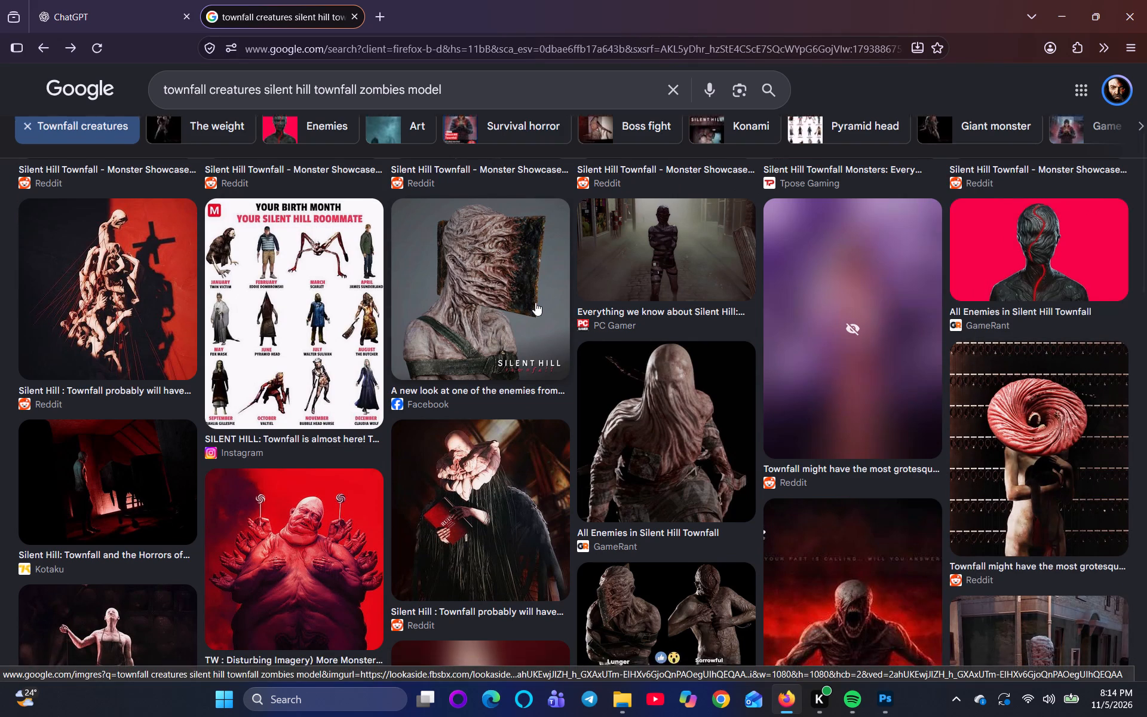
pyautogui.scroll(-1, 535, 302)
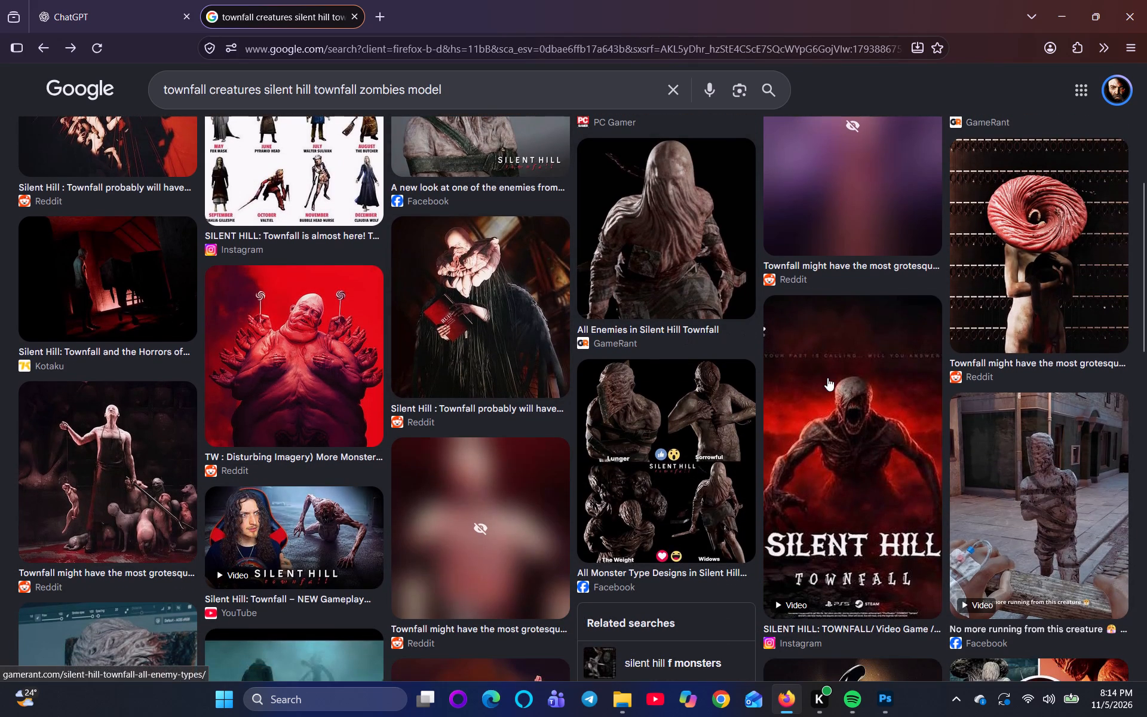
pyautogui.scroll(-1, 827, 378)
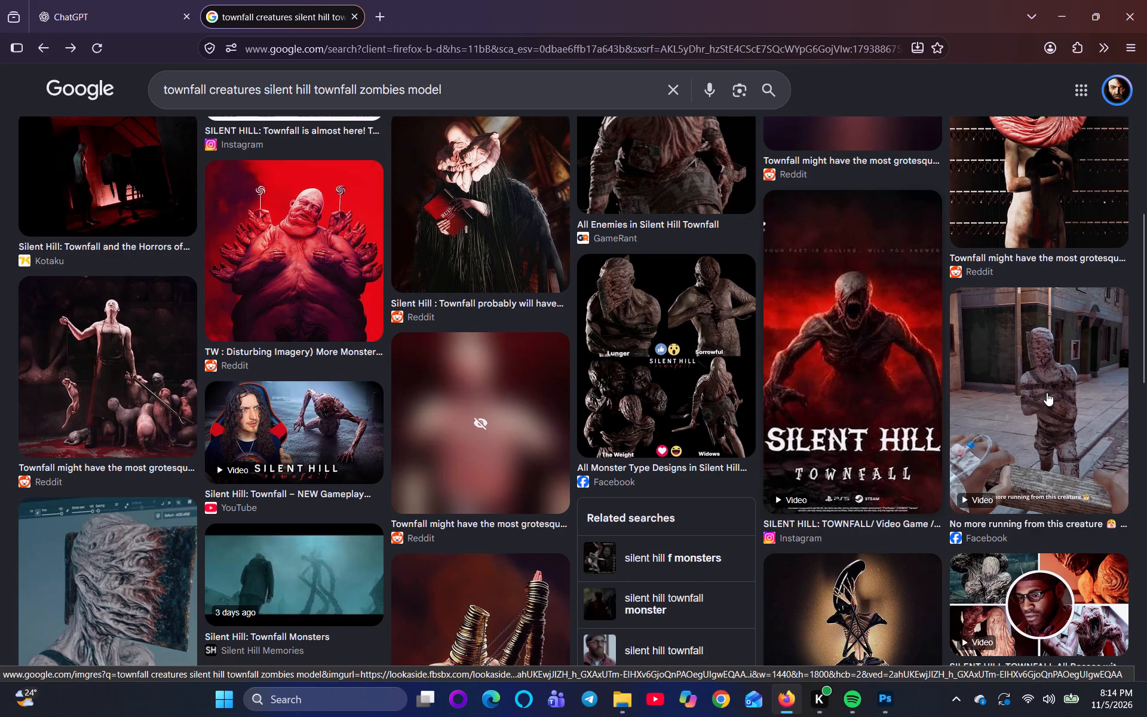
pyautogui.click(1047, 393)
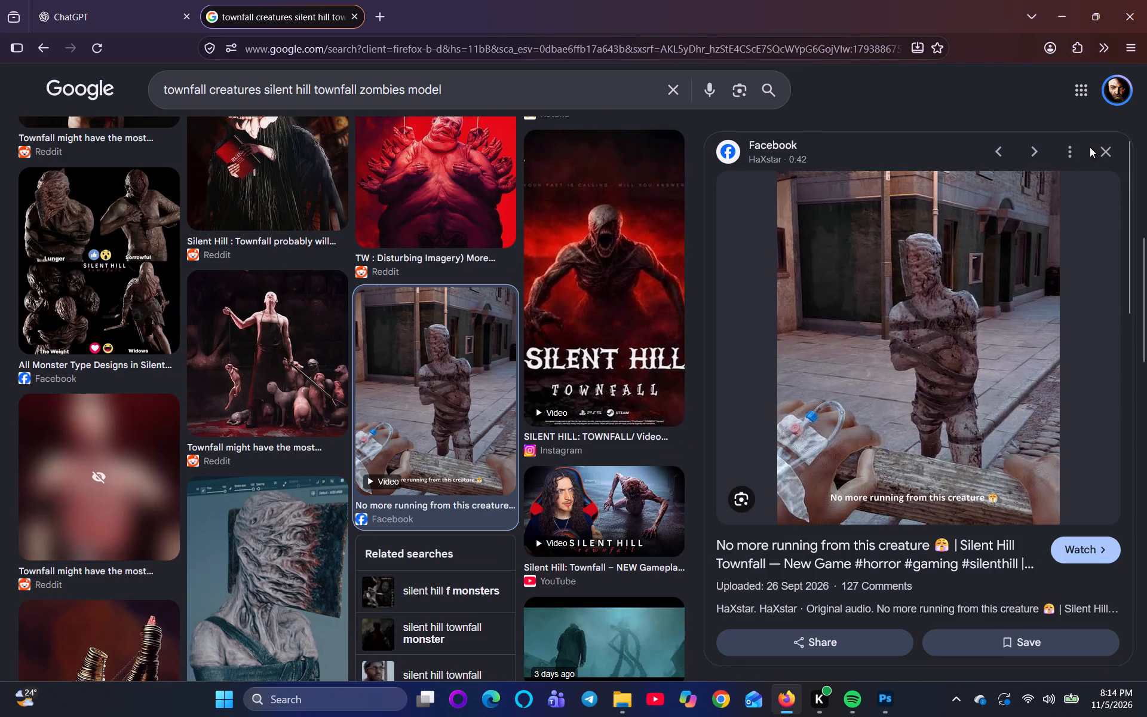
pyautogui.click(1113, 154)
# Browse further Townfall creature designs, including a closer look at the Instagram poster of the wrapped, block-headed creature in the fog.
pyautogui.scroll(-4, 849, 276)
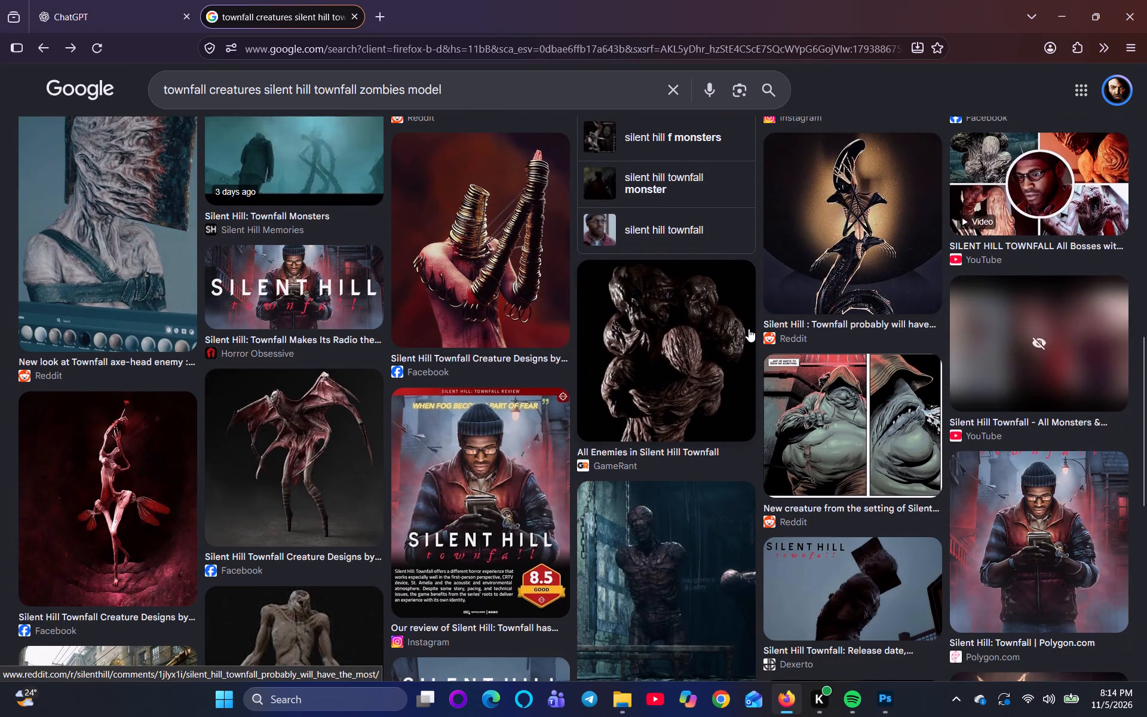
pyautogui.scroll(-2, 596, 344)
pyautogui.scroll(-2, 433, 365)
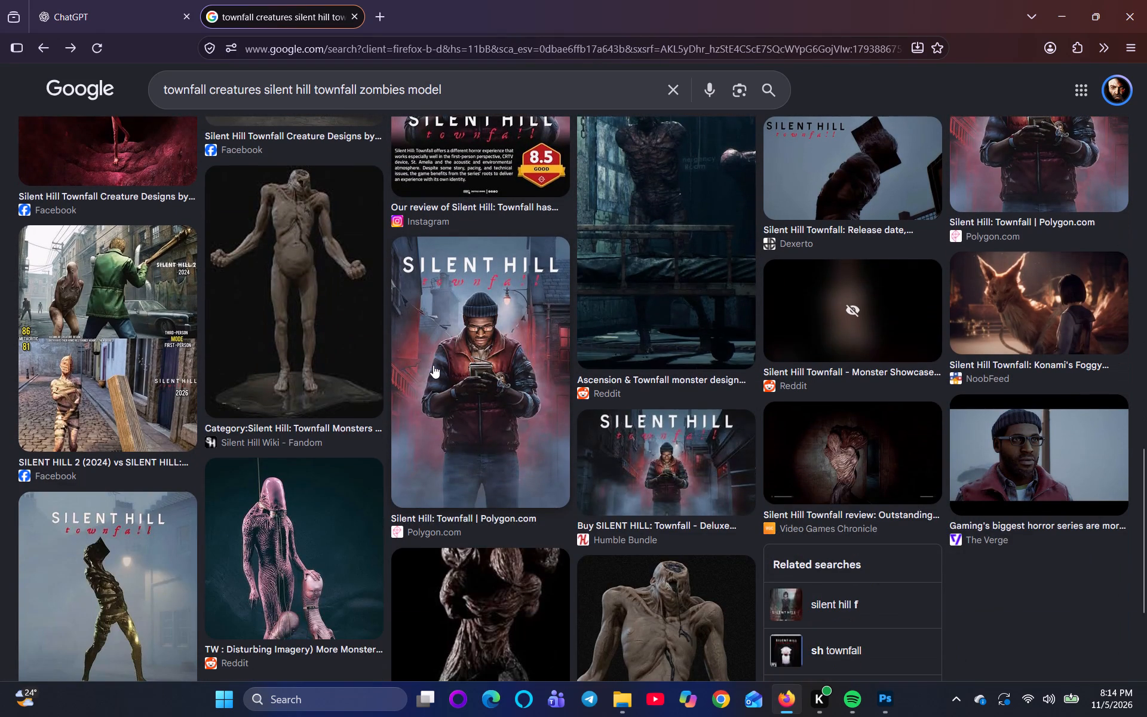
pyautogui.click(133, 563)
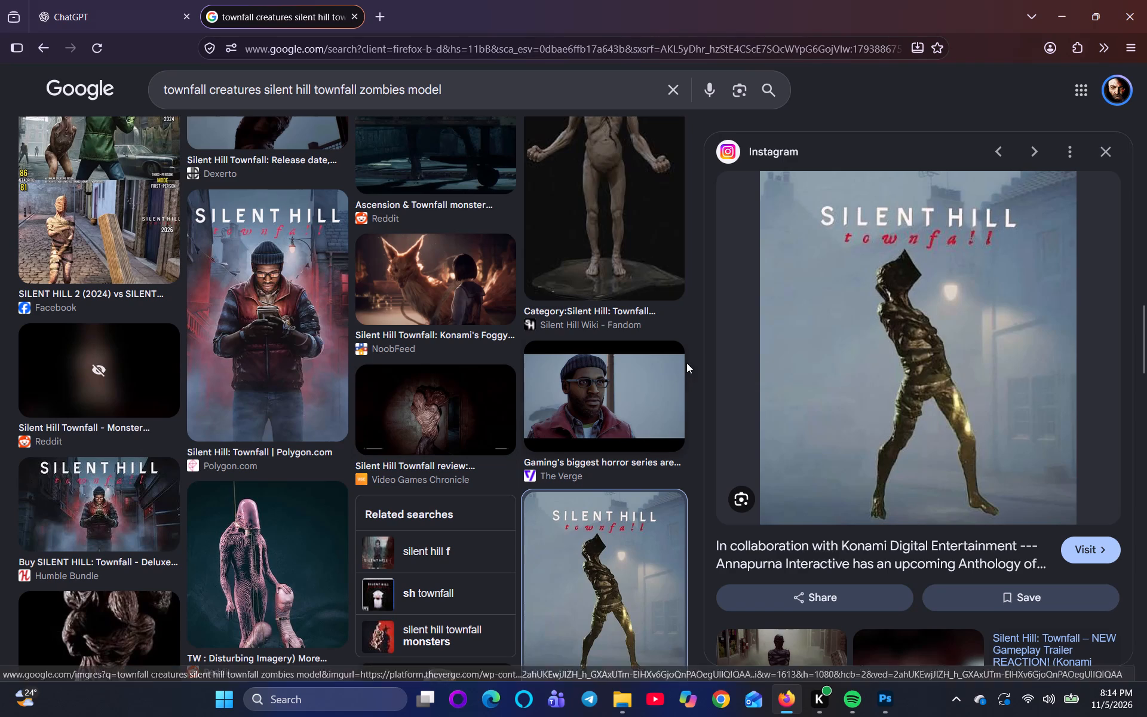
pyautogui.click(1097, 152)
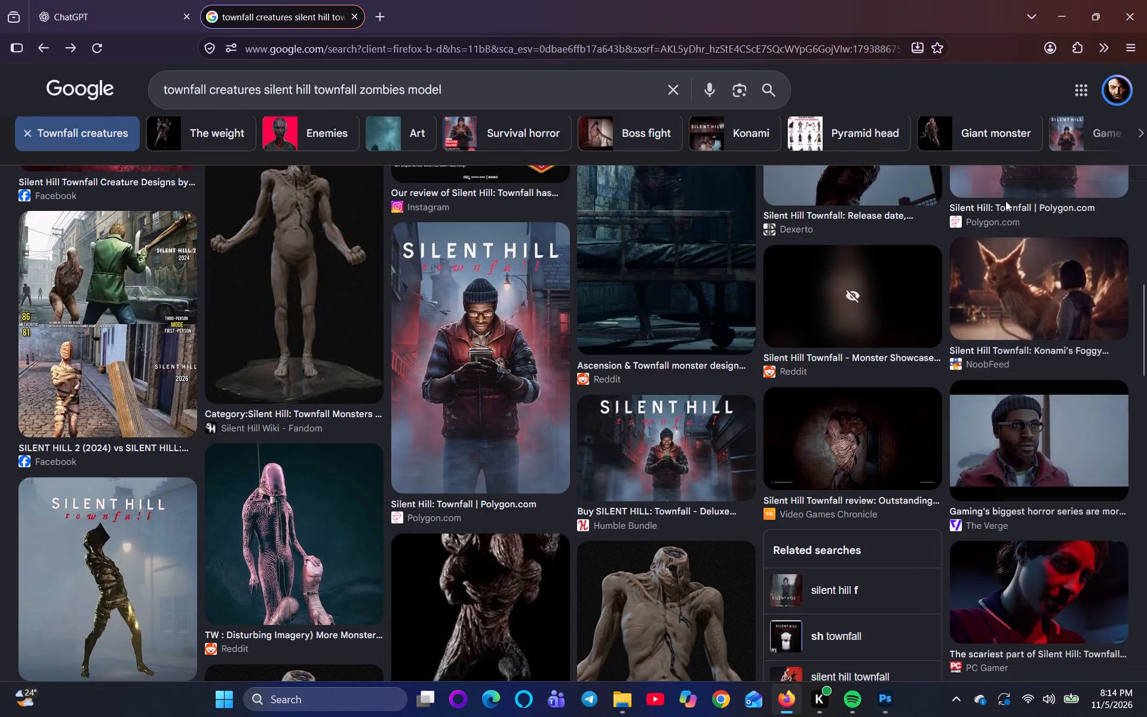
pyautogui.scroll(-6, 649, 305)
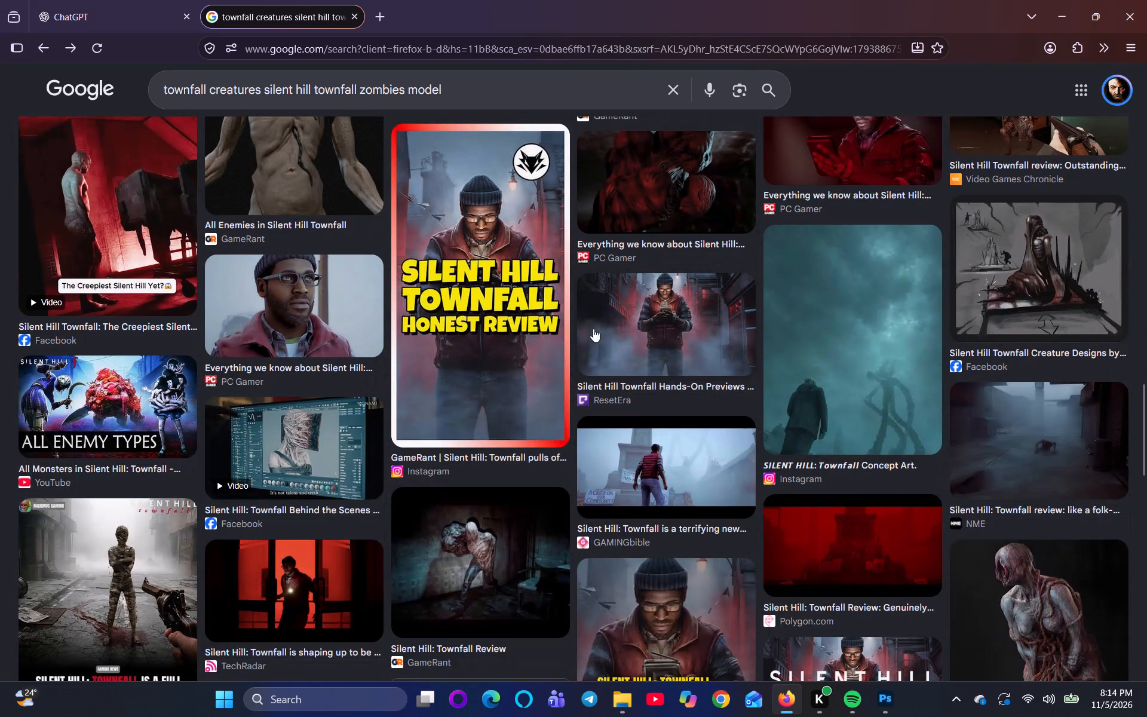
pyautogui.scroll(6, 370, 293)
pyautogui.scroll(9, 431, 198)
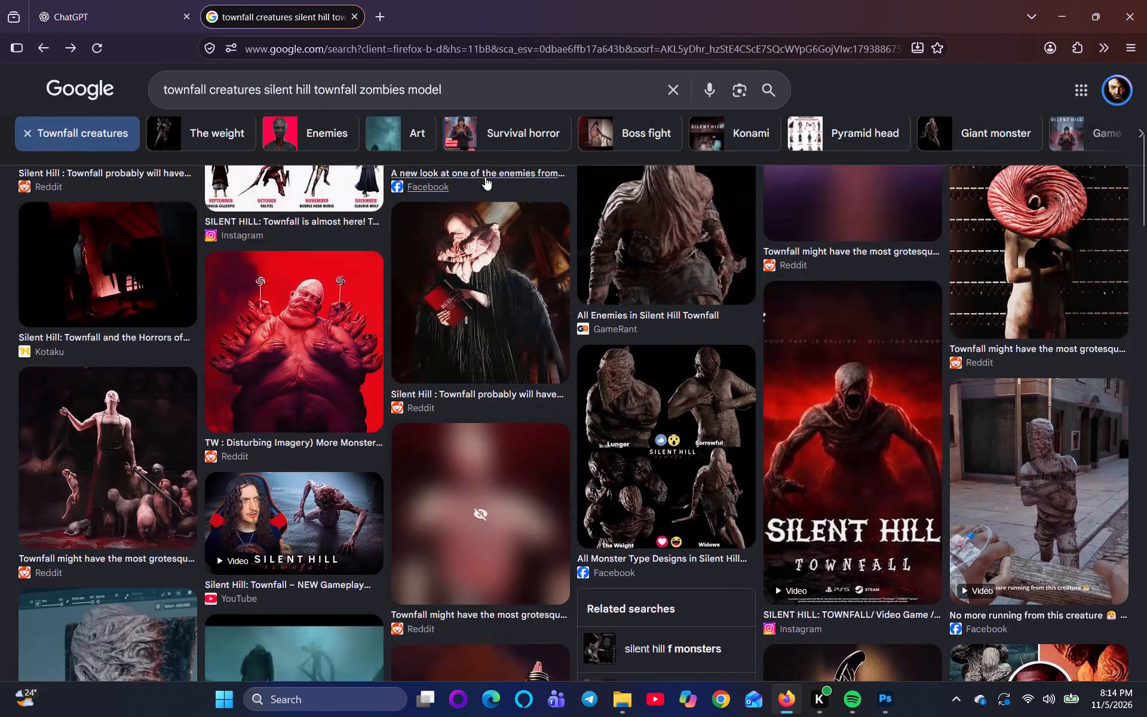
pyautogui.scroll(4, 498, 165)
# Go back to the broader "silent hill townfall zombies model" image results.
pyautogui.click(476, 110)
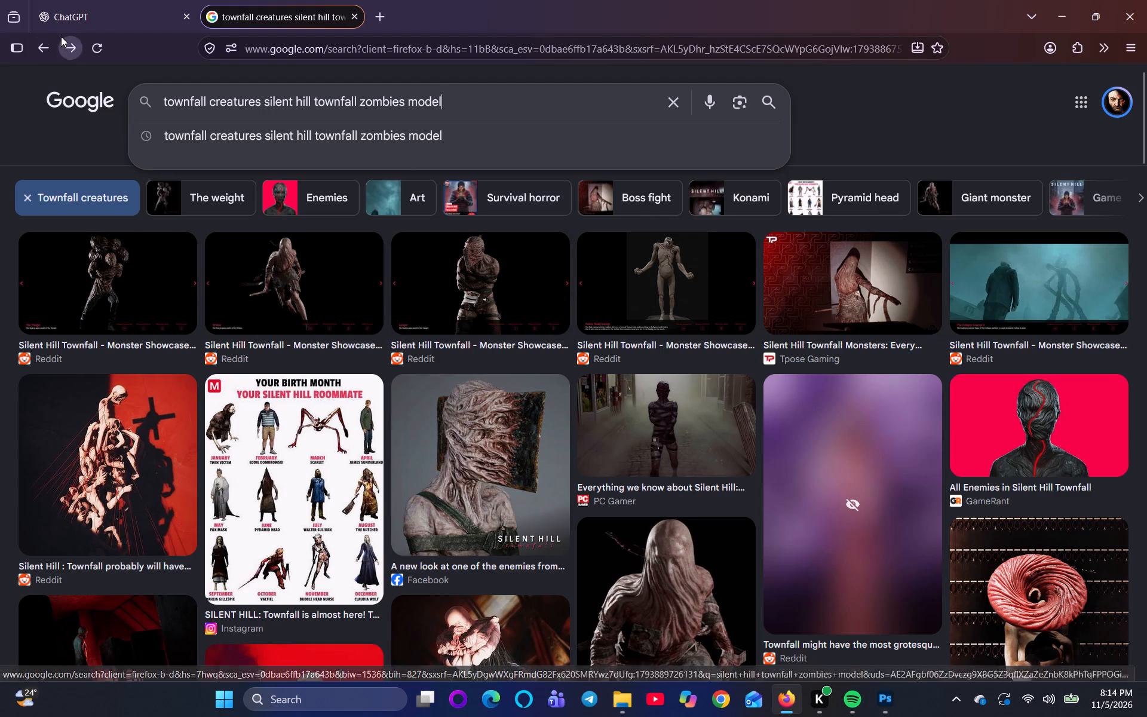
pyautogui.click(43, 50)
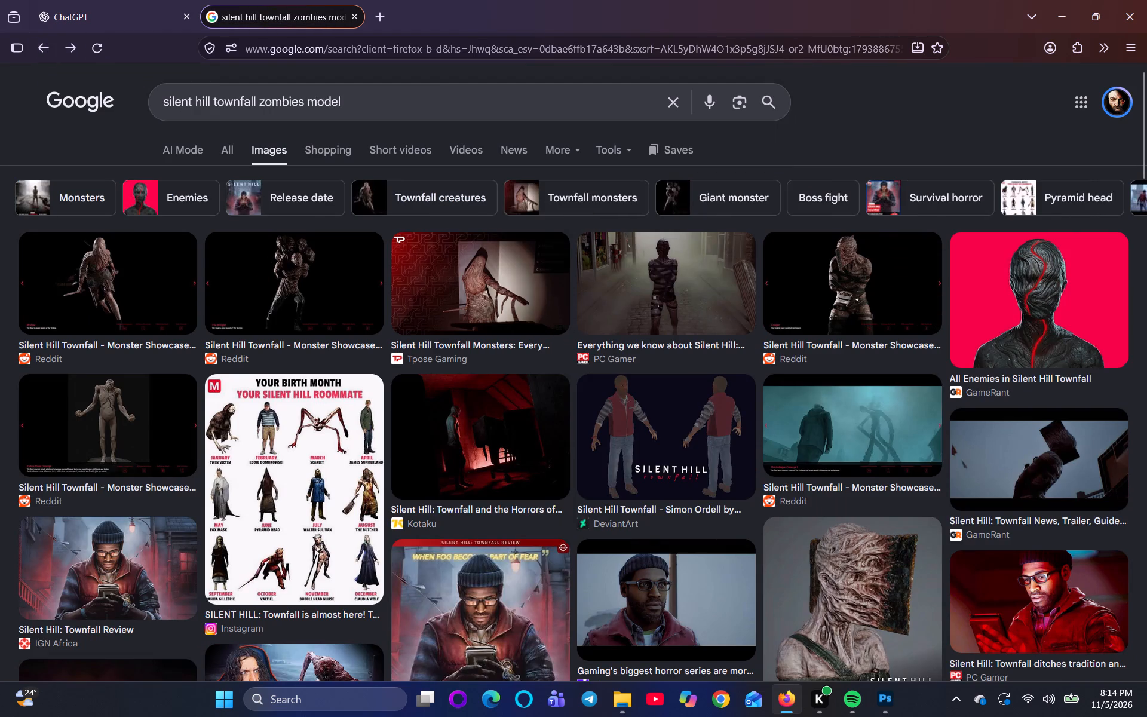
# Change the image search query to "silent hill townfall zombies attack style" and run it.
pyautogui.click(386, 103)
pyautogui.press('BackSpace')
pyautogui.press('BackSpace')
pyautogui.press('BackSpace')
pyautogui.press('BackSpace')
pyautogui.press('BackSpace')
pyautogui.press('BackSpace')
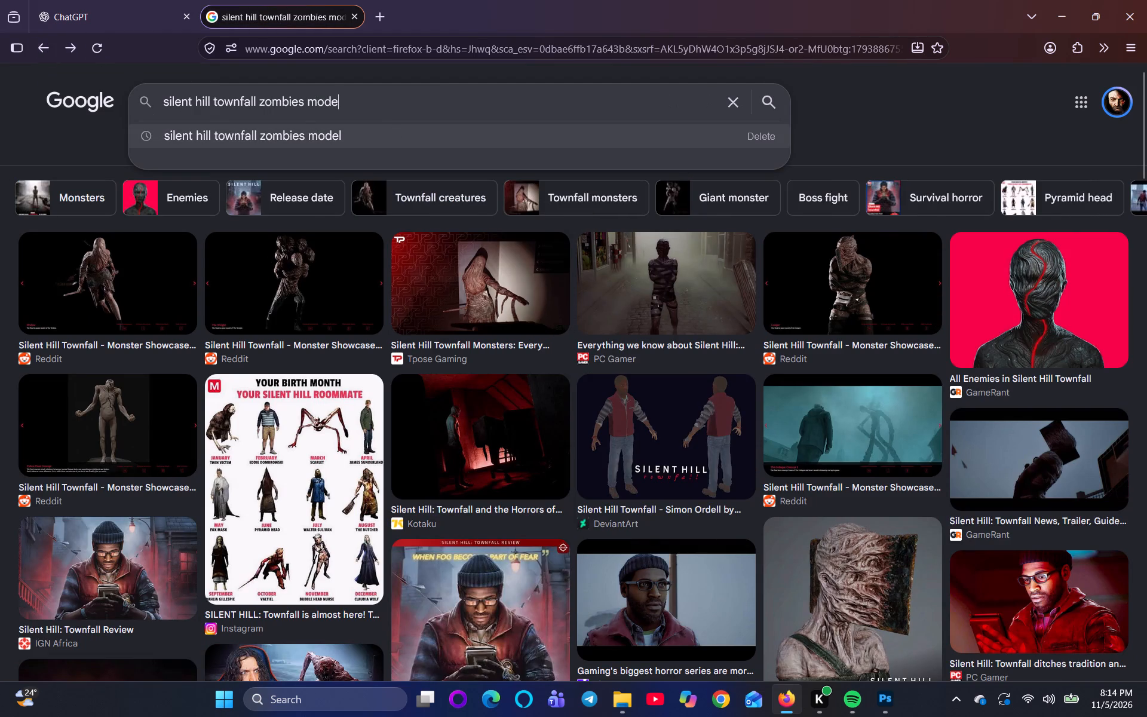
pyautogui.press('BackSpace')
pyautogui.write('s atta')
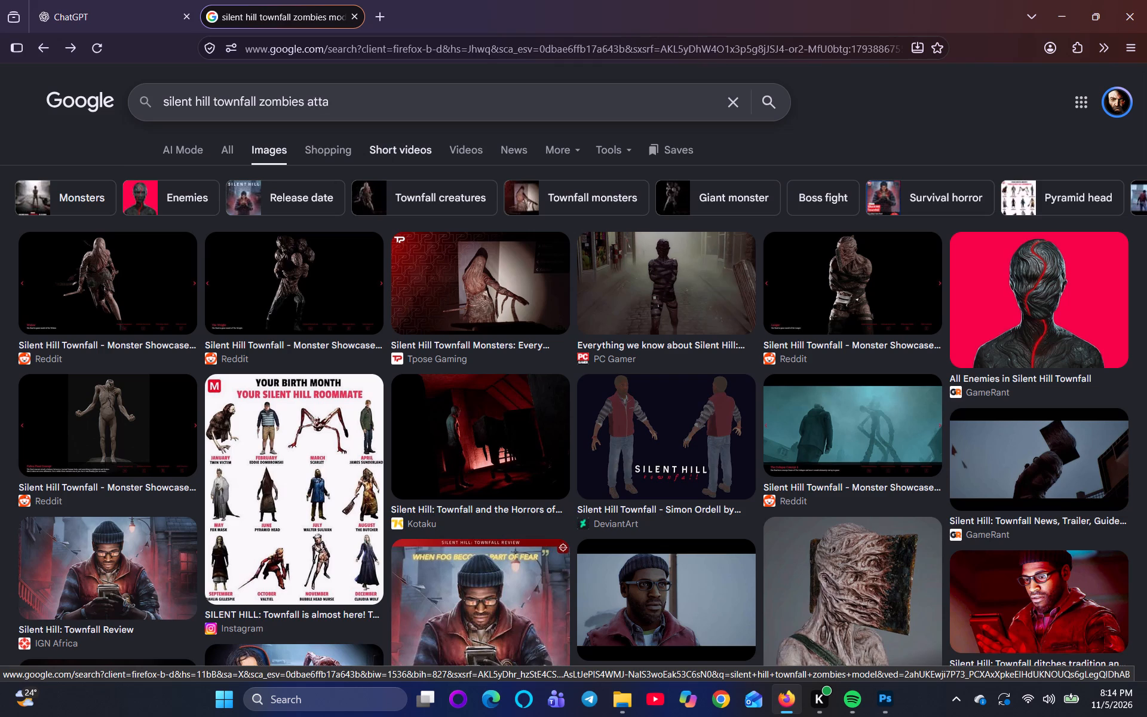
pyautogui.press('x')
pyautogui.press('BackSpace')
pyautogui.write('ck')
pyautogui.press('space')
pyautogui.write('style')
pyautogui.press('Return')
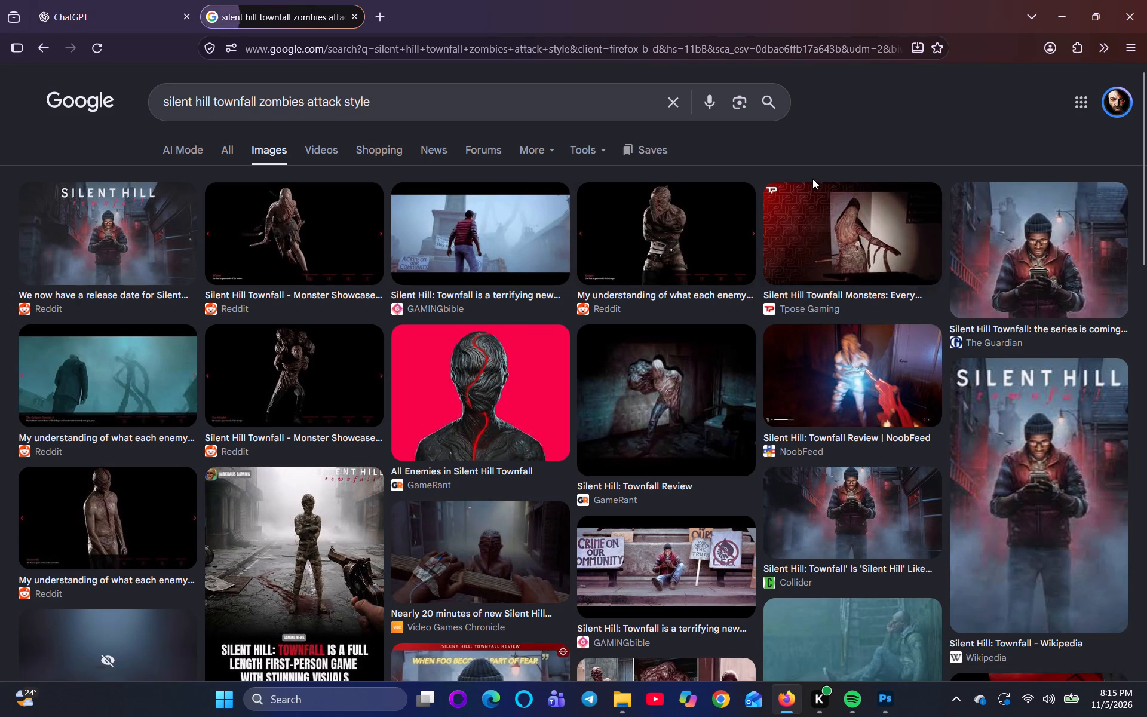
pyautogui.scroll(-2, 864, 346)
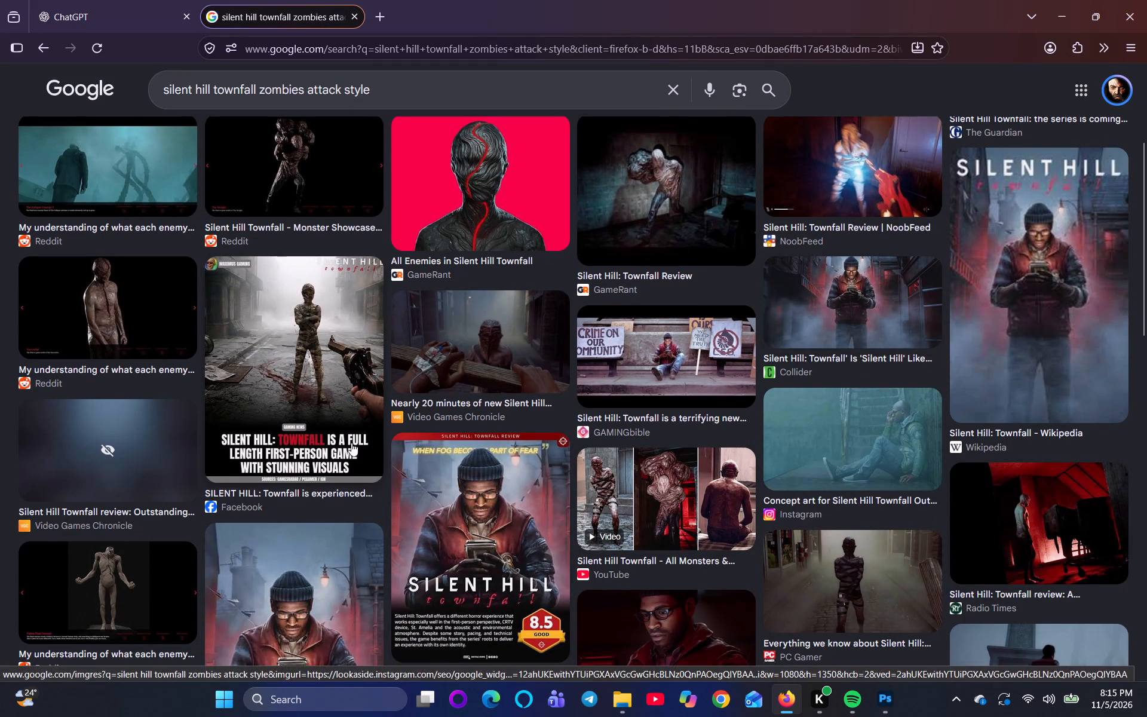
pyautogui.click(322, 387)
pyautogui.scroll(1, 758, 397)
pyautogui.scroll(3, 948, 329)
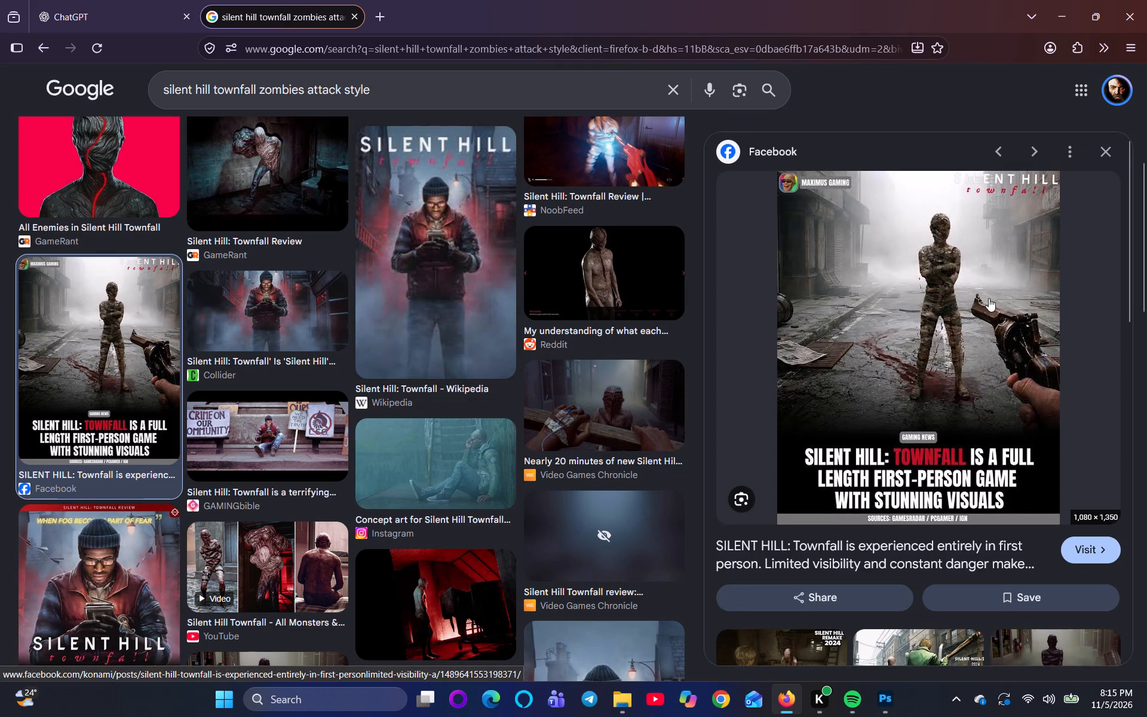
pyautogui.click(1097, 148)
pyautogui.scroll(-2, 832, 456)
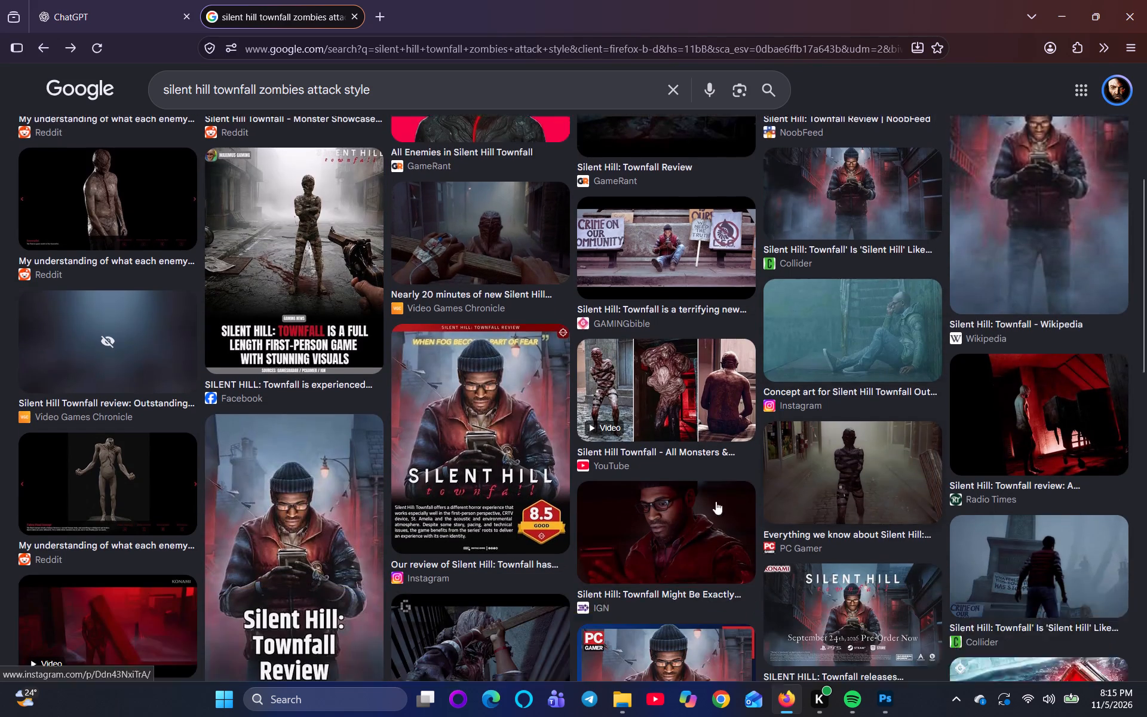
pyautogui.scroll(-5, 578, 510)
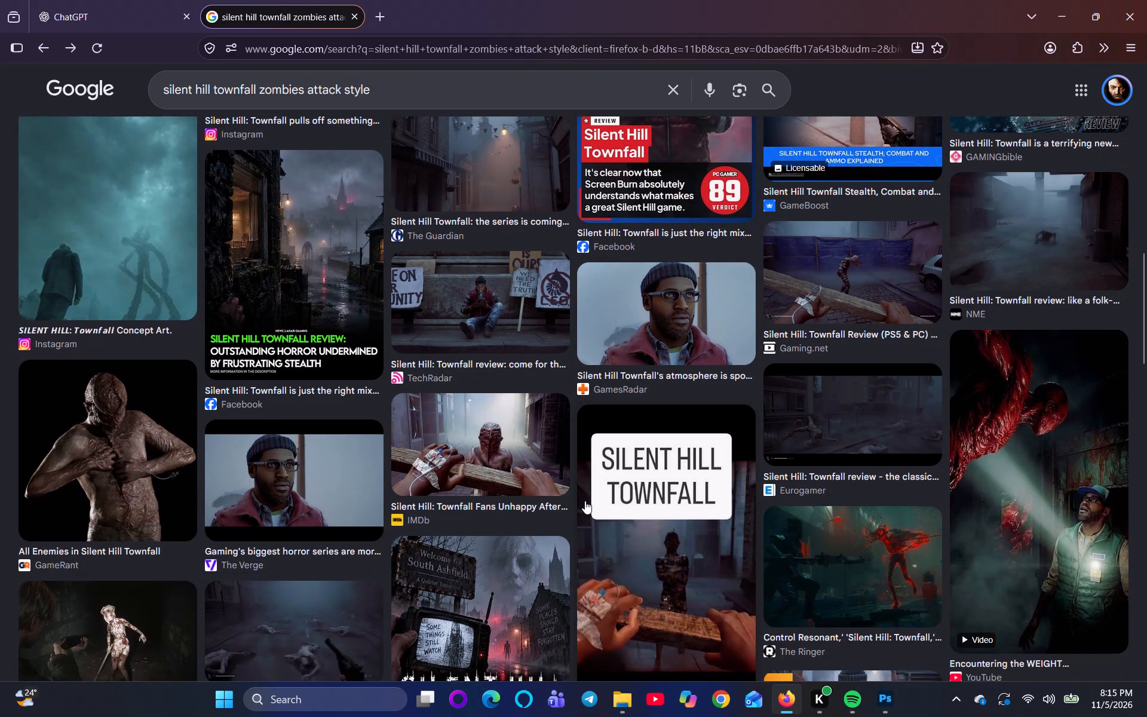
pyautogui.scroll(-3, 805, 508)
pyautogui.scroll(-1, 436, 488)
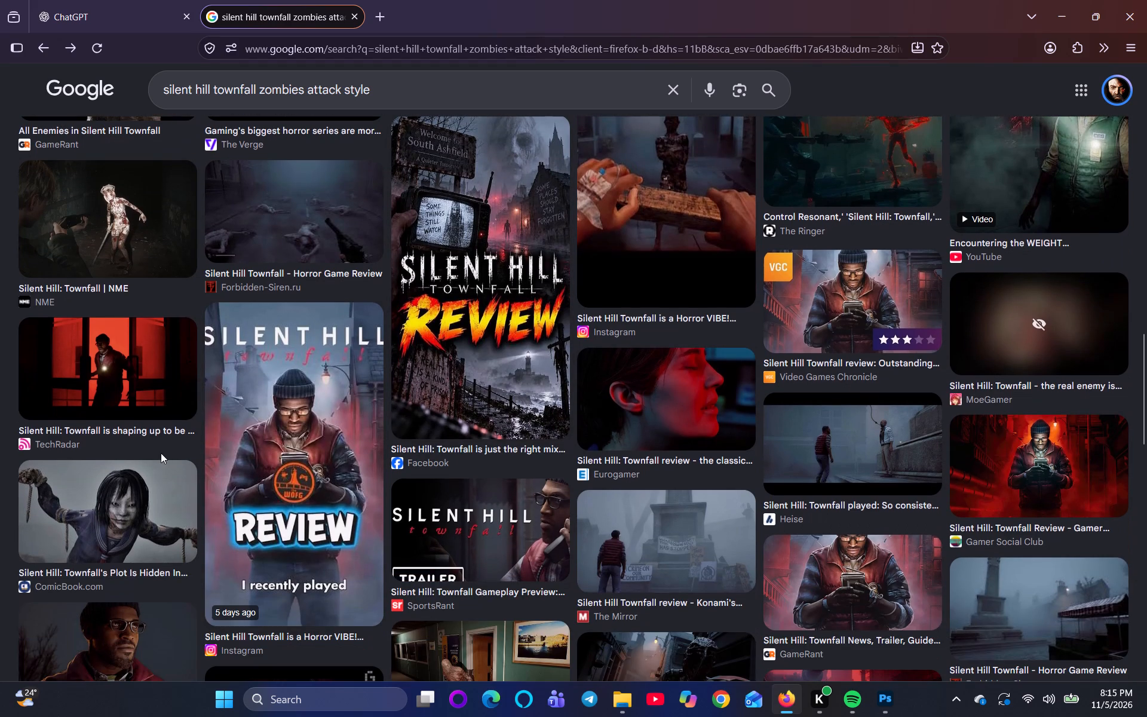
pyautogui.scroll(-3, 324, 444)
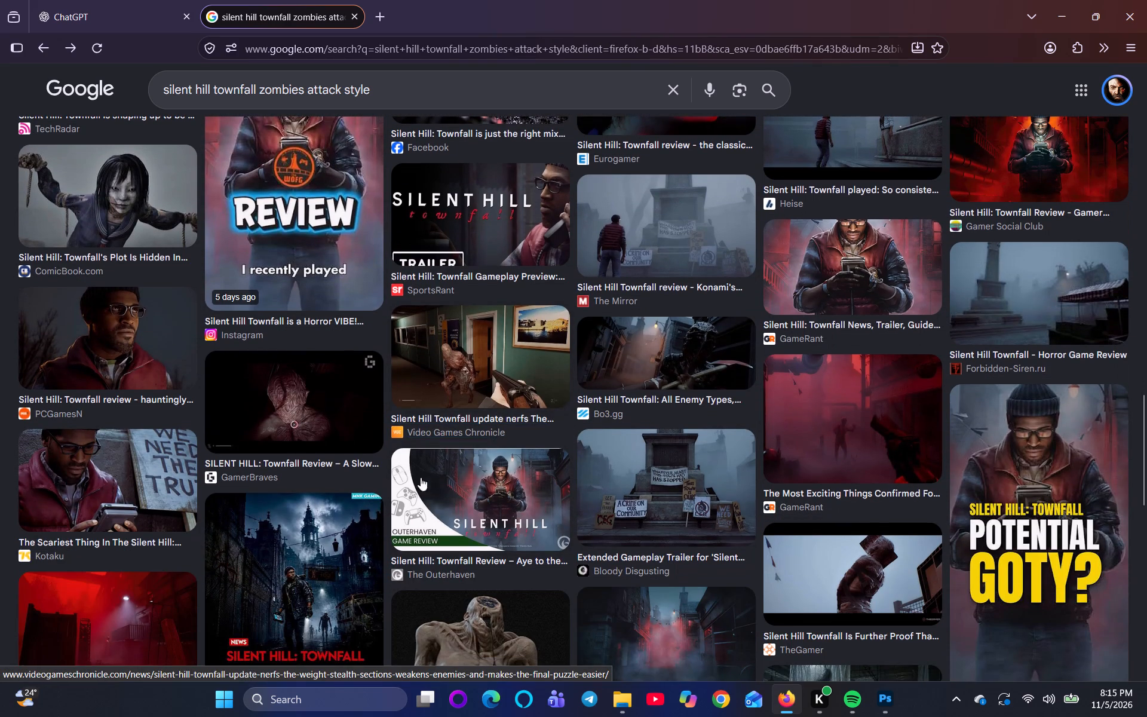
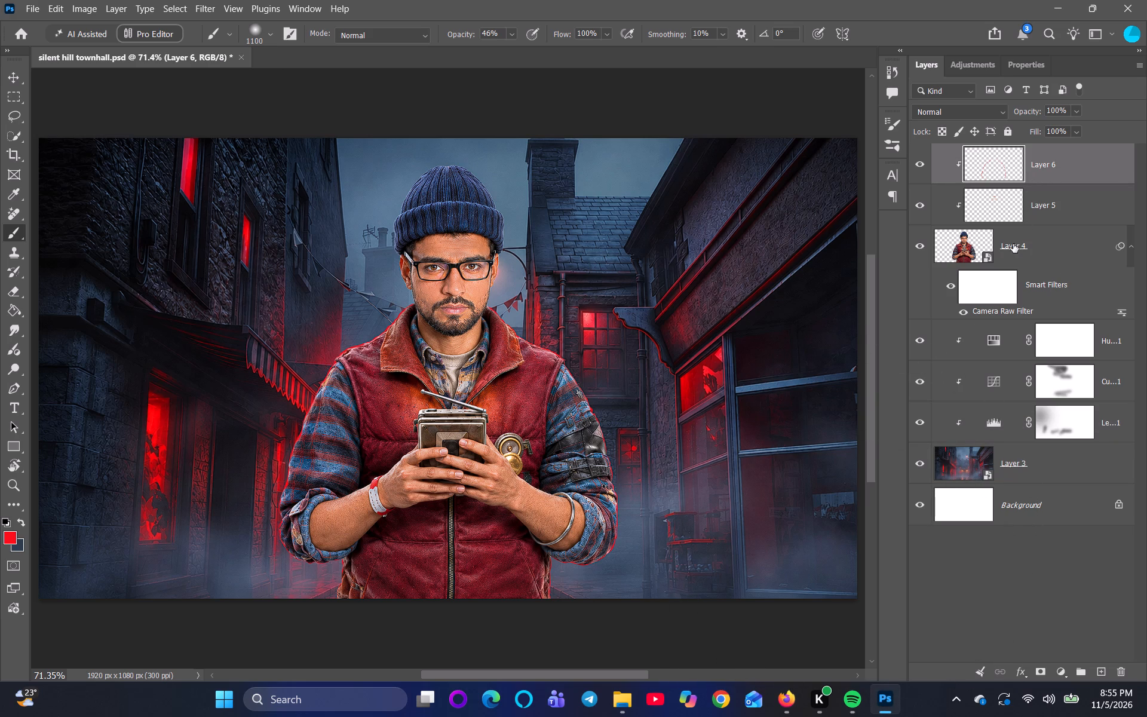
pyautogui.hotkey('ctrl', 'v')
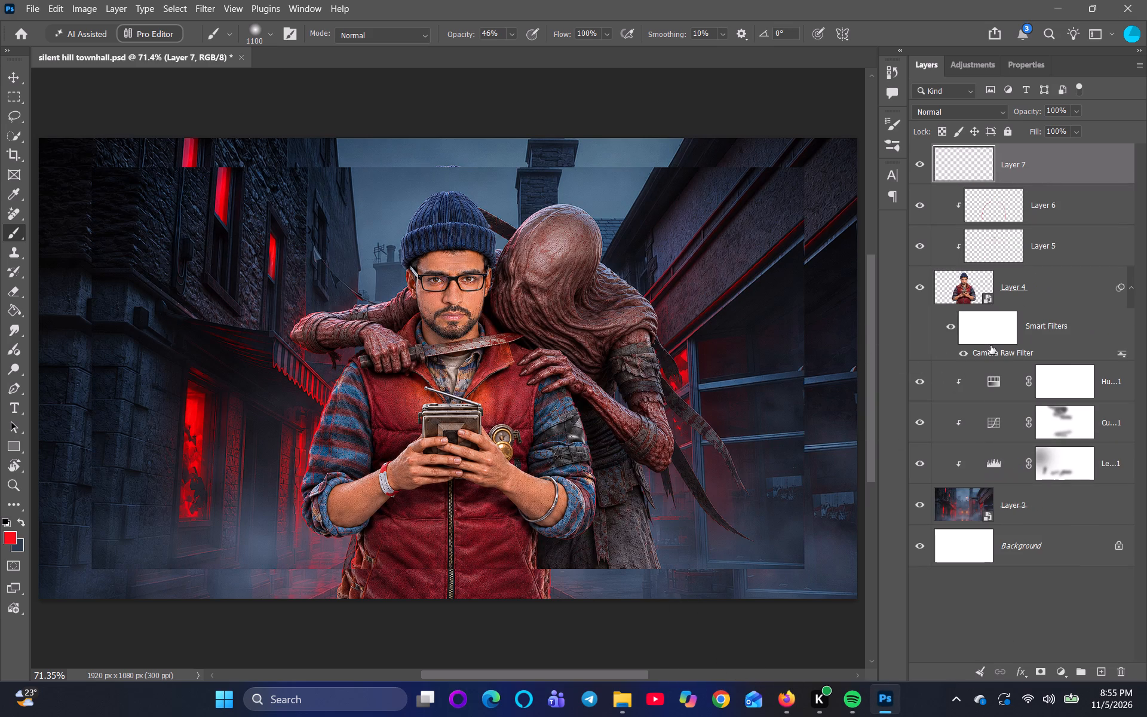
# Scale the pasted creature image to about 114.9% so it fills the canvas and aligns with the original man.
pyautogui.click(11, 82)
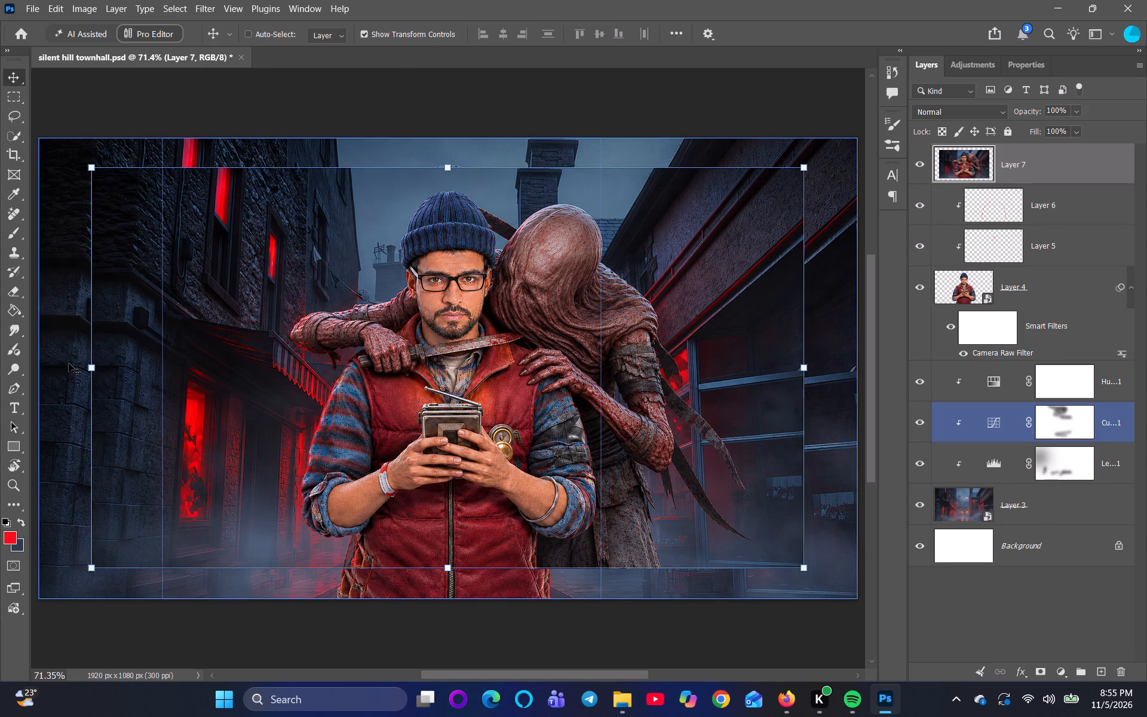
pyautogui.moveTo(90, 371); pyautogui.dragTo(39, 387)
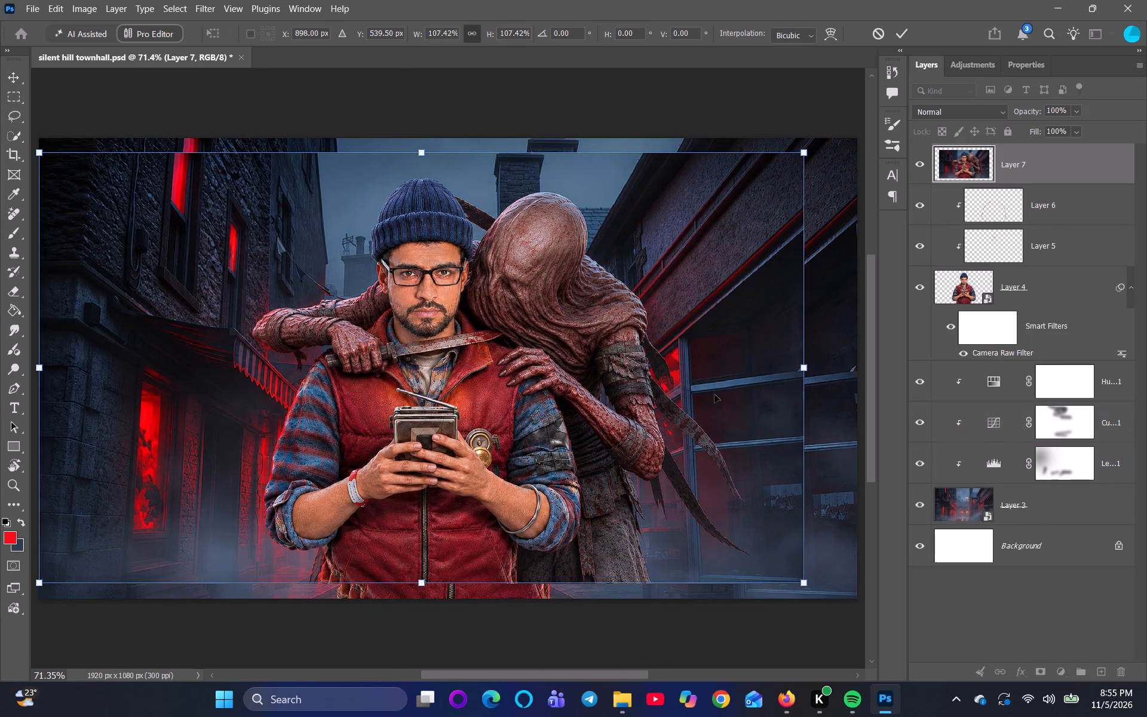
pyautogui.moveTo(803, 370); pyautogui.dragTo(859, 366)
pyautogui.moveTo(448, 139); pyautogui.dragTo(455, 132)
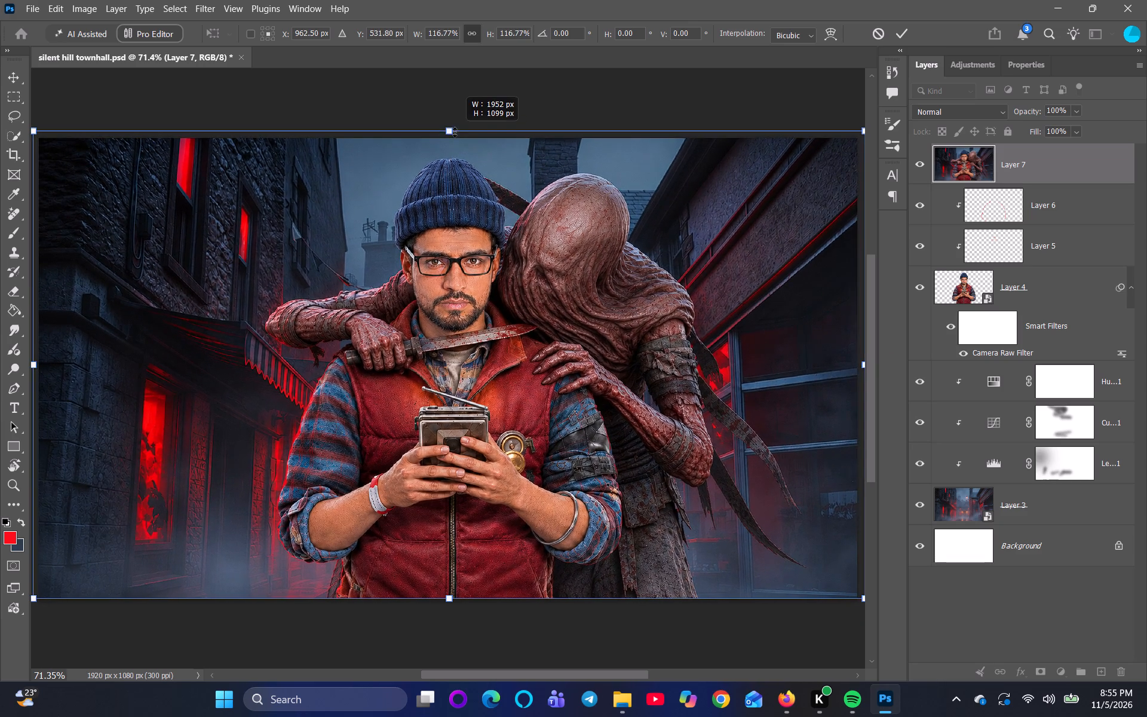
pyautogui.moveTo(455, 132); pyautogui.dragTo(456, 141)
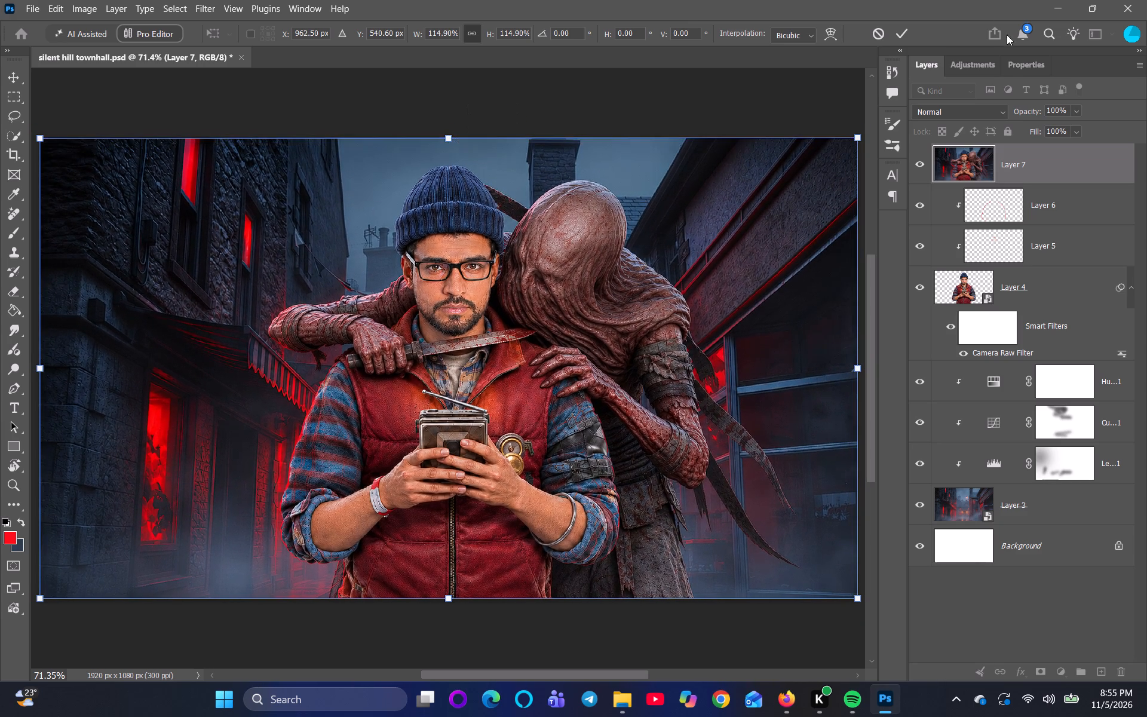
pyautogui.click(907, 27)
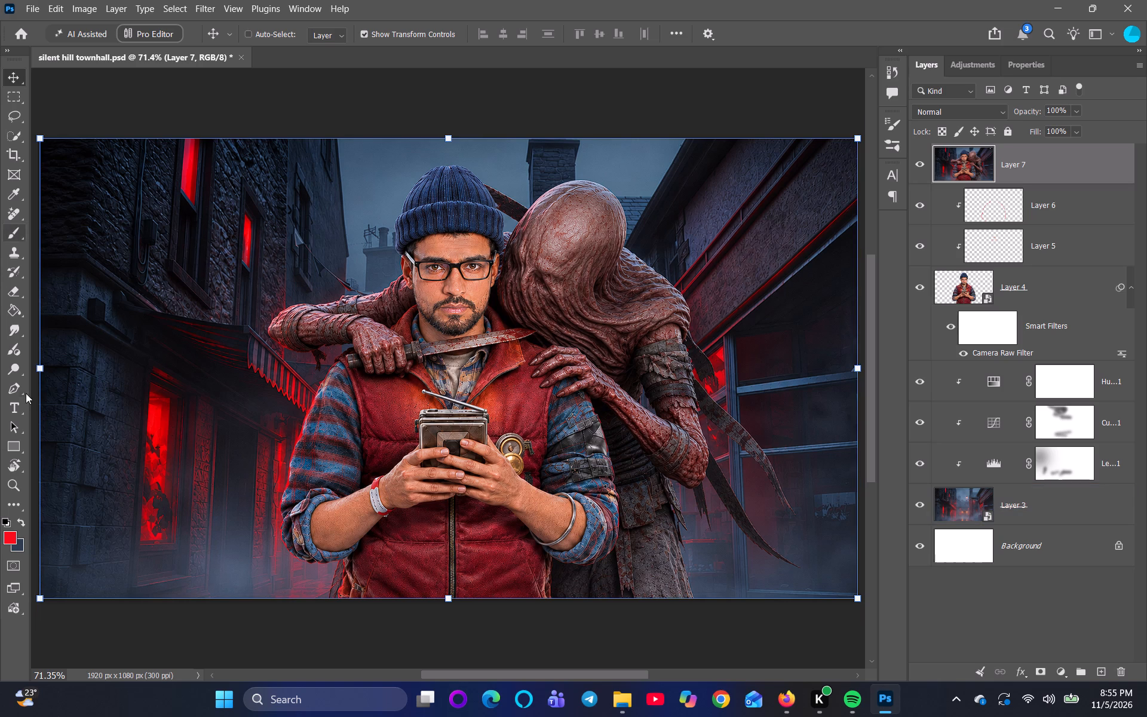
# Add a layer mask to the pasted creature image and set the black Brush to 100% opacity.
pyautogui.click(1038, 666)
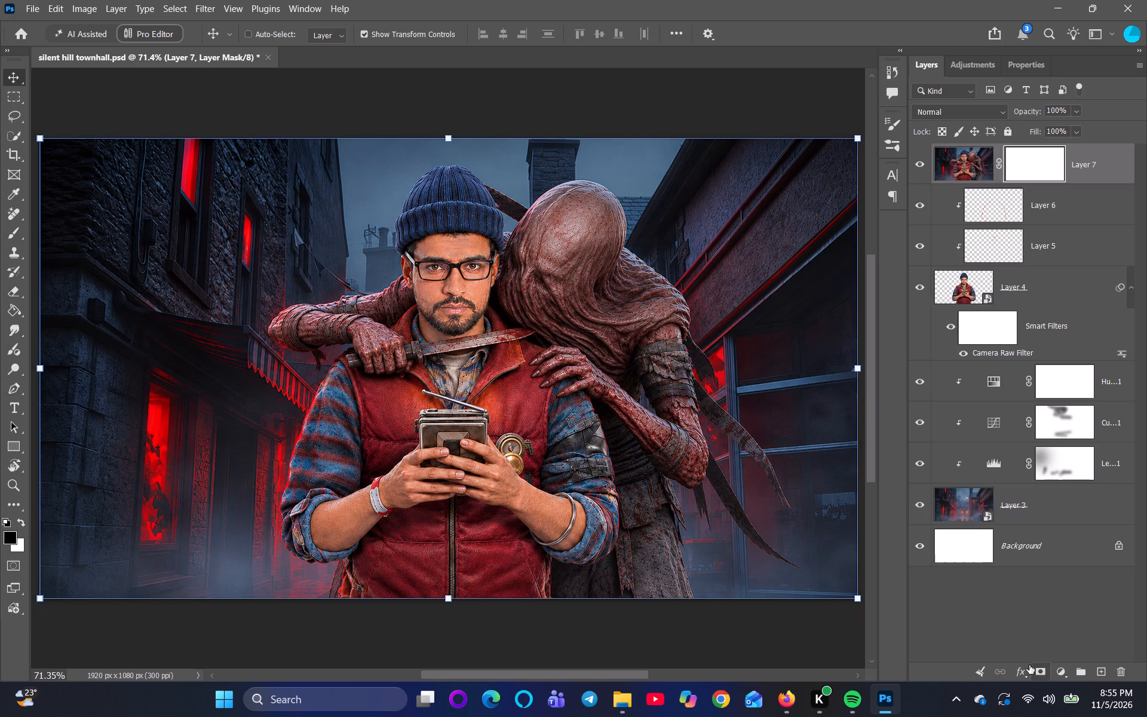
pyautogui.click(14, 232)
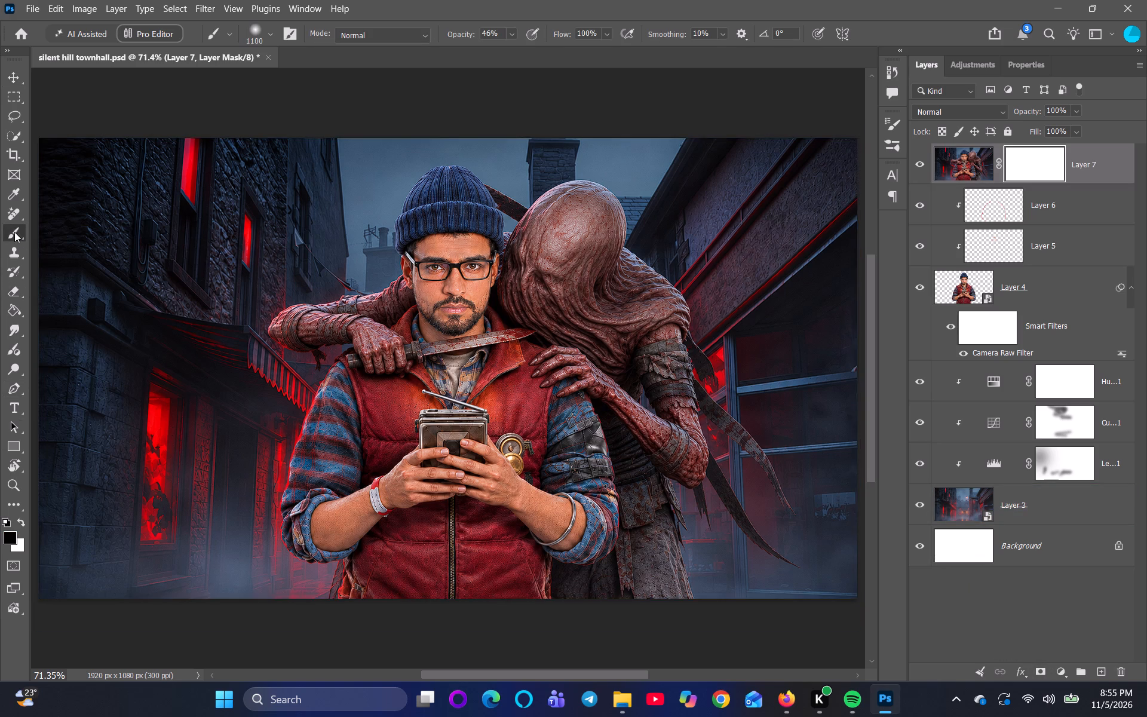
pyautogui.scroll(1, 254, 266)
pyautogui.press('[')
pyautogui.press('[')
pyautogui.press('[')
pyautogui.press('[')
pyautogui.press('[')
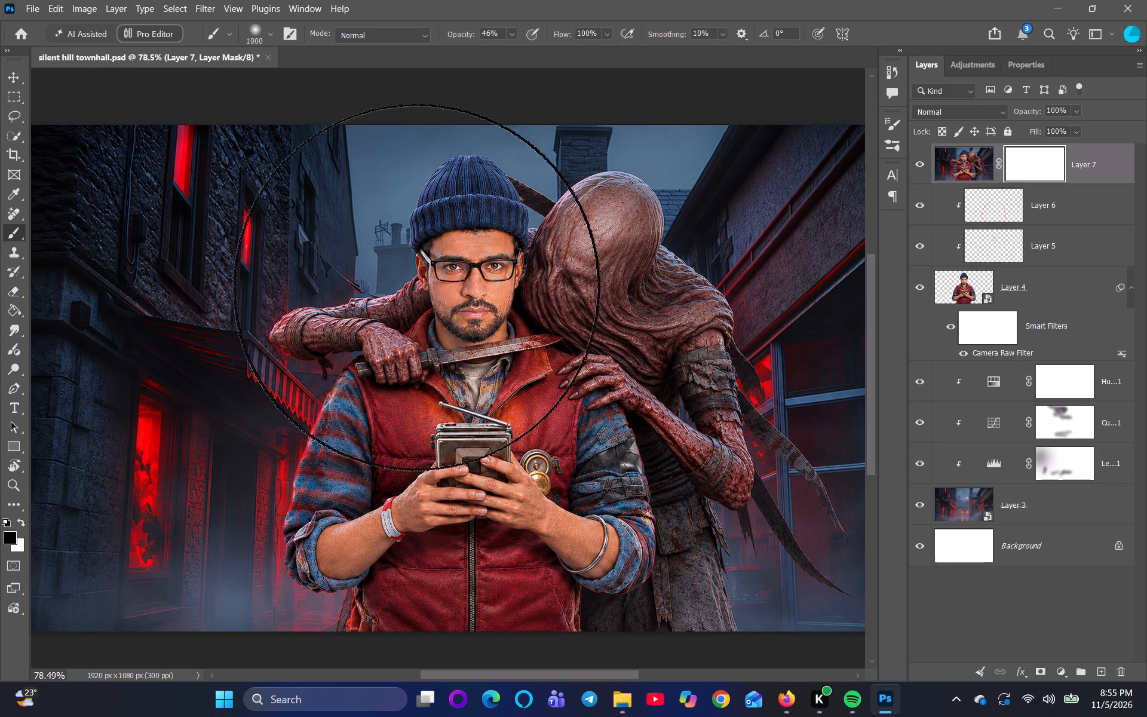
pyautogui.moveTo(453, 37); pyautogui.dragTo(525, 47)
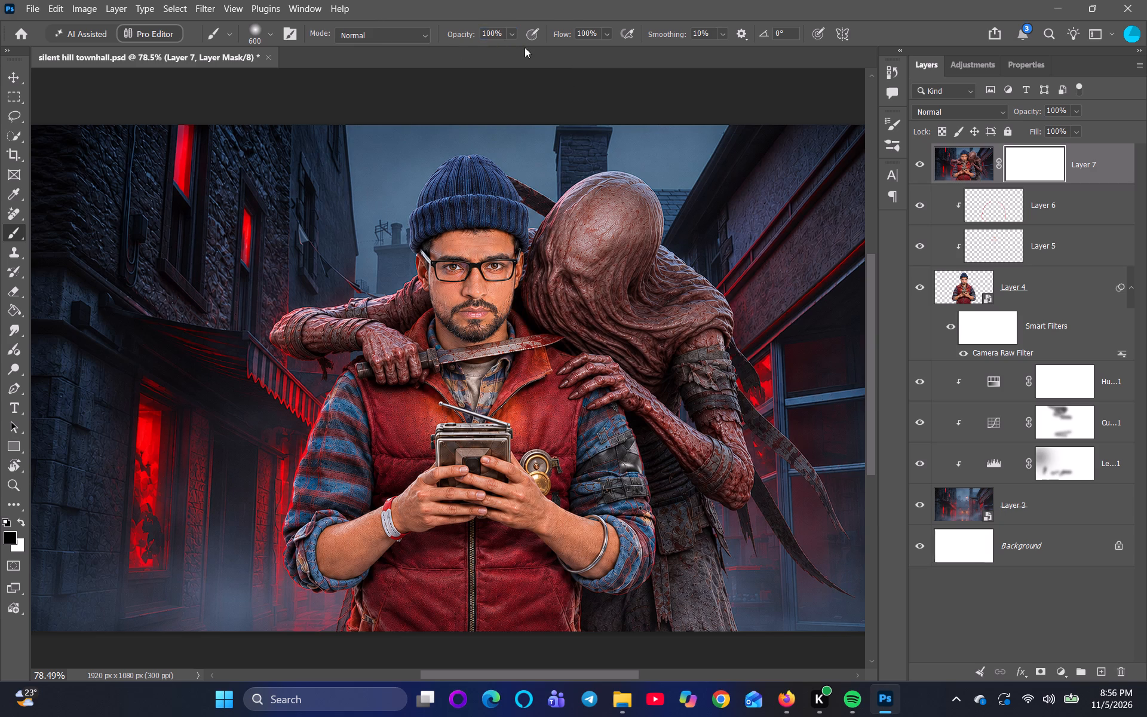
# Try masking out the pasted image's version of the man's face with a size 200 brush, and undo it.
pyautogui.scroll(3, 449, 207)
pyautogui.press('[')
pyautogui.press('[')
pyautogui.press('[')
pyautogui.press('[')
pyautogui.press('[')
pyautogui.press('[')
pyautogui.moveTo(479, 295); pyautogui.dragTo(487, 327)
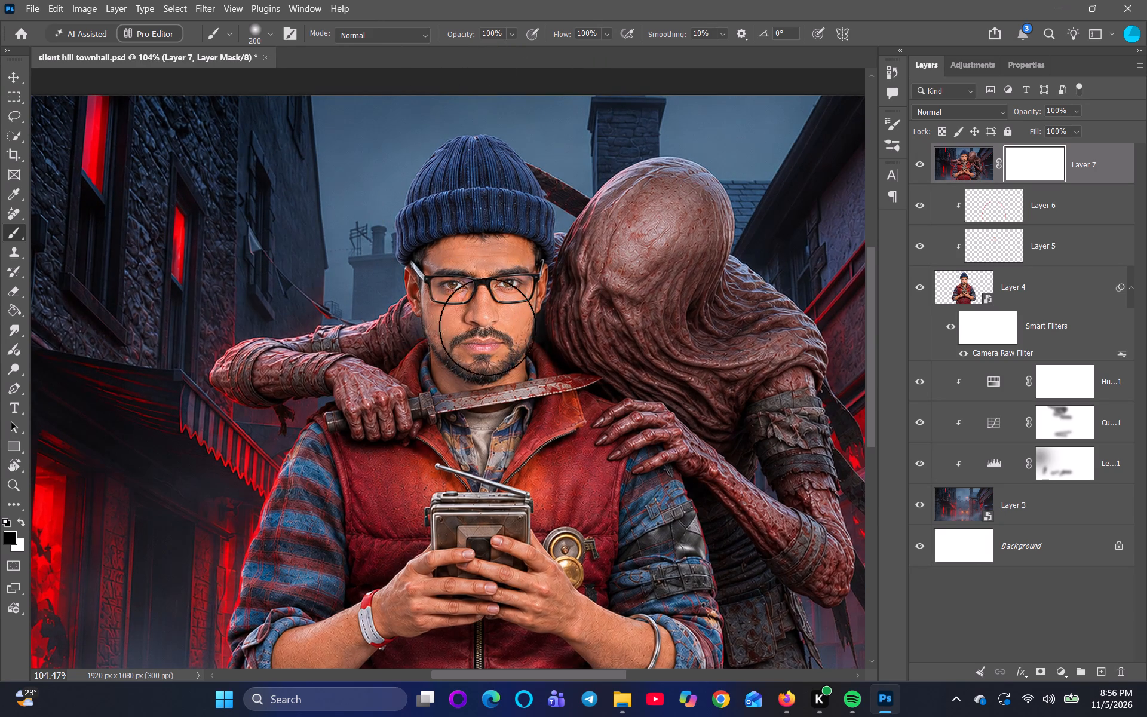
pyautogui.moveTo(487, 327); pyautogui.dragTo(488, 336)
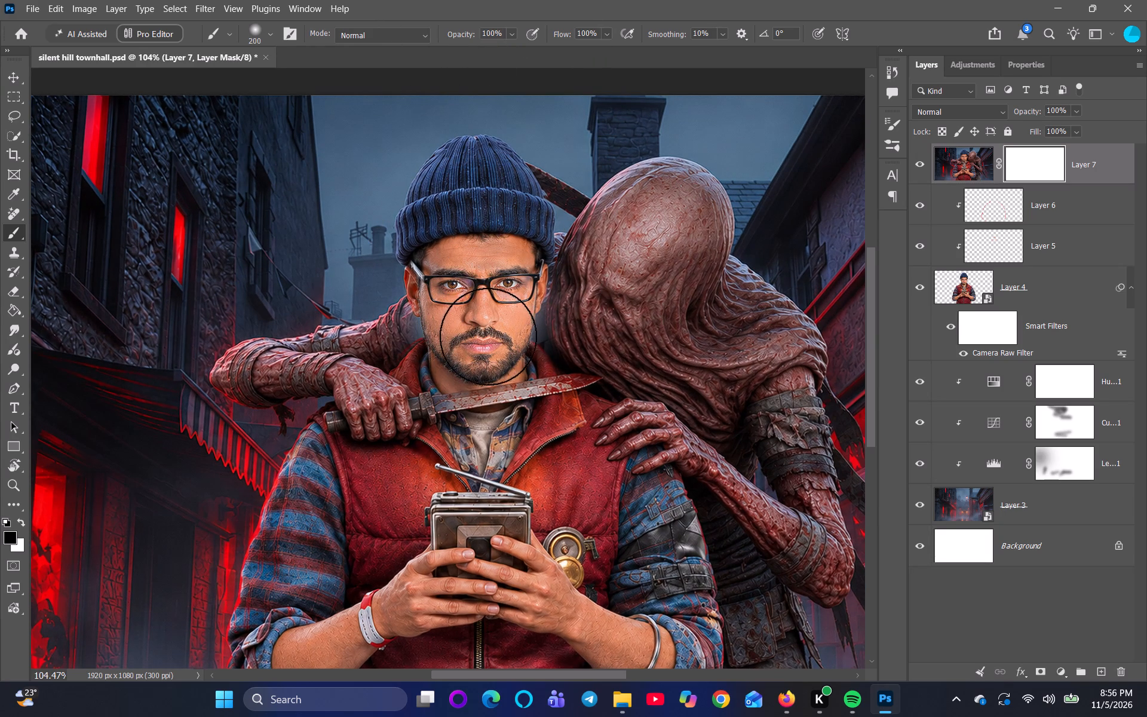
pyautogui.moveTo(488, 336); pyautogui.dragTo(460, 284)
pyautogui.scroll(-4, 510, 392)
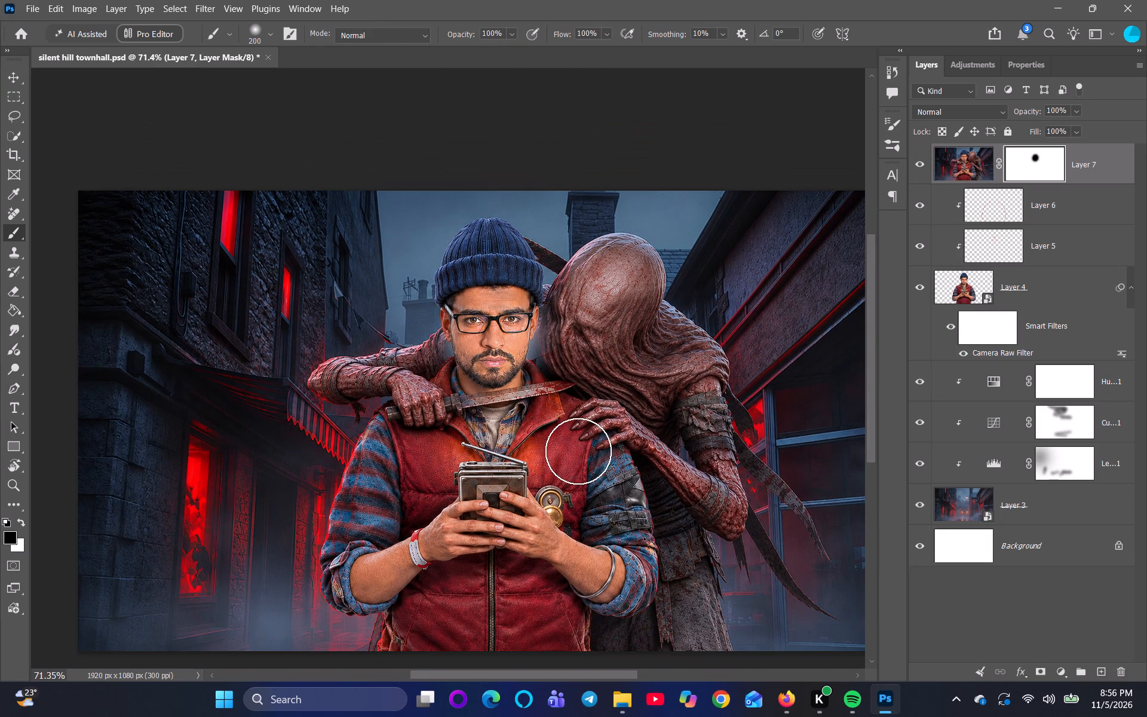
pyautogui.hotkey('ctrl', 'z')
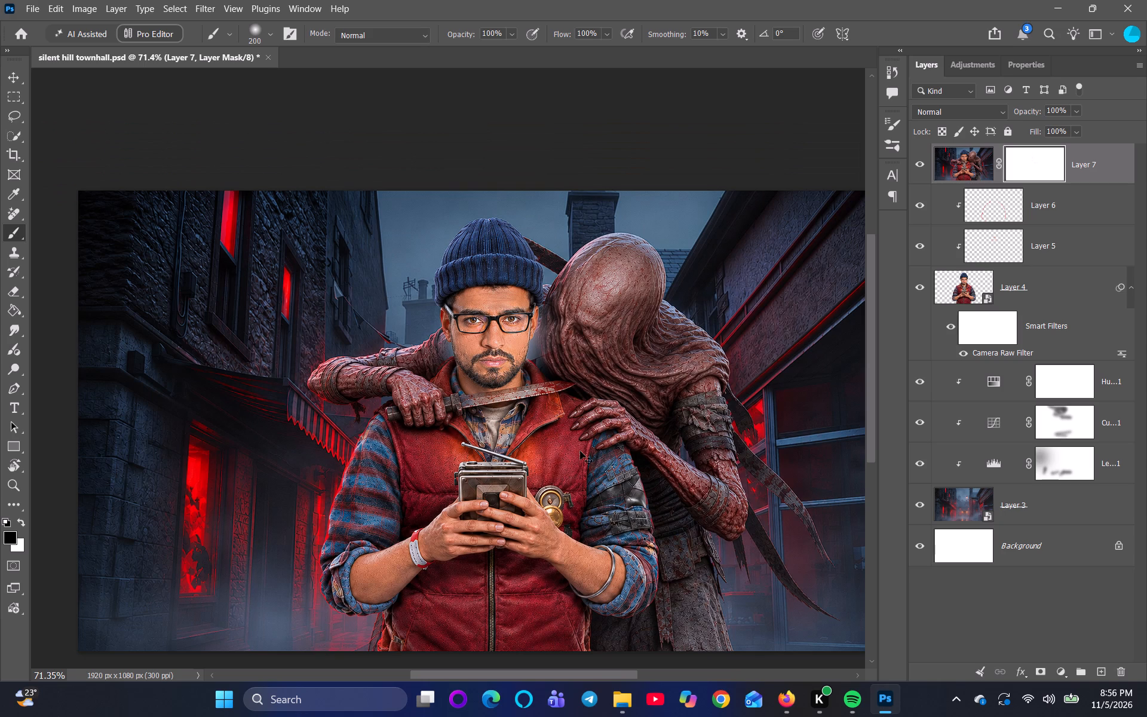
# Mask out the pasted face around the mouth and glasses with the size 200 brush to reveal the original beneath.
pyautogui.scroll(2, 458, 342)
pyautogui.click(495, 364)
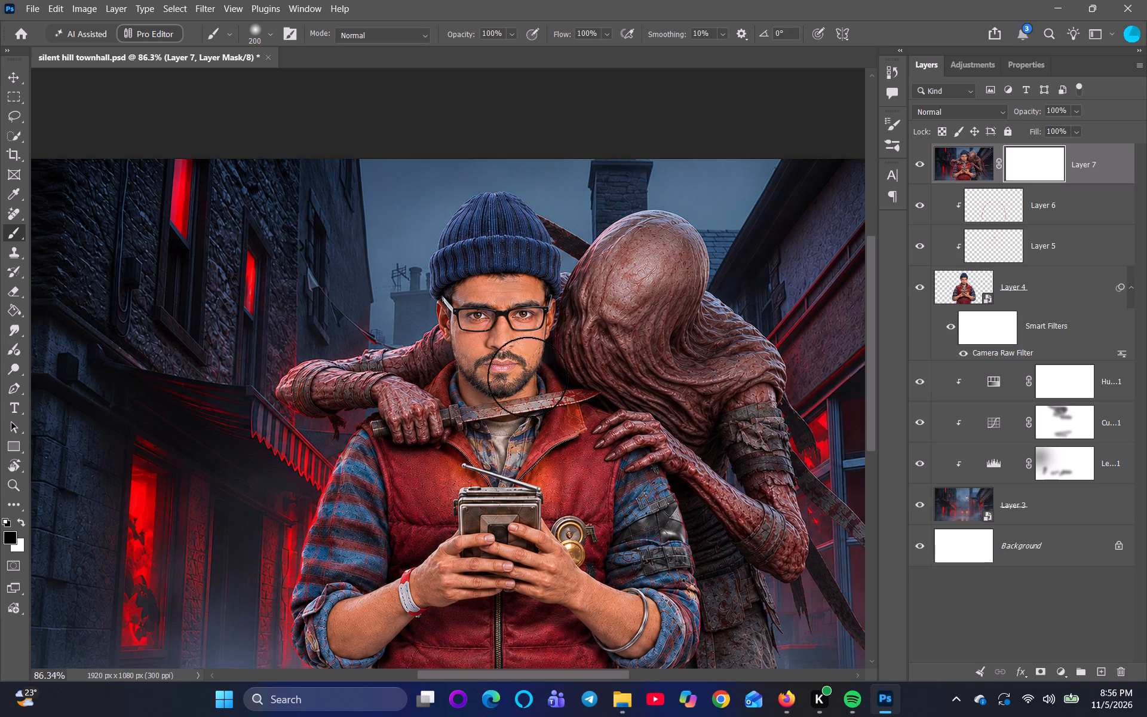
pyautogui.click(510, 323)
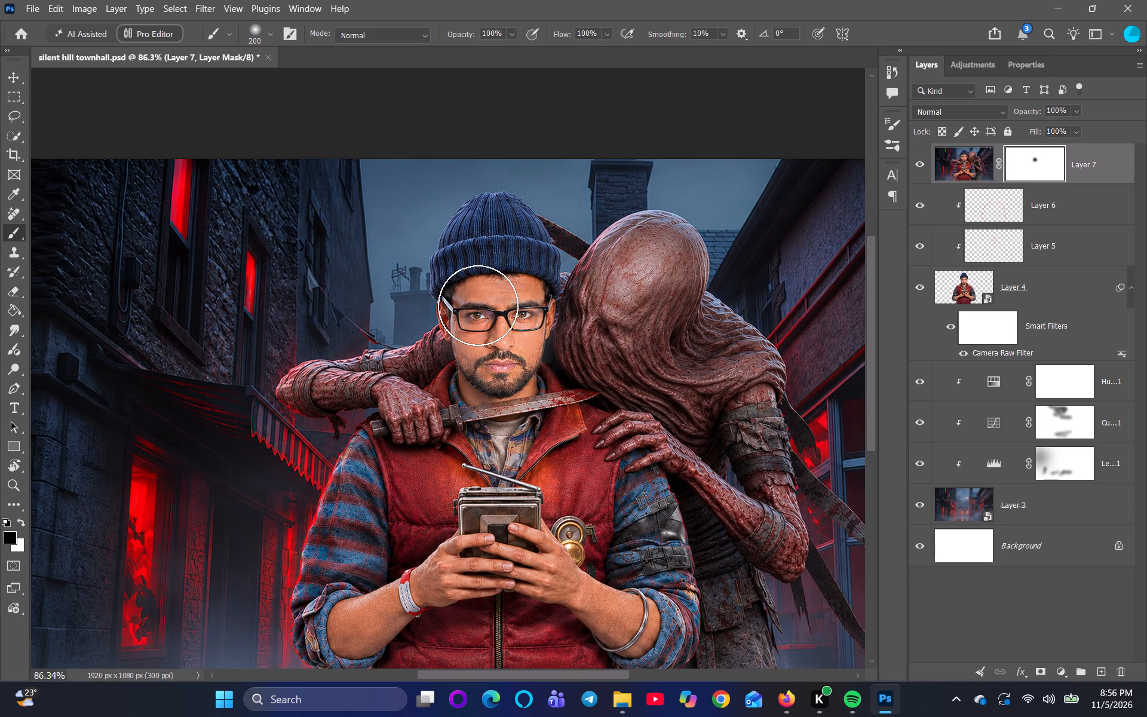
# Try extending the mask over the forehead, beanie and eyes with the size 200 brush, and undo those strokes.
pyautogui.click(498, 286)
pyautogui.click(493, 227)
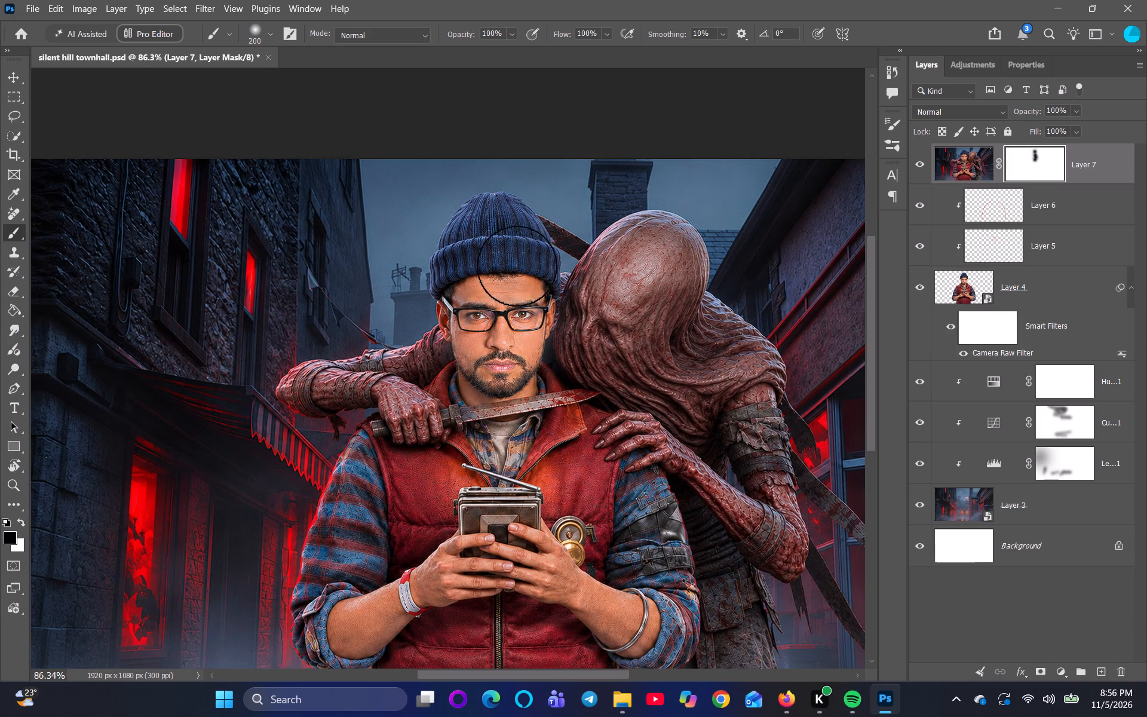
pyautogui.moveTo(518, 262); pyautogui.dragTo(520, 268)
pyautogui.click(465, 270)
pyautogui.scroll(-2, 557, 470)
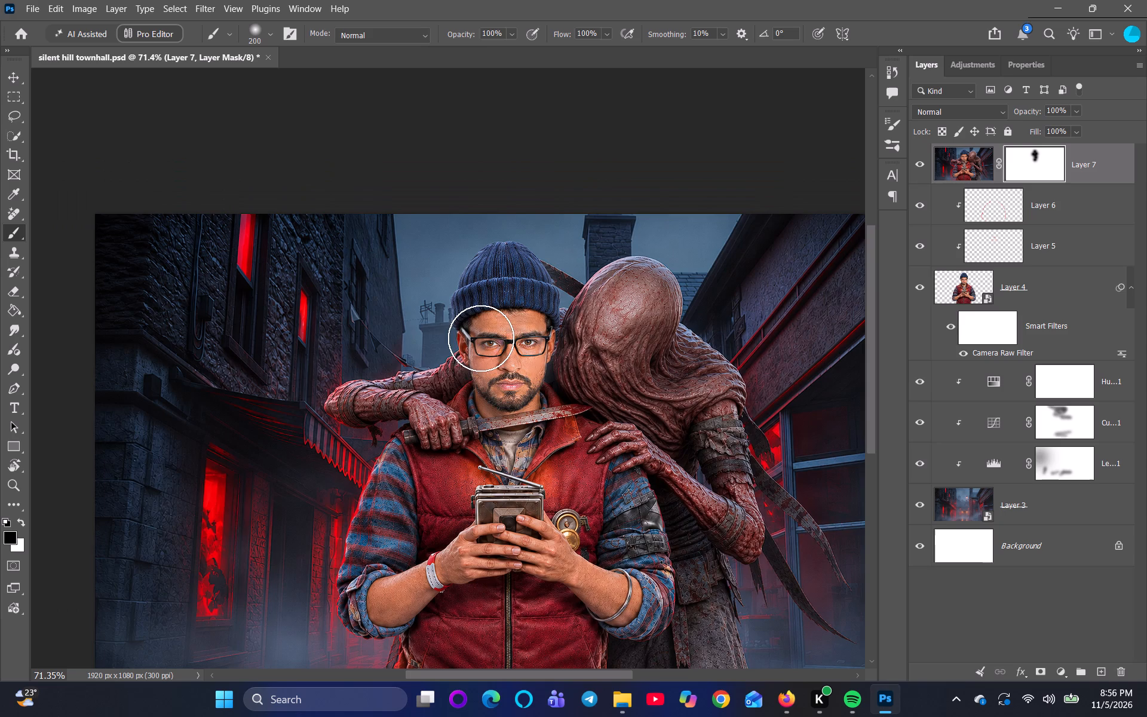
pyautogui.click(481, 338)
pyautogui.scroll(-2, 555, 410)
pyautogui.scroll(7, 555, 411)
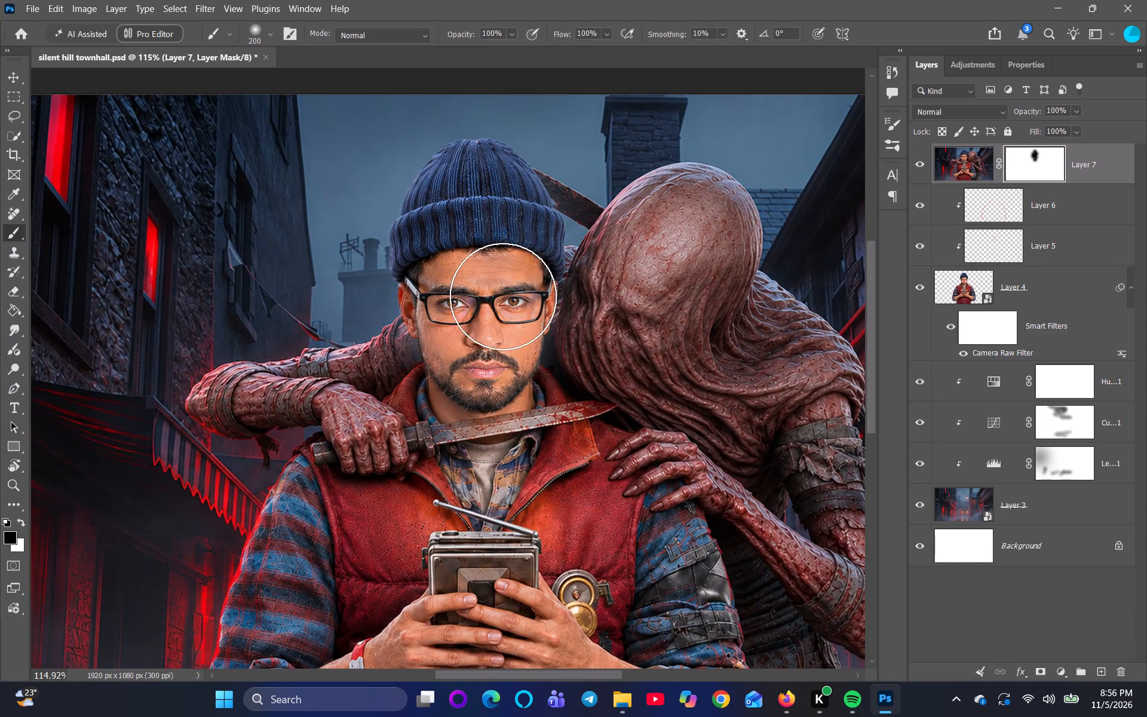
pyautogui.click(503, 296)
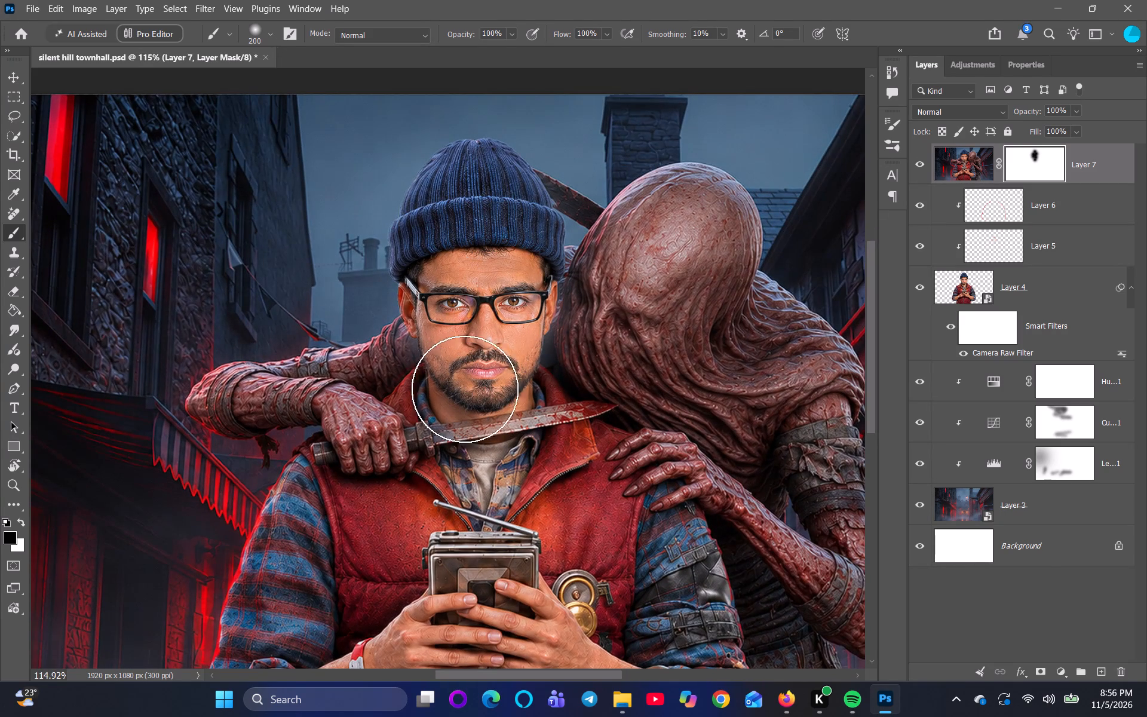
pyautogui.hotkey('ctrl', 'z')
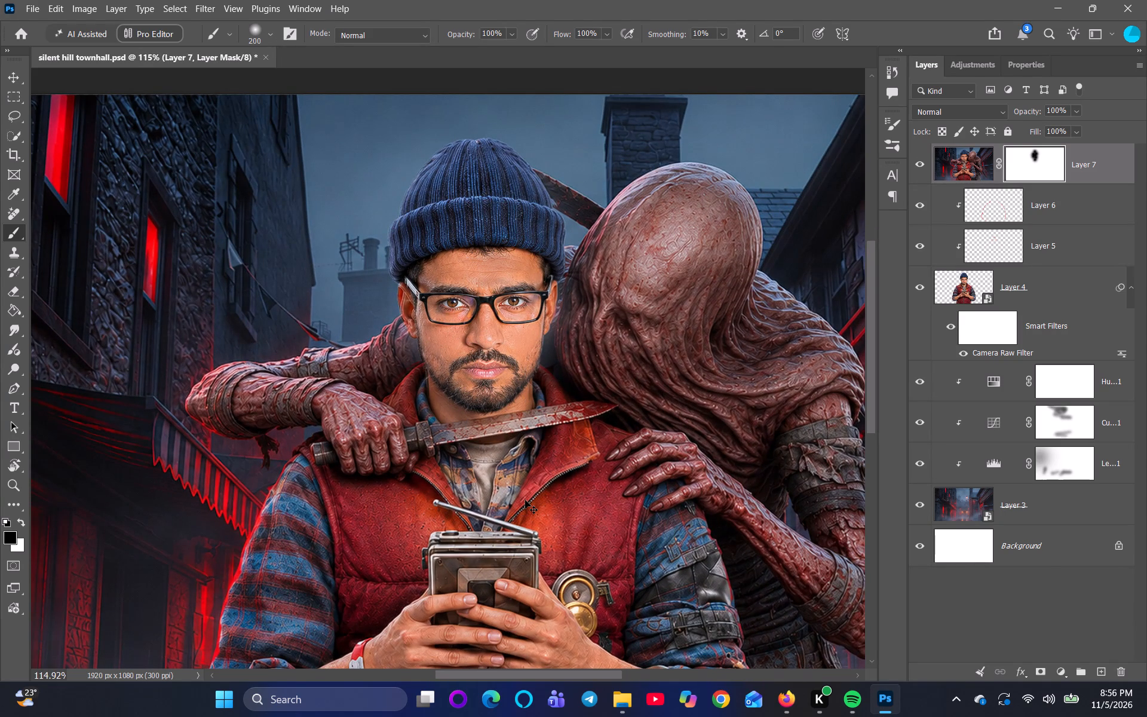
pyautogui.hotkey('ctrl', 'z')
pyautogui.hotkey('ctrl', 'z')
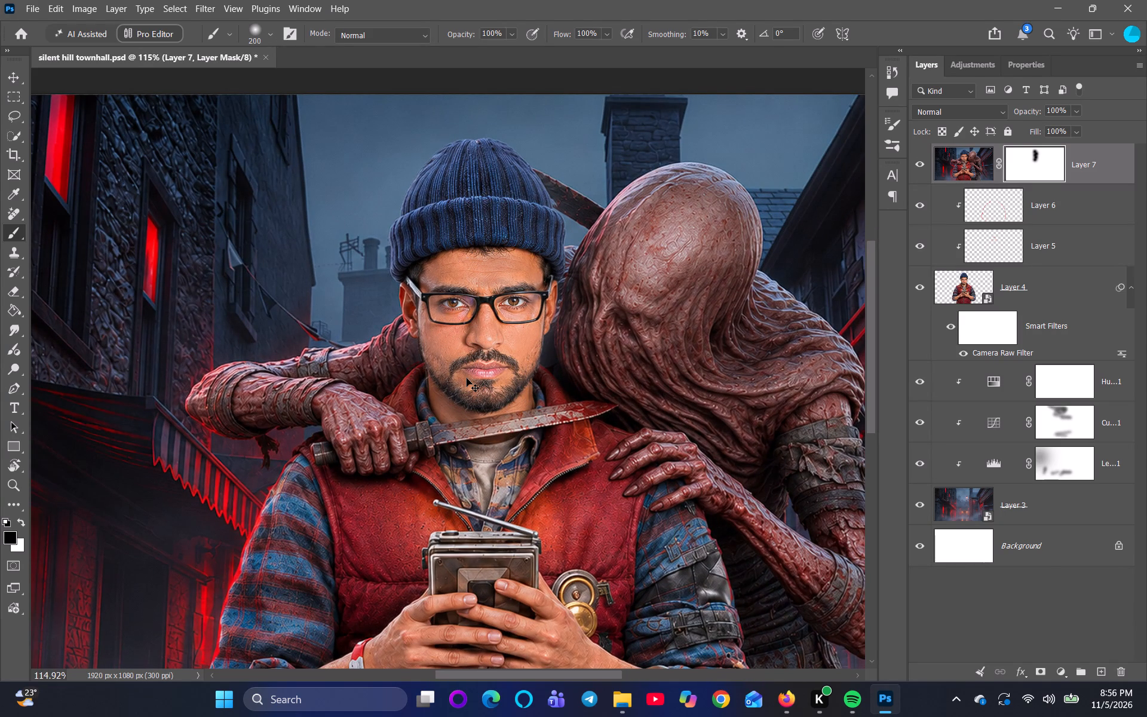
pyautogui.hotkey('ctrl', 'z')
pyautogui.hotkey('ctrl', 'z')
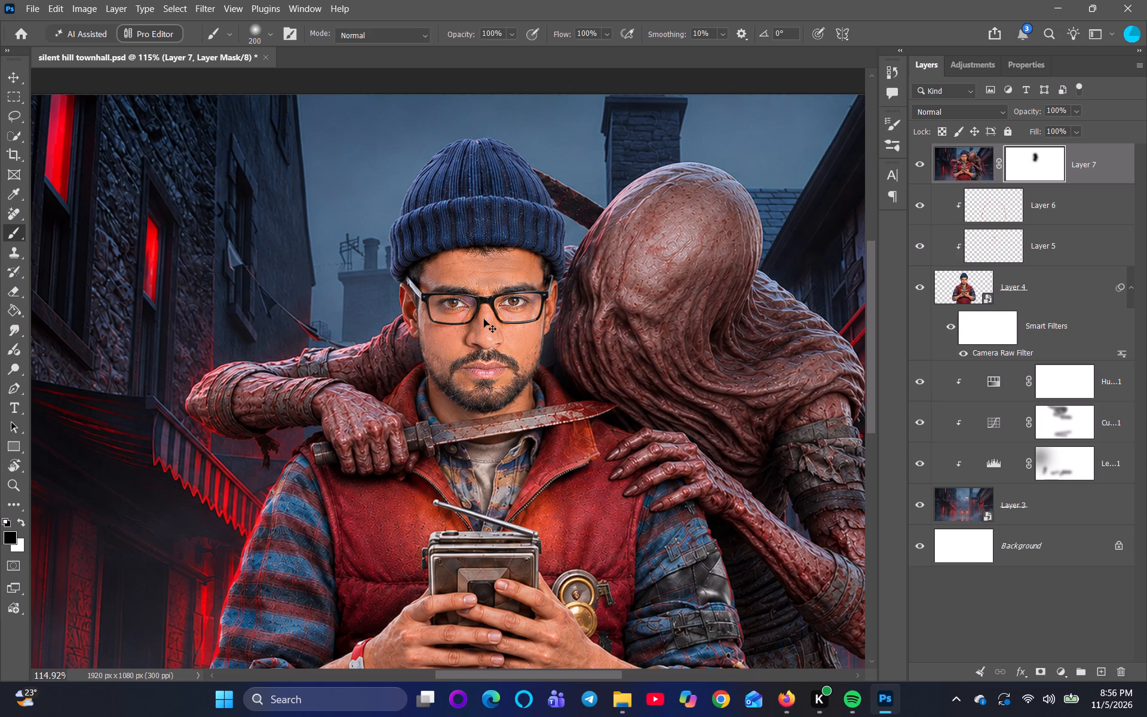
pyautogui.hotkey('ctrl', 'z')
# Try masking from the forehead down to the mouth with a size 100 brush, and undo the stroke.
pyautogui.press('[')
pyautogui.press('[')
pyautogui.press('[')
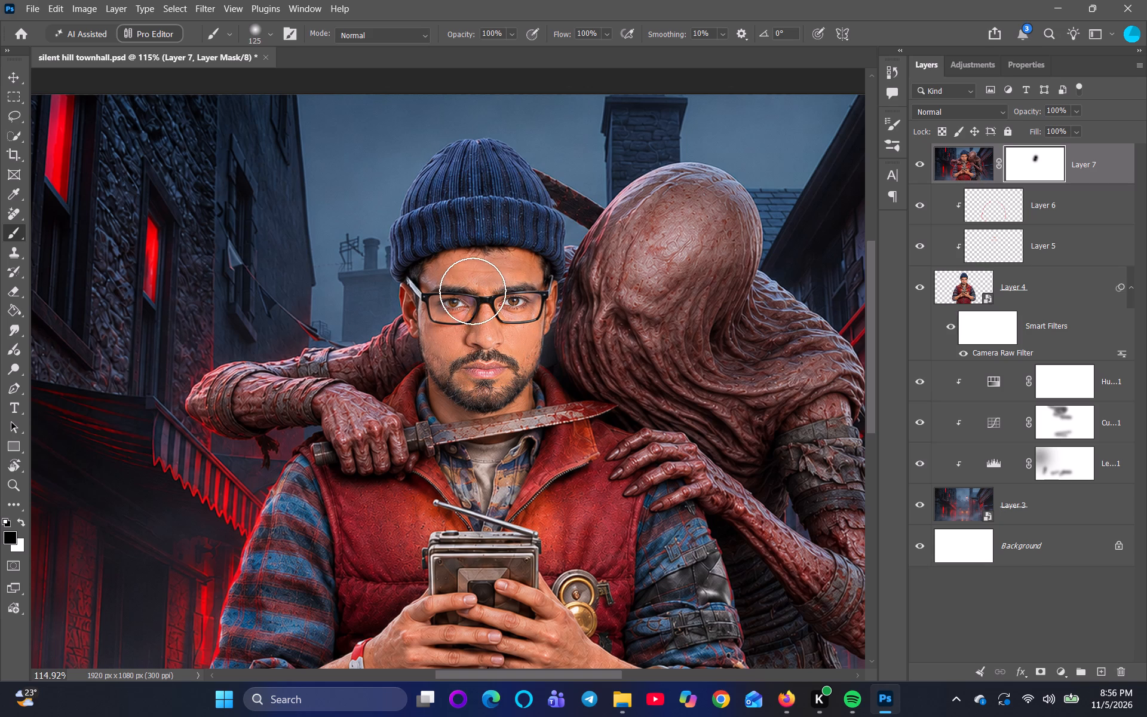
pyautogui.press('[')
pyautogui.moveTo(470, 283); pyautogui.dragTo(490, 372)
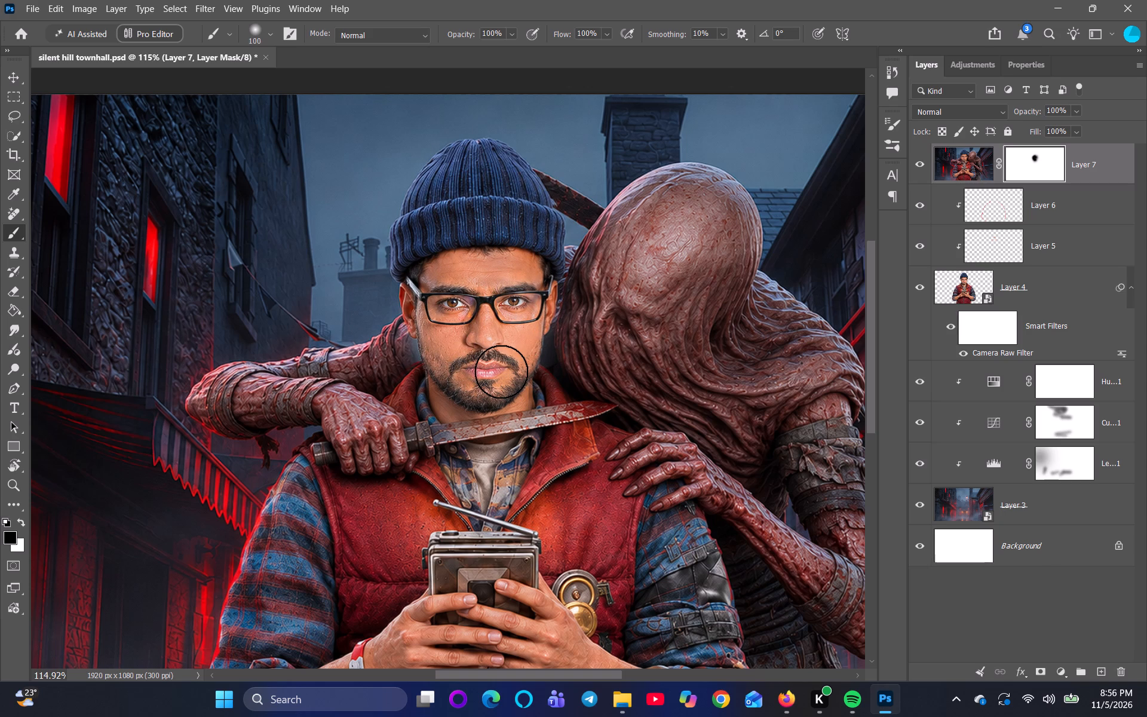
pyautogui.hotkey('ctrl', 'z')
# Mask out the pasted face around the eyes, glasses and forehead on Layer 7's mask, reducing the brush to size 90.
pyautogui.moveTo(477, 284); pyautogui.dragTo(468, 288)
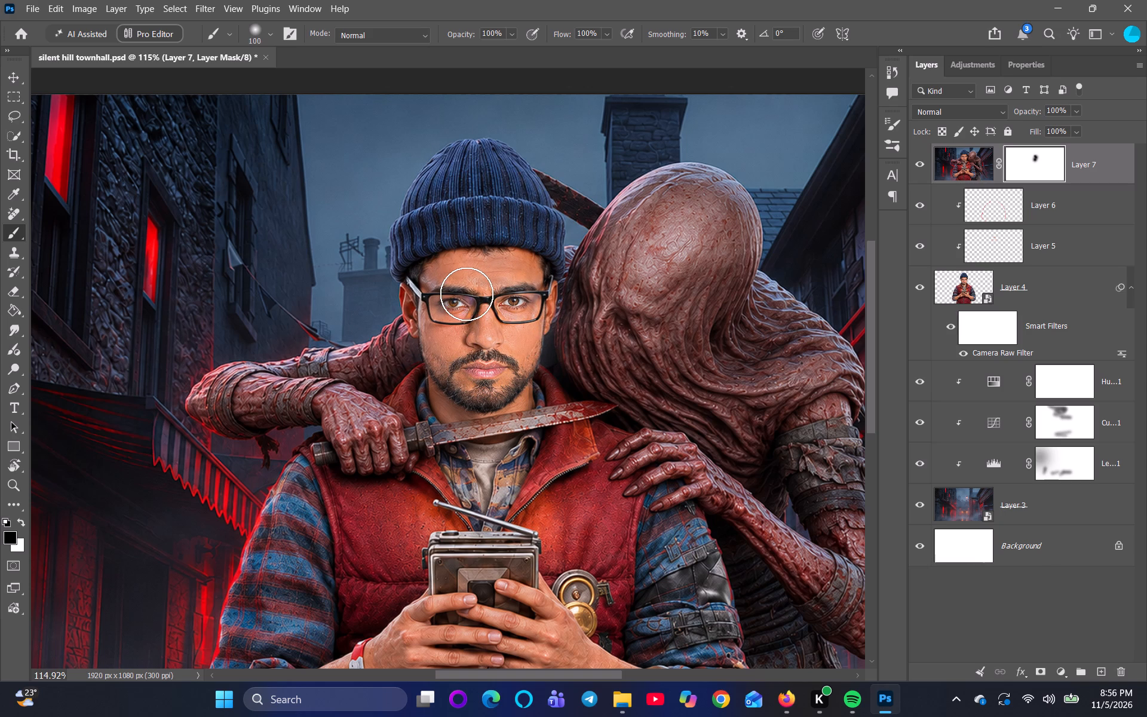
pyautogui.press('[')
pyautogui.moveTo(461, 289); pyautogui.dragTo(457, 292)
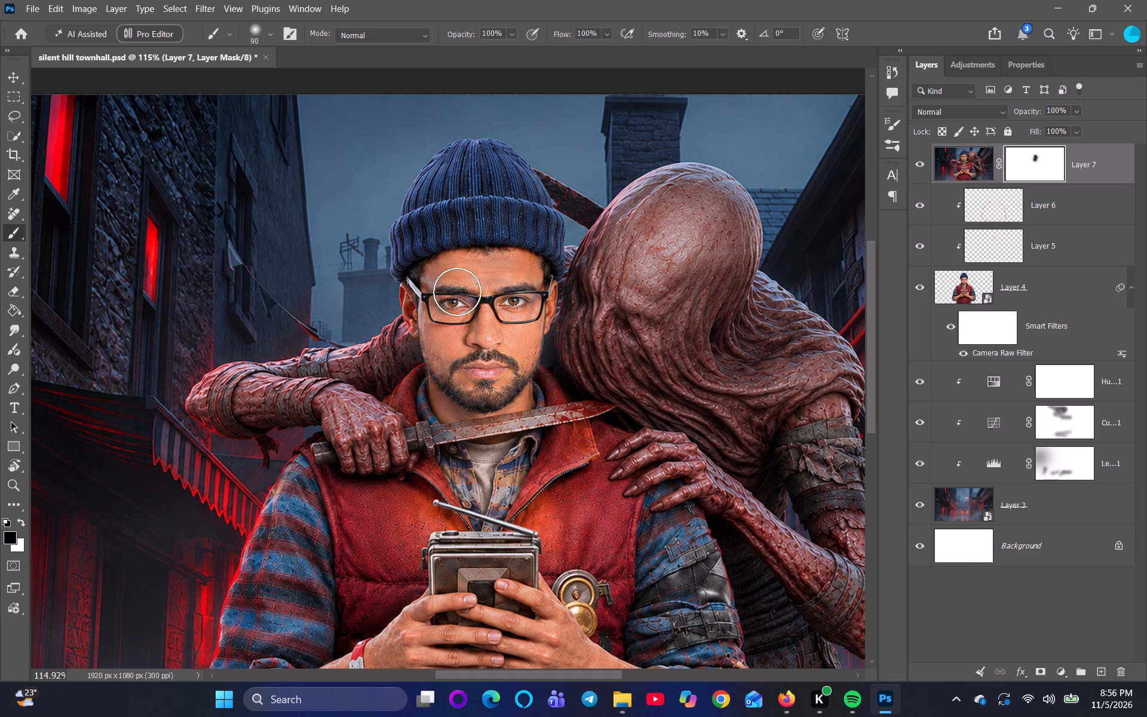
pyautogui.moveTo(457, 292); pyautogui.dragTo(516, 324)
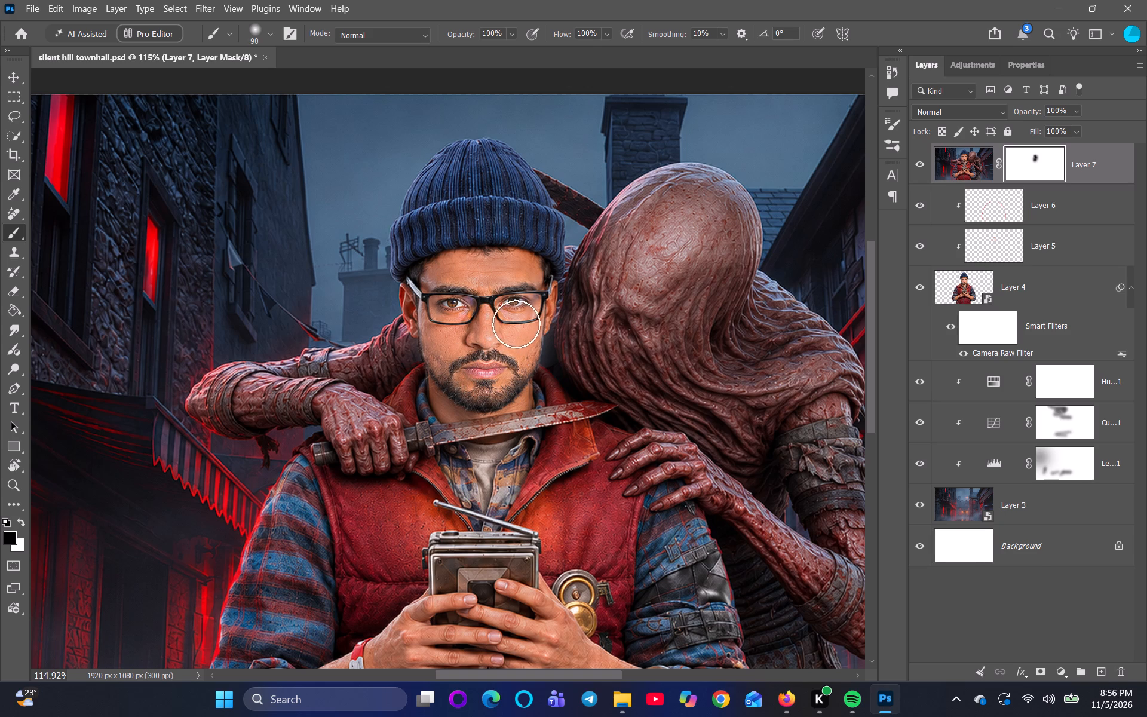
pyautogui.moveTo(516, 324); pyautogui.dragTo(520, 299)
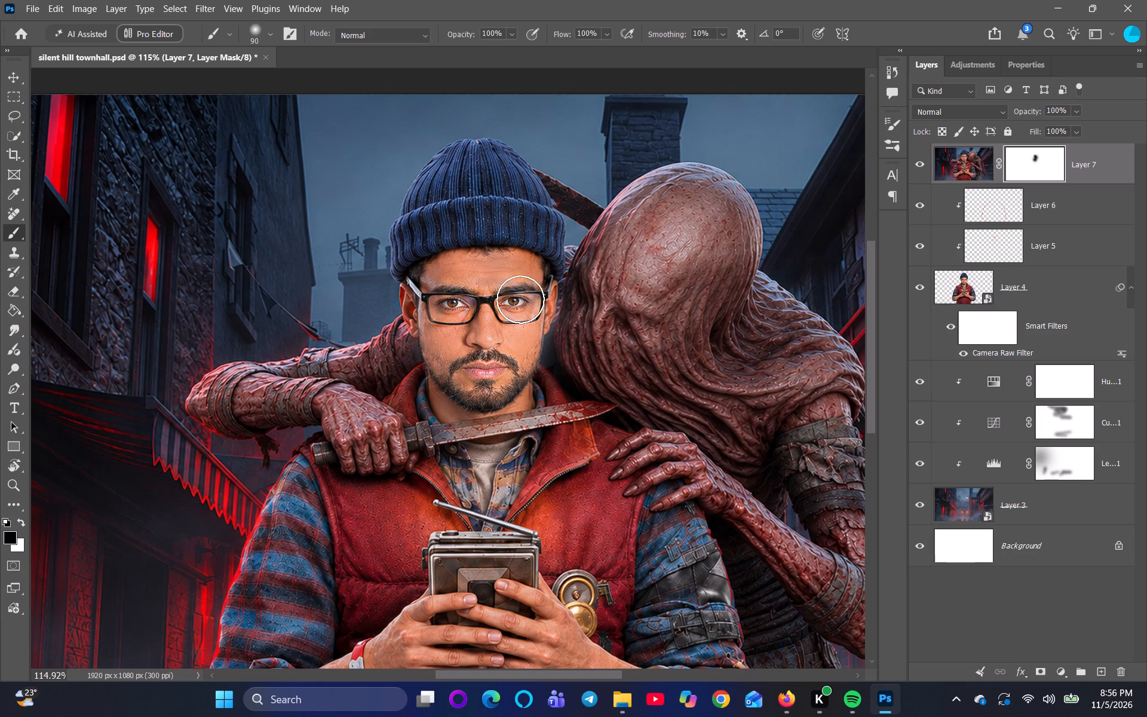
pyautogui.moveTo(520, 299); pyautogui.dragTo(490, 255)
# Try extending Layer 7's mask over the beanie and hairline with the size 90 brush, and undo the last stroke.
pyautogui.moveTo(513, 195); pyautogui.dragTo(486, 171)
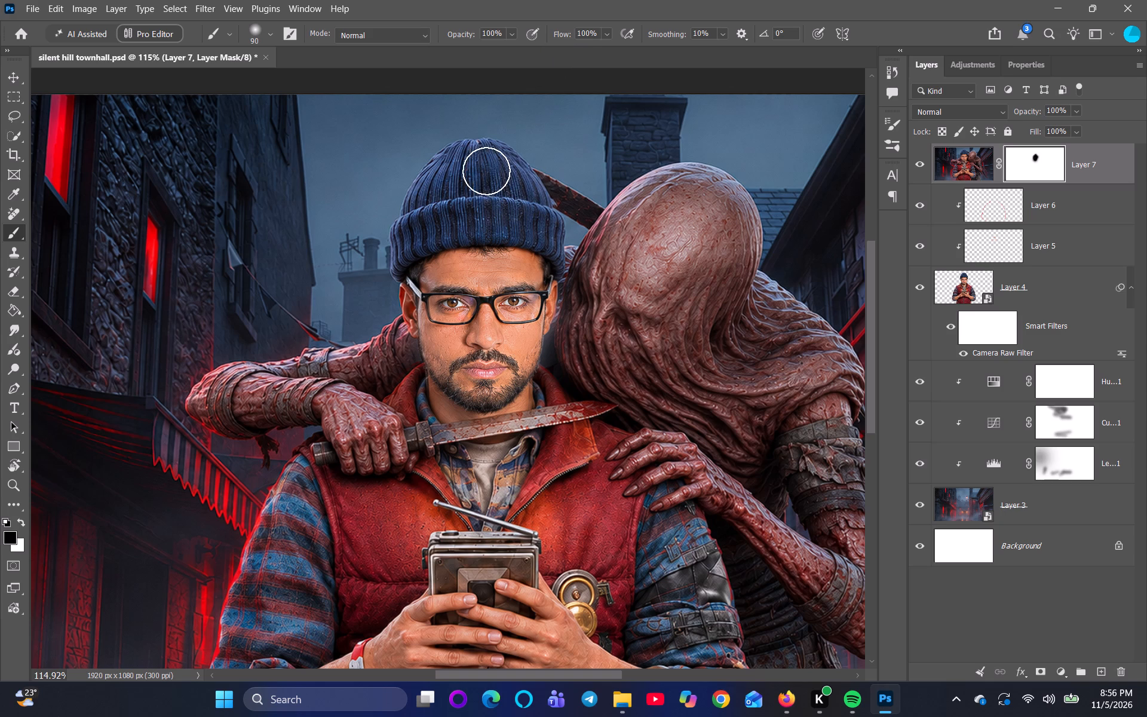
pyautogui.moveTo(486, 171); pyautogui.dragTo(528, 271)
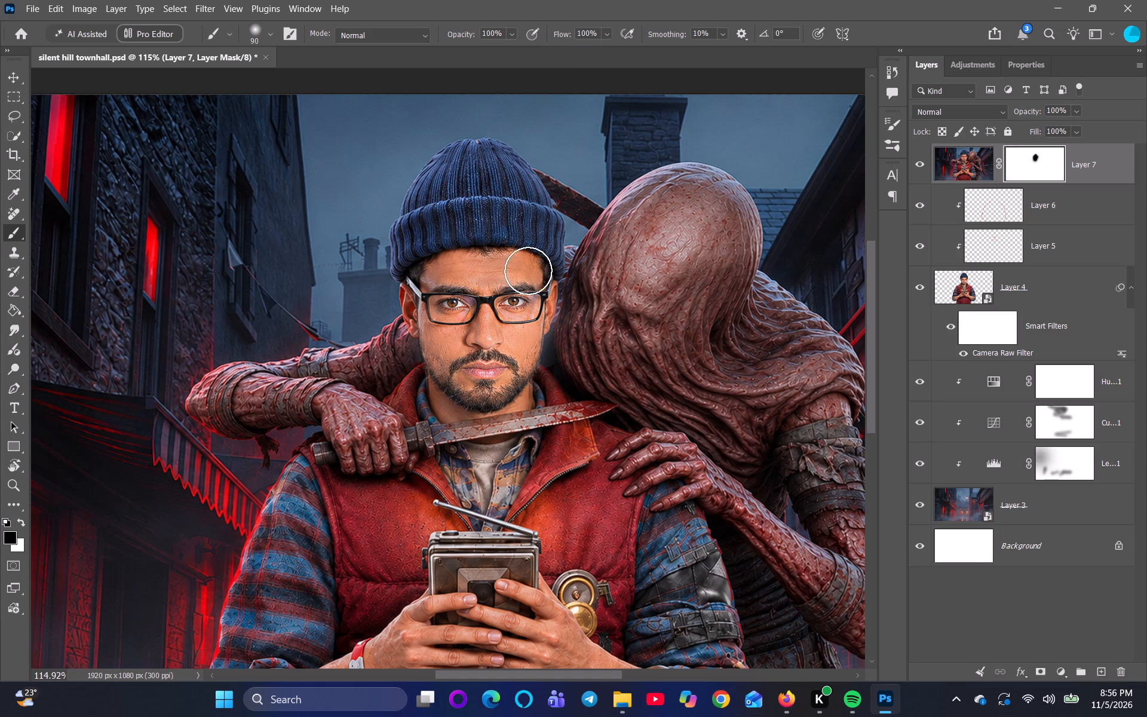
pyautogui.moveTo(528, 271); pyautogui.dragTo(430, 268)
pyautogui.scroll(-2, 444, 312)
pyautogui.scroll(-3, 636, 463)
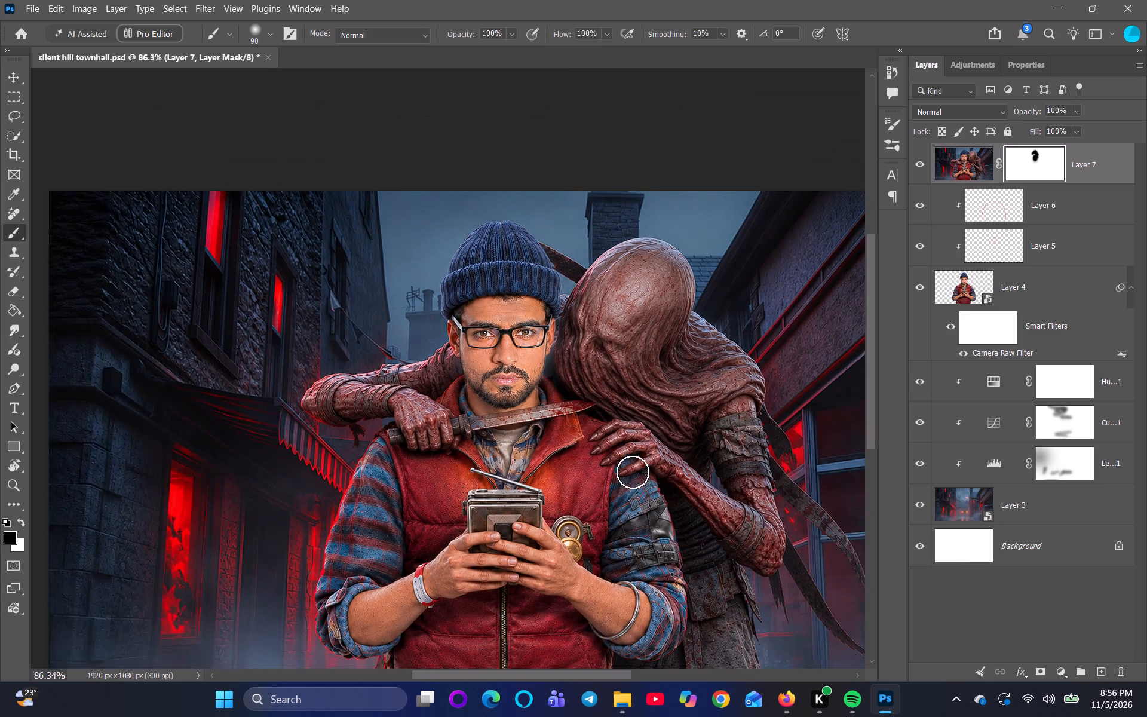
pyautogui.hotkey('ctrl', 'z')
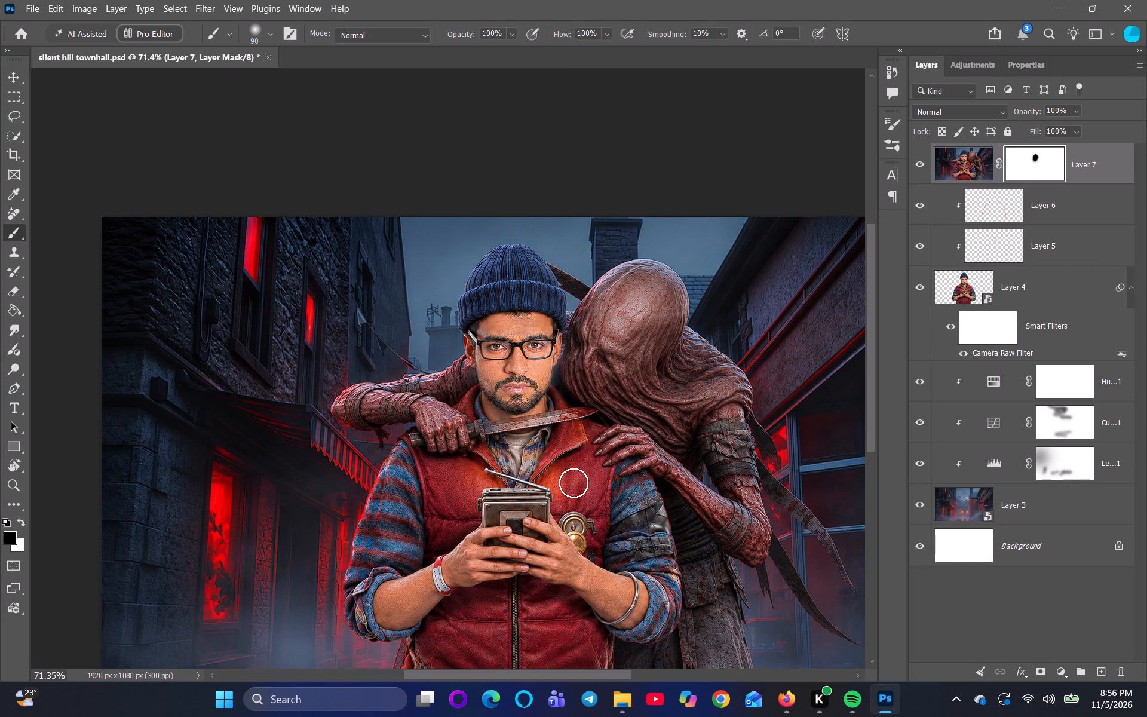
# Paint white on Layer 7's mask beside both sides of the man's face to restore the creature's head and arm edges.
pyautogui.scroll(4, 557, 461)
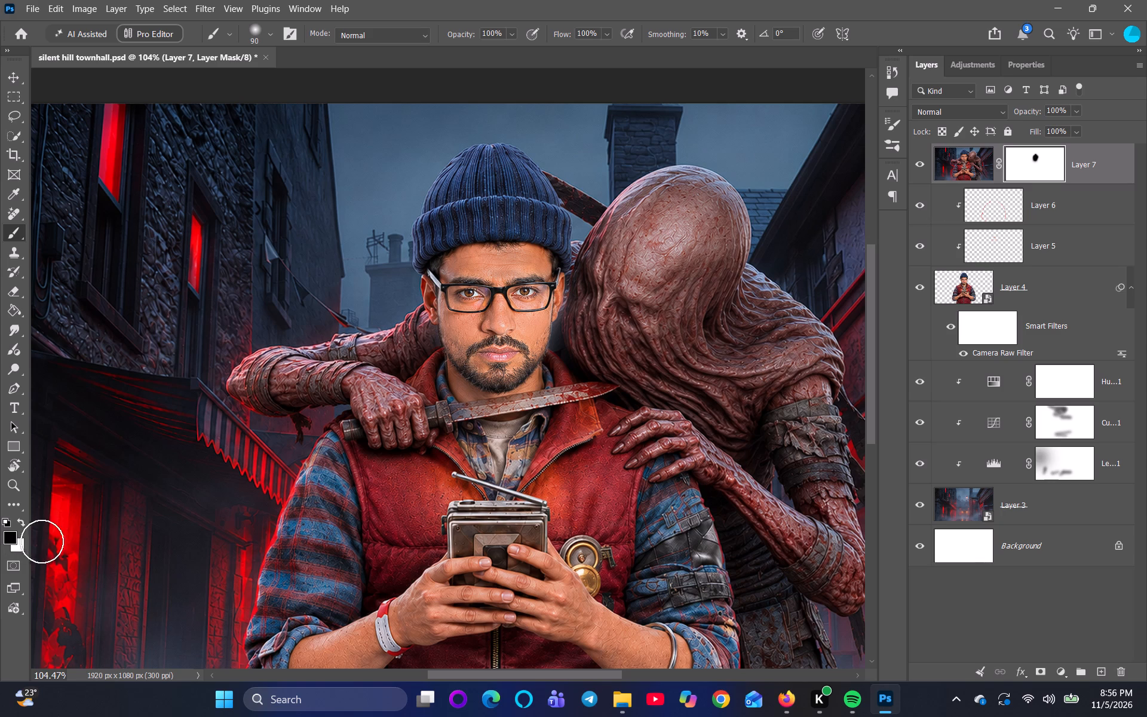
pyautogui.click(17, 521)
pyautogui.scroll(3, 453, 382)
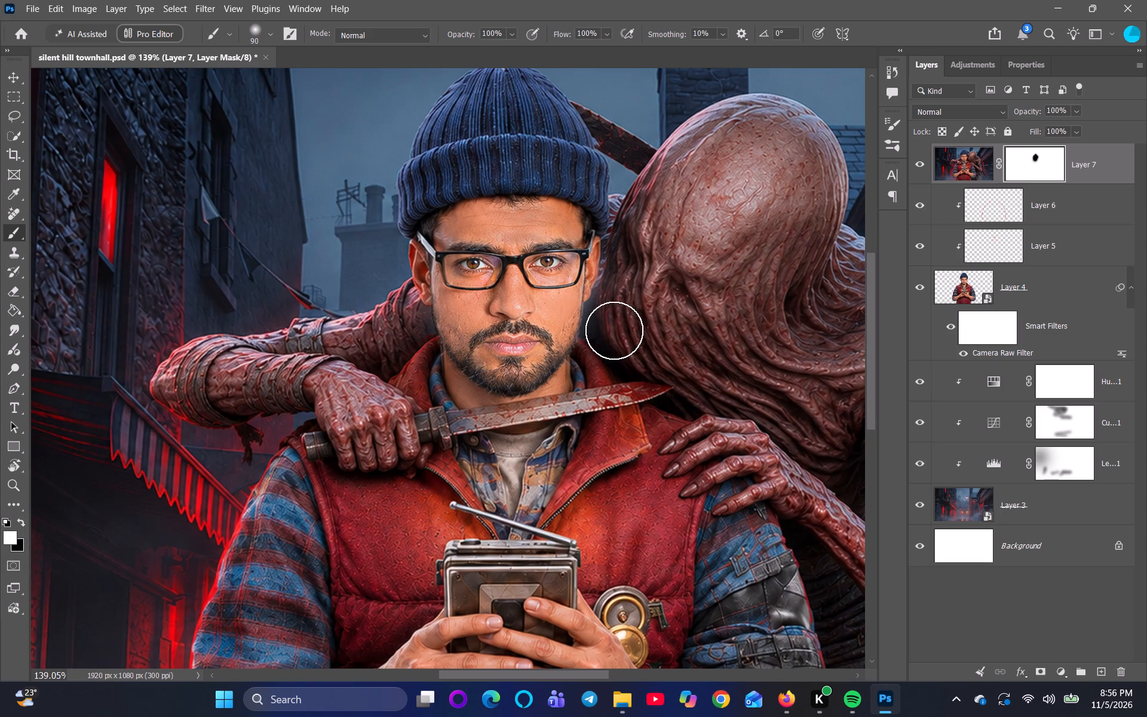
pyautogui.moveTo(614, 330); pyautogui.dragTo(629, 290)
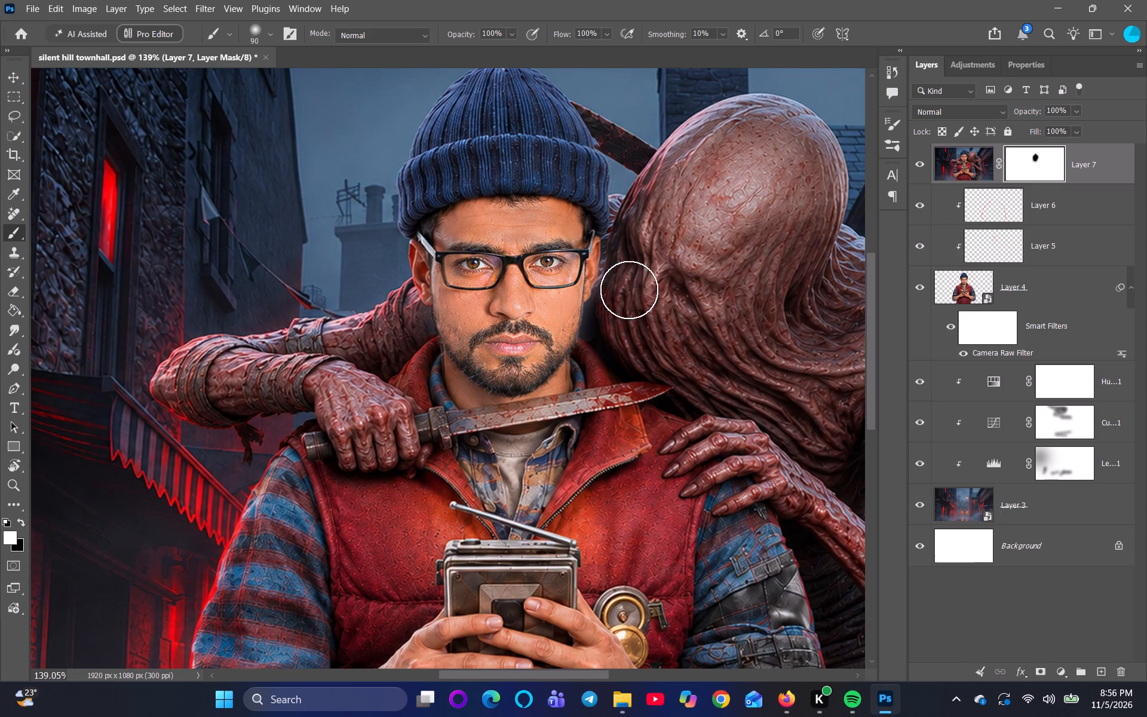
pyautogui.moveTo(629, 290); pyautogui.dragTo(640, 240)
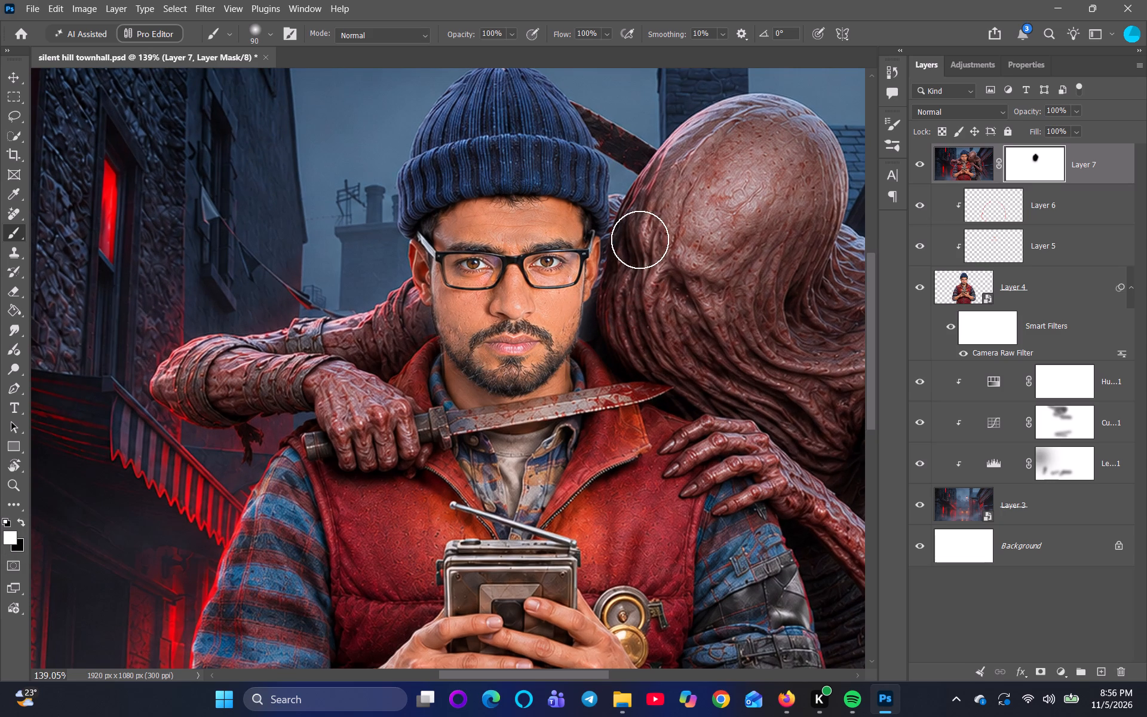
pyautogui.moveTo(640, 240); pyautogui.dragTo(639, 231)
pyautogui.moveTo(409, 336); pyautogui.dragTo(385, 319)
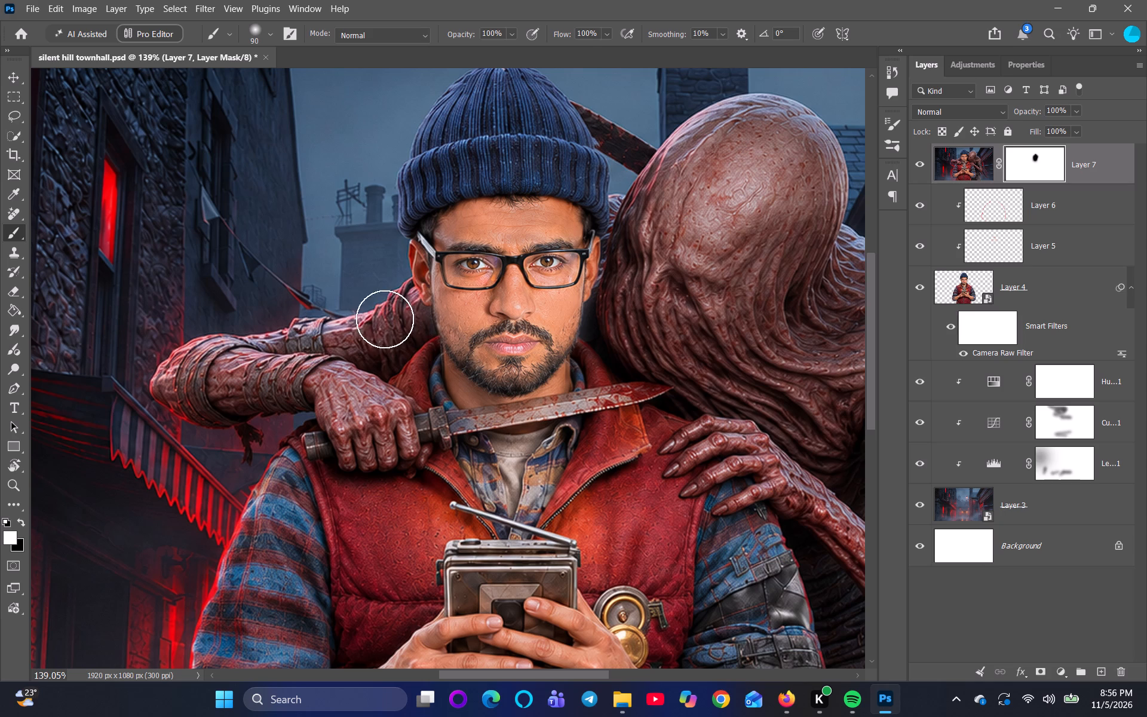
pyautogui.moveTo(385, 319); pyautogui.dragTo(379, 307)
pyautogui.scroll(-5, 446, 396)
pyautogui.scroll(-2, 700, 537)
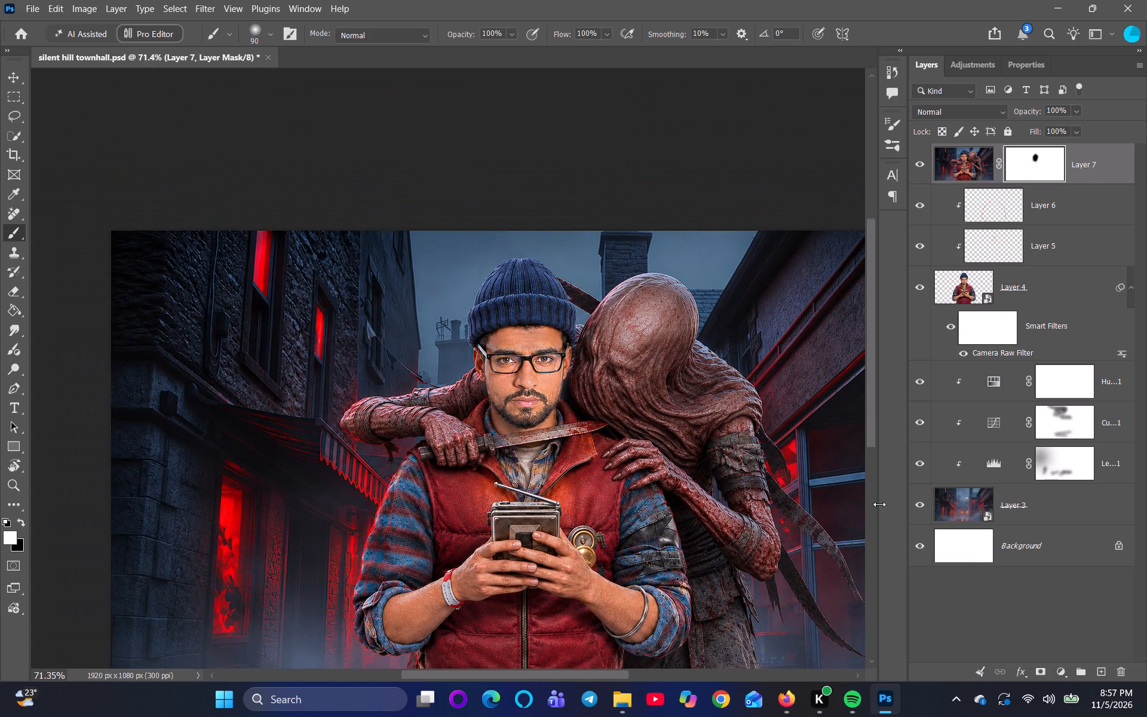
pyautogui.scroll(-2, 879, 504)
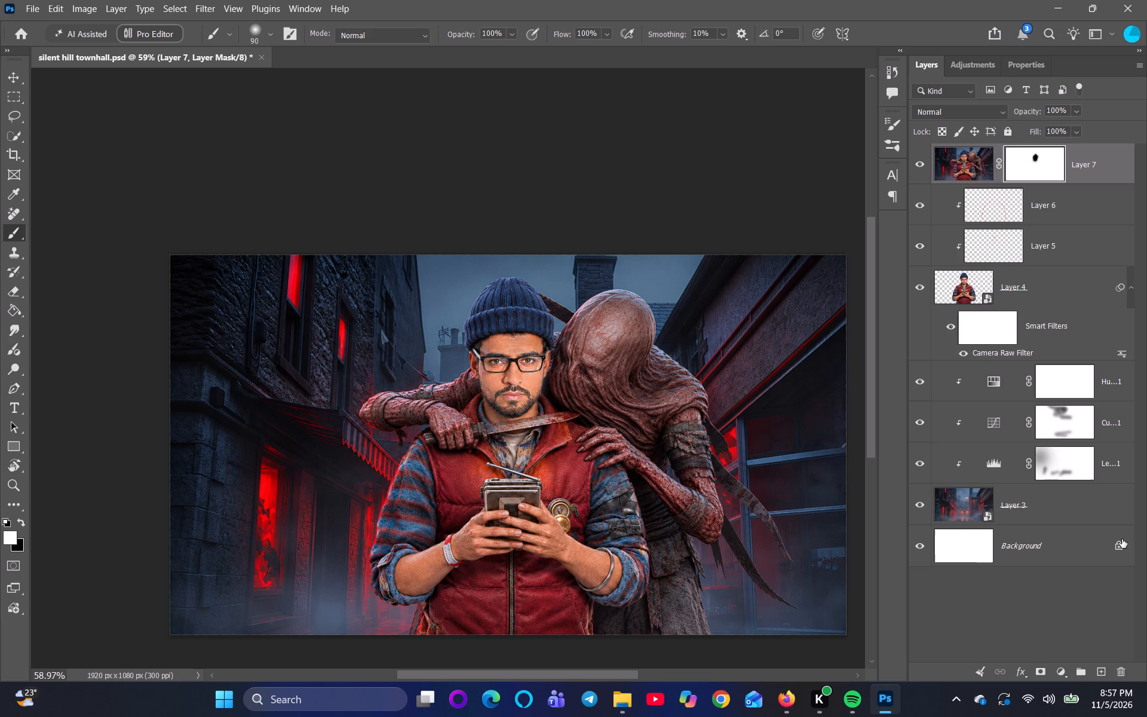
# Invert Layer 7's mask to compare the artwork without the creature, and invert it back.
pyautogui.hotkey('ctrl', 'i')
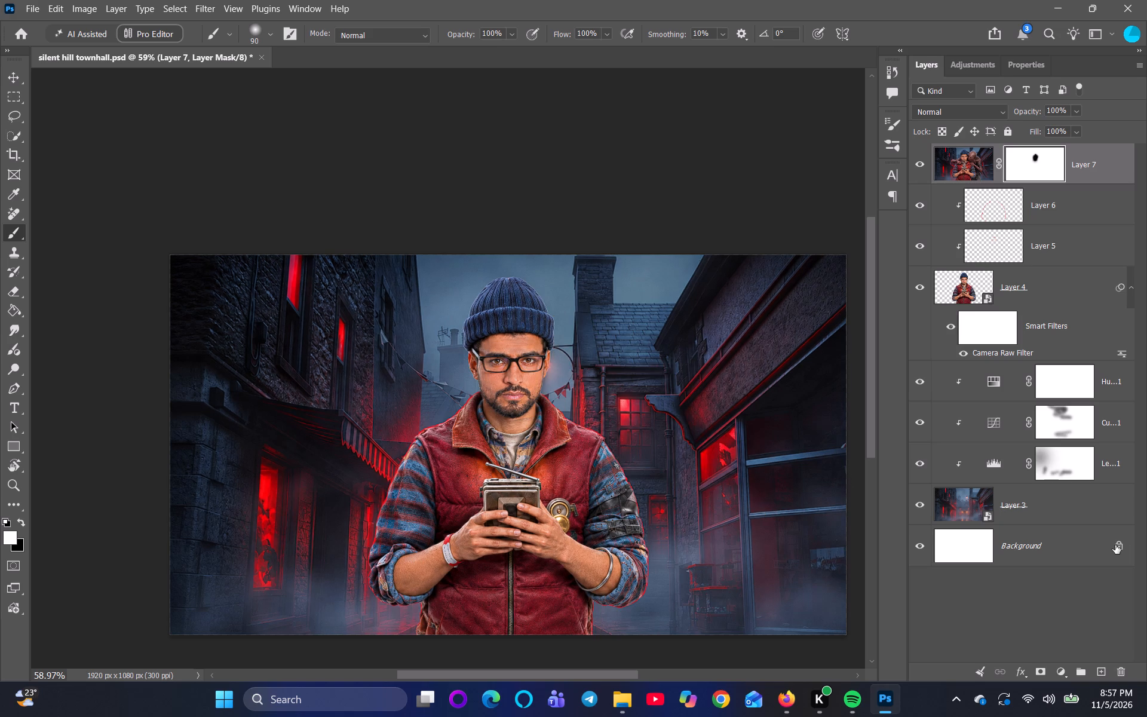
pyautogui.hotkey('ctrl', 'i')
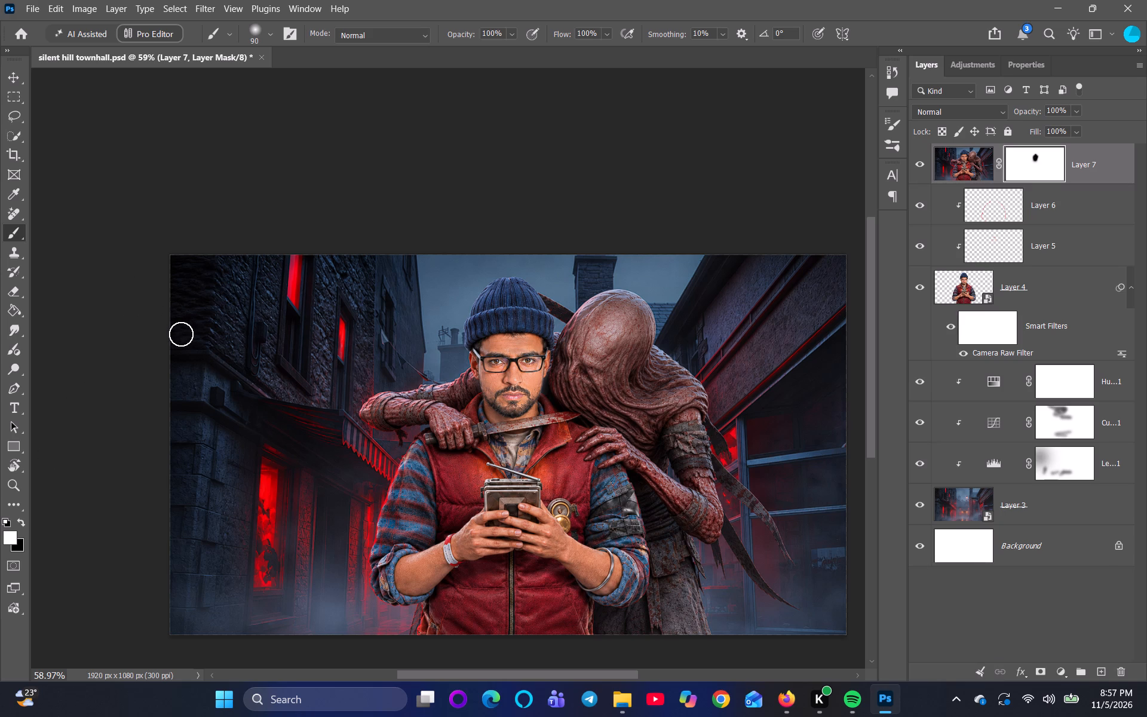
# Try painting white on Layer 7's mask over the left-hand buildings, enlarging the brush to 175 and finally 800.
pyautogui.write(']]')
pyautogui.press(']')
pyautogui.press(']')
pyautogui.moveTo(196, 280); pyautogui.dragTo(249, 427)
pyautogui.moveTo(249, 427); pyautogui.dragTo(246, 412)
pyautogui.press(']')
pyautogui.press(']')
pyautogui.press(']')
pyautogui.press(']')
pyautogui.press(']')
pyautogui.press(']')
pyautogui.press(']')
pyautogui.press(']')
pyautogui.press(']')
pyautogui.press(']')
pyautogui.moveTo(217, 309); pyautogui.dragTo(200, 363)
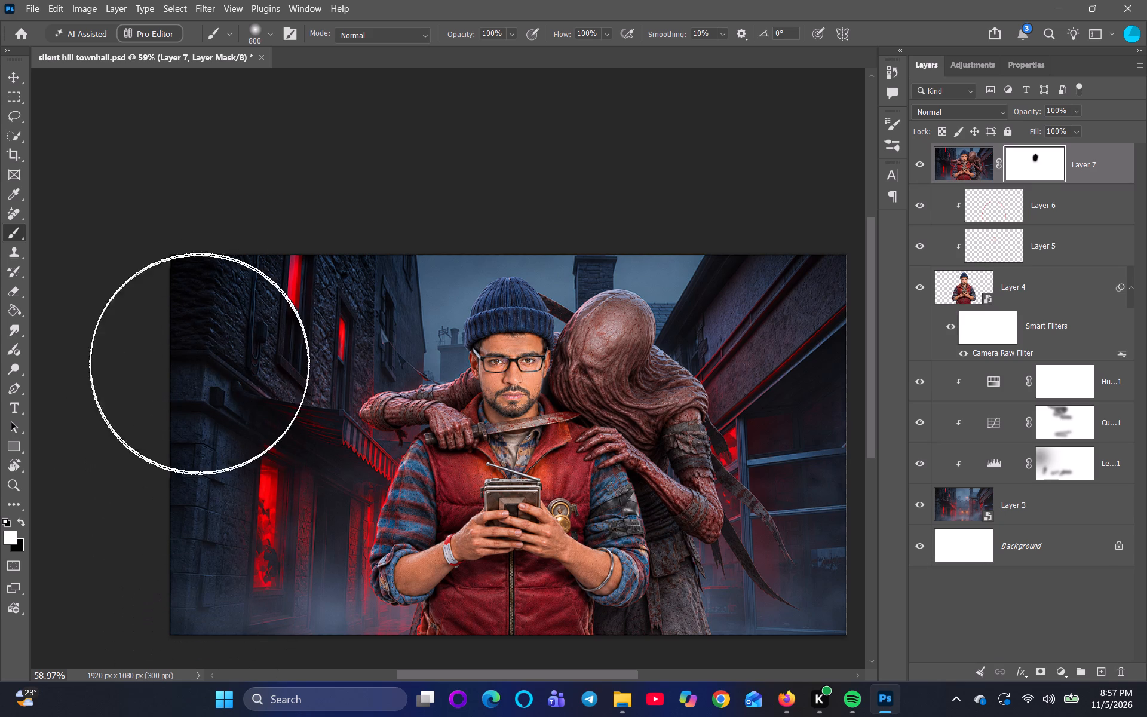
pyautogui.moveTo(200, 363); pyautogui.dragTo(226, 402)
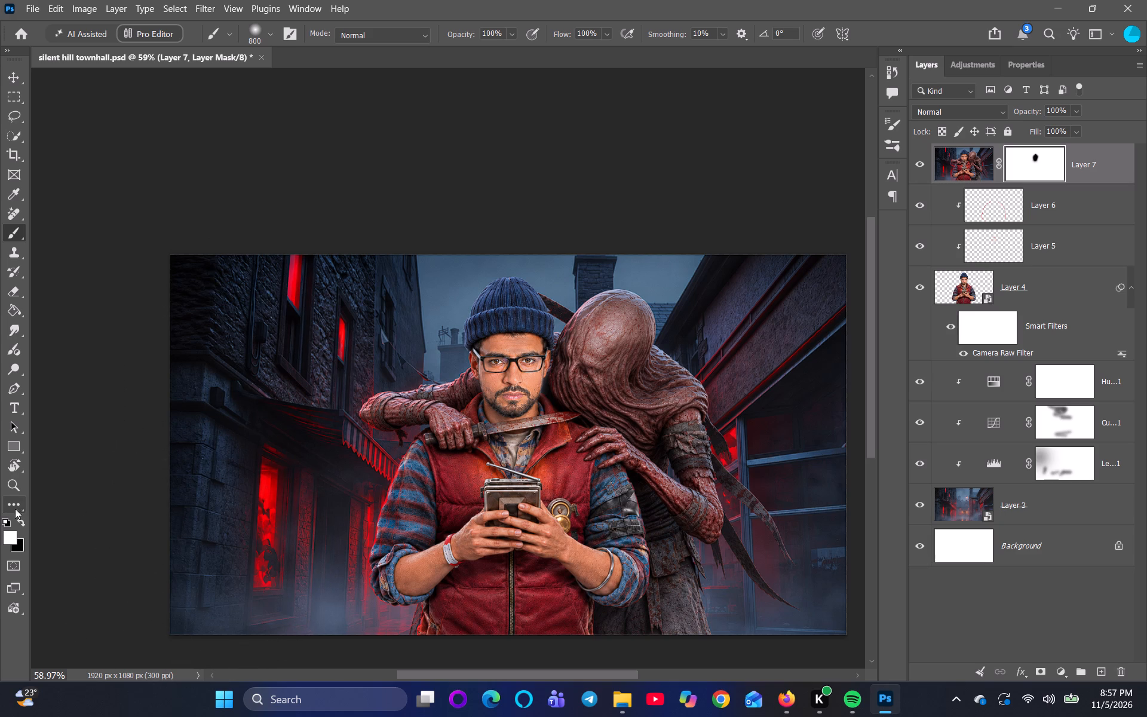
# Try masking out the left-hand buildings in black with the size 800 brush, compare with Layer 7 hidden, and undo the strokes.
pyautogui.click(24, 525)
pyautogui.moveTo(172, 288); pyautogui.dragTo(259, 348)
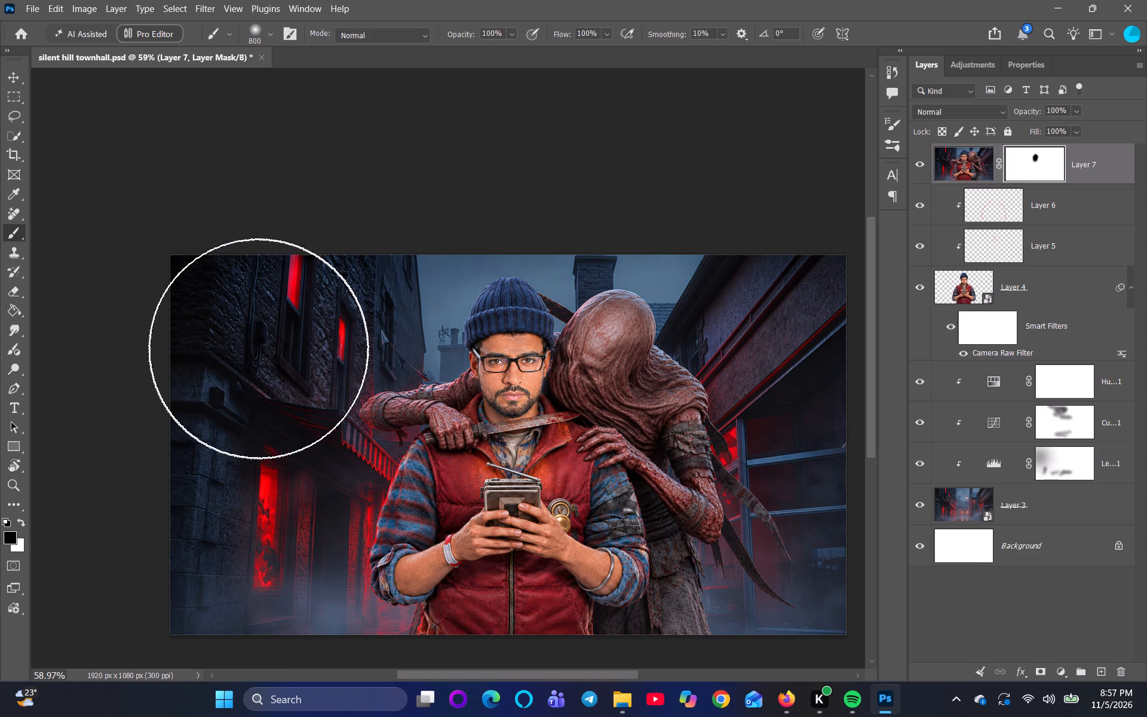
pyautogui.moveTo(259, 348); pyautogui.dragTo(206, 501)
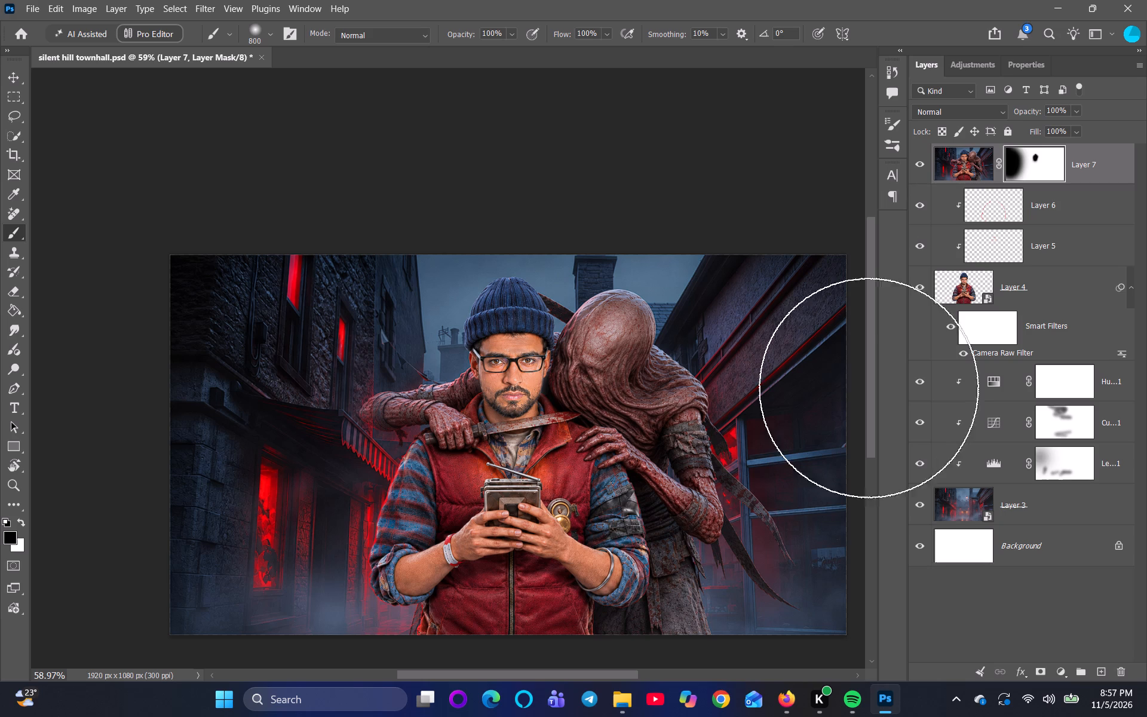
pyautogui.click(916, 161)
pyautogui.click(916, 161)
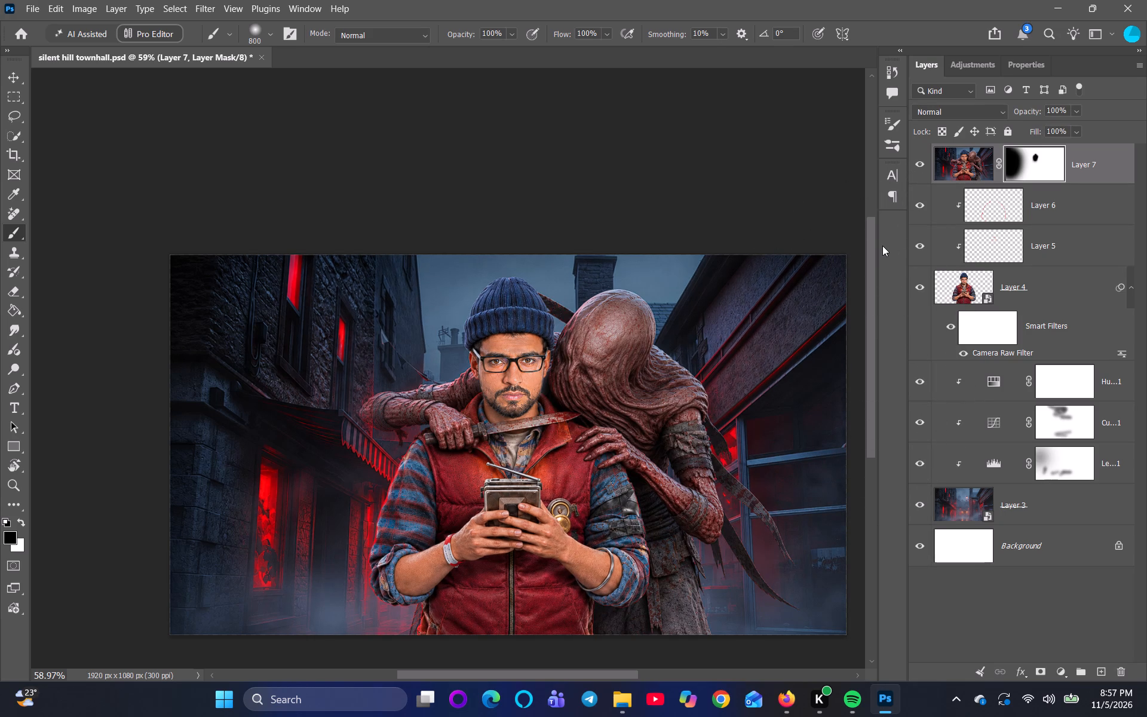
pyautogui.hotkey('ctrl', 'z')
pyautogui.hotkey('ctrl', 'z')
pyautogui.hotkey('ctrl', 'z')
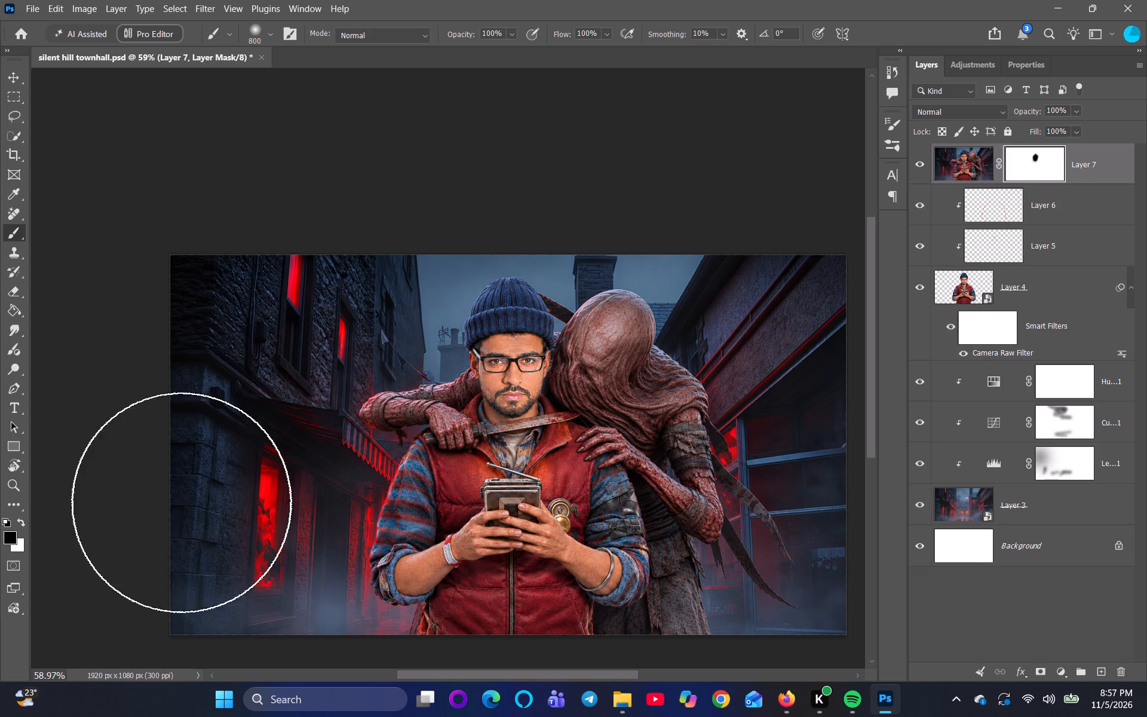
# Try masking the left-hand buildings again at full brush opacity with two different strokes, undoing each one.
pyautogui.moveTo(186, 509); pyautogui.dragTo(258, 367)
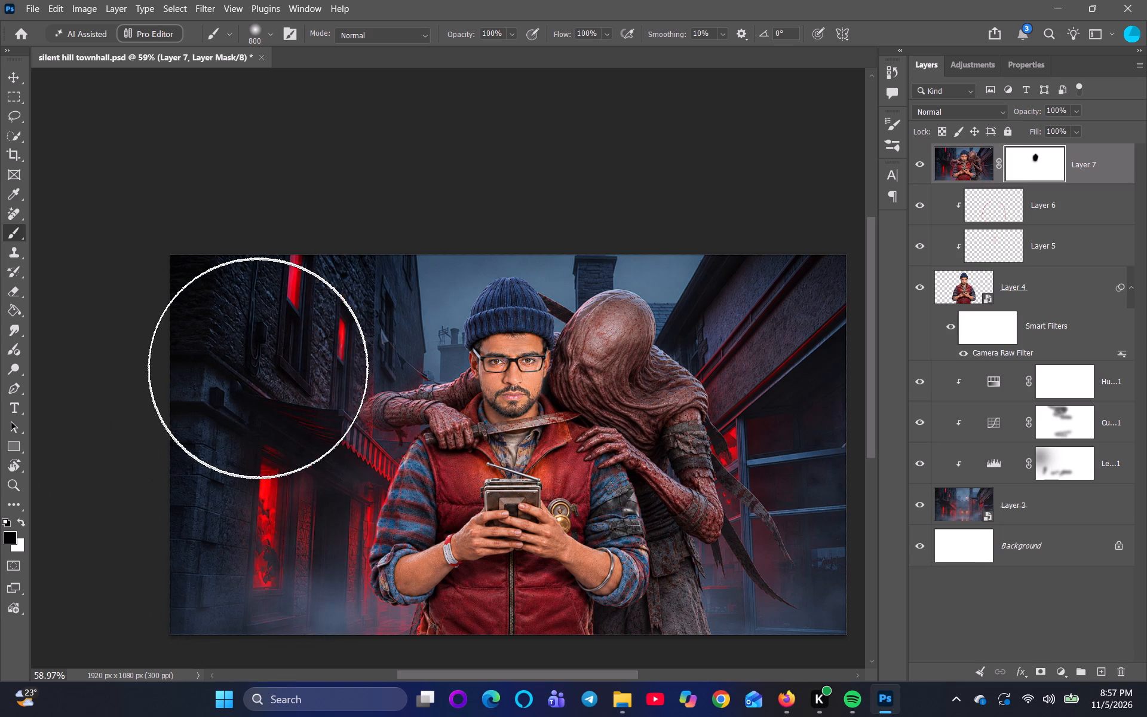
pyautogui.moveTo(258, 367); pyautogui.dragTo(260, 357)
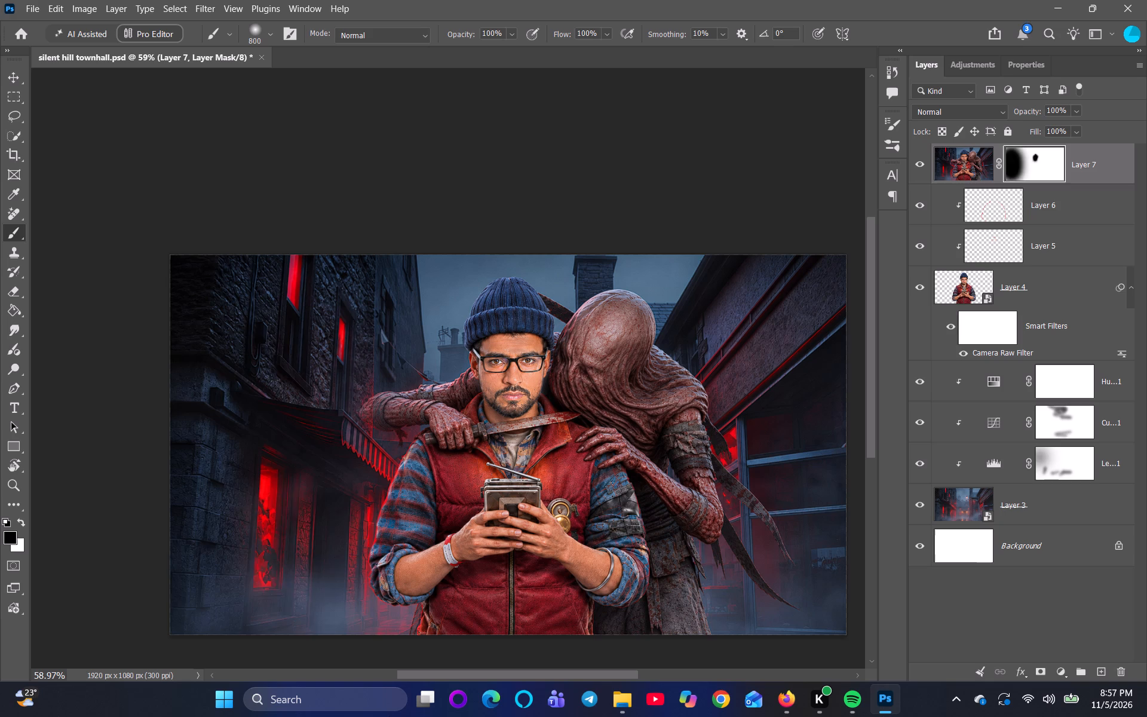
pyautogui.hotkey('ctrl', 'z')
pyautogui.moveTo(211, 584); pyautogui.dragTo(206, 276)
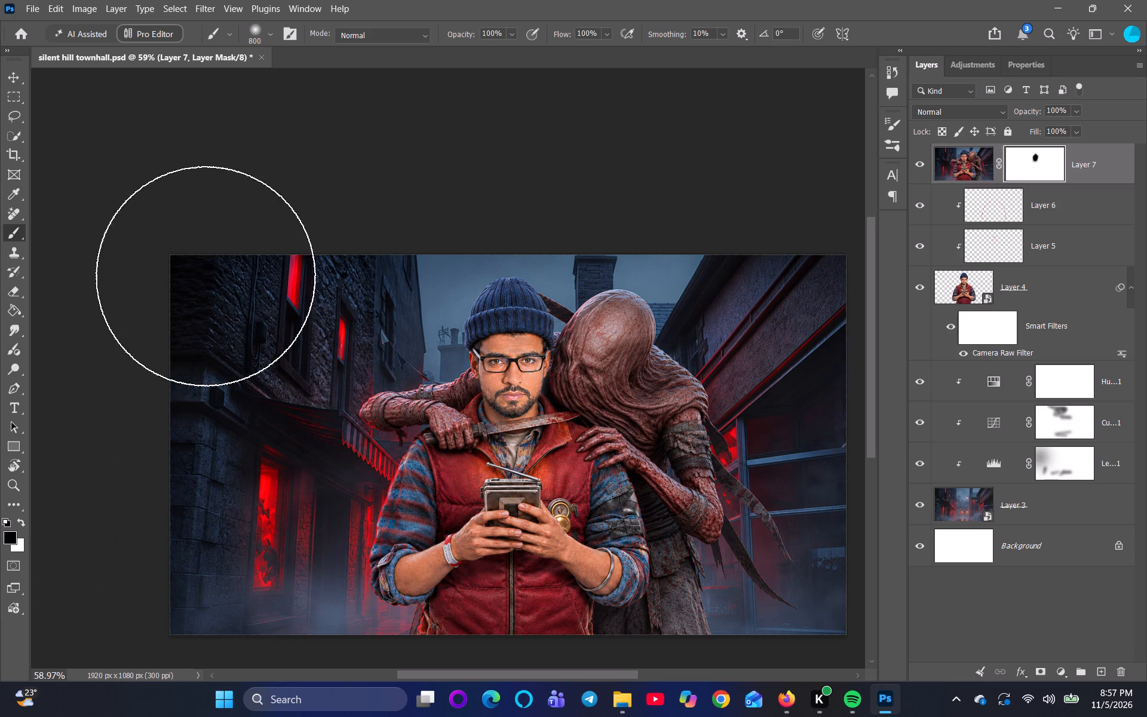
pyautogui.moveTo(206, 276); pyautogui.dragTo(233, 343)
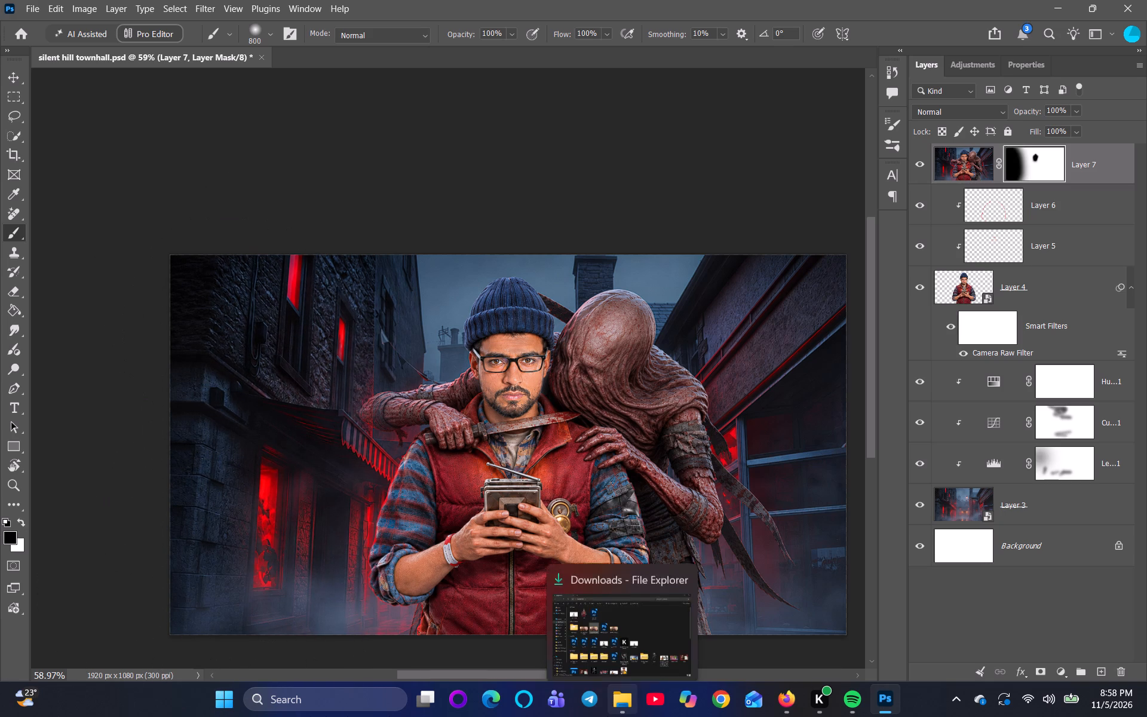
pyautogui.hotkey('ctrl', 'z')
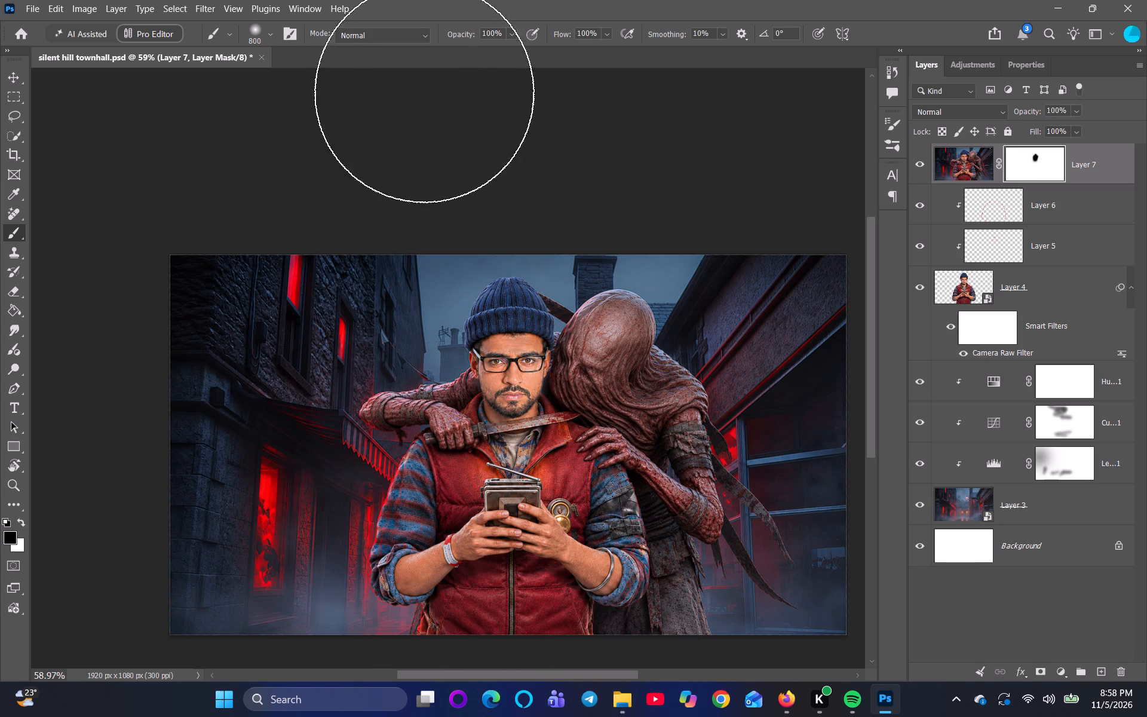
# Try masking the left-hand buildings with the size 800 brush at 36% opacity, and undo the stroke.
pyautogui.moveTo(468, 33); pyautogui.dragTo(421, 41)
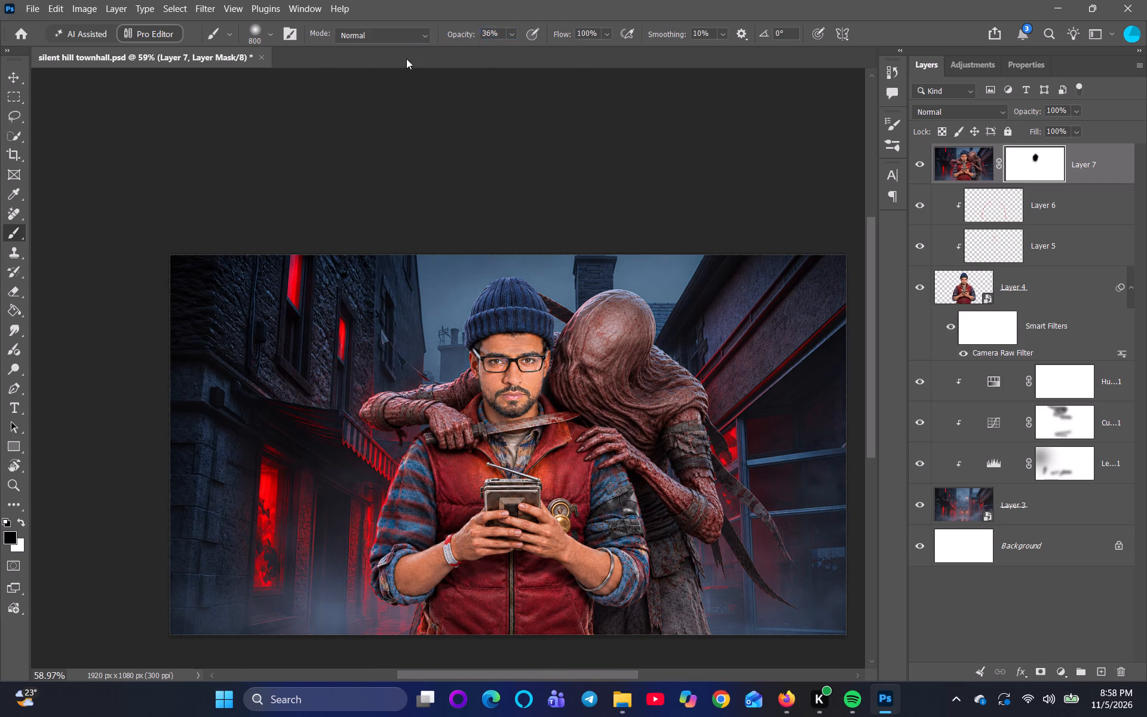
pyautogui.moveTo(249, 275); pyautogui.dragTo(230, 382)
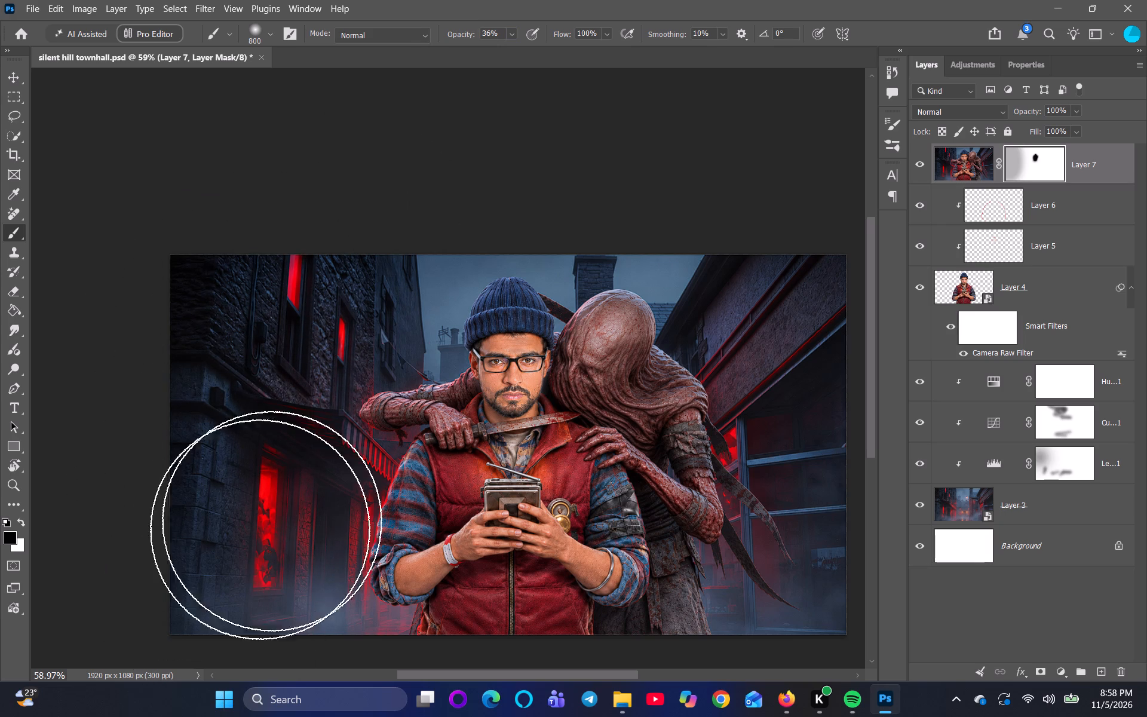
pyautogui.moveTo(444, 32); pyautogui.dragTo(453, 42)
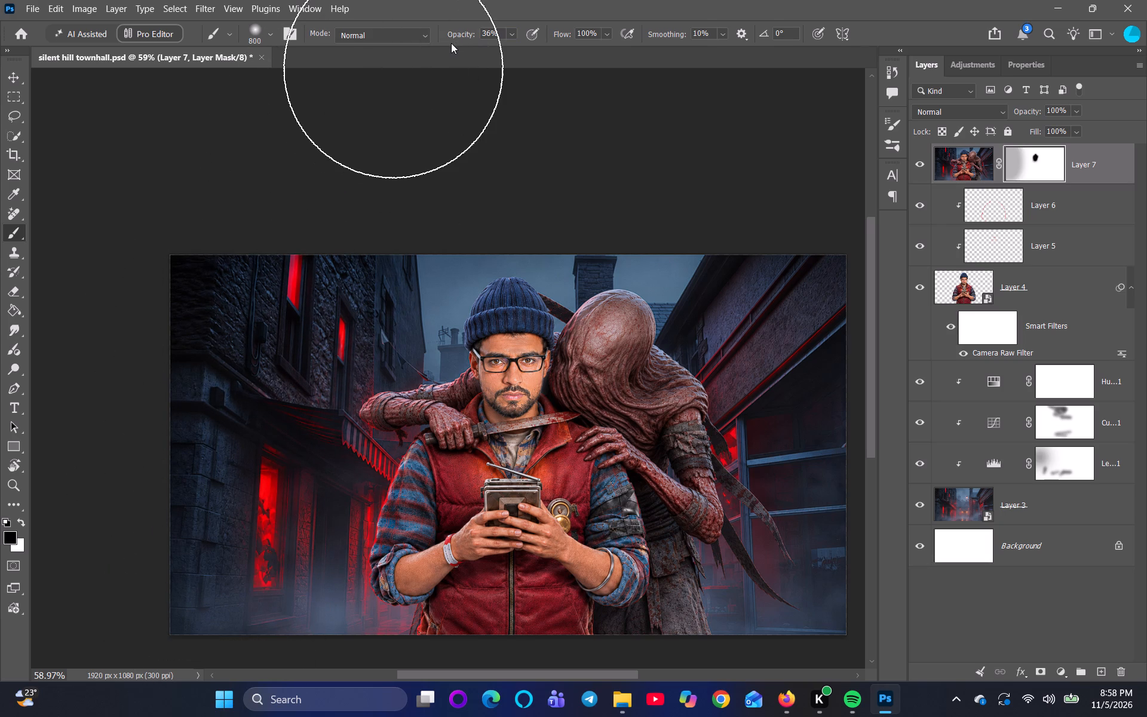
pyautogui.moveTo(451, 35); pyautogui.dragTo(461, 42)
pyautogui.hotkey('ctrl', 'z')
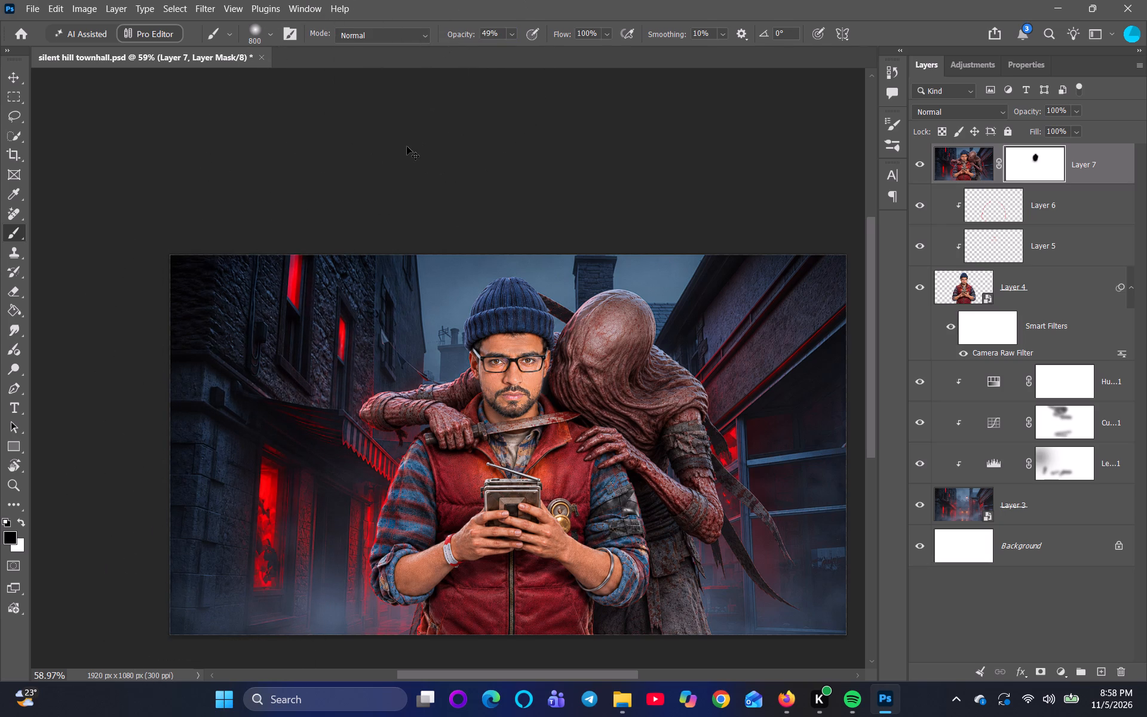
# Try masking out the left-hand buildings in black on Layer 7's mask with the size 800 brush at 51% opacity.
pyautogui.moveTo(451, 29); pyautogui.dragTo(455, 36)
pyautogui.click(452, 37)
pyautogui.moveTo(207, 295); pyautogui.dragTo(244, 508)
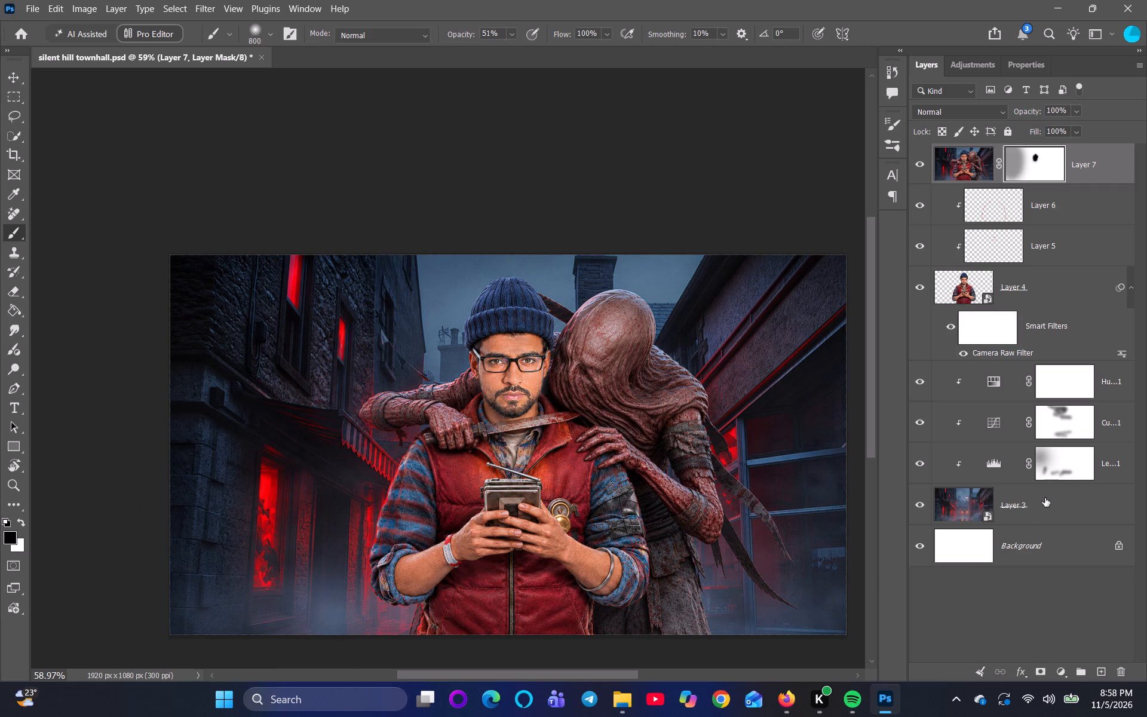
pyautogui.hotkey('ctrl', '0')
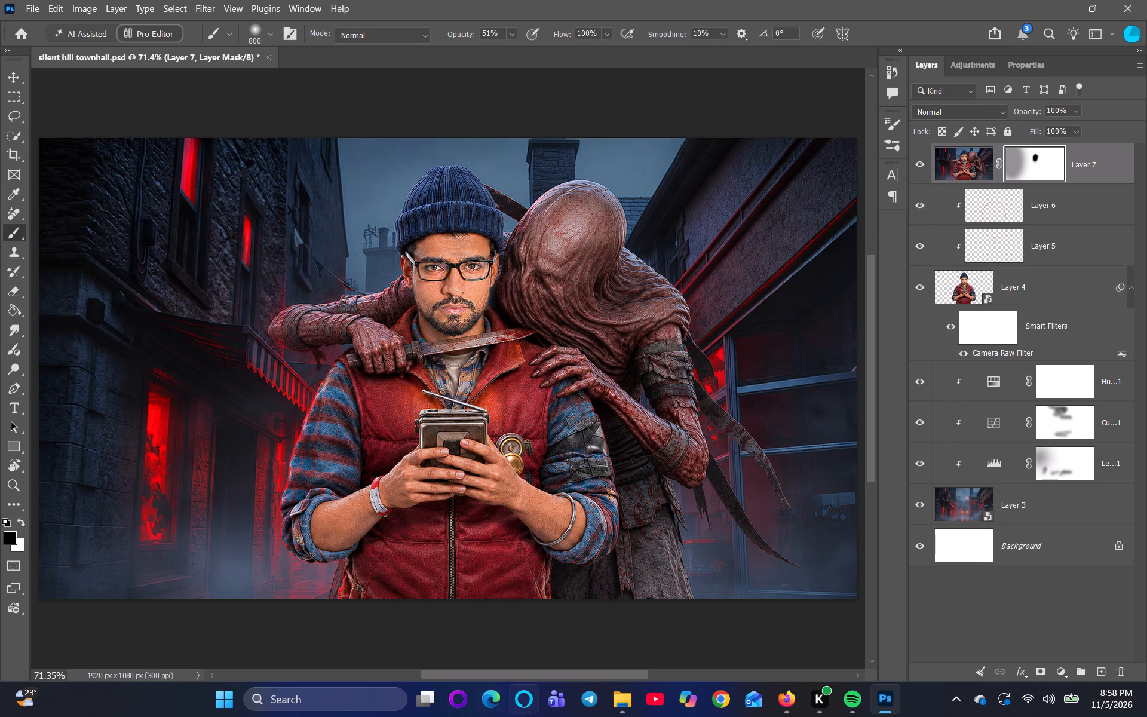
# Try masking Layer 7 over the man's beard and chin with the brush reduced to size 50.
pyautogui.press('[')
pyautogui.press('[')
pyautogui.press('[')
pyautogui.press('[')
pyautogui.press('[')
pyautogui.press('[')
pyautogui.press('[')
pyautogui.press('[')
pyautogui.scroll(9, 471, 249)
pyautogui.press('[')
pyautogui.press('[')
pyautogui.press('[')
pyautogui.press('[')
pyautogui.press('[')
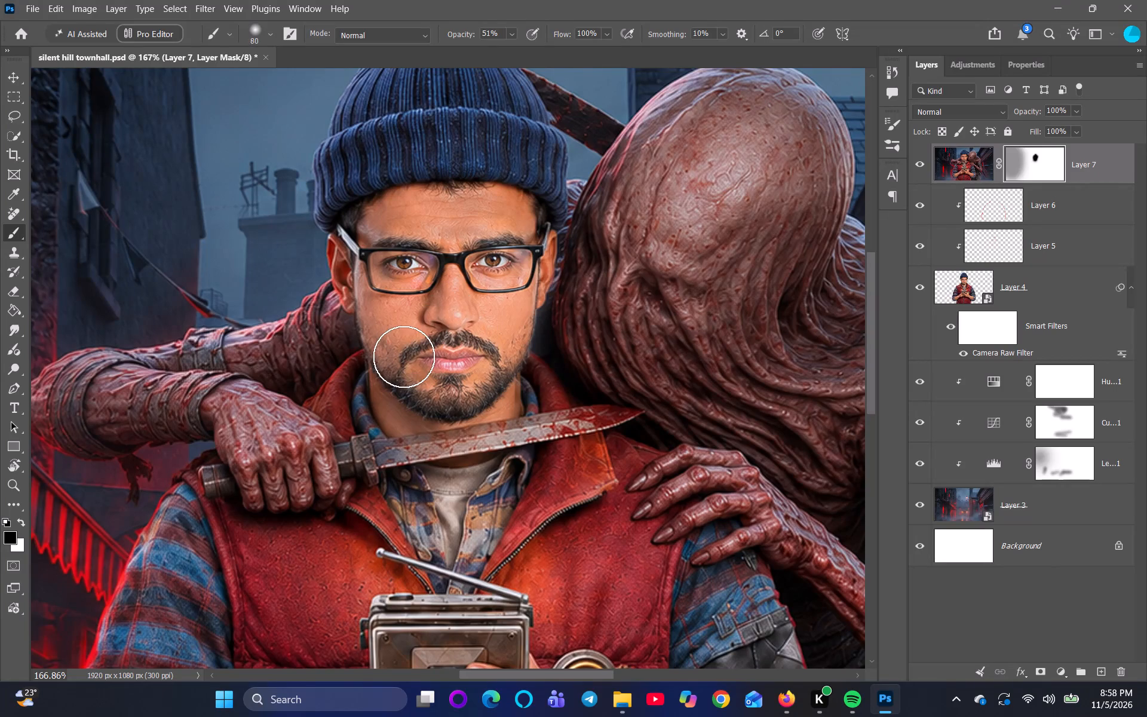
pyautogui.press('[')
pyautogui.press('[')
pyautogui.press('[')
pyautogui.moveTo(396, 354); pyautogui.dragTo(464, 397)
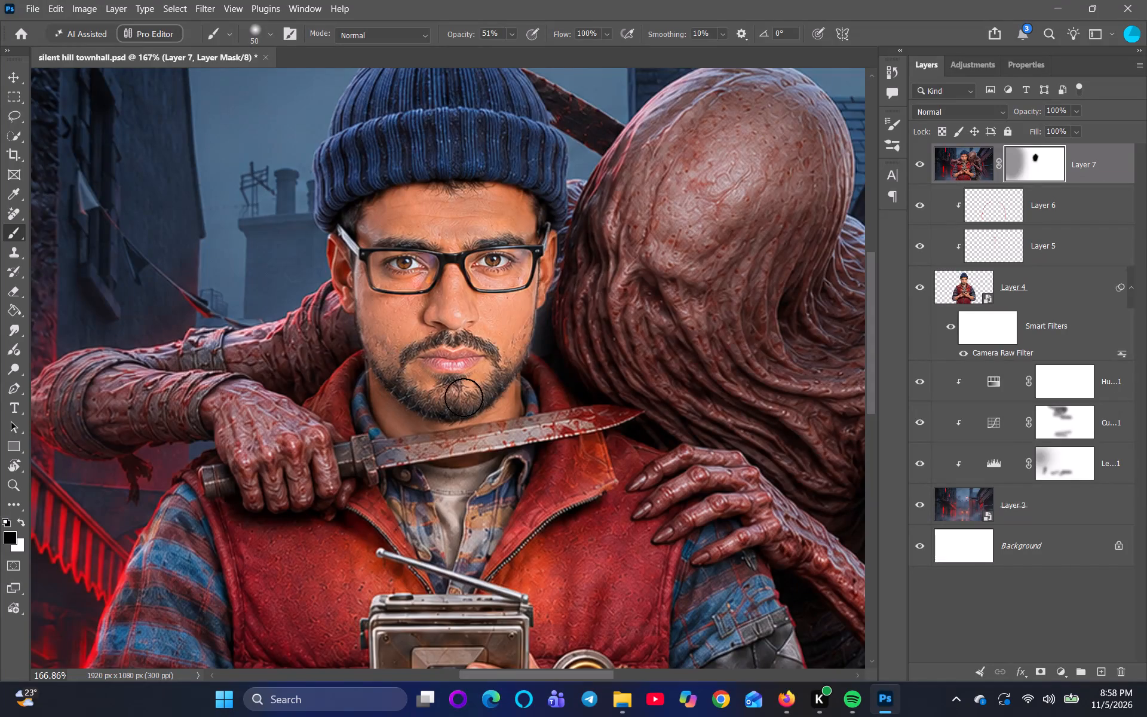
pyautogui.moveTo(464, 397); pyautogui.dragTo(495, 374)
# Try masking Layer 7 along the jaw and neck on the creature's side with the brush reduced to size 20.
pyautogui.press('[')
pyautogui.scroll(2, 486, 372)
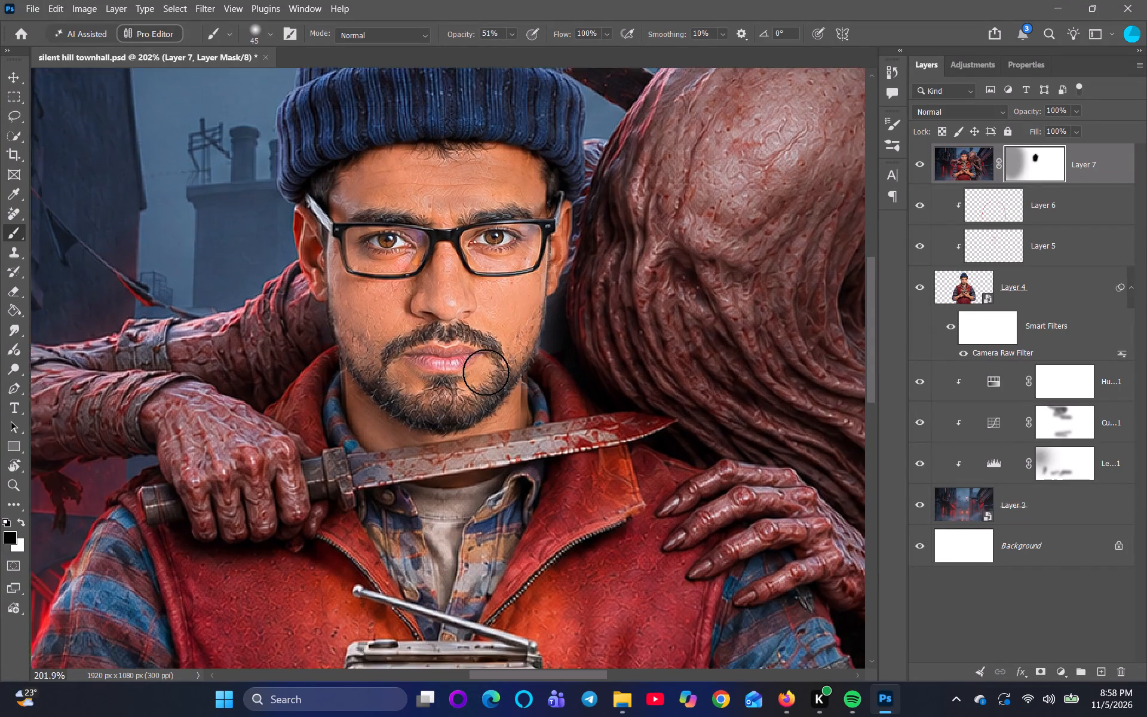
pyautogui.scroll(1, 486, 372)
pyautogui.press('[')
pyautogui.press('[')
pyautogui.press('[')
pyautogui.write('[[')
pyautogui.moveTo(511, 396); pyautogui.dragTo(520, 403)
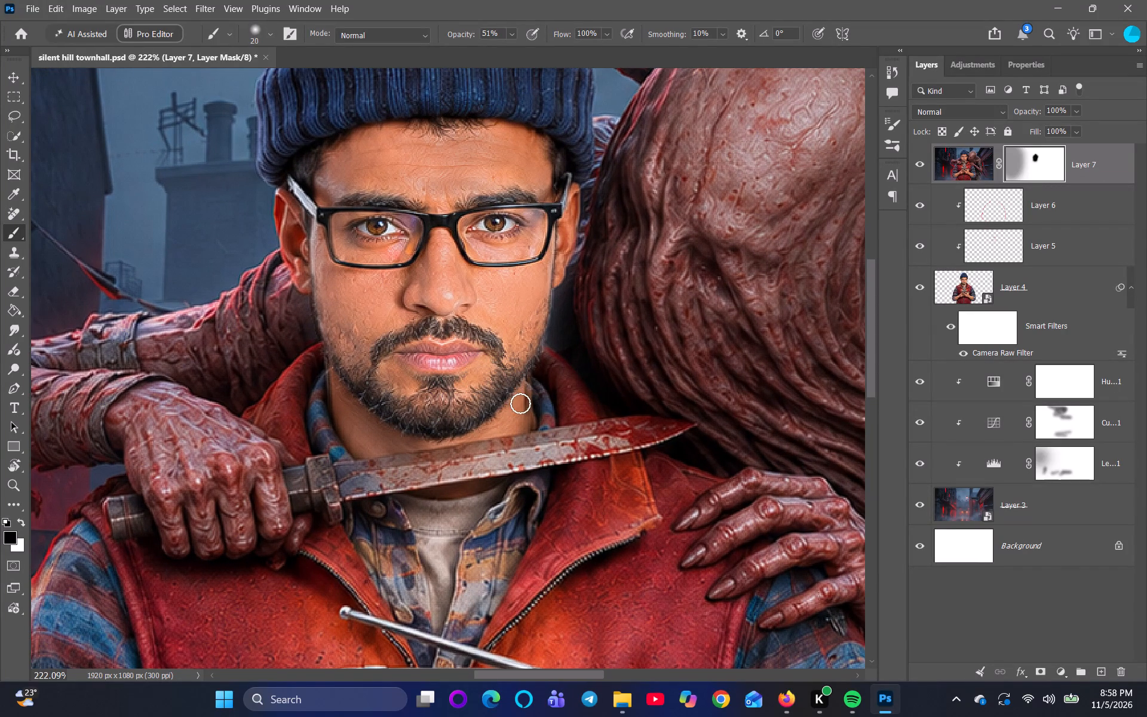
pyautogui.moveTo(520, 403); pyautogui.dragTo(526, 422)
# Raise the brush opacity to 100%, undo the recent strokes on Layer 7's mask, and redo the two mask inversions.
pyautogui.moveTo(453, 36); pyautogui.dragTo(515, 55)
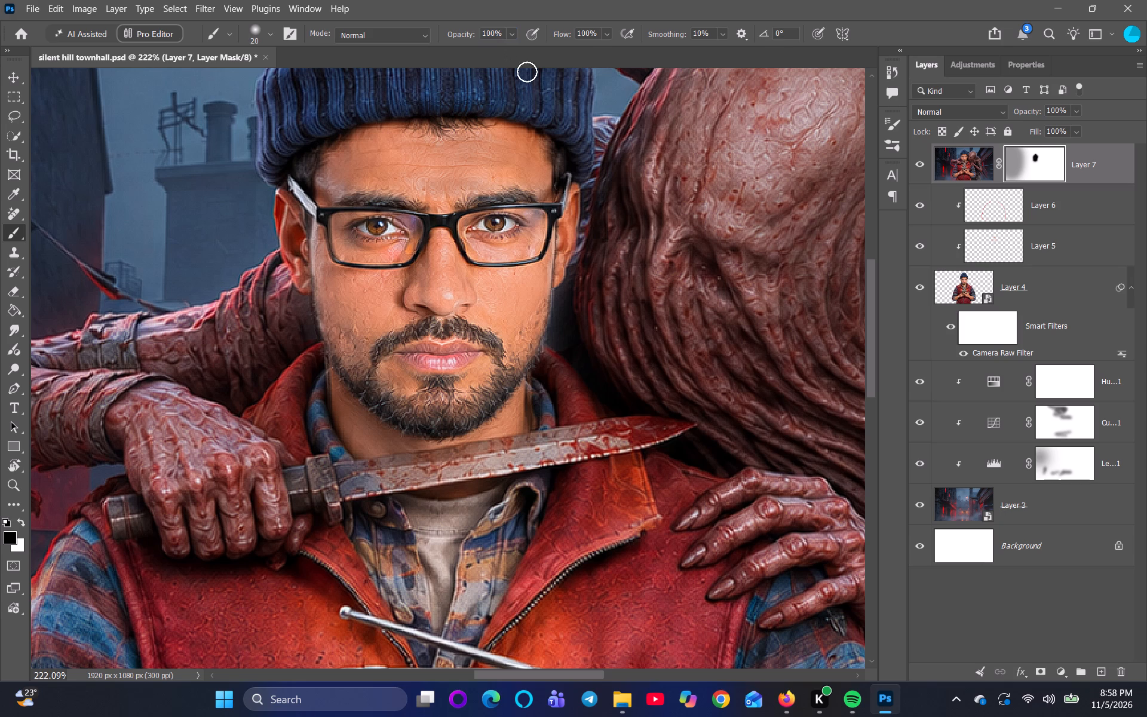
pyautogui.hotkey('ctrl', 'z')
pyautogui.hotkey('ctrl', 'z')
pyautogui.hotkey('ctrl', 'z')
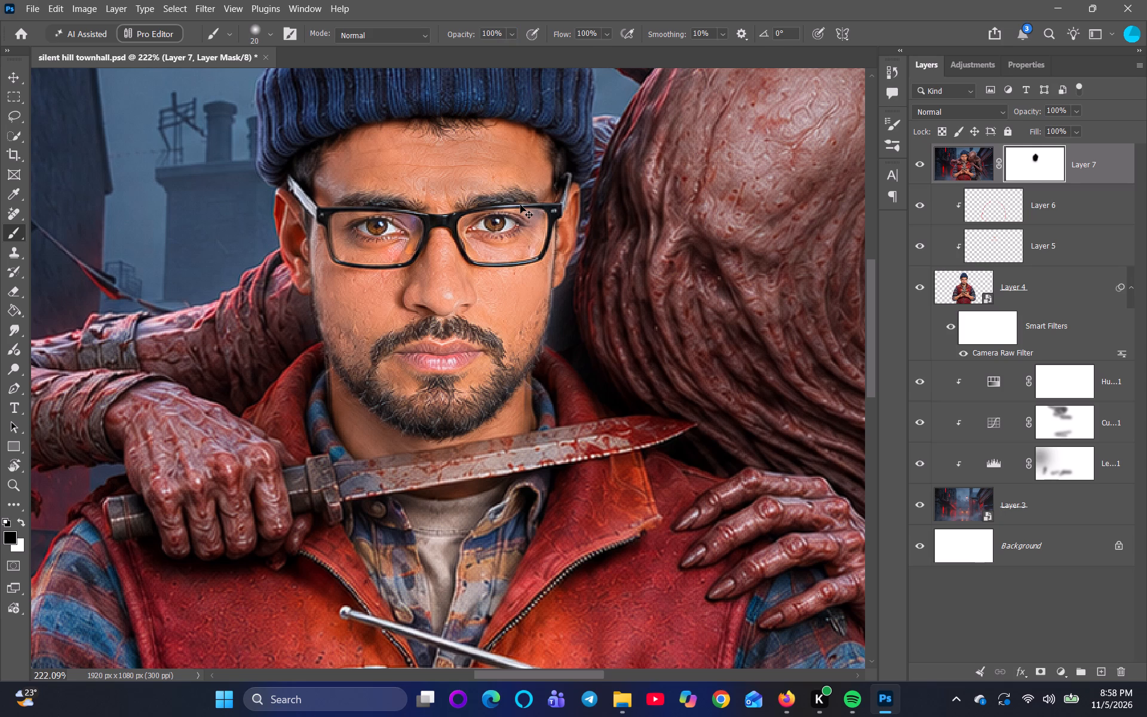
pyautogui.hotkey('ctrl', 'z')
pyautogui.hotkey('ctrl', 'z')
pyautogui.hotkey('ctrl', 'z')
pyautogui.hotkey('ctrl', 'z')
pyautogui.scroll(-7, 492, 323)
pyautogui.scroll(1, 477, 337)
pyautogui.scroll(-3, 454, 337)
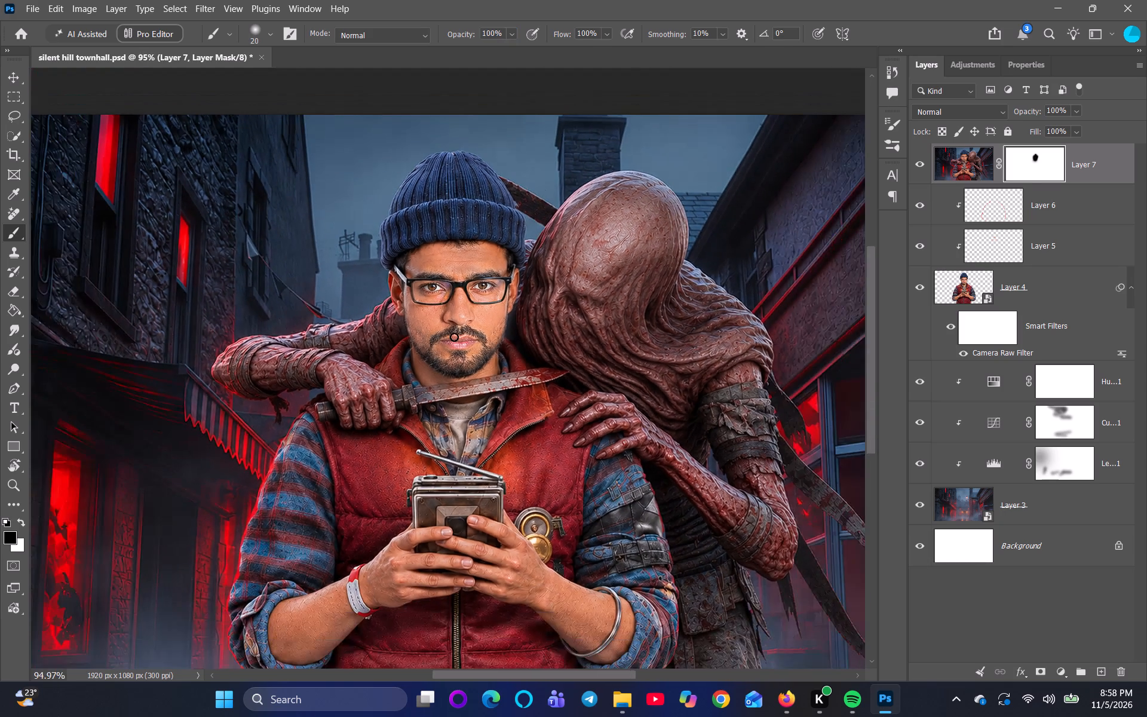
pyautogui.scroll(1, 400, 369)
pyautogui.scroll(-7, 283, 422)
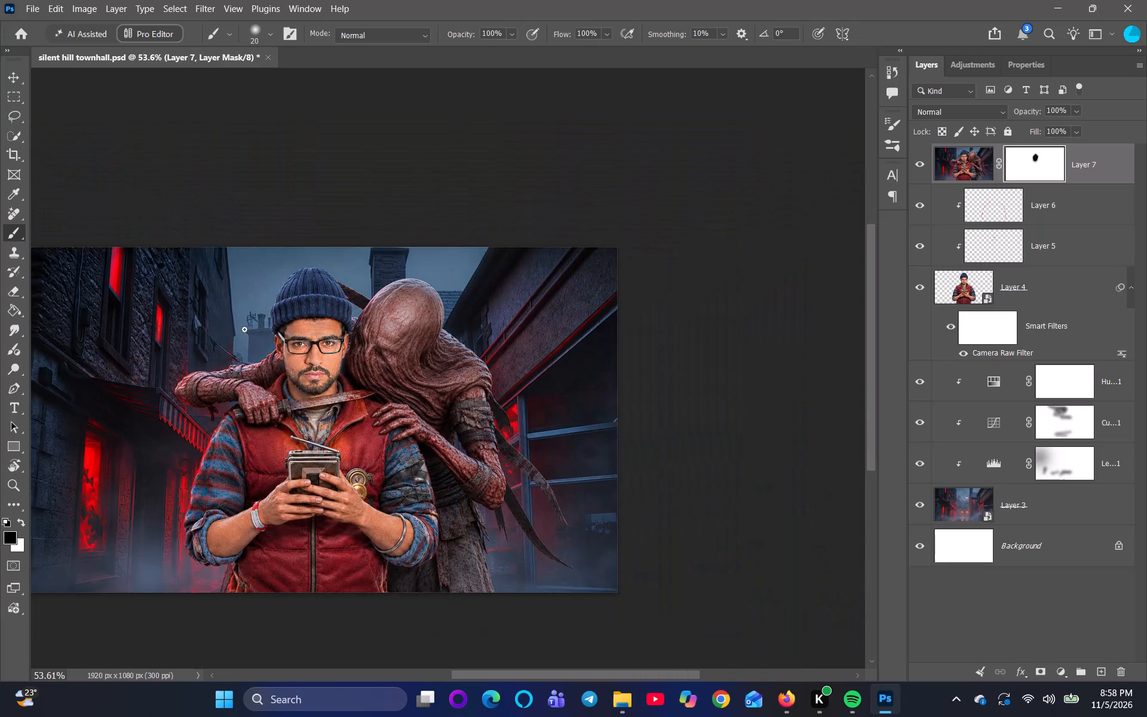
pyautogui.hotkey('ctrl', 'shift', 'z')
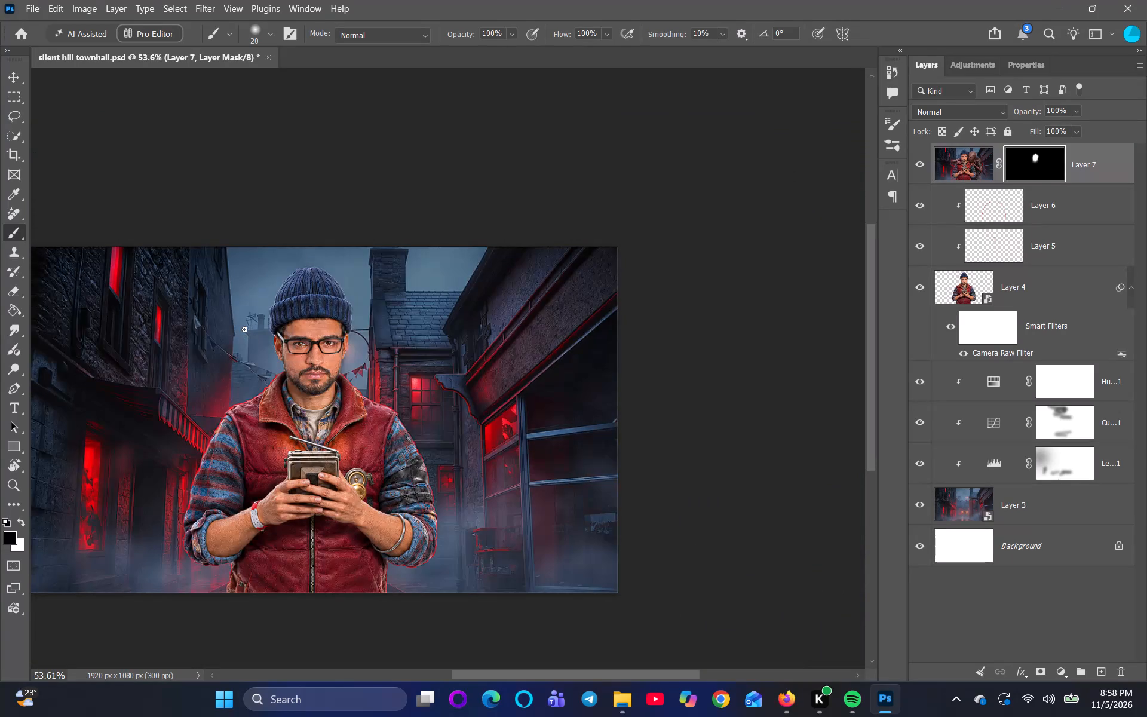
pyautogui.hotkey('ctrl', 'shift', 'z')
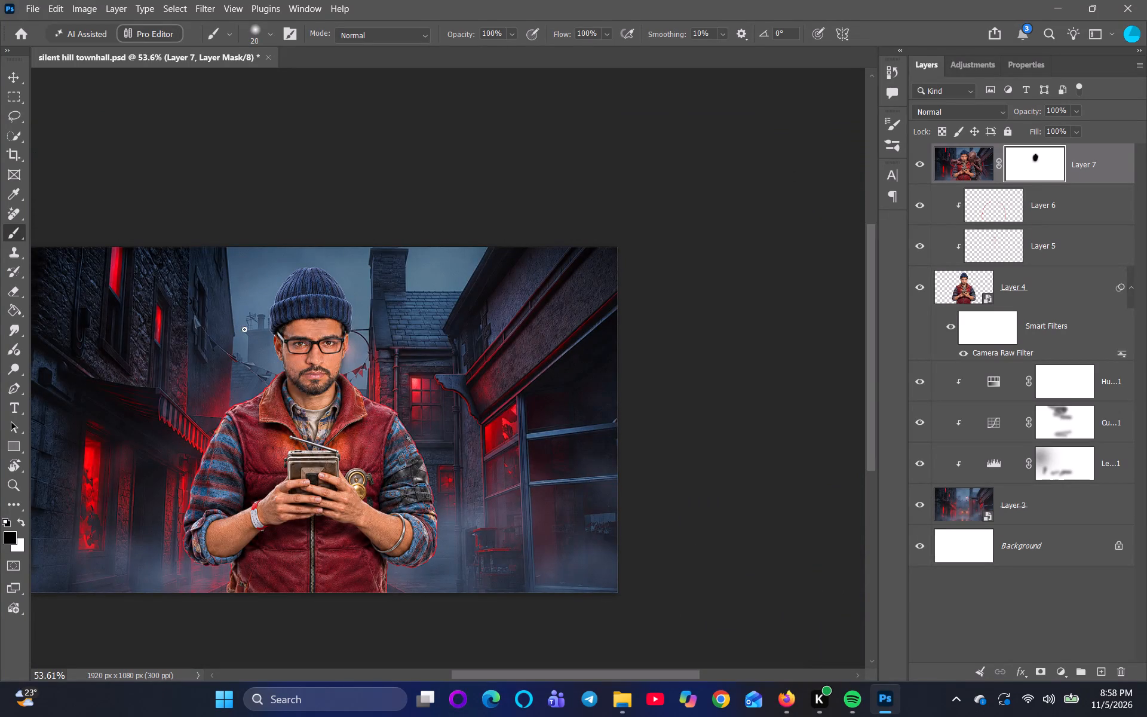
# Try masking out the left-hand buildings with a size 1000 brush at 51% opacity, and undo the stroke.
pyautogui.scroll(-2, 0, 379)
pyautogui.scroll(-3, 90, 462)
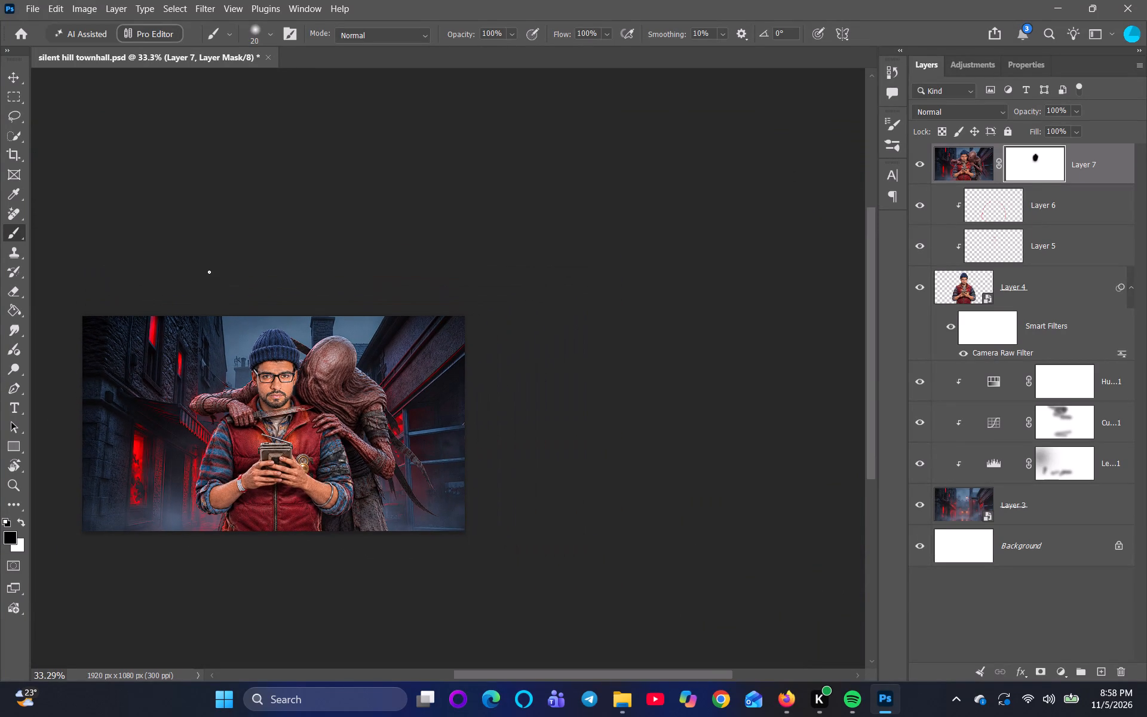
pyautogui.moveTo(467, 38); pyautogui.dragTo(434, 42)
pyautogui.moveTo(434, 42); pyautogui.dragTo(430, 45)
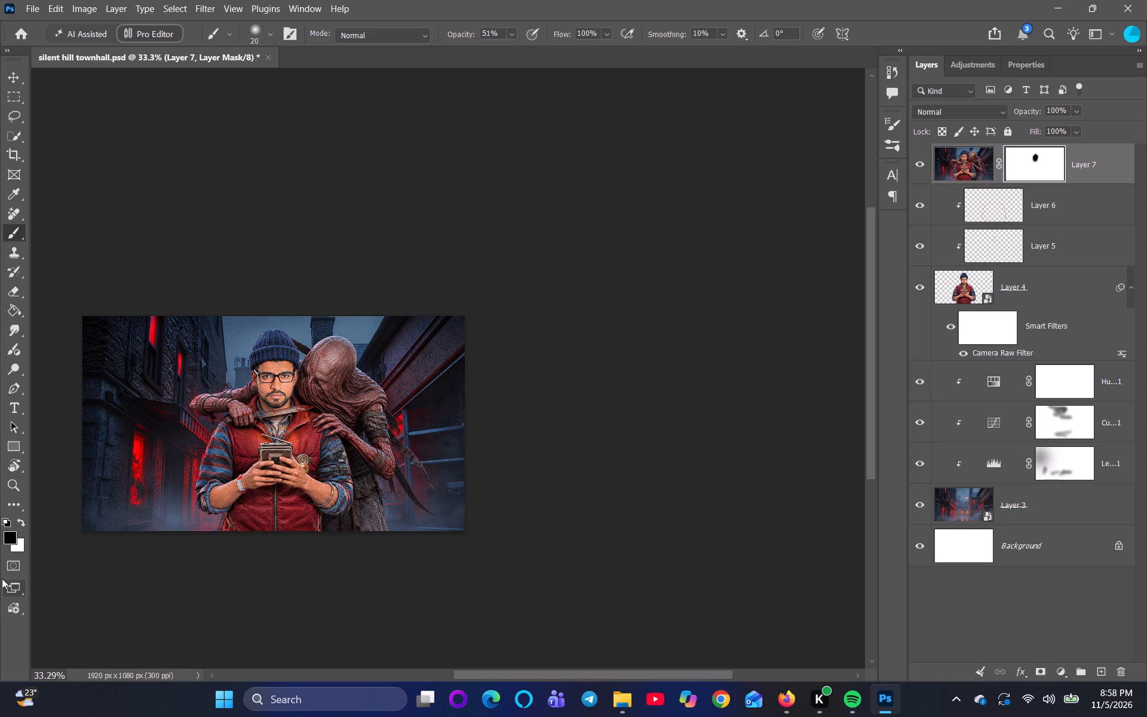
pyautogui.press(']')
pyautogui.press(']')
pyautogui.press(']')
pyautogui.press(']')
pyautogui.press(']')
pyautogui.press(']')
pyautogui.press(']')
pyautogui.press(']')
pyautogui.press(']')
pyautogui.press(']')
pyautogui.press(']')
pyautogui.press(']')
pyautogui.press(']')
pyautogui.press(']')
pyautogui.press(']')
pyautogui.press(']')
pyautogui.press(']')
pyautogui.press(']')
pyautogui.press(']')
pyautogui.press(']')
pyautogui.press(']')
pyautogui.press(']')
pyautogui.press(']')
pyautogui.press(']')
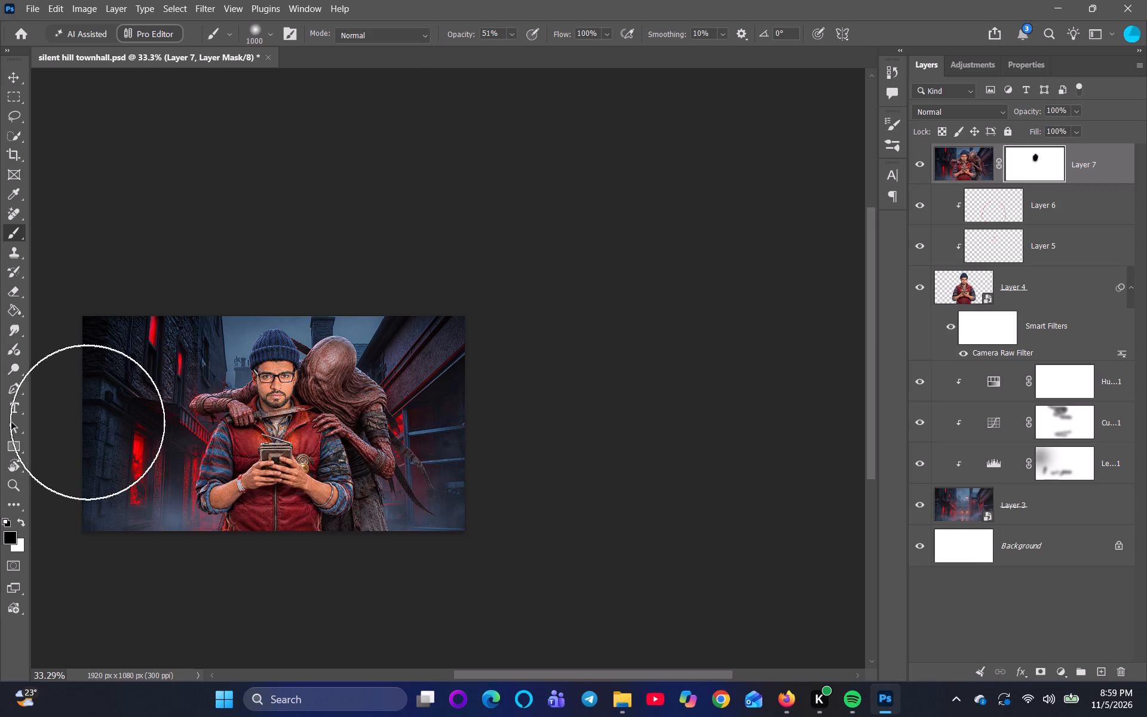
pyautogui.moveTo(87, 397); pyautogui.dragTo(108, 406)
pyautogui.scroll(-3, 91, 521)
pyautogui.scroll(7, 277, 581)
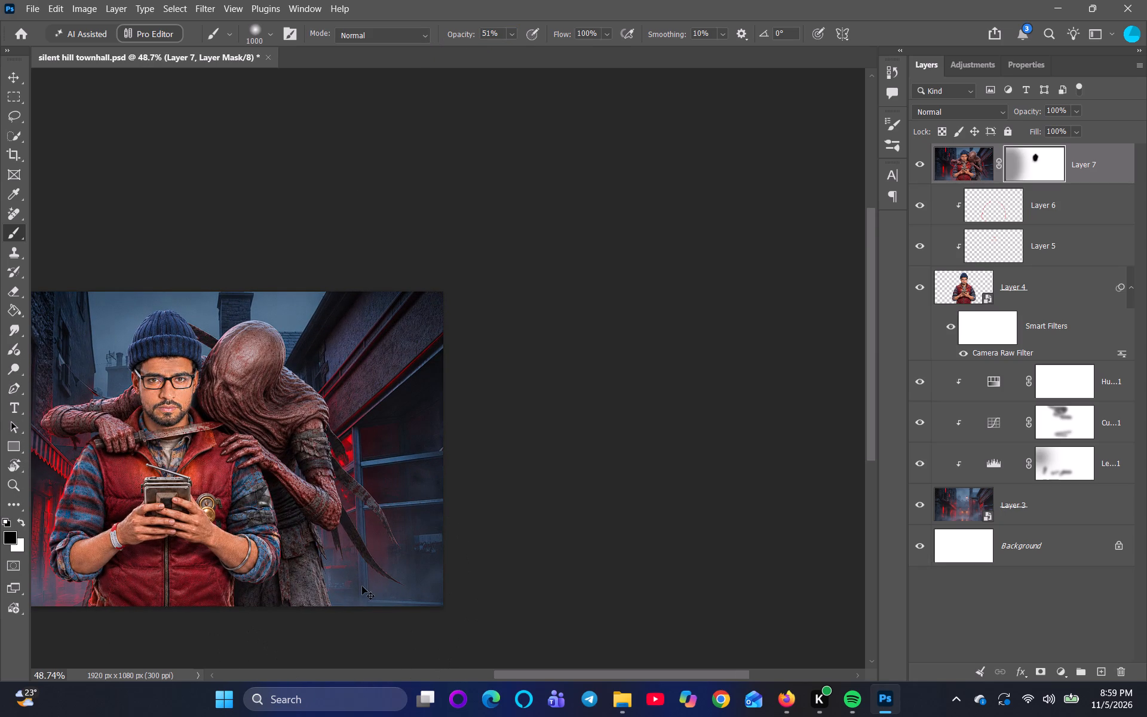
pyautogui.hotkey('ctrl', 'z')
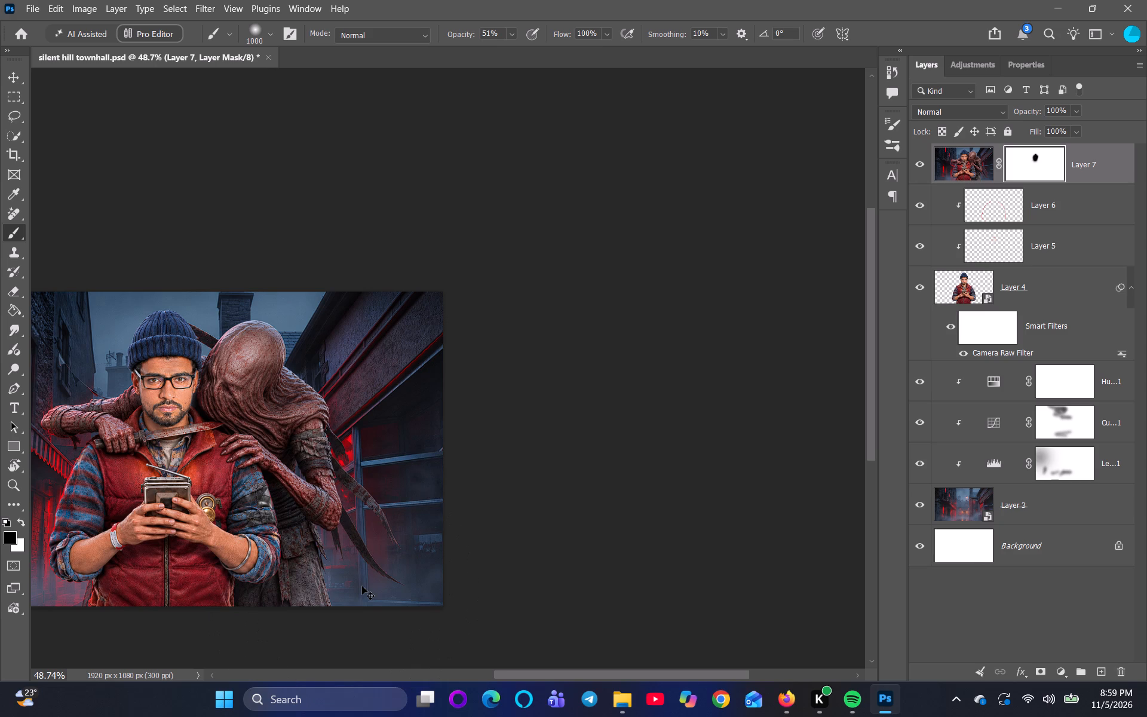
# Mask out the lower left-hand buildings in black on Layer 7's mask with a size 500 brush at 51% opacity.
pyautogui.hotkey('ctrl', '0')
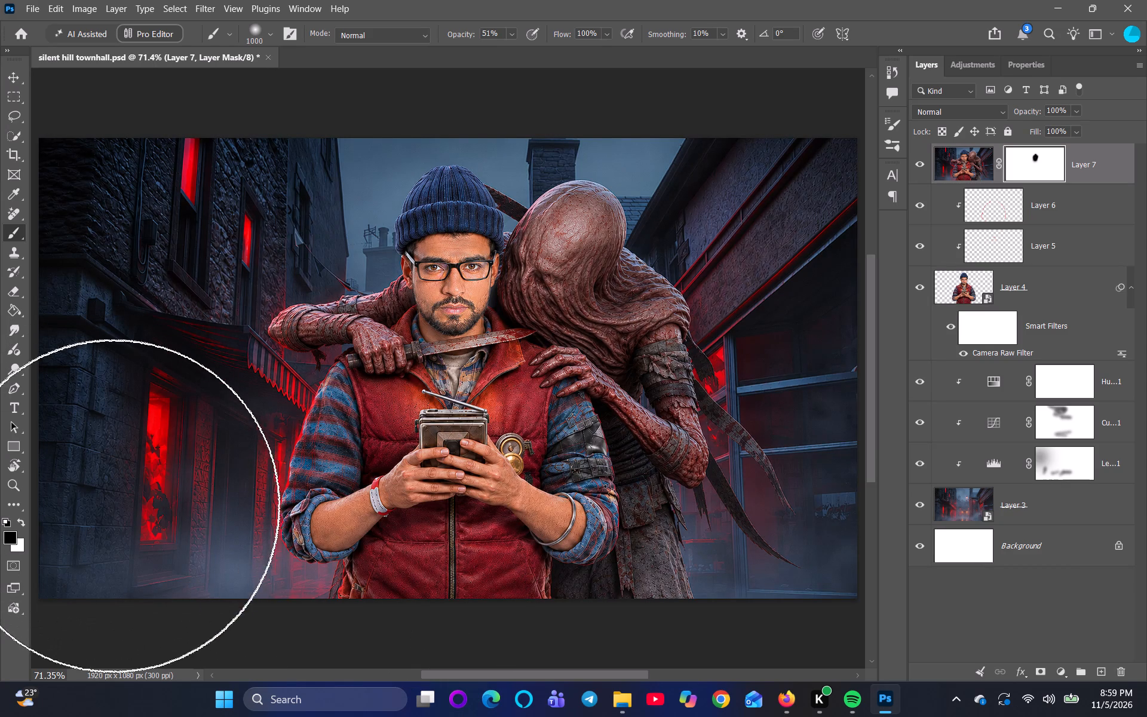
pyautogui.write('[[')
pyautogui.press('[')
pyautogui.press('[')
pyautogui.press('[')
pyautogui.moveTo(127, 516); pyautogui.dragTo(119, 442)
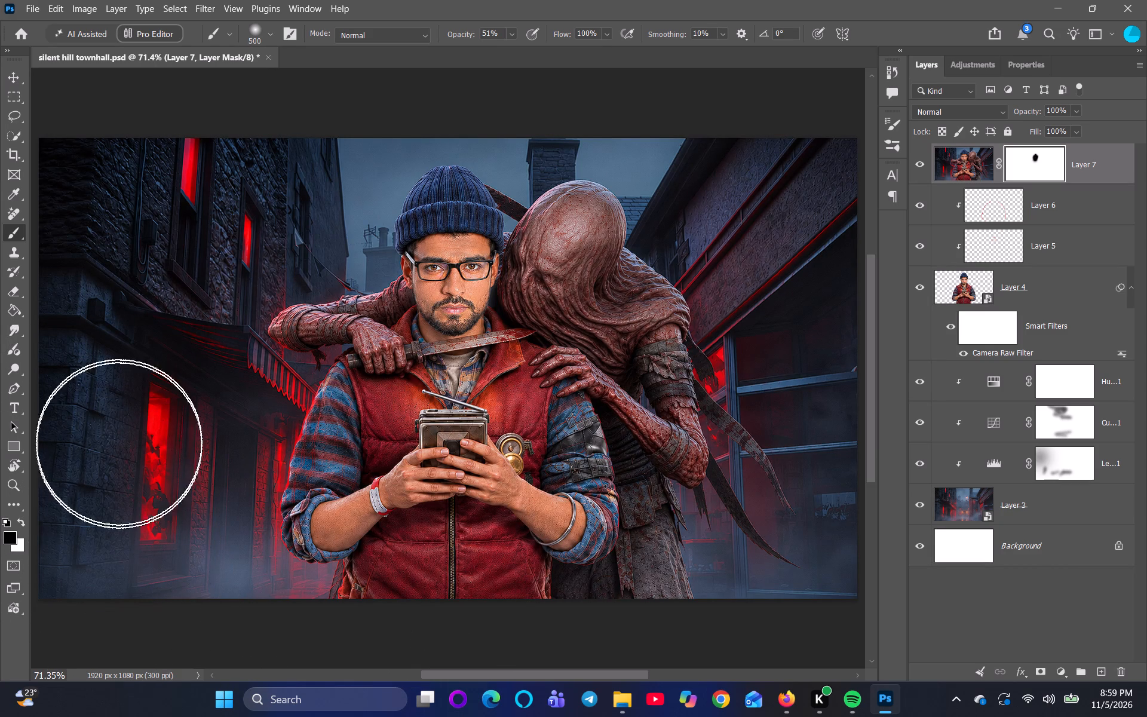
pyautogui.moveTo(119, 442); pyautogui.dragTo(133, 536)
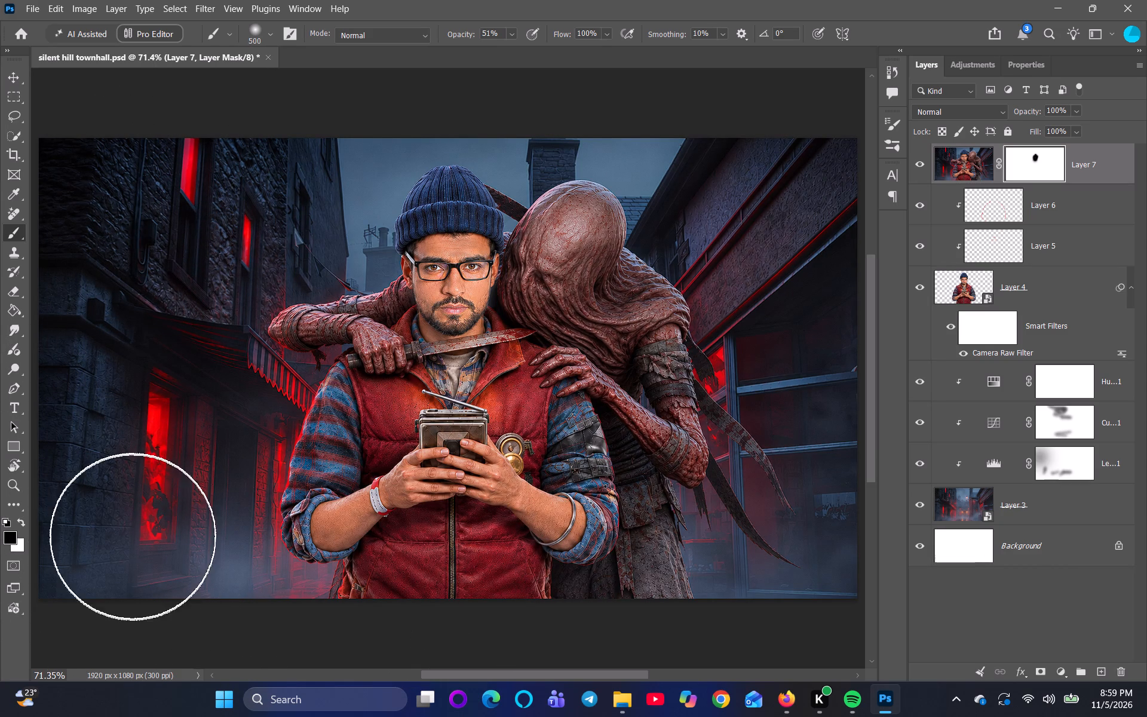
pyautogui.moveTo(133, 536); pyautogui.dragTo(143, 552)
# Mask out Layer 7 over the beard and jaw on the creature's side with a size 25 brush at 100% opacity, undoing the first attempt.
pyautogui.scroll(9, 376, 515)
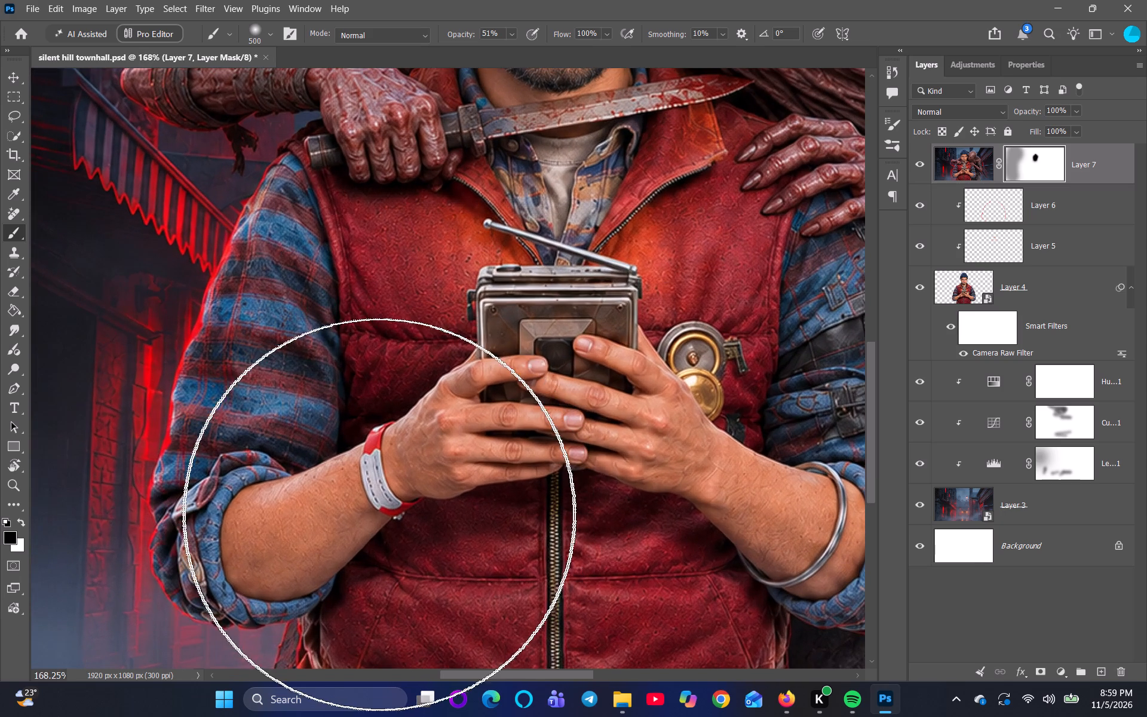
pyautogui.press('[')
pyautogui.press('[')
pyautogui.press('[')
pyautogui.press('[')
pyautogui.press('[')
pyautogui.press('[')
pyautogui.press('[')
pyautogui.press('[')
pyautogui.press('[')
pyautogui.press('[')
pyautogui.press('[')
pyautogui.scroll(1, 536, 244)
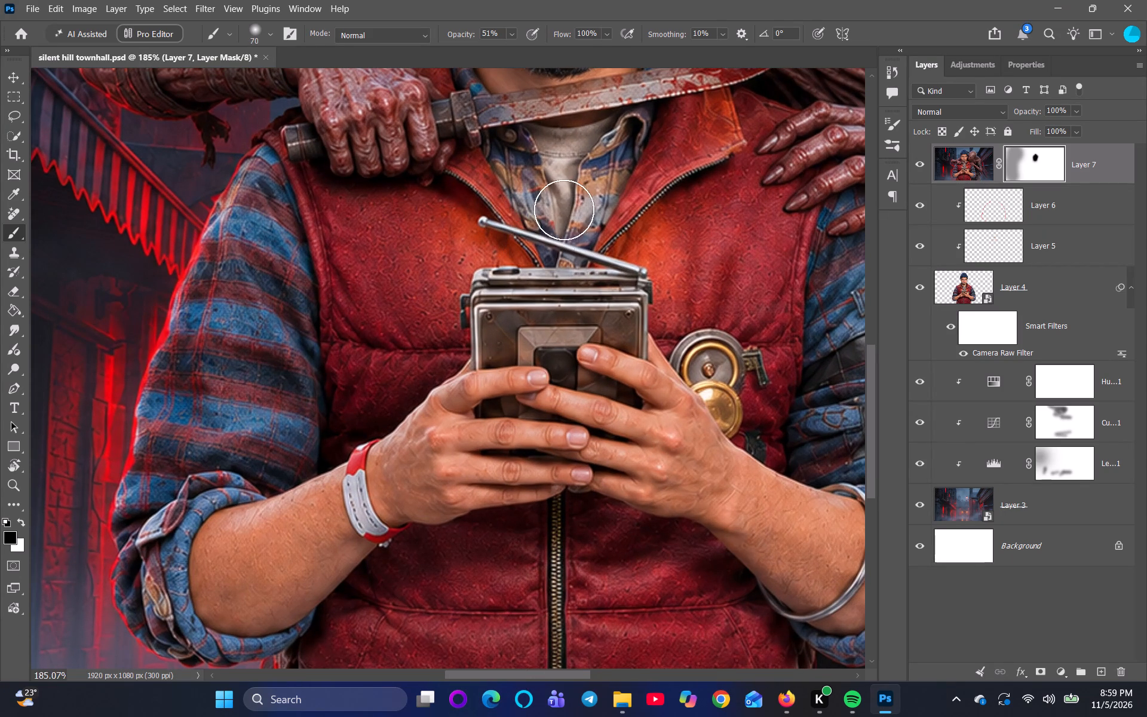
pyautogui.moveTo(455, 34); pyautogui.dragTo(550, 50)
pyautogui.scroll(-2, 530, 153)
pyautogui.press('space')
pyautogui.press('space')
pyautogui.press('space')
pyautogui.press('space')
pyautogui.press('space')
pyautogui.press('space')
pyautogui.press('space')
pyautogui.press('space')
pyautogui.moveTo(559, 152); pyautogui.dragTo(536, 308)
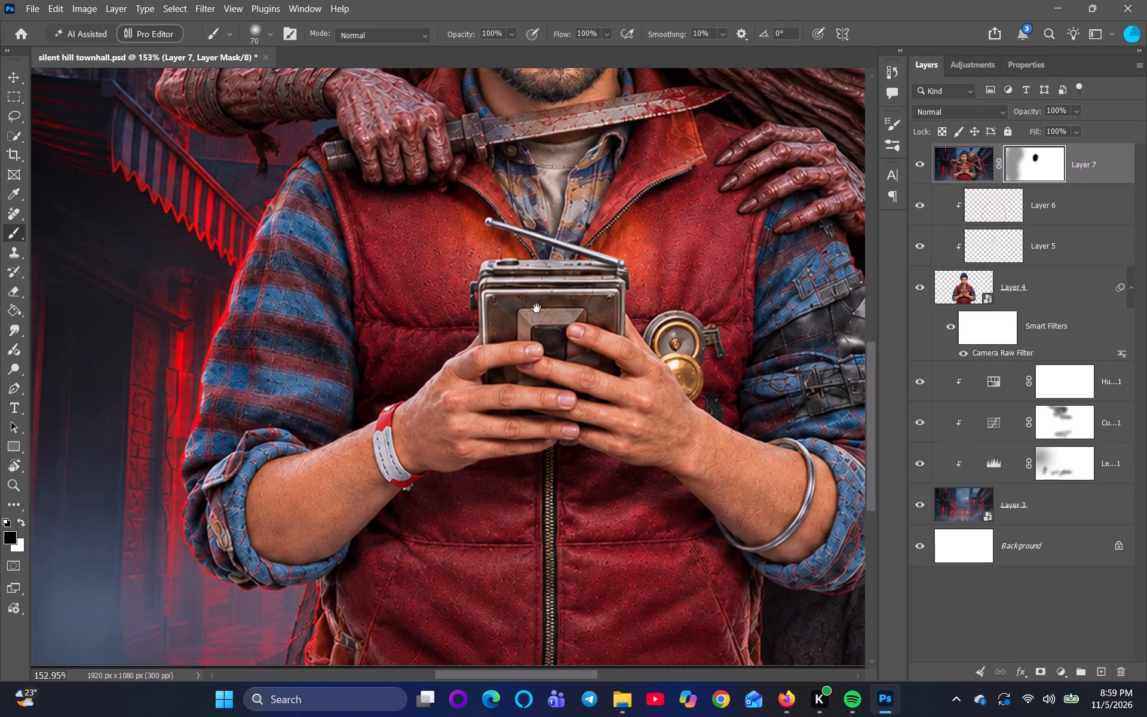
pyautogui.moveTo(536, 308); pyautogui.dragTo(484, 494)
pyautogui.scroll(10, 490, 467)
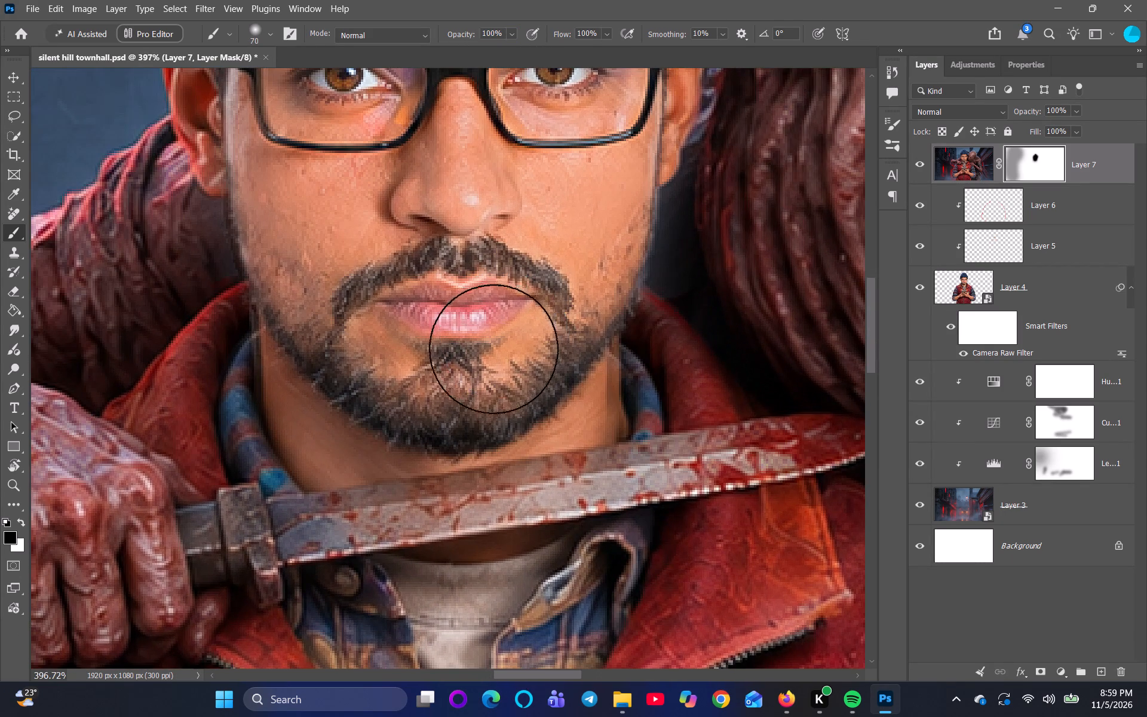
pyautogui.press('[')
pyautogui.press('[')
pyautogui.press('[')
pyautogui.press('[')
pyautogui.press('[')
pyautogui.write('[[')
pyautogui.moveTo(575, 206); pyautogui.dragTo(551, 356)
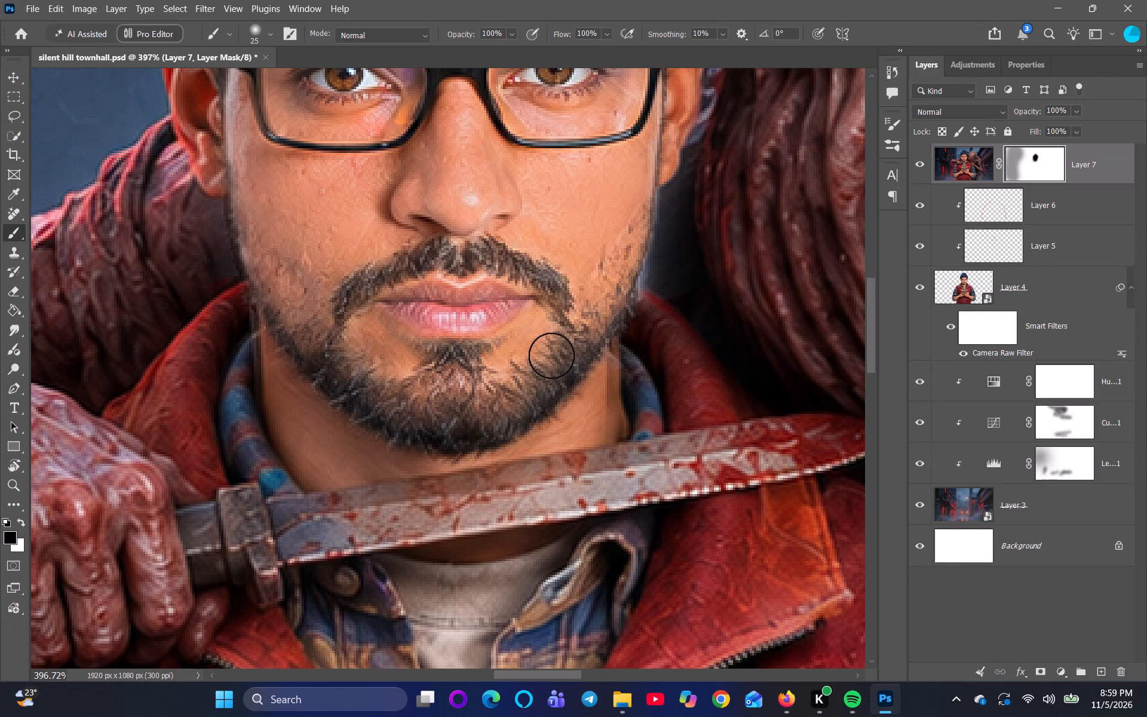
pyautogui.moveTo(551, 356); pyautogui.dragTo(525, 379)
pyautogui.hotkey('ctrl', 'z')
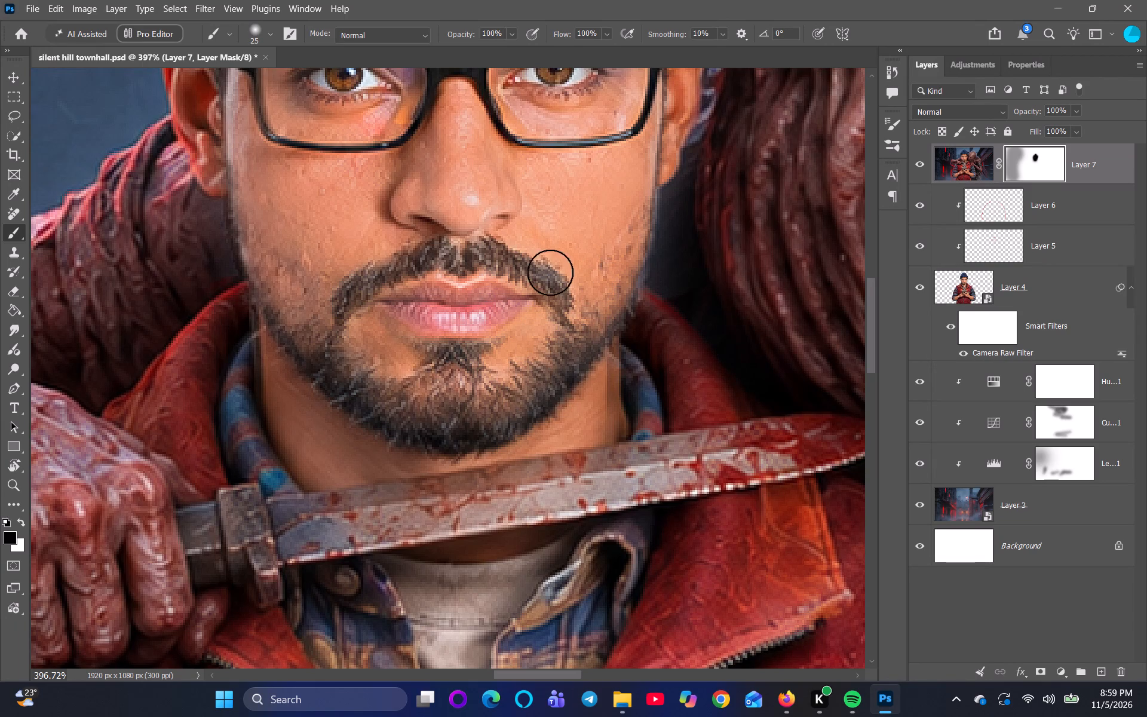
pyautogui.moveTo(549, 254); pyautogui.dragTo(605, 297)
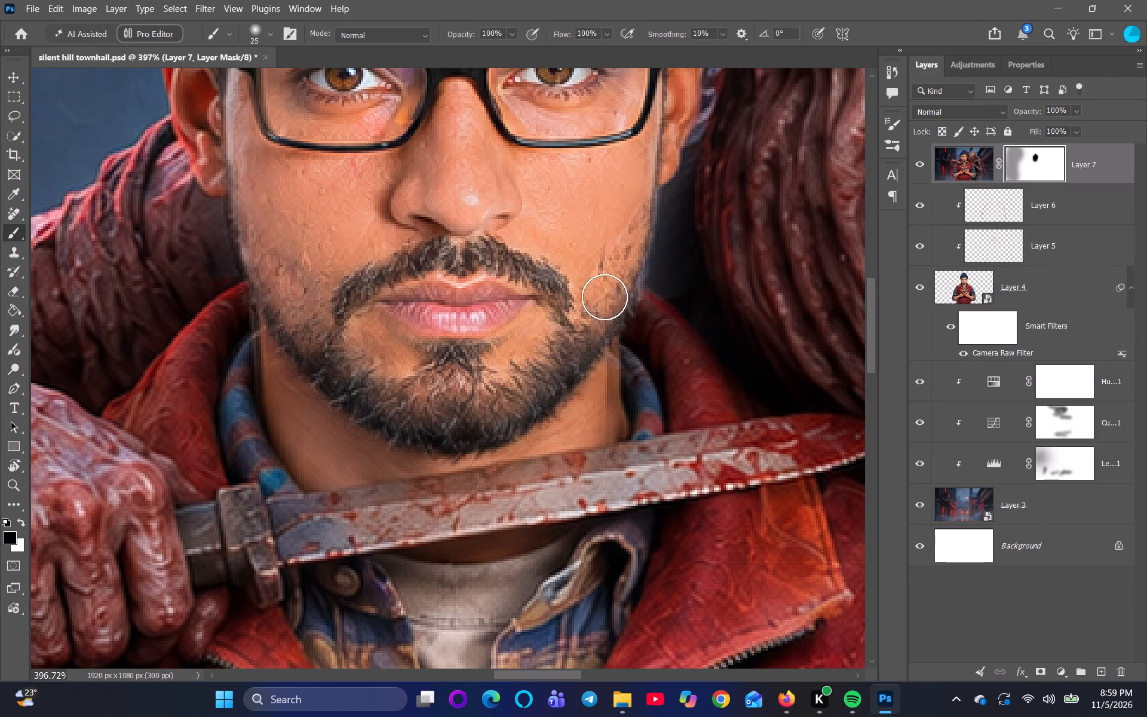
pyautogui.moveTo(605, 297); pyautogui.dragTo(585, 395)
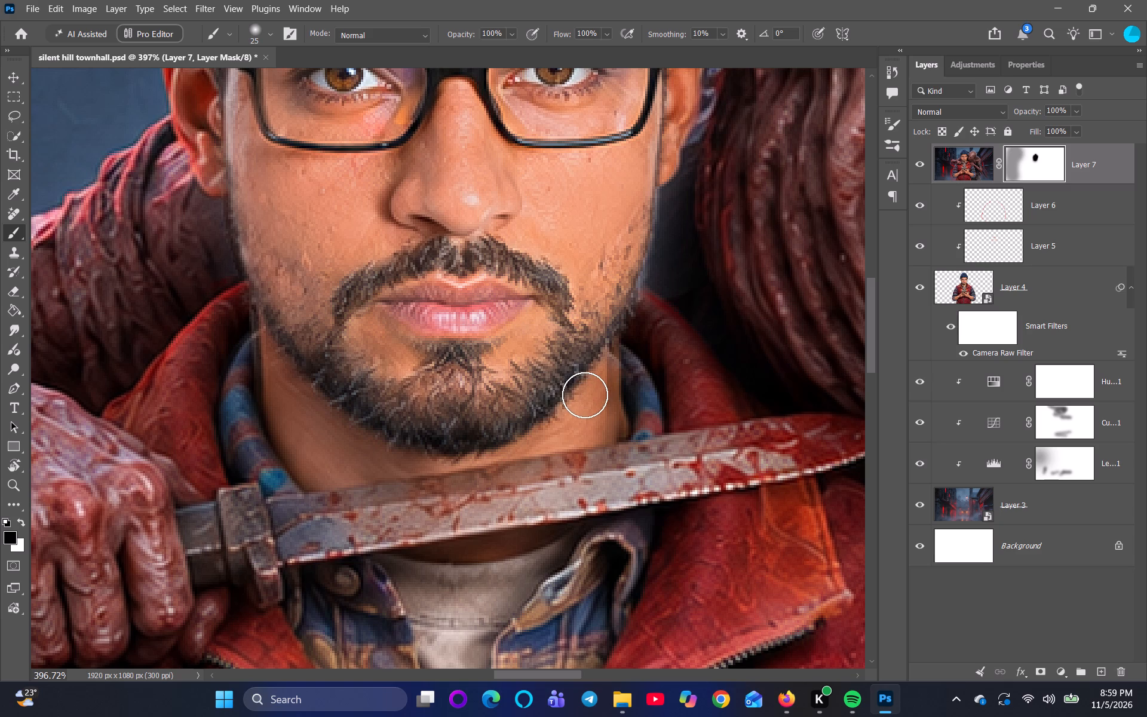
pyautogui.moveTo(585, 395); pyautogui.dragTo(578, 403)
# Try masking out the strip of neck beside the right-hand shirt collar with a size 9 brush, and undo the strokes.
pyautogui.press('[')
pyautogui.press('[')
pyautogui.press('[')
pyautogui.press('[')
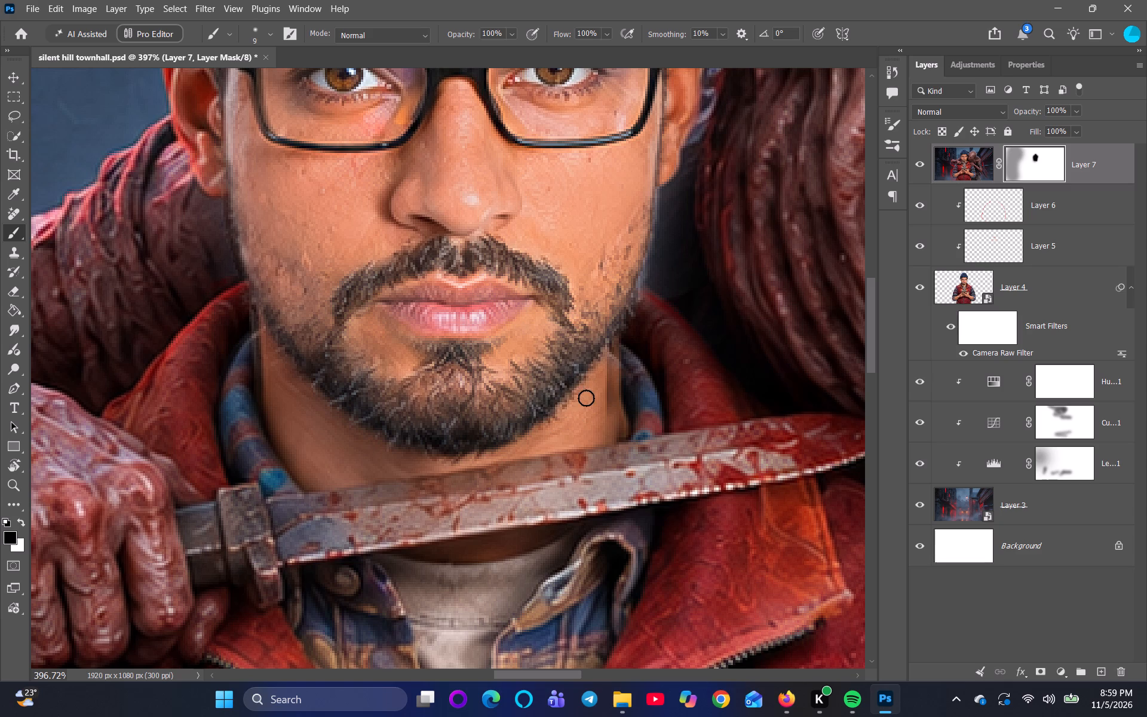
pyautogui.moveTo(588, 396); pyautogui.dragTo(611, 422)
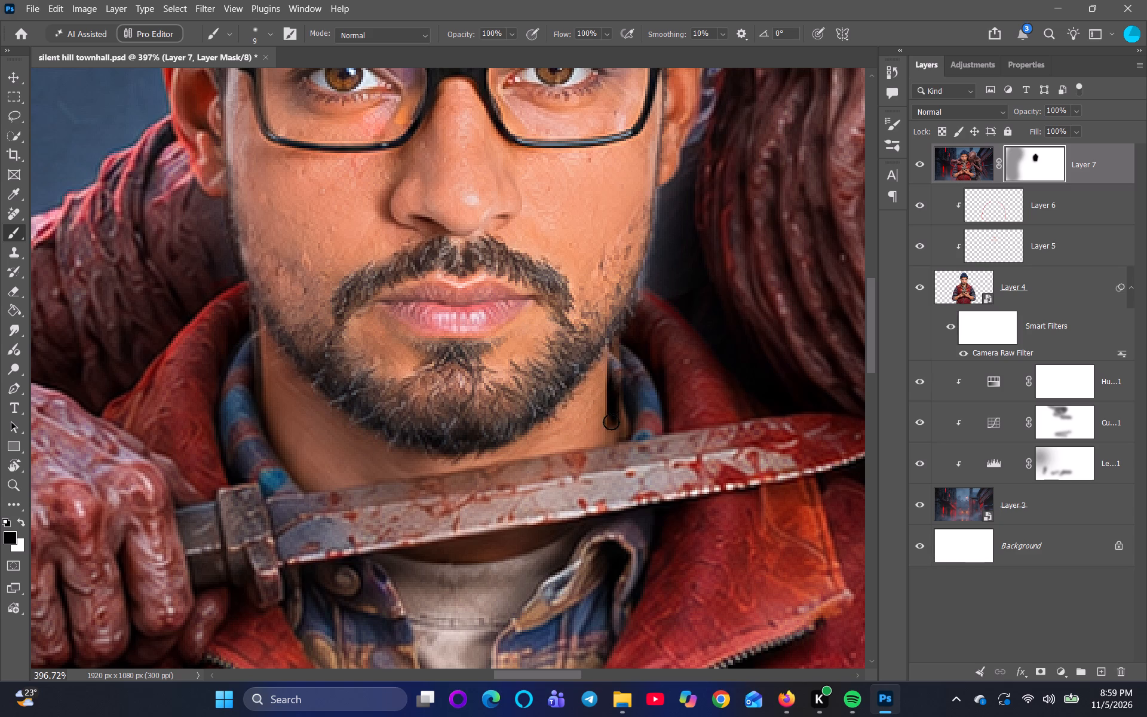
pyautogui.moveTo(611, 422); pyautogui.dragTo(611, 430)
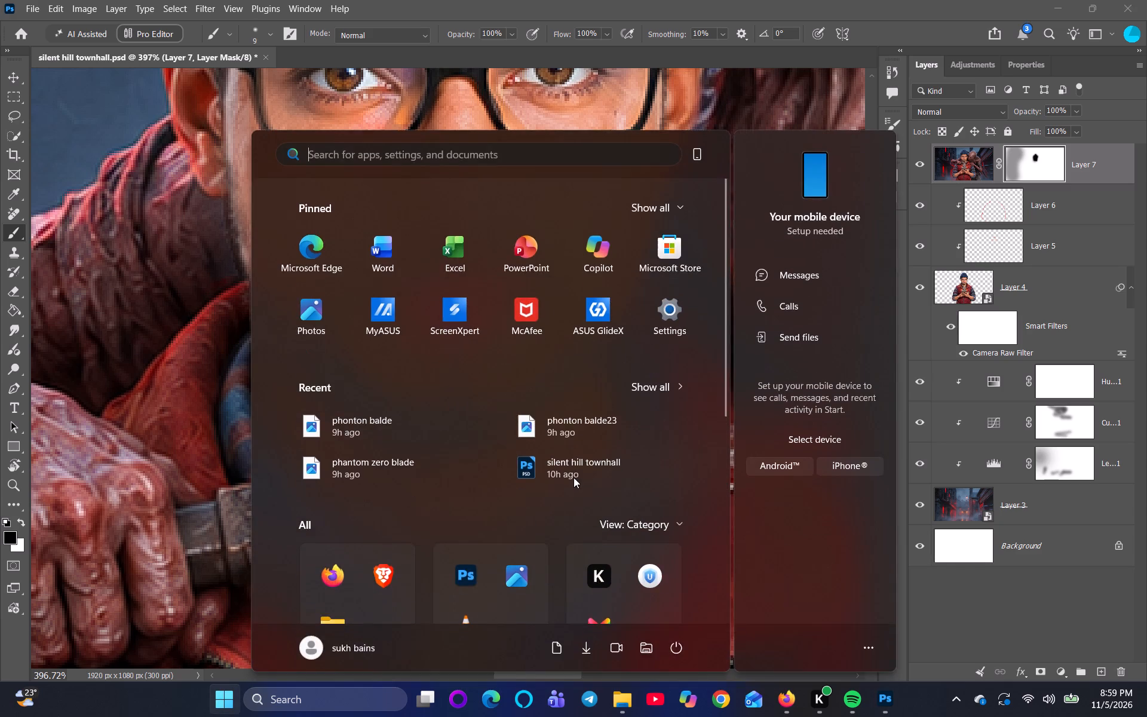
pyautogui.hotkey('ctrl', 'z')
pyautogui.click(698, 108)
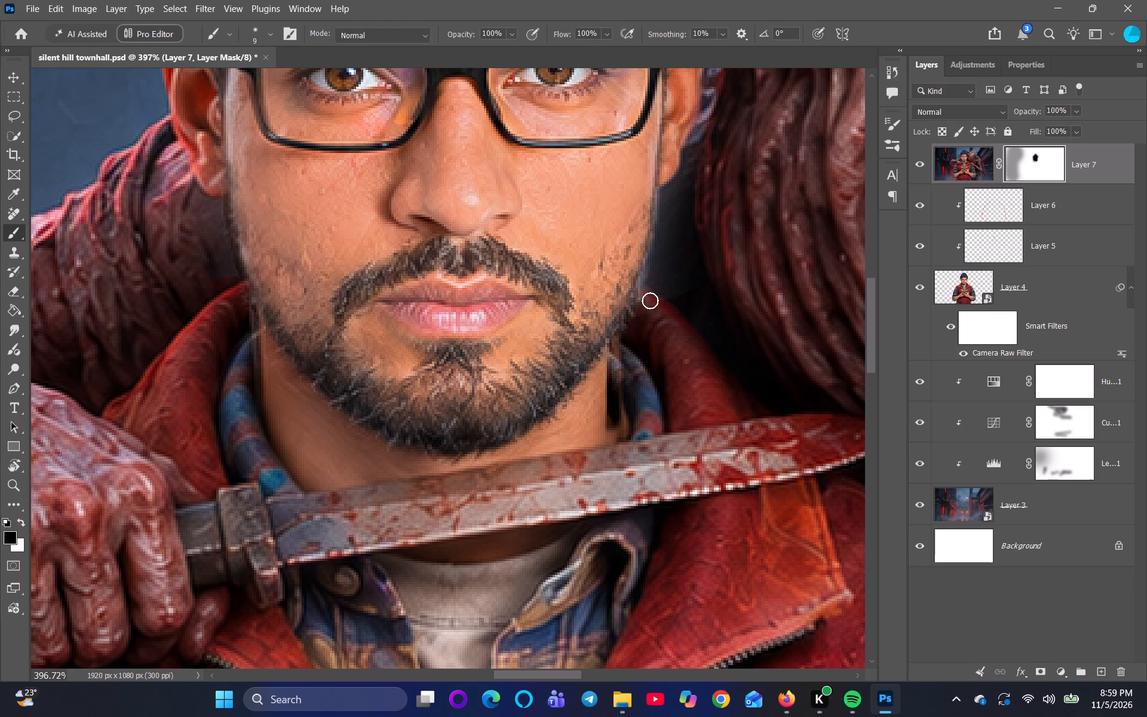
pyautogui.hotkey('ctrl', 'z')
# Mask out Layer 7 over the neck beneath the beard in black, using brush sizes 9 and 25 at 100% opacity.
pyautogui.moveTo(598, 412); pyautogui.dragTo(320, 425)
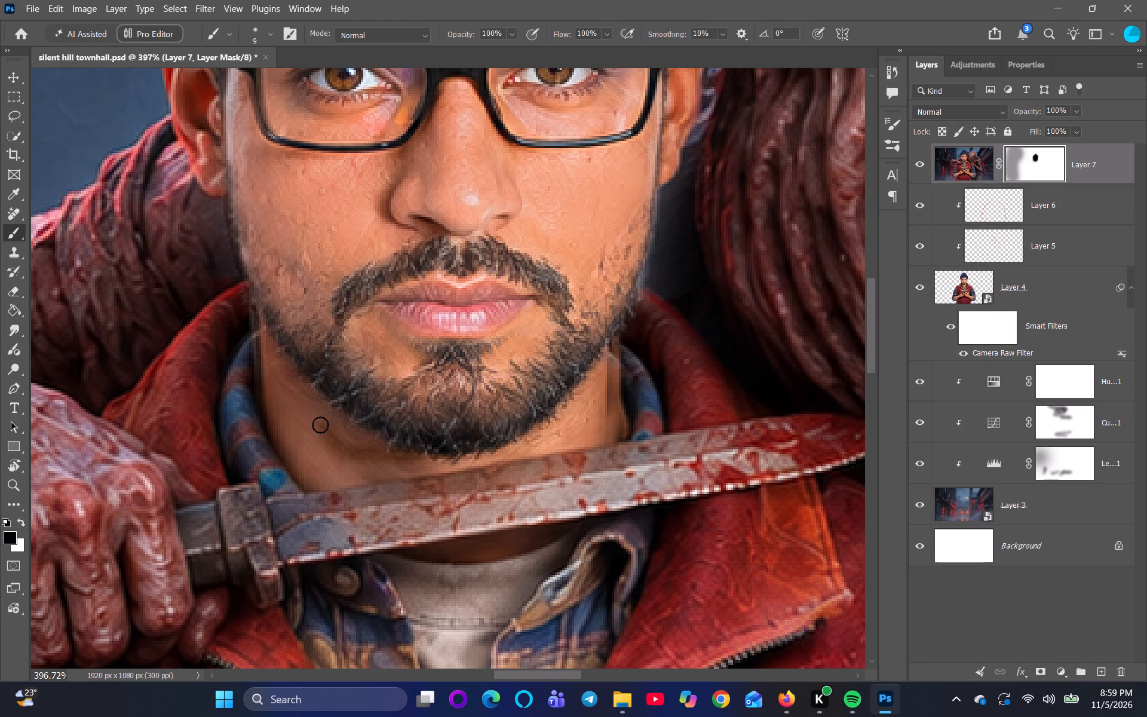
pyautogui.moveTo(320, 425); pyautogui.dragTo(303, 422)
pyautogui.press(']')
pyautogui.press(']')
pyautogui.press(']')
pyautogui.press(']')
pyautogui.moveTo(281, 376); pyautogui.dragTo(330, 446)
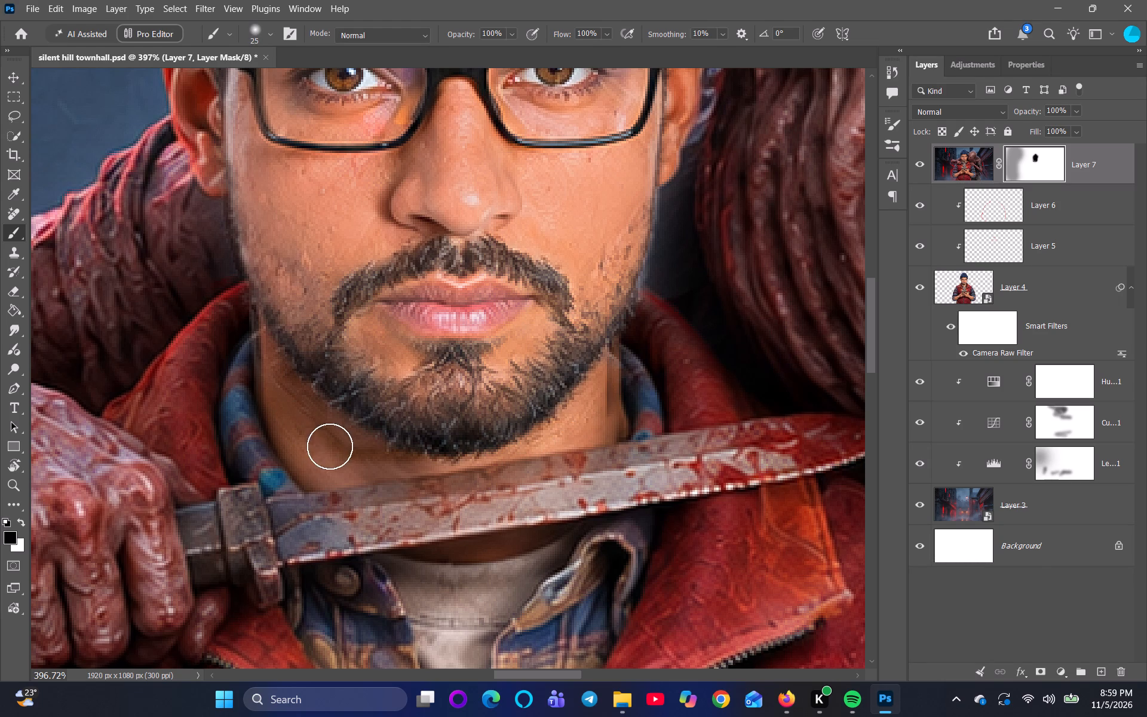
pyautogui.moveTo(330, 446); pyautogui.dragTo(283, 272)
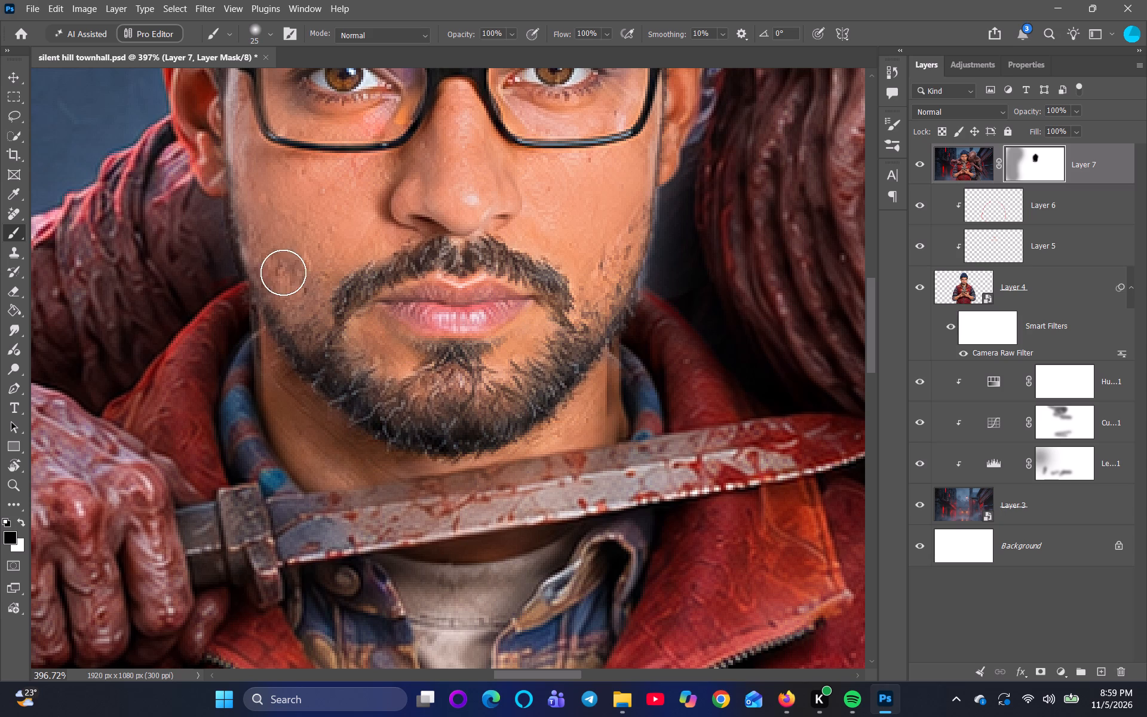
# Mask out Layer 7 over the left-hand jaw and beard edge with a size 25 brush, undoing the first attempt.
pyautogui.moveTo(283, 272); pyautogui.dragTo(299, 241)
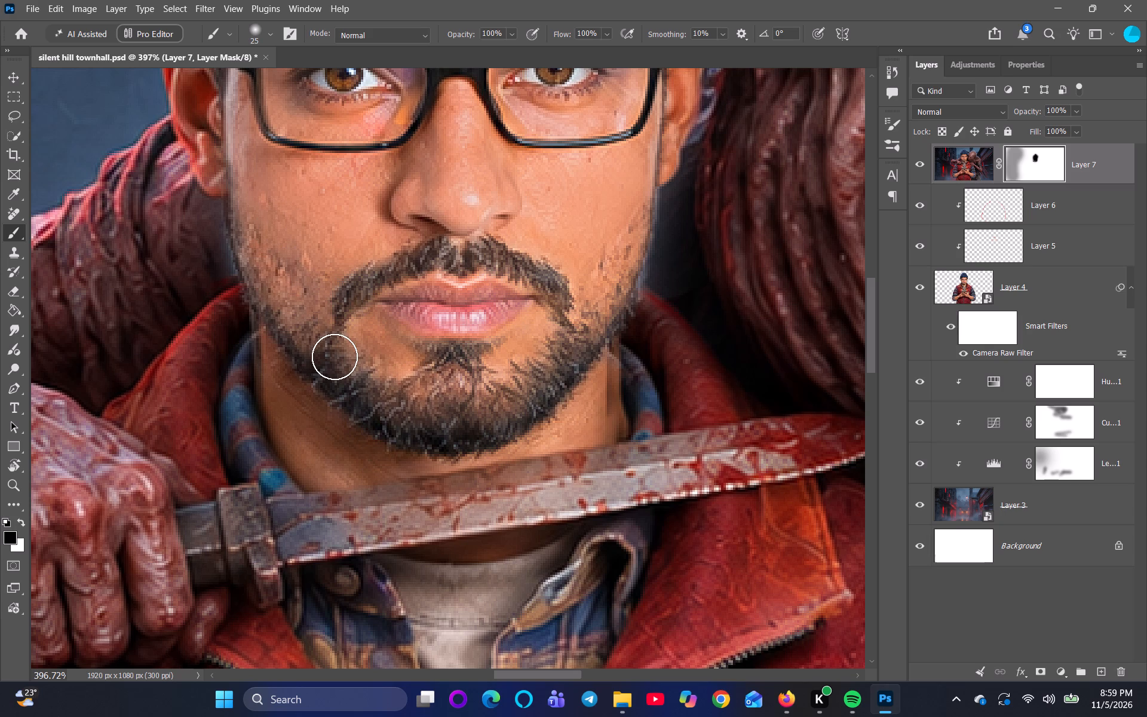
pyautogui.hotkey('ctrl', 'z')
pyautogui.moveTo(304, 341); pyautogui.dragTo(299, 386)
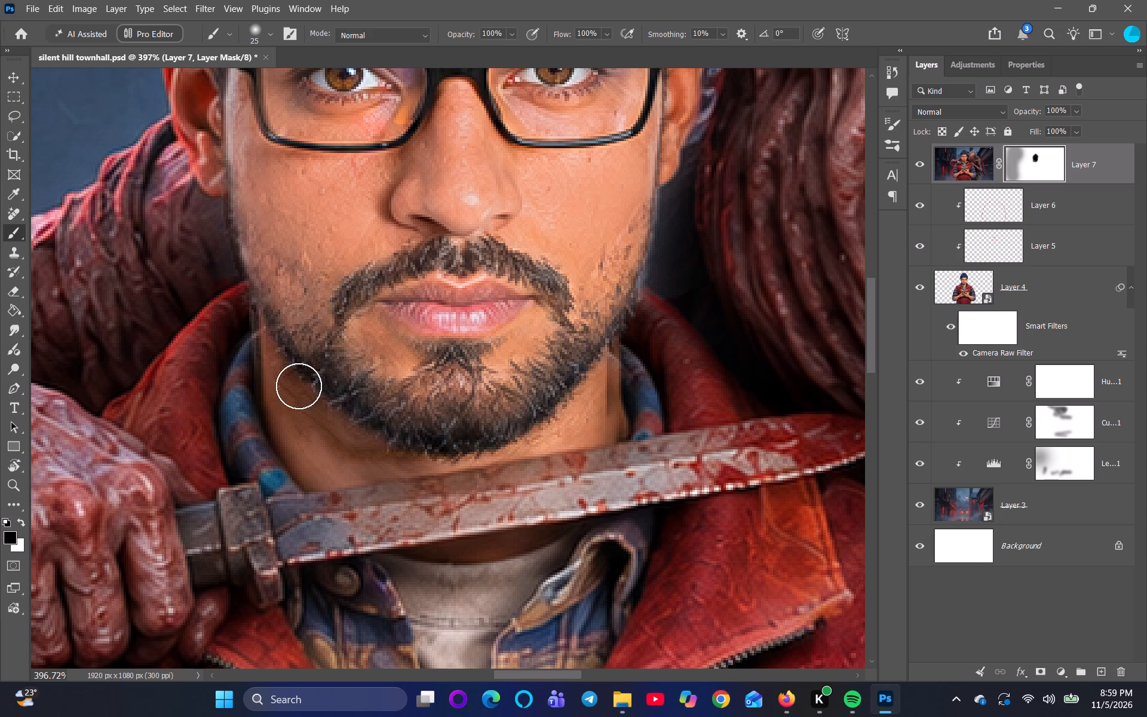
pyautogui.moveTo(299, 386); pyautogui.dragTo(361, 388)
pyautogui.moveTo(361, 379); pyautogui.dragTo(361, 379)
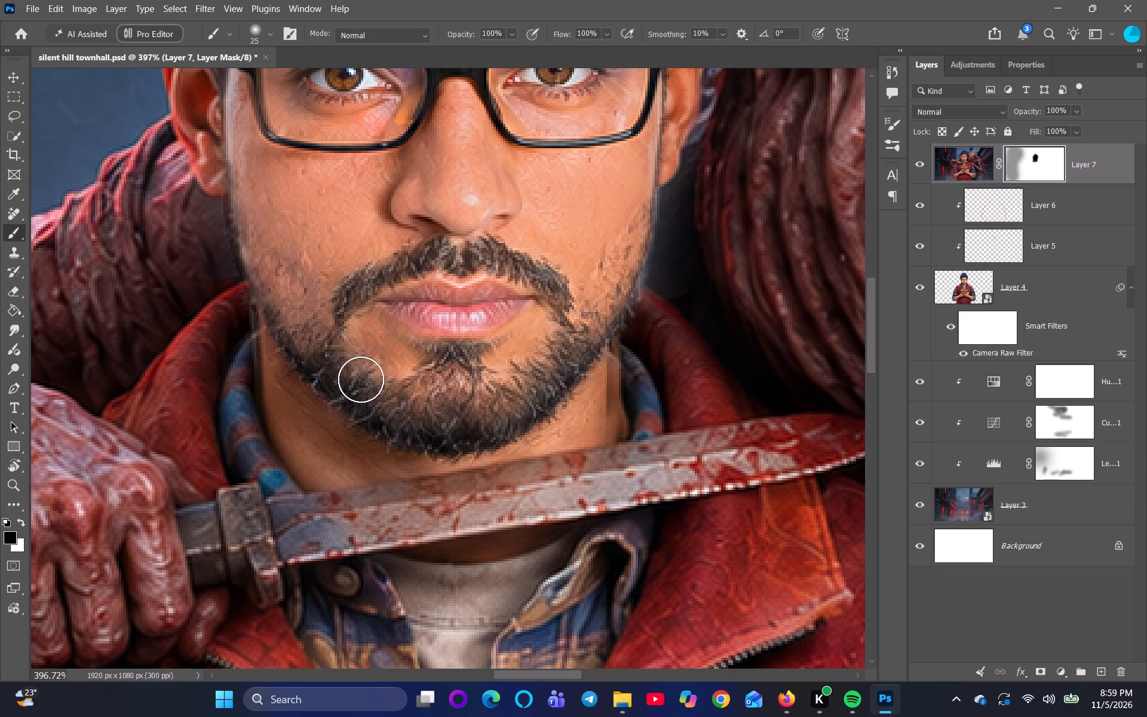
pyautogui.moveTo(361, 379); pyautogui.dragTo(270, 240)
pyautogui.moveTo(265, 228); pyautogui.dragTo(265, 227)
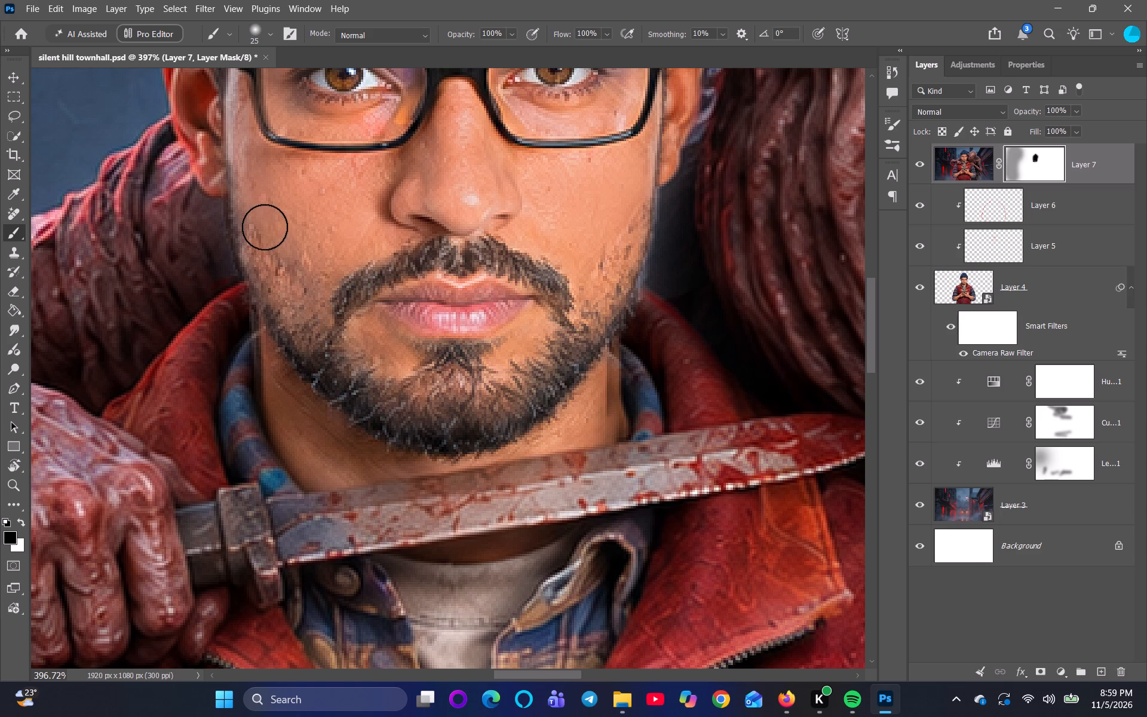
# Mask out Layer 7 up the left-hand cheek, past the glasses' corner and down the sideburn with the size 25 brush.
pyautogui.moveTo(265, 227); pyautogui.dragTo(261, 137)
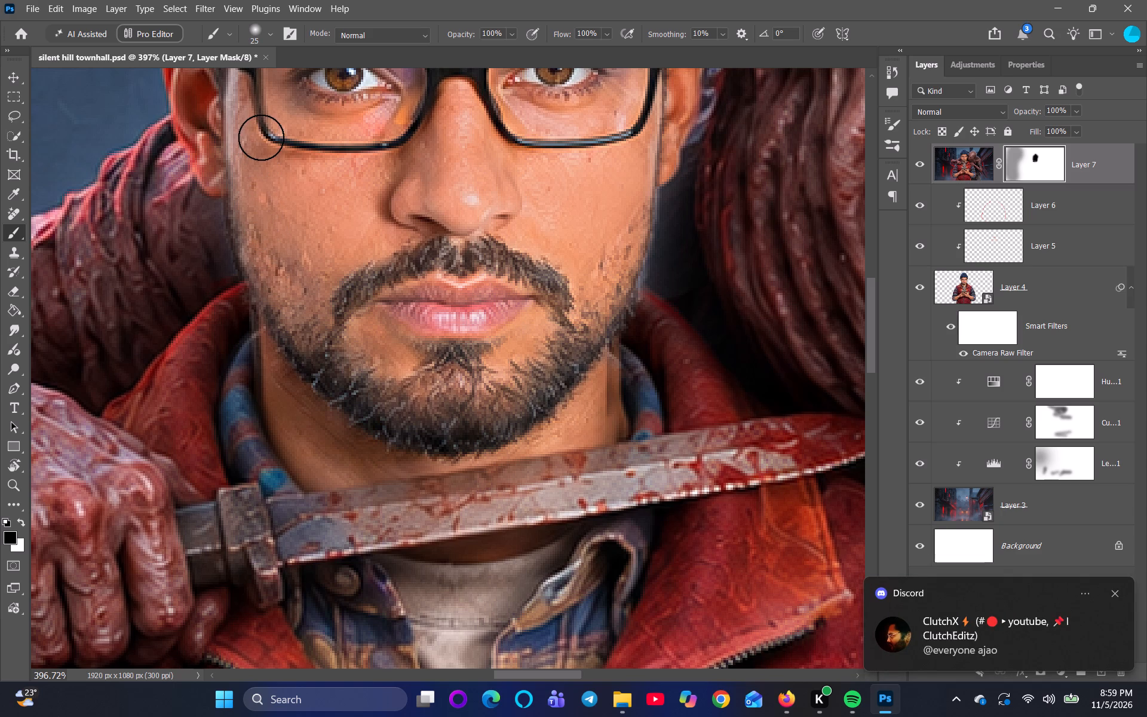
pyautogui.moveTo(261, 137); pyautogui.dragTo(252, 113)
pyautogui.moveTo(207, 96); pyautogui.dragTo(208, 106)
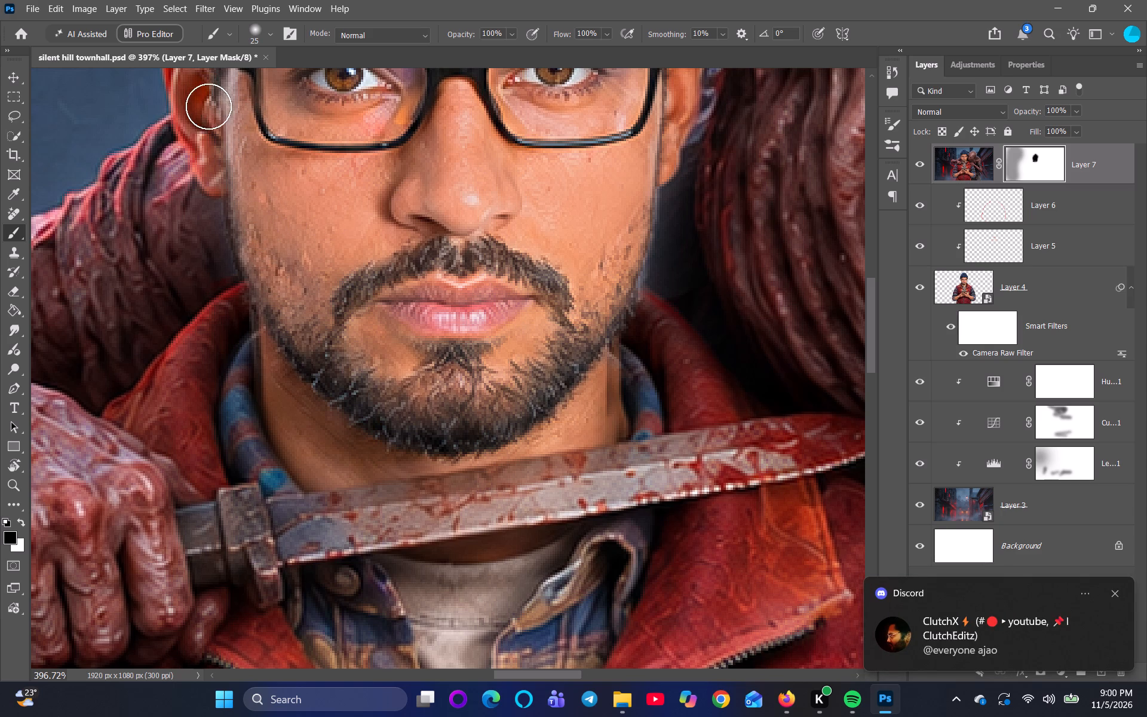
pyautogui.moveTo(208, 106); pyautogui.dragTo(220, 146)
pyautogui.moveTo(241, 167); pyautogui.dragTo(239, 181)
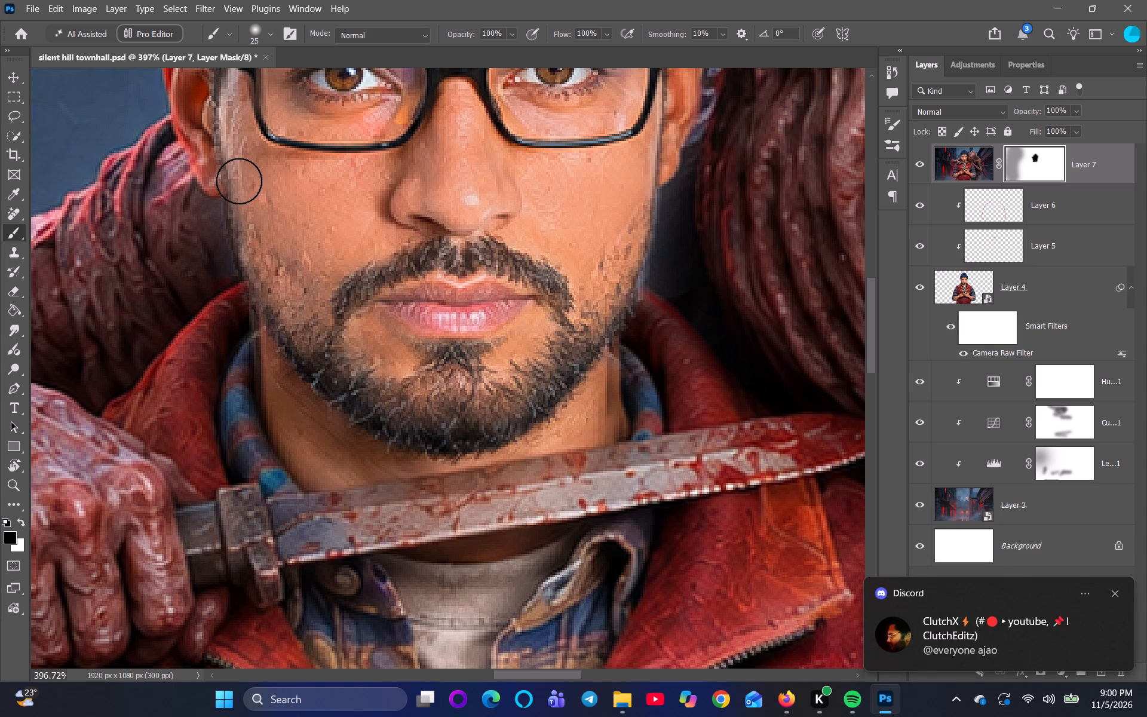
pyautogui.moveTo(239, 181); pyautogui.dragTo(238, 209)
# Mask out Layer 7 over the left-hand ear and its lobe with the size 25 brush.
pyautogui.press('space')
pyautogui.press('space')
pyautogui.press('space')
pyautogui.press('space')
pyautogui.press('space')
pyautogui.press('space')
pyautogui.press('space')
pyautogui.press('space')
pyautogui.press('space')
pyautogui.press('space')
pyautogui.press('space')
pyautogui.press('space')
pyautogui.press('space')
pyautogui.press('space')
pyautogui.press('space')
pyautogui.press('space')
pyautogui.press('space')
pyautogui.press('space')
pyautogui.press('space')
pyautogui.press('space')
pyautogui.scroll(4, 278, 202)
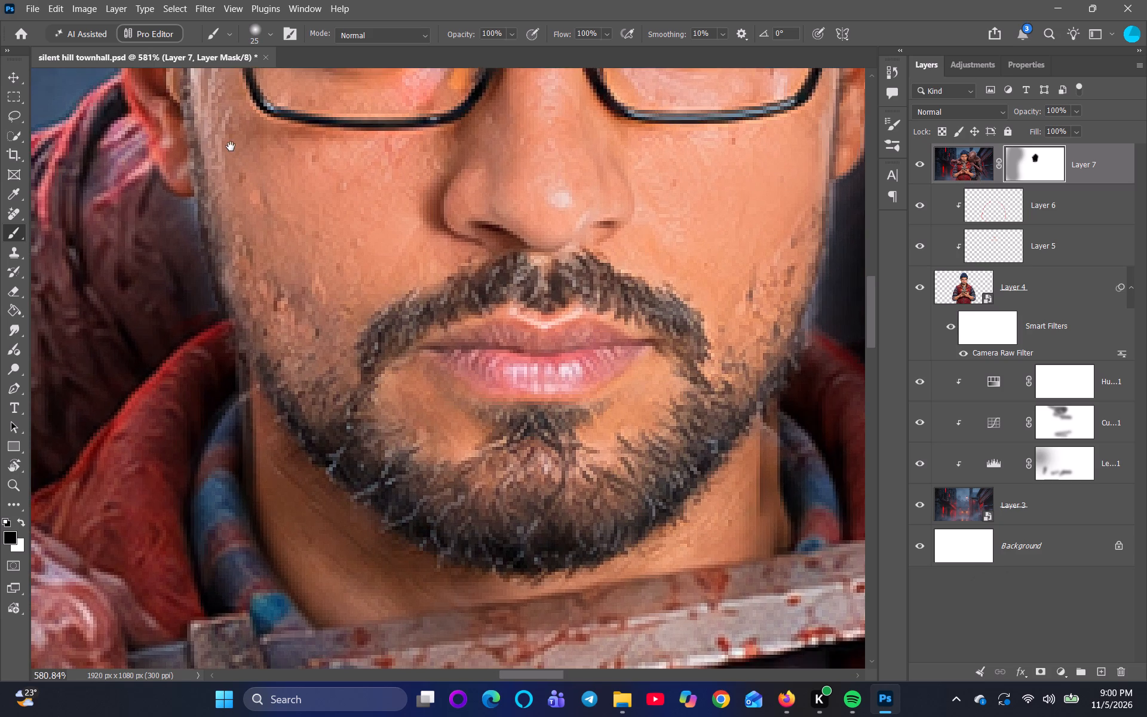
pyautogui.scroll(-5, 231, 154)
pyautogui.press('space')
pyautogui.press('space')
pyautogui.press('space')
pyautogui.press('space')
pyautogui.press('space')
pyautogui.press('space')
pyautogui.press('space')
pyautogui.press('space')
pyautogui.press('space')
pyautogui.press('space')
pyautogui.press('space')
pyautogui.moveTo(243, 156); pyautogui.dragTo(345, 307)
pyautogui.moveTo(307, 225); pyautogui.dragTo(302, 223)
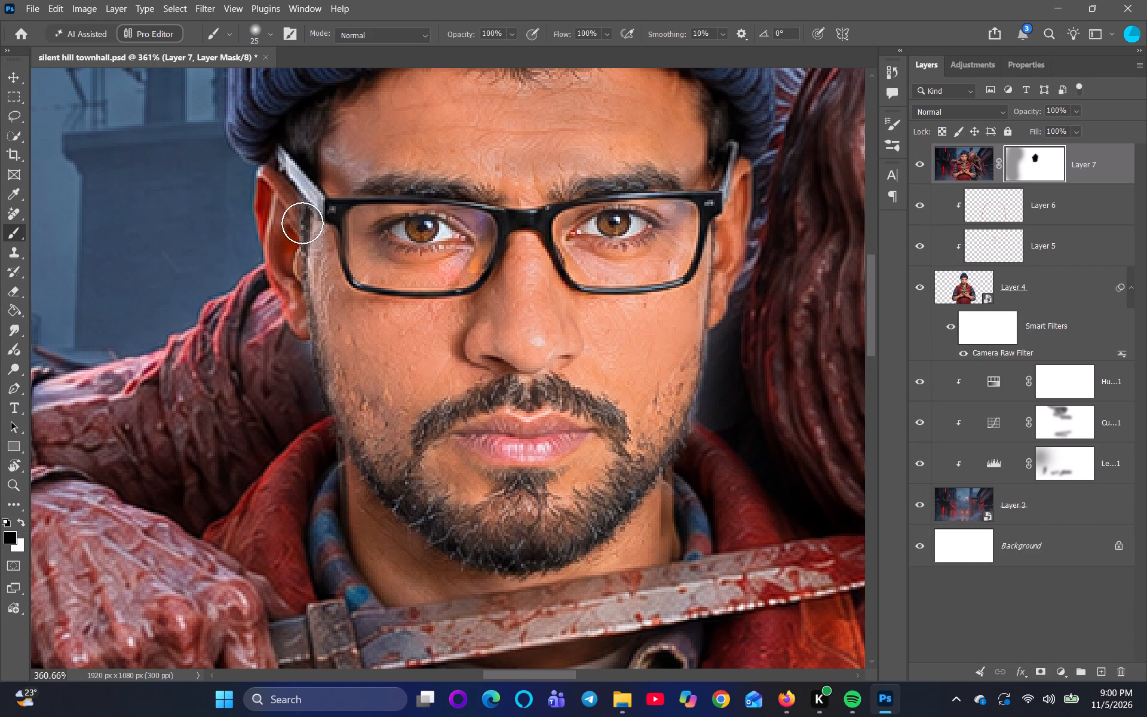
pyautogui.moveTo(302, 223); pyautogui.dragTo(283, 235)
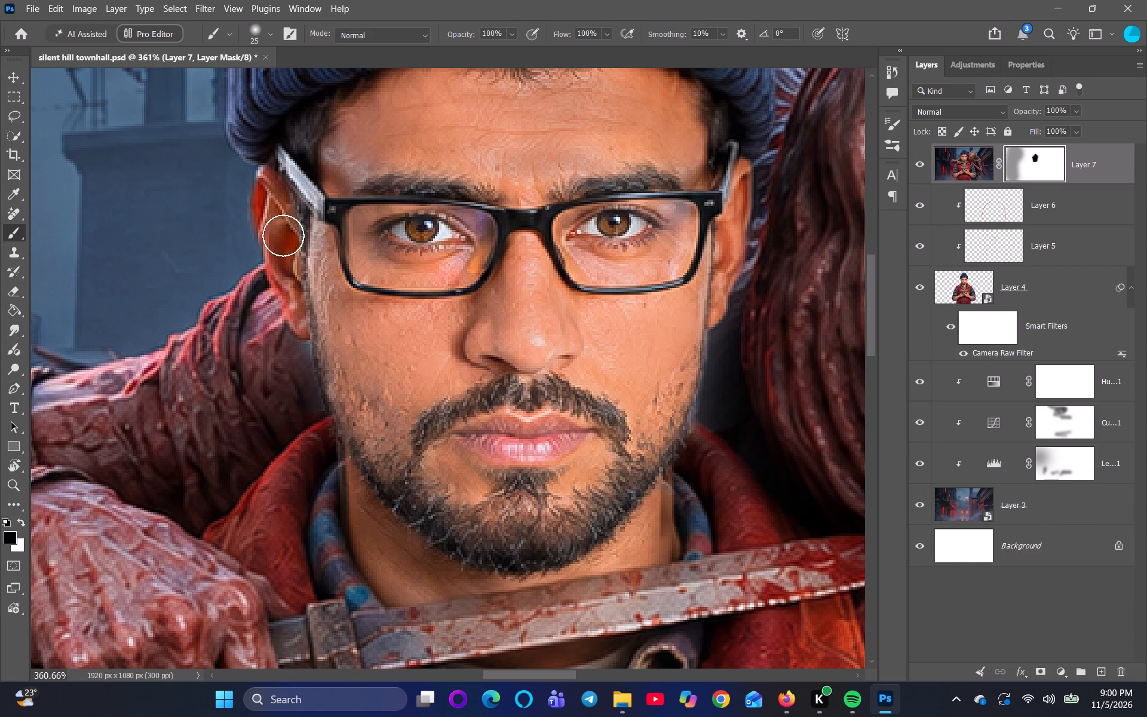
pyautogui.moveTo(283, 235); pyautogui.dragTo(276, 262)
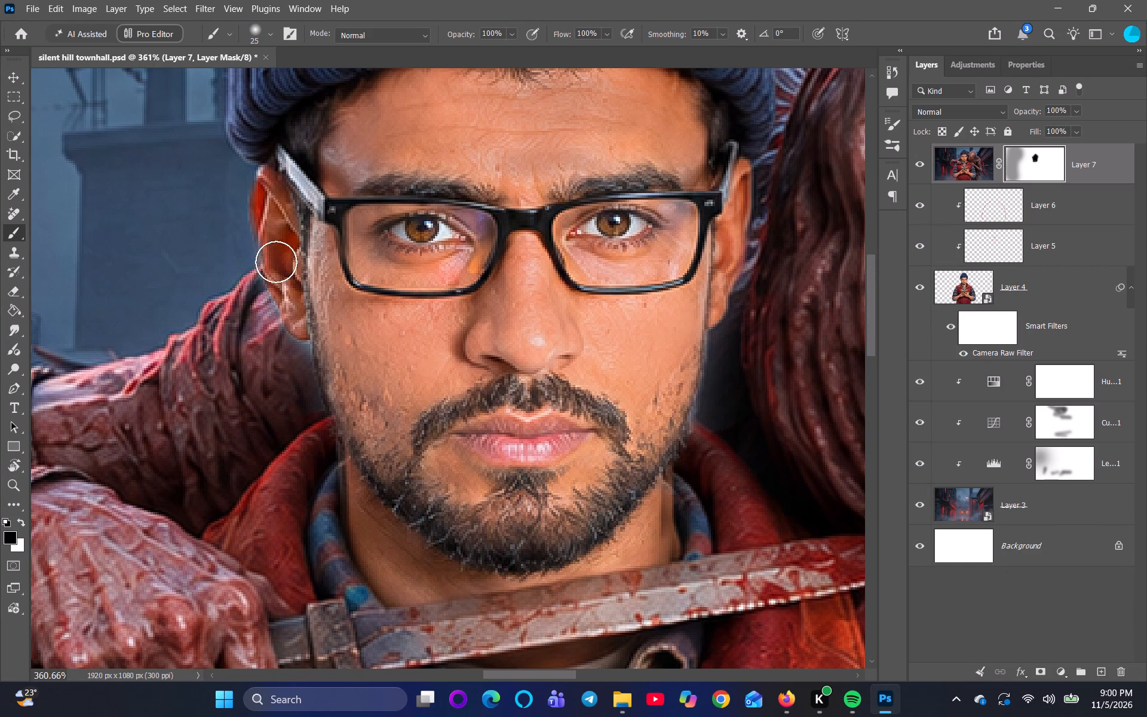
pyautogui.moveTo(276, 262); pyautogui.dragTo(316, 293)
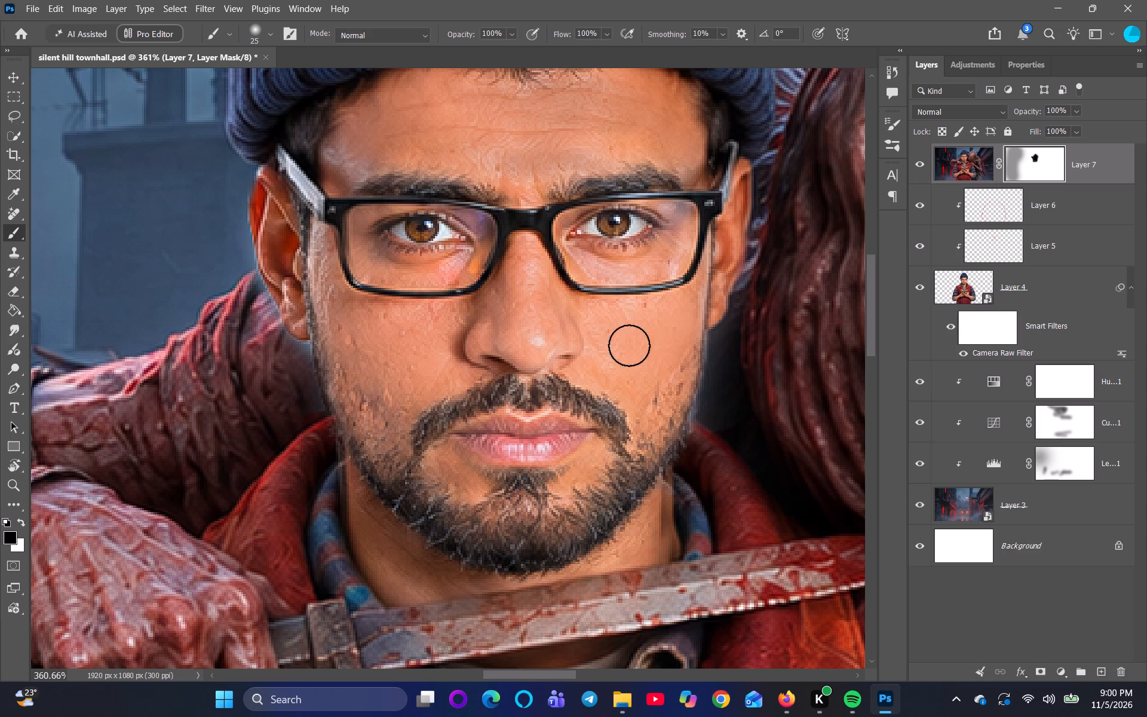
# Mask out Layer 7 over the inner part of the right-hand ear with the size 25 brush, undoing the first attempt.
pyautogui.moveTo(709, 283); pyautogui.dragTo(719, 240)
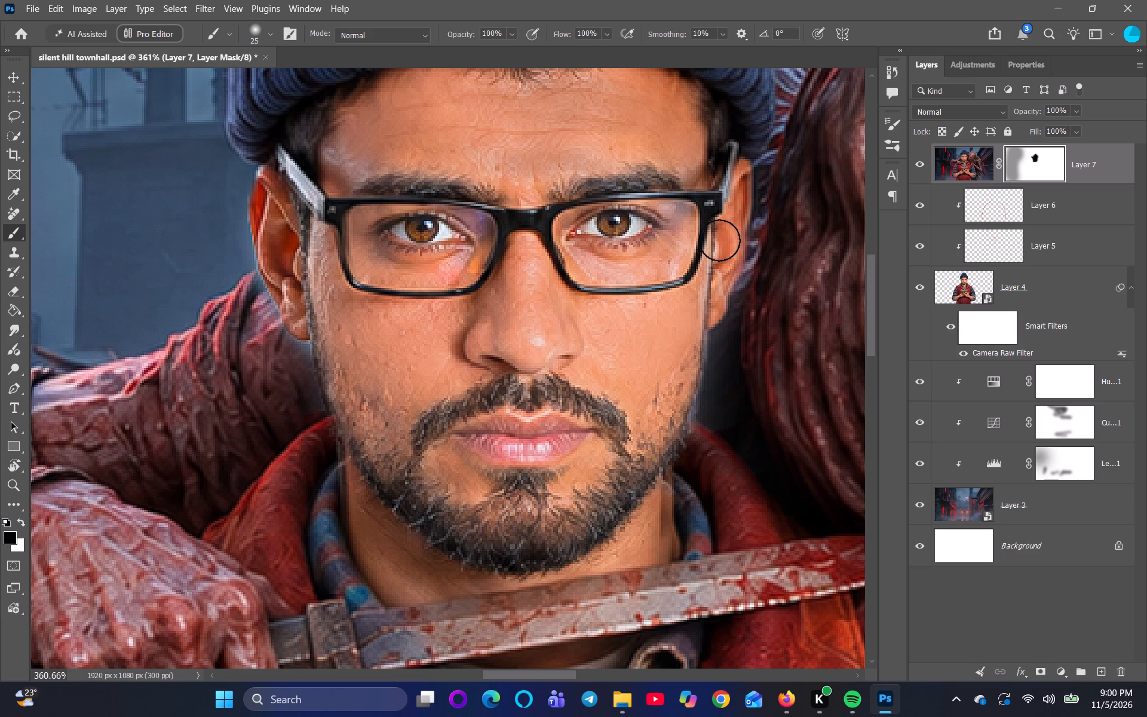
pyautogui.moveTo(719, 240); pyautogui.dragTo(732, 182)
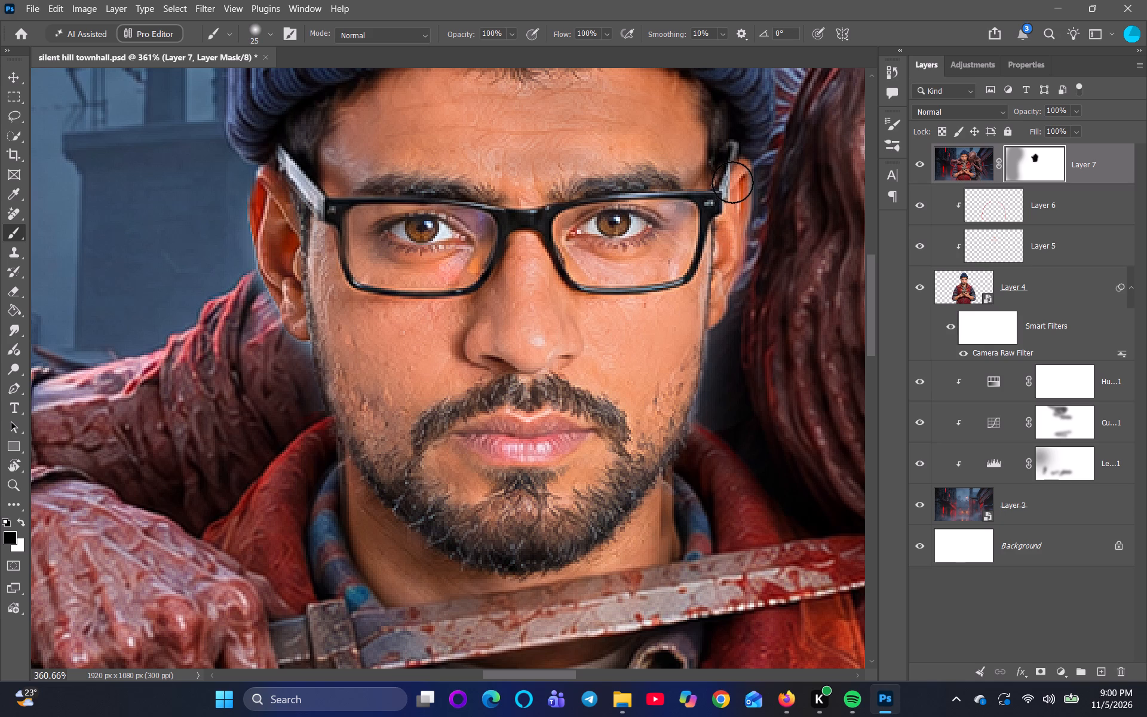
pyautogui.moveTo(732, 182); pyautogui.dragTo(694, 335)
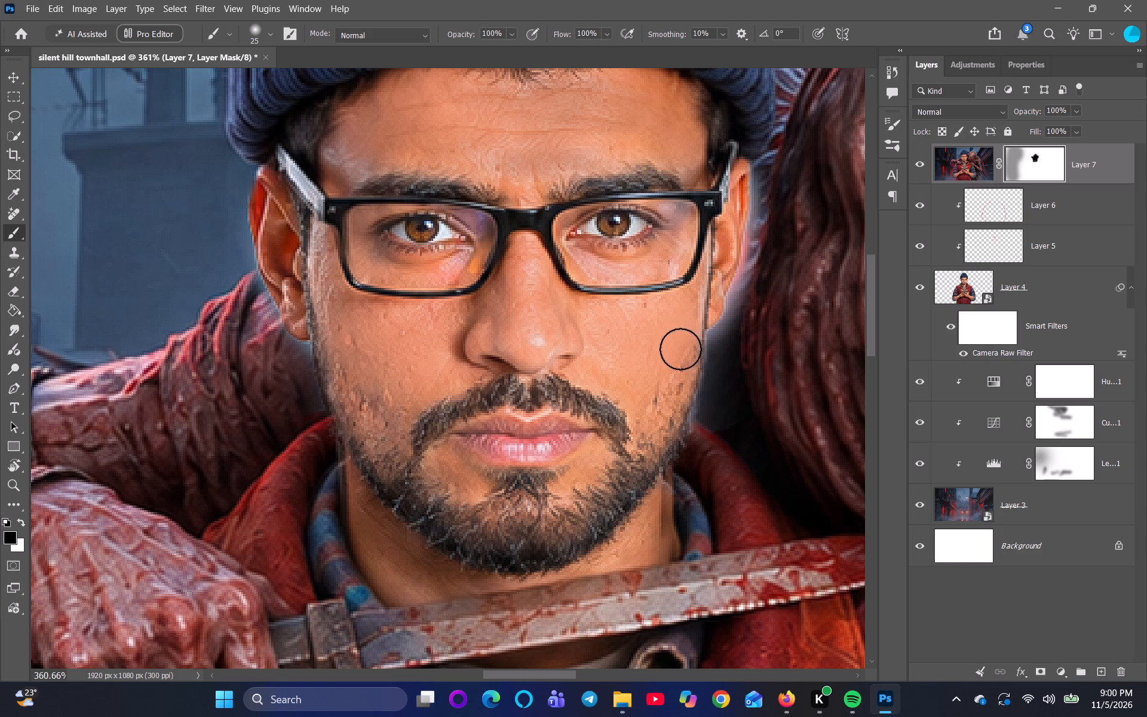
pyautogui.hotkey('ctrl', 'z')
pyautogui.moveTo(693, 319); pyautogui.dragTo(711, 259)
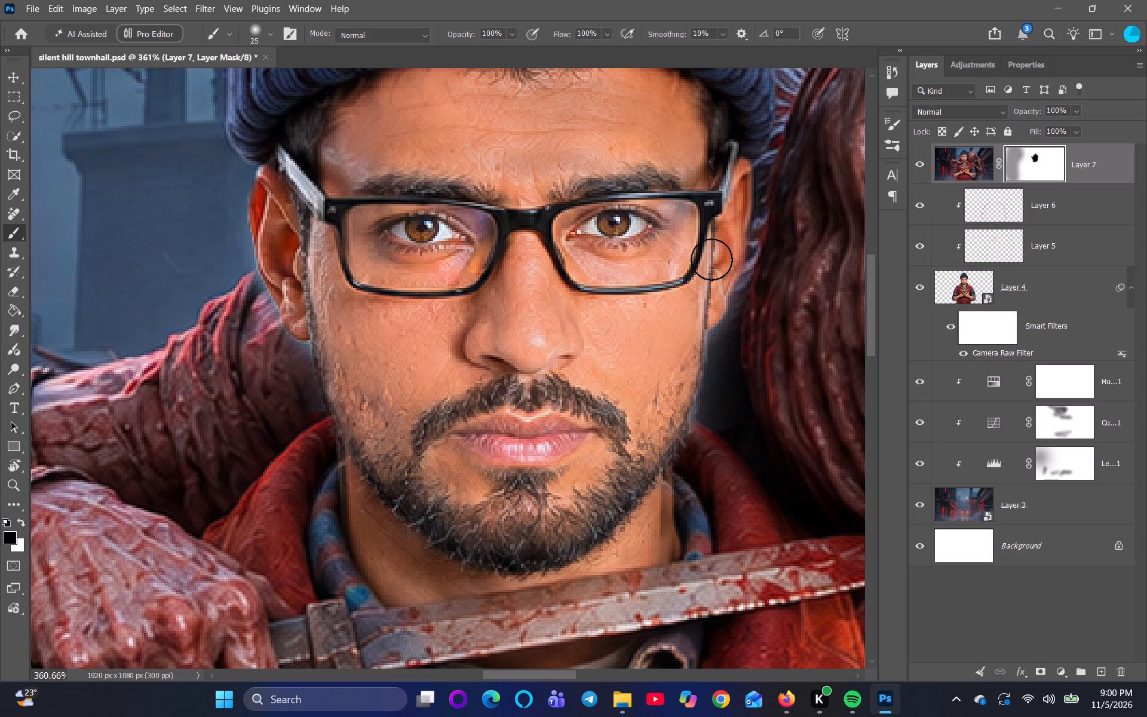
pyautogui.moveTo(711, 259); pyautogui.dragTo(731, 185)
# Mask out Layer 7 over the right-hand ear's rim and glasses arm with a size 9 brush, undoing the first two attempts.
pyautogui.press('[')
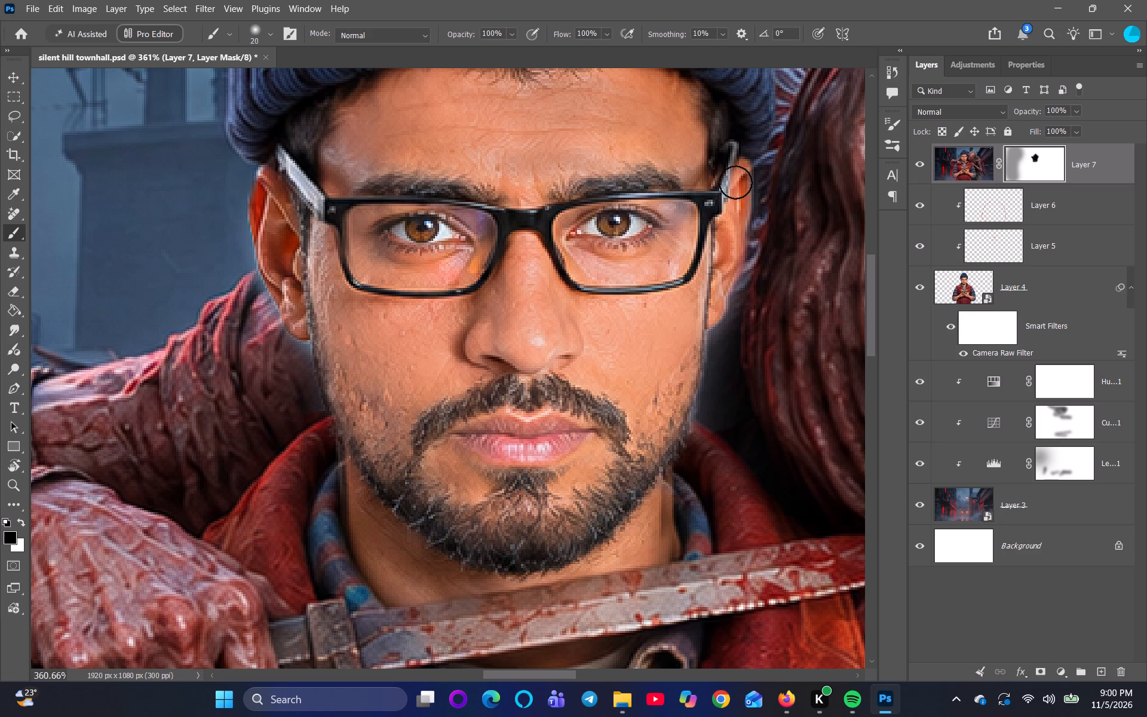
pyautogui.press('[')
pyautogui.press('[')
pyautogui.press('[')
pyautogui.moveTo(738, 179); pyautogui.dragTo(747, 196)
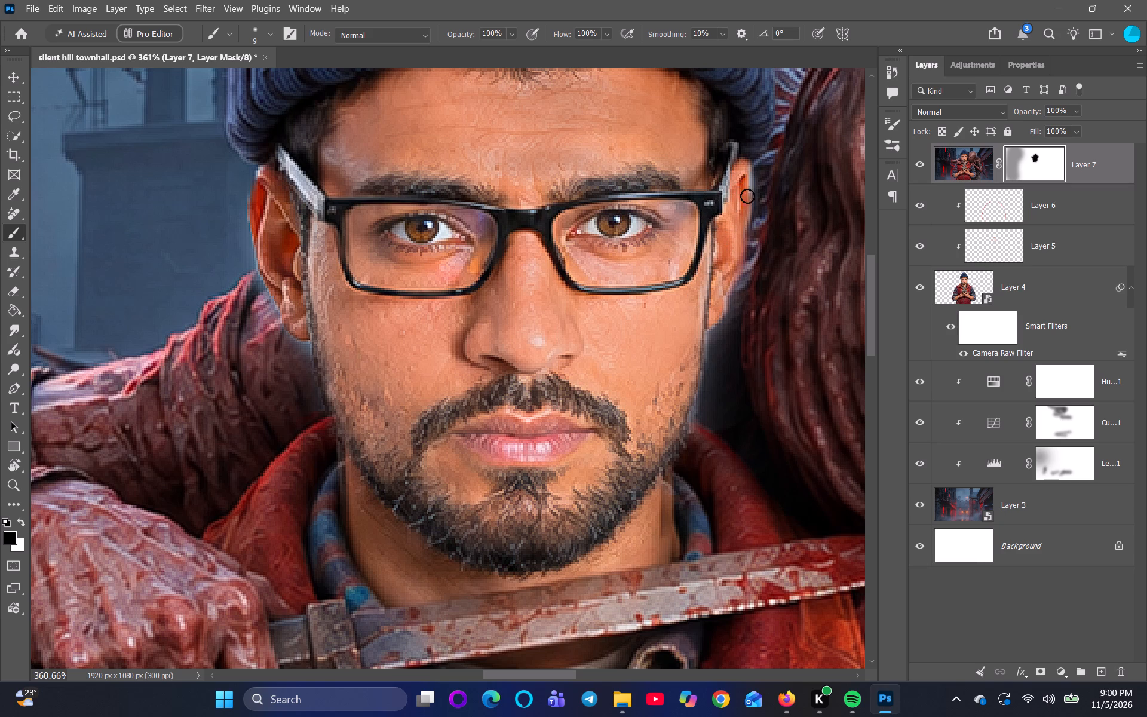
pyautogui.moveTo(747, 196); pyautogui.dragTo(738, 269)
pyautogui.hotkey('ctrl', 'z')
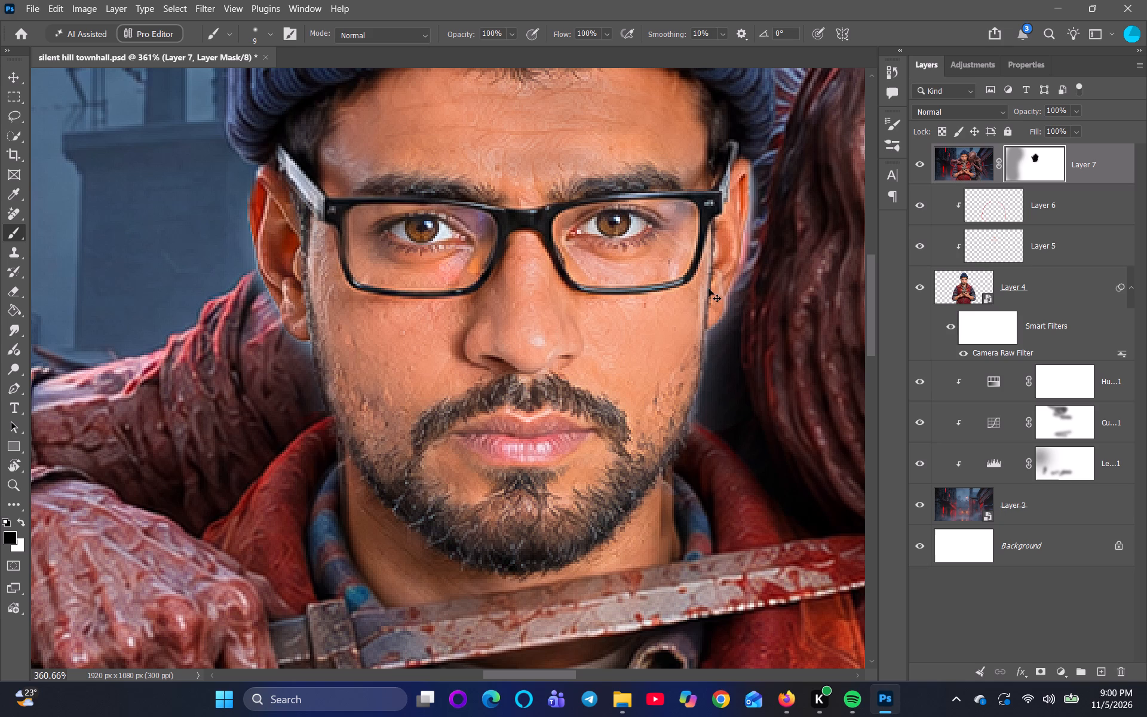
pyautogui.moveTo(712, 229); pyautogui.dragTo(743, 192)
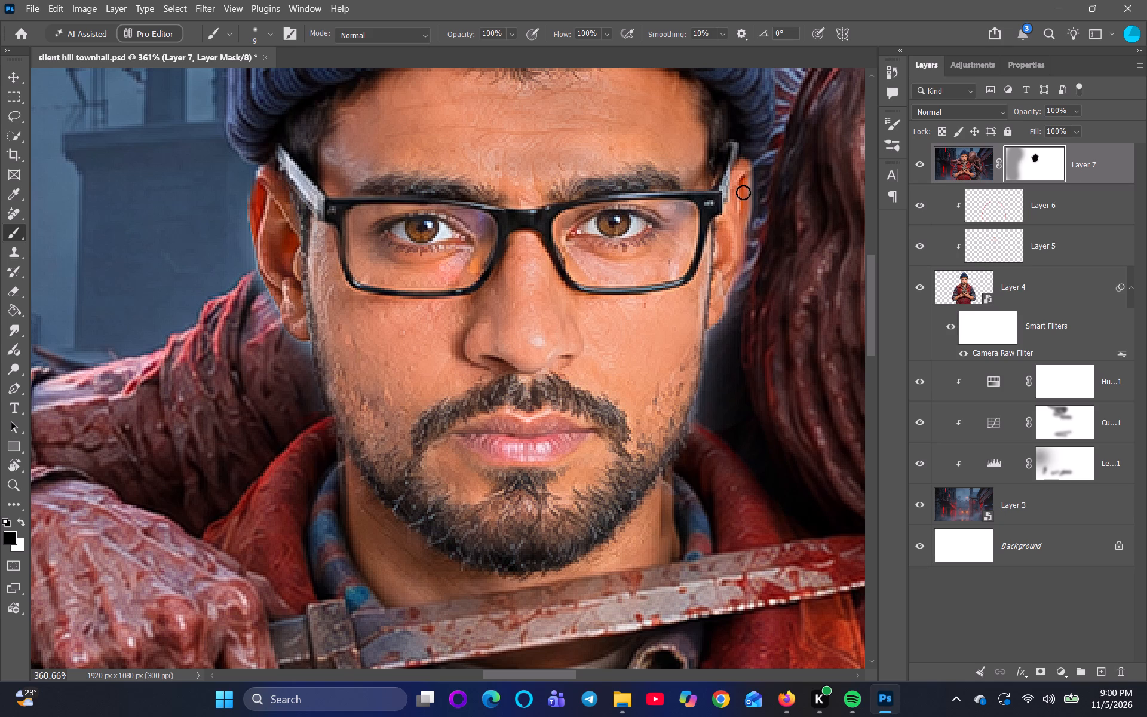
pyautogui.moveTo(743, 192); pyautogui.dragTo(681, 358)
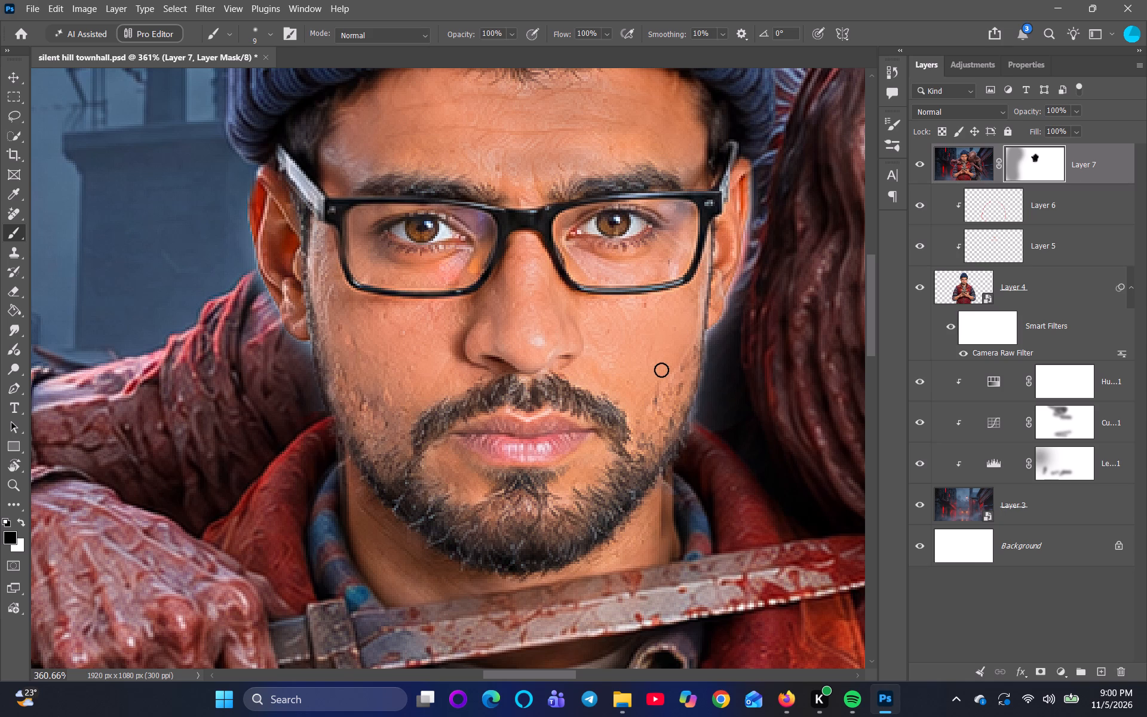
pyautogui.hotkey('ctrl', 'z')
pyautogui.moveTo(706, 237); pyautogui.dragTo(735, 183)
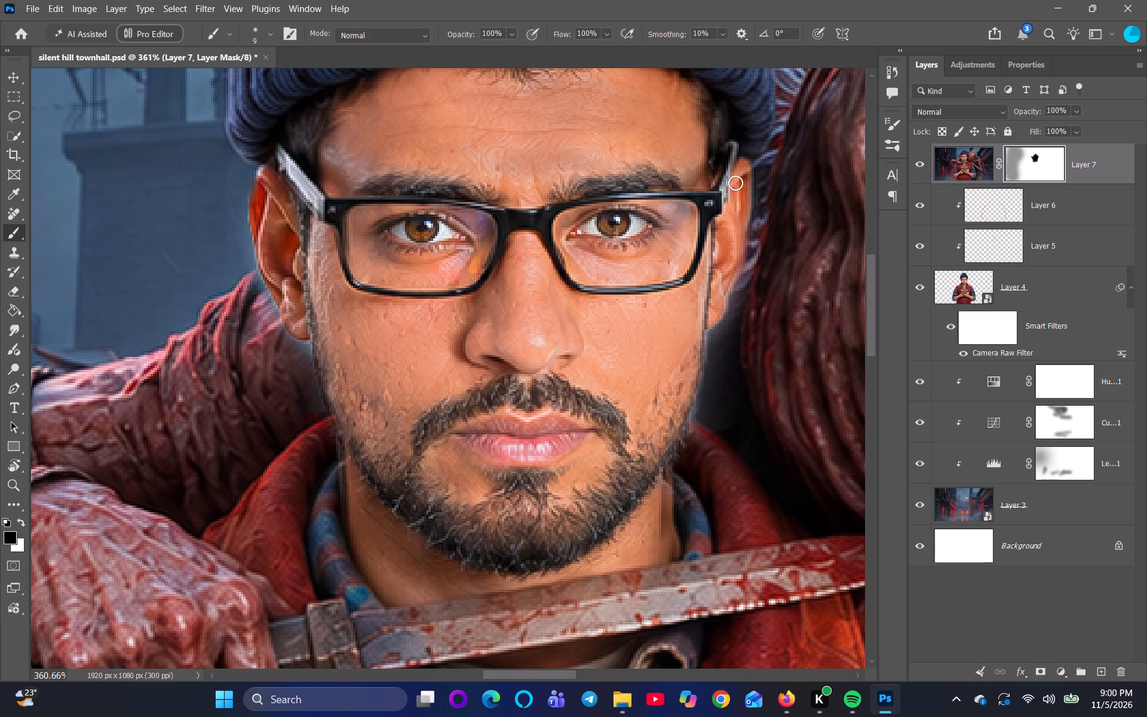
pyautogui.moveTo(735, 183); pyautogui.dragTo(682, 325)
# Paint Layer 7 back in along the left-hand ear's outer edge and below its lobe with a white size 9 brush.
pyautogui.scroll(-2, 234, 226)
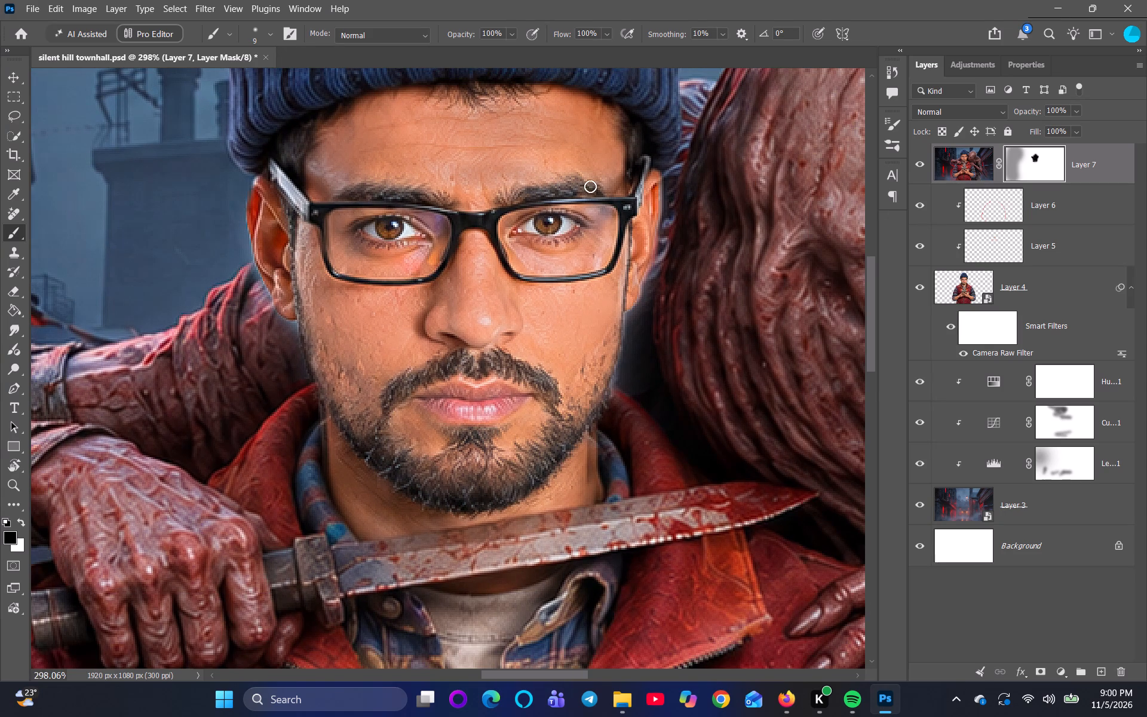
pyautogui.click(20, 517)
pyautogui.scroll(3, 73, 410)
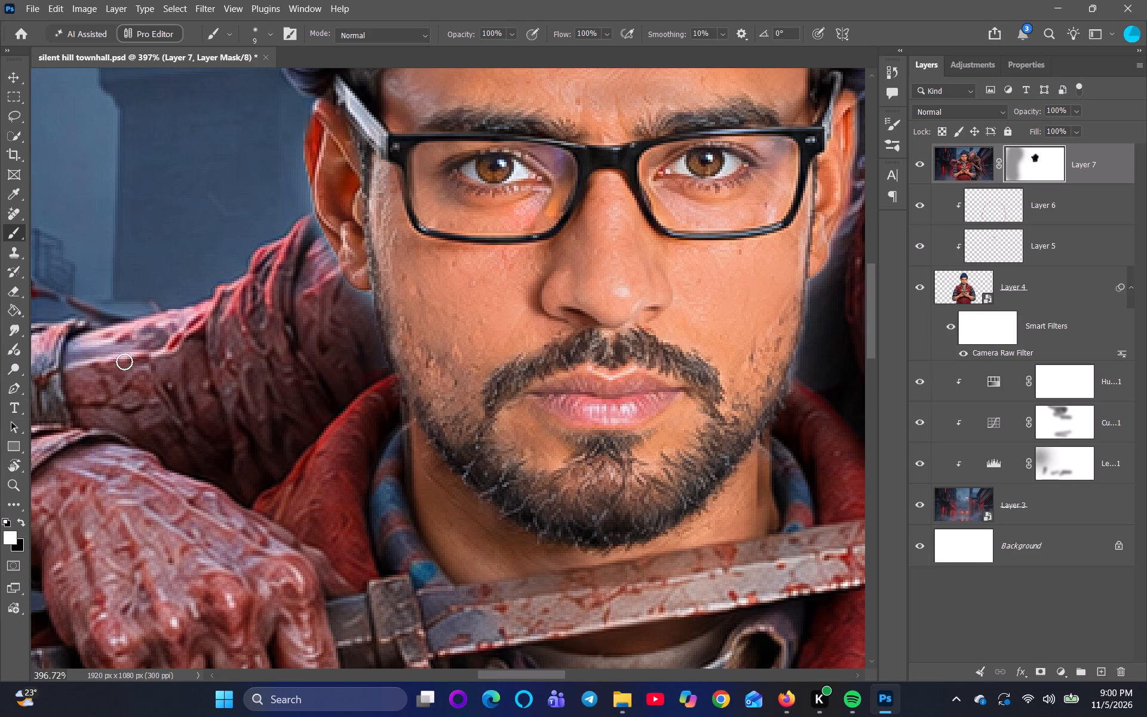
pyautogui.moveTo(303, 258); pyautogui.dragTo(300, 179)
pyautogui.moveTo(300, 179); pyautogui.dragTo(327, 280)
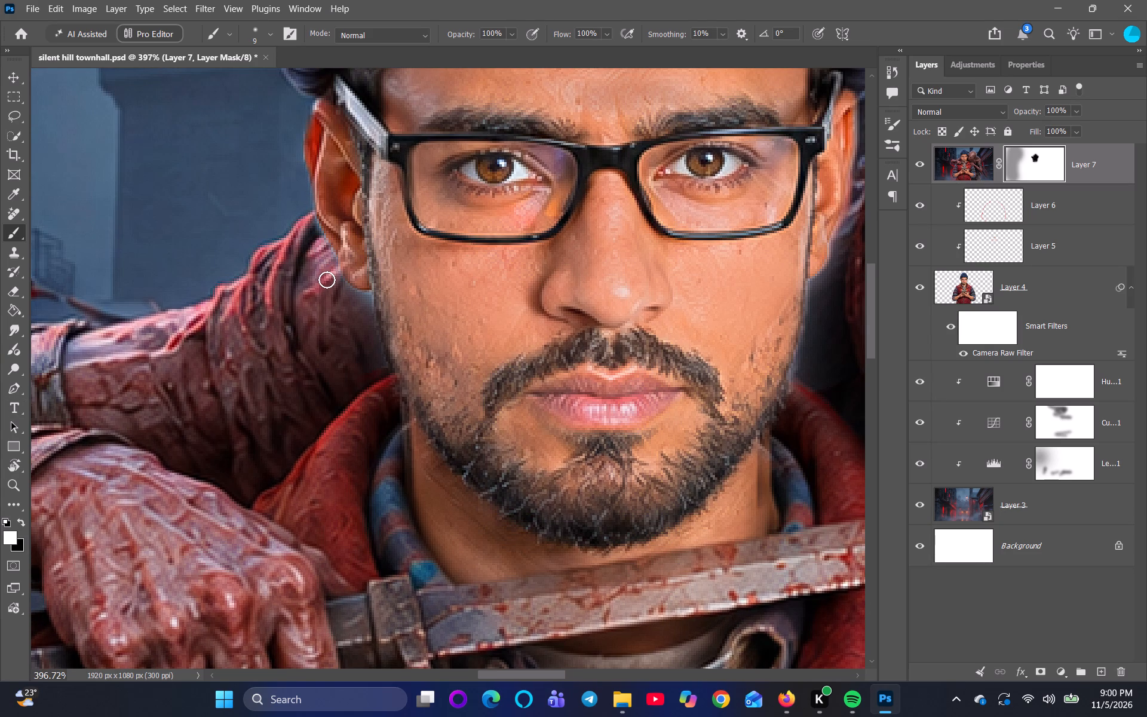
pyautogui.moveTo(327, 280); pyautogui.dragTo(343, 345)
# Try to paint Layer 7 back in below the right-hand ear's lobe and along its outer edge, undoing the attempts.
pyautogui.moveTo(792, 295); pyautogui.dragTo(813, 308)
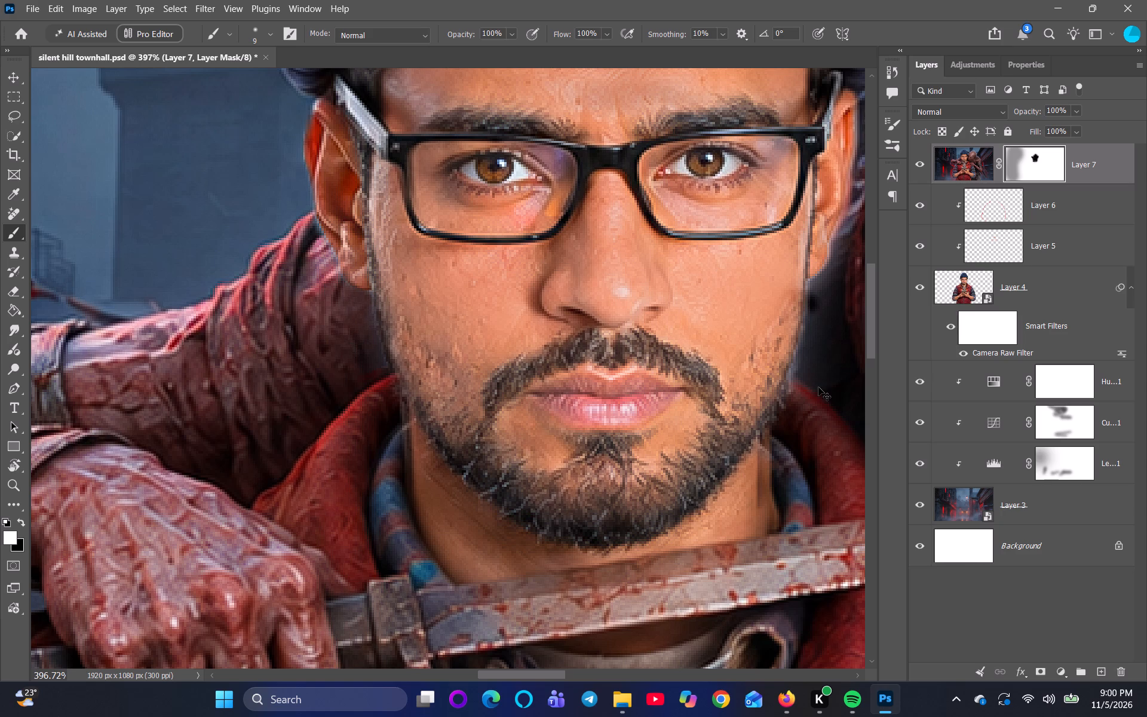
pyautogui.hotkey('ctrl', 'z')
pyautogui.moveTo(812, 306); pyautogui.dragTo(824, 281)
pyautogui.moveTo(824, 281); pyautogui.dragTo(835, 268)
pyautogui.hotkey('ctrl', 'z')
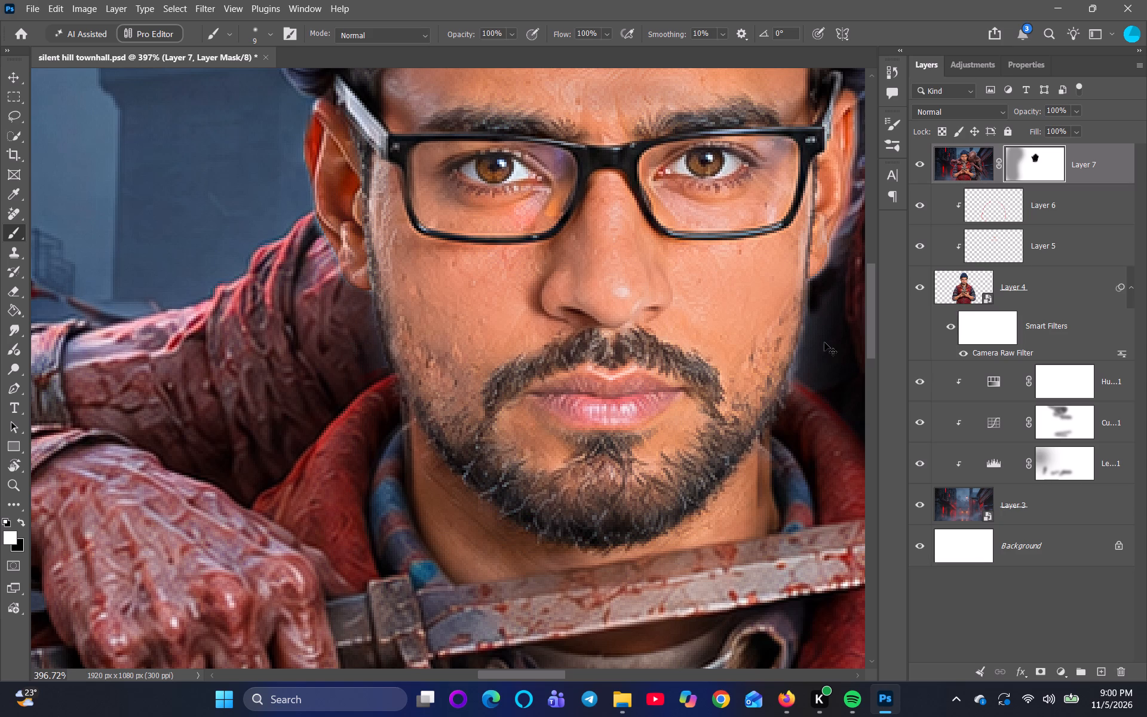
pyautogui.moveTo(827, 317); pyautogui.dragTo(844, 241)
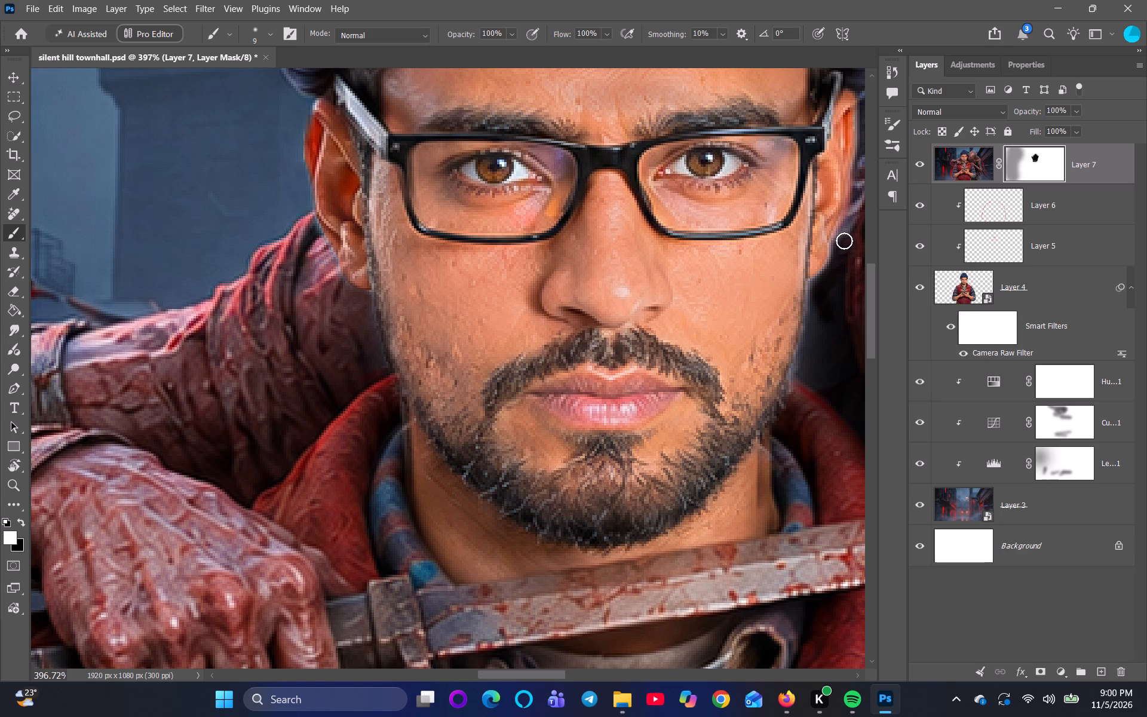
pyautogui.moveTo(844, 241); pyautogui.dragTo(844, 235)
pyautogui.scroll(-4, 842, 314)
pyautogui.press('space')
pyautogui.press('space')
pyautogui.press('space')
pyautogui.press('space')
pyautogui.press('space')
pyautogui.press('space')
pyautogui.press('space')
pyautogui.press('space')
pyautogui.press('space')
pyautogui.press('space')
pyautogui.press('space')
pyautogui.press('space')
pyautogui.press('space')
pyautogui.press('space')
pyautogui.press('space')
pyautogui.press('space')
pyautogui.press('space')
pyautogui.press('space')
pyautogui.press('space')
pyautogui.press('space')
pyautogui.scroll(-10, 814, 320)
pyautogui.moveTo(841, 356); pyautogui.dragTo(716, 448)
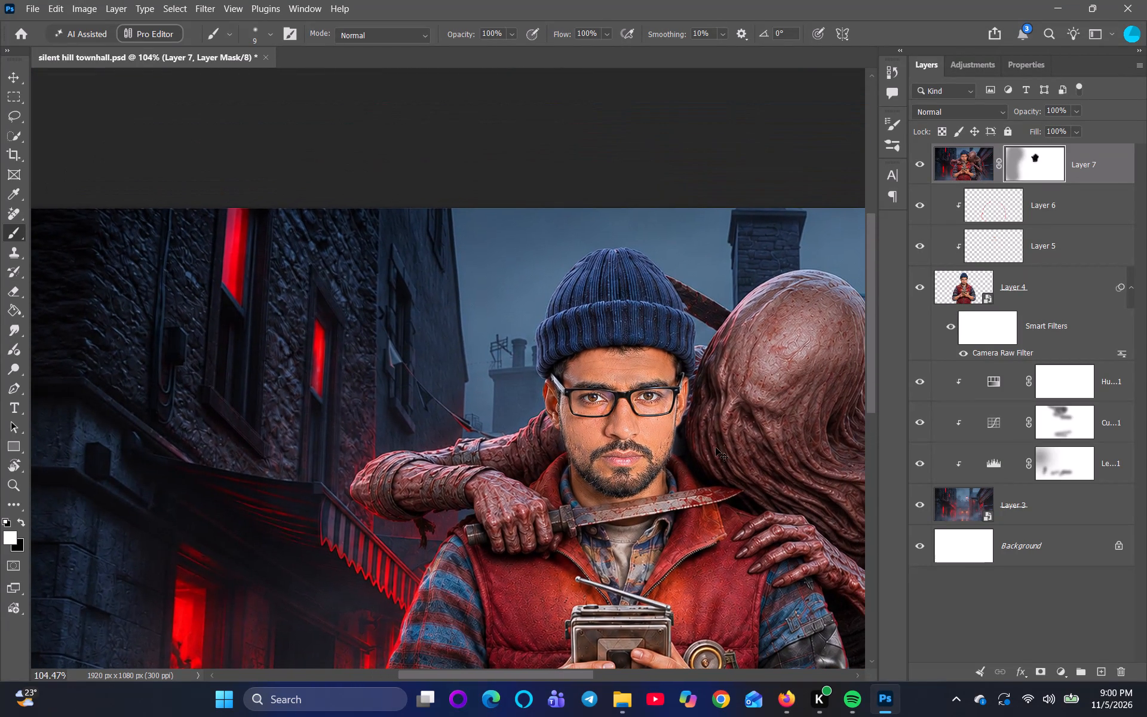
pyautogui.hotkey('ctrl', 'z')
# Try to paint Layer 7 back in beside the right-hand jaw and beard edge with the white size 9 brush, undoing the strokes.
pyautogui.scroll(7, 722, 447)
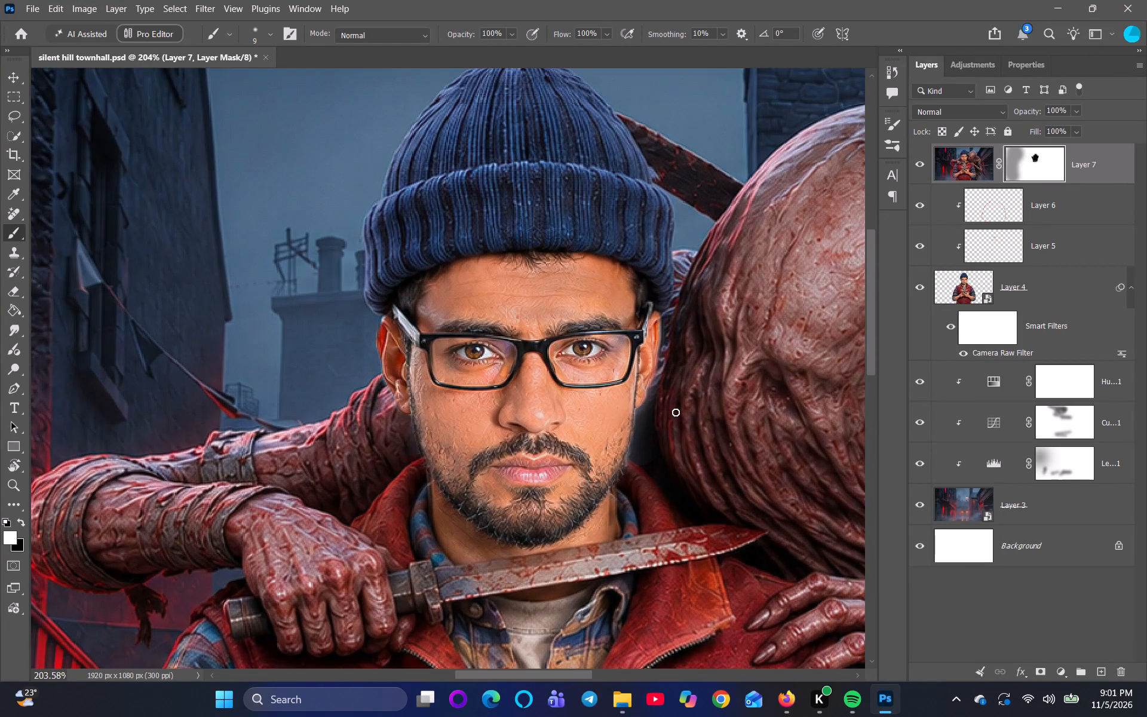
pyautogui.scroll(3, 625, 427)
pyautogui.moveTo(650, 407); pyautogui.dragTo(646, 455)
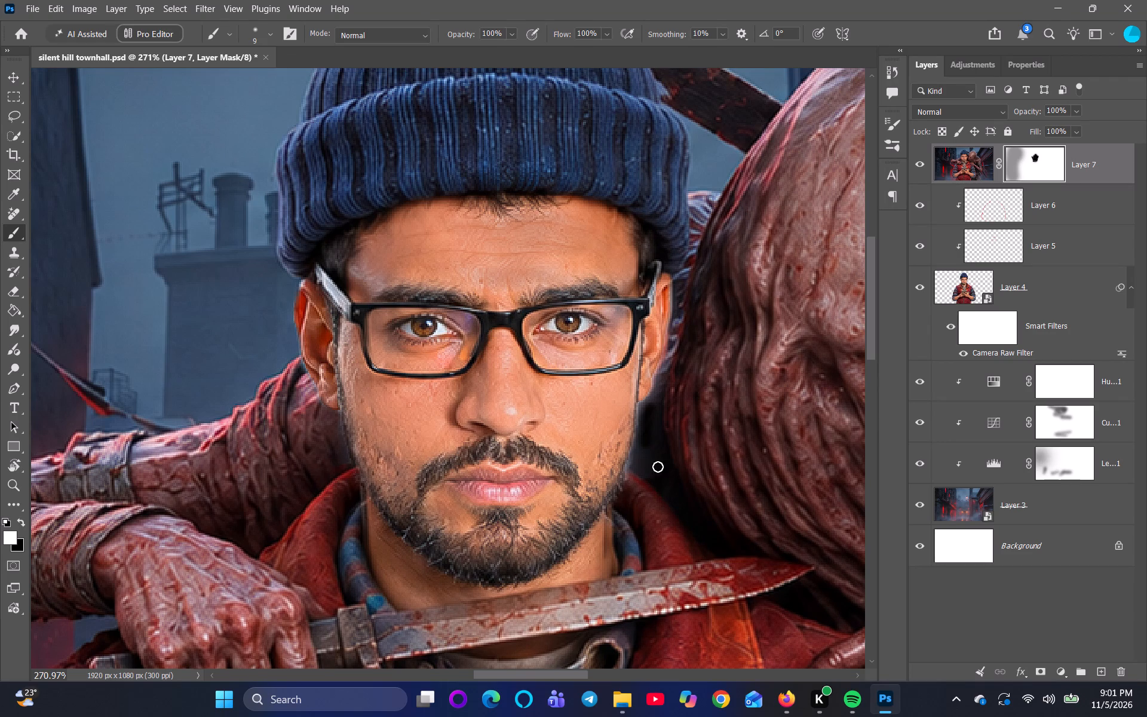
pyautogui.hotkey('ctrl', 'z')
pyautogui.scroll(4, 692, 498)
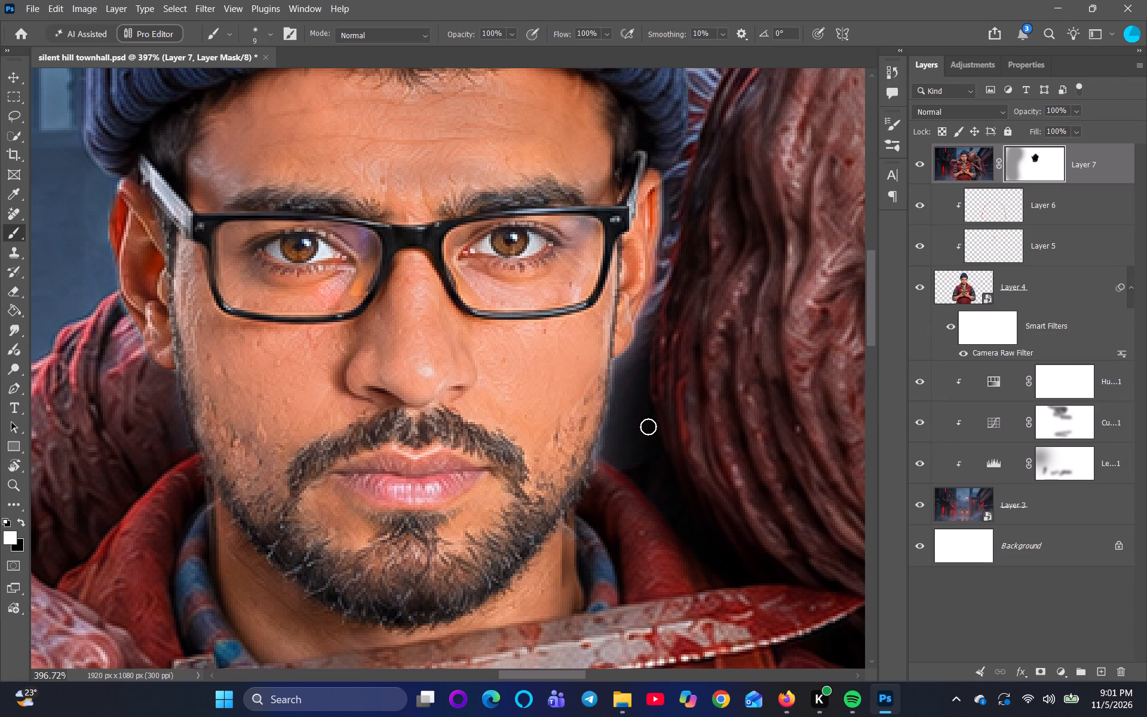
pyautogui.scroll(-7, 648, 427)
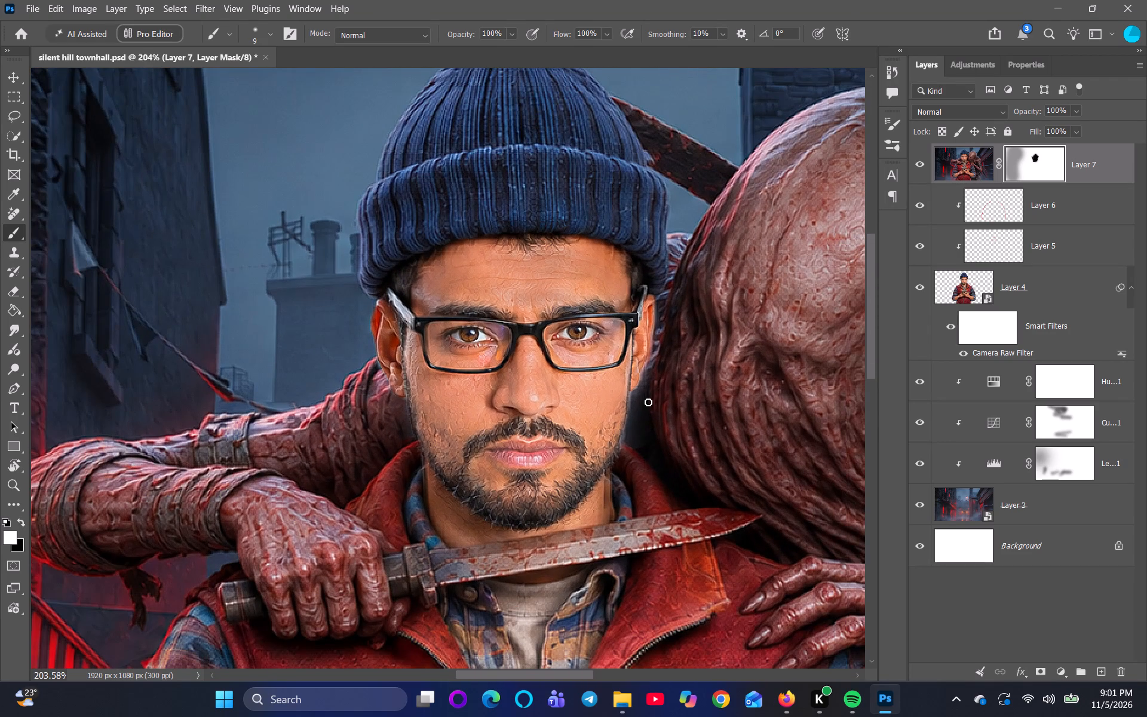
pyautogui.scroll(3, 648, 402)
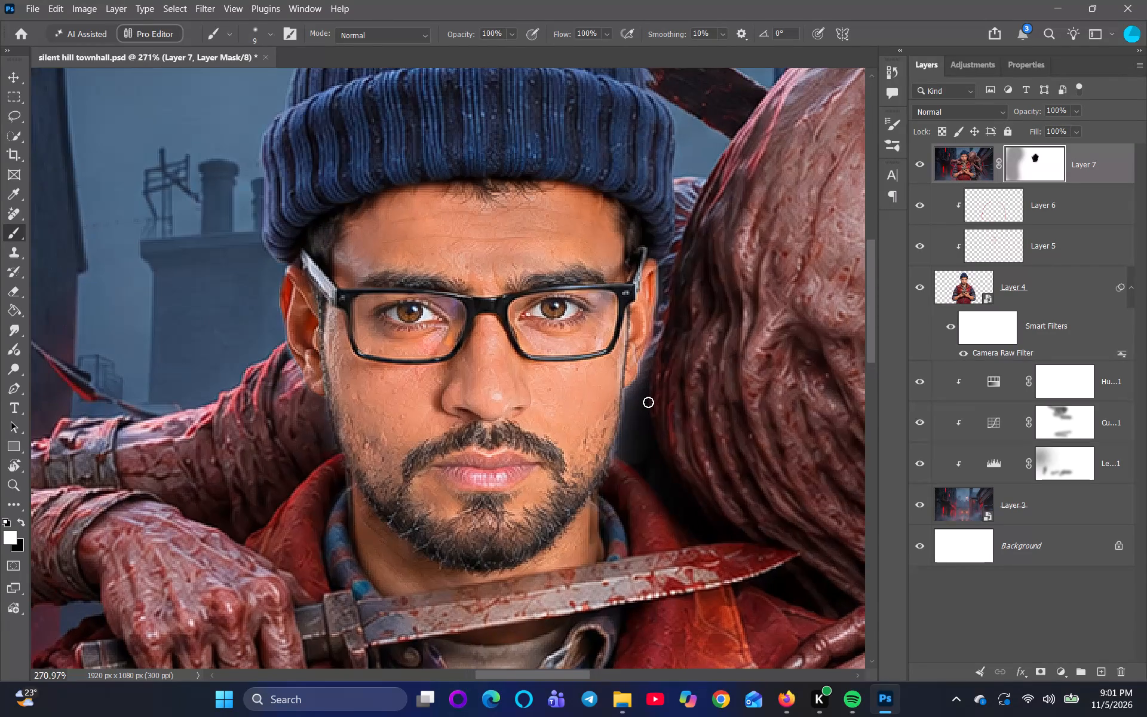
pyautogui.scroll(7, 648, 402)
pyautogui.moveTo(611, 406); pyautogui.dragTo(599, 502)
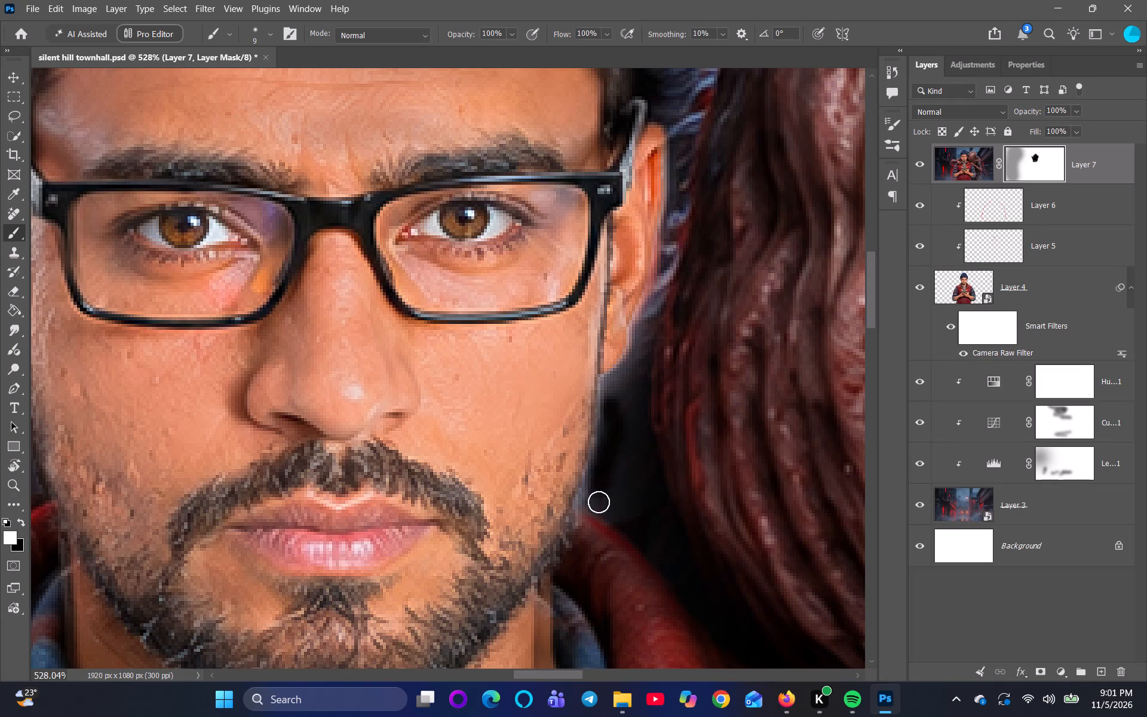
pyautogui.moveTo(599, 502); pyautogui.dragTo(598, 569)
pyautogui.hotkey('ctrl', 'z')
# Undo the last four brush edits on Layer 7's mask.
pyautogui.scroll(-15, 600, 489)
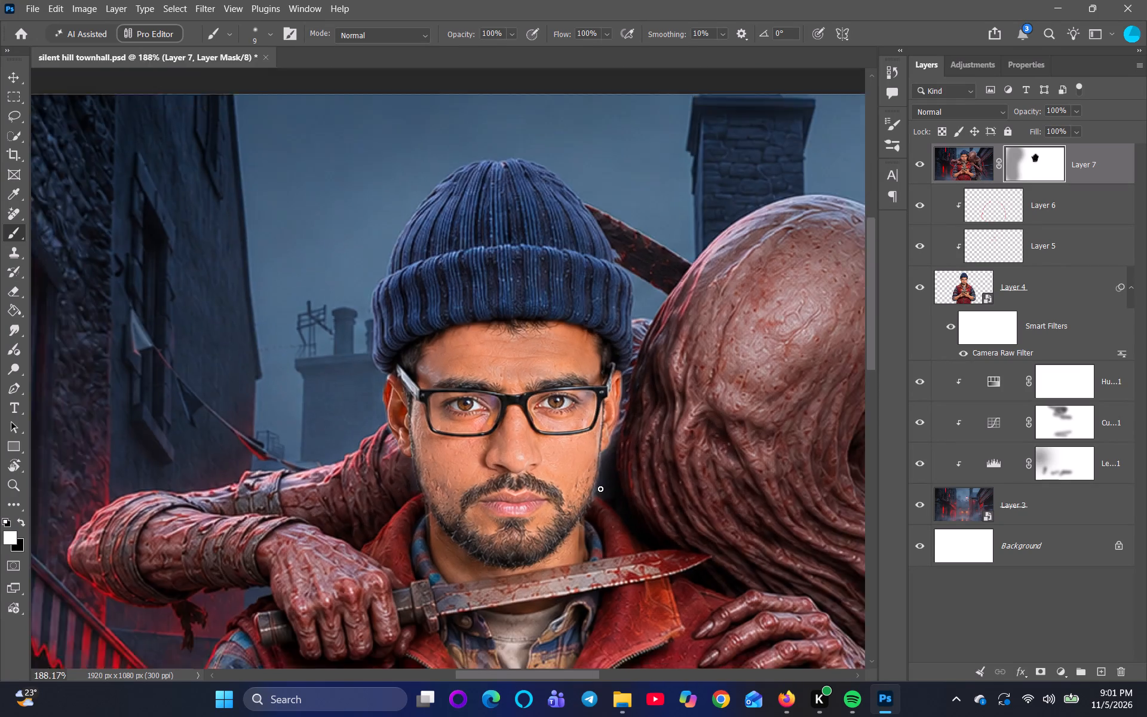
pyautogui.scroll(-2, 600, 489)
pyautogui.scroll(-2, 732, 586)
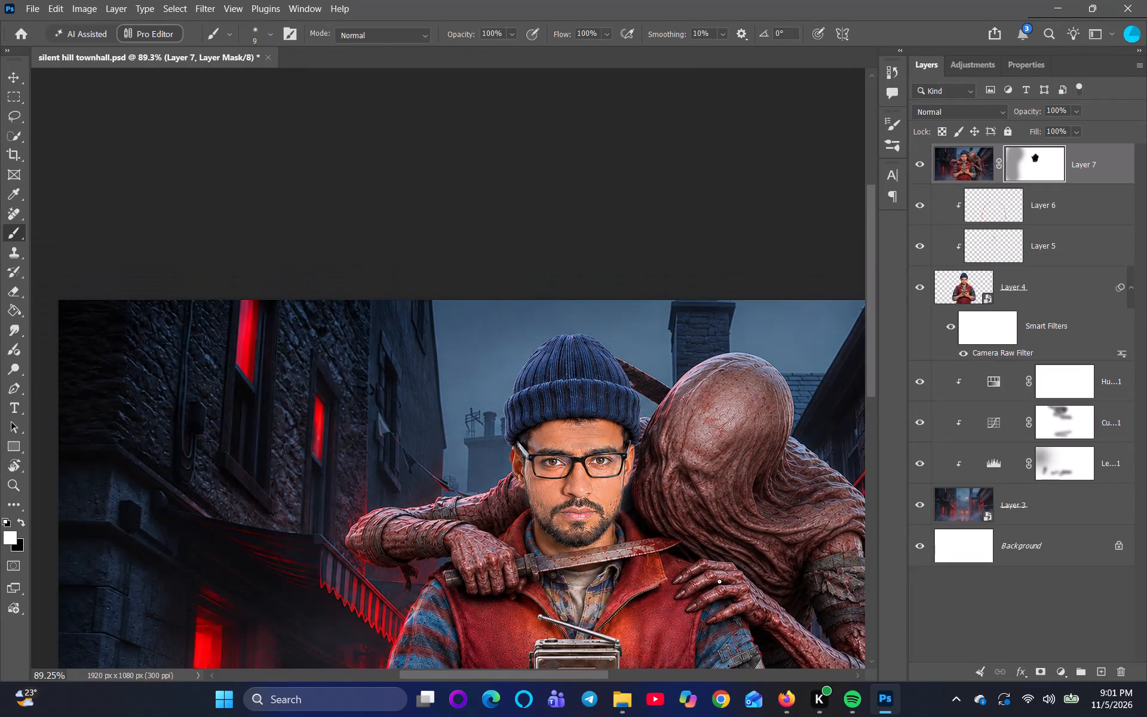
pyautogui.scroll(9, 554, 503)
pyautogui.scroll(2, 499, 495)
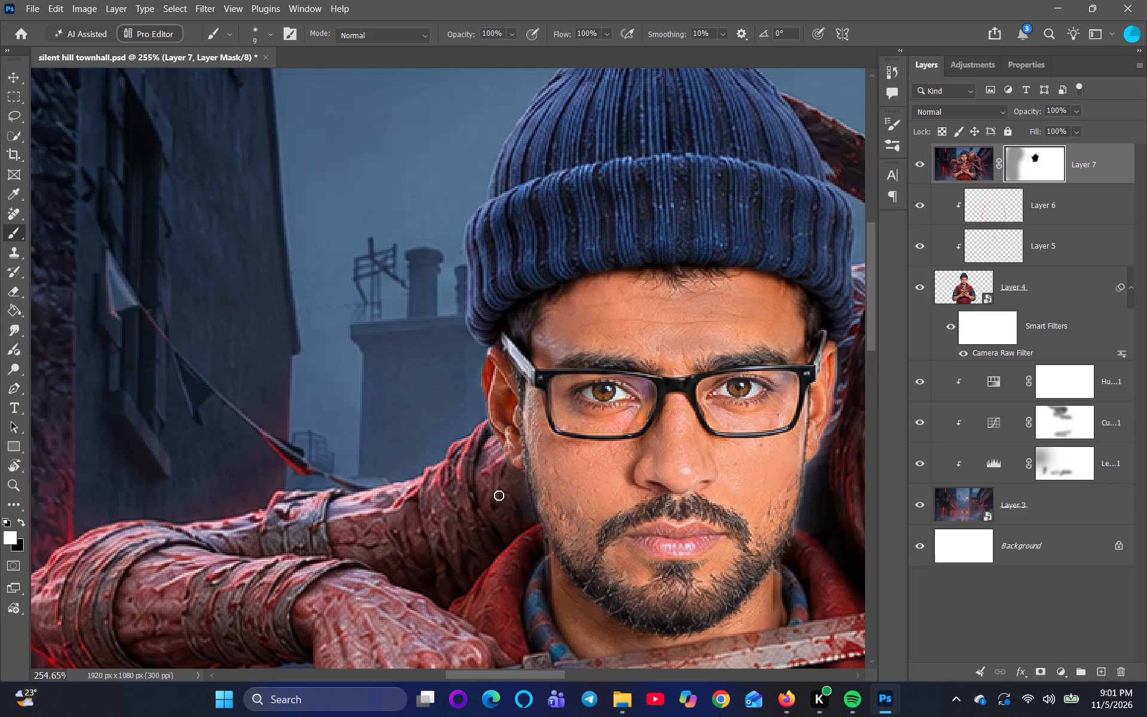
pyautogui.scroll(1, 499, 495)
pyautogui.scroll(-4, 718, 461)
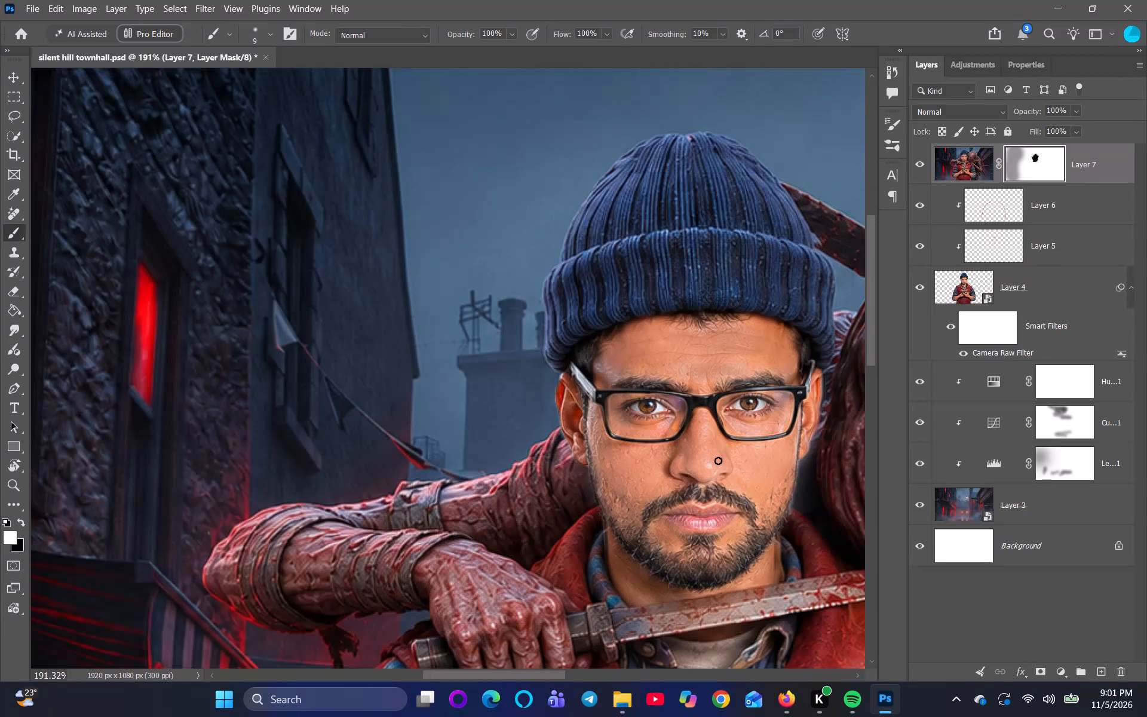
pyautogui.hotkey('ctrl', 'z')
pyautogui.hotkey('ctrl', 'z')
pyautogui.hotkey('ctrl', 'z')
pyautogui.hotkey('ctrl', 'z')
# Mask out Layer 7 over the left-hand ear, its lobe and glasses arm again, switching the size 9 brush to black.
pyautogui.scroll(-4, 718, 461)
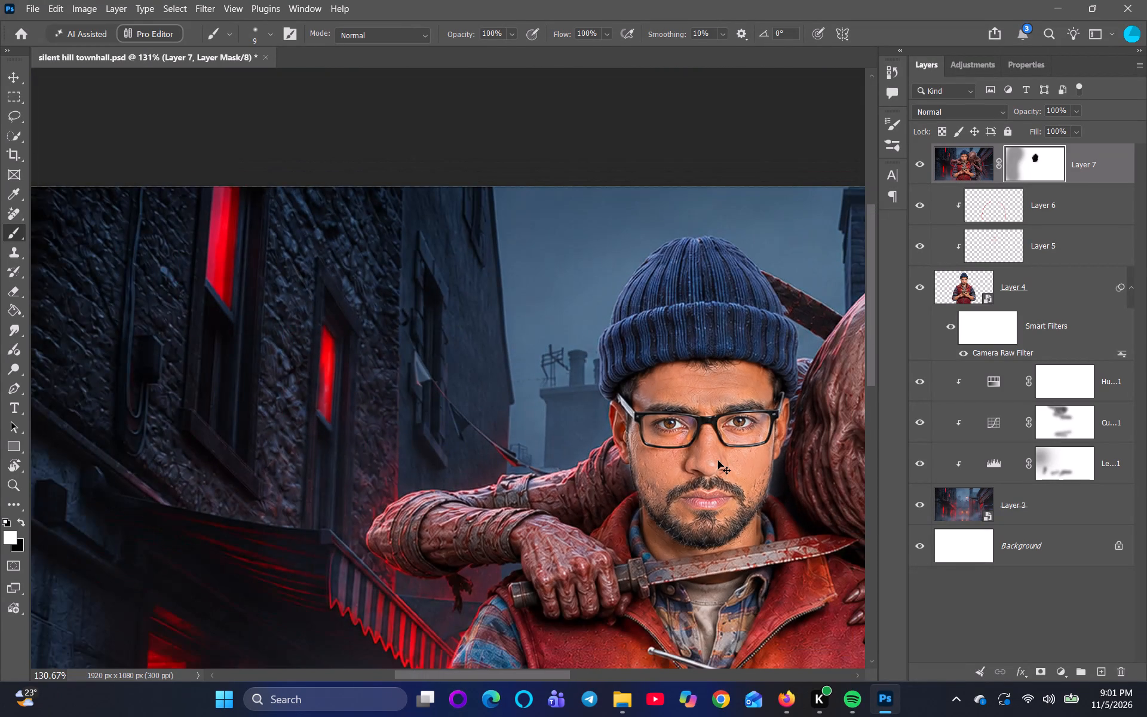
pyautogui.hotkey('ctrl', '0')
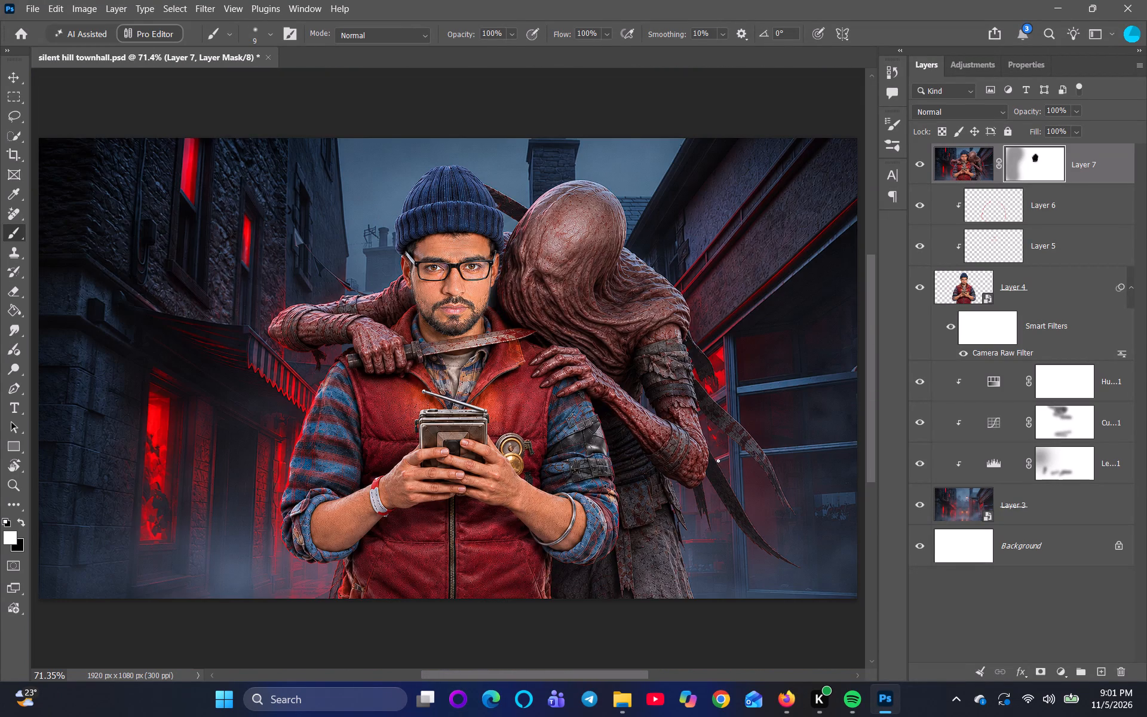
pyautogui.scroll(4, 375, 305)
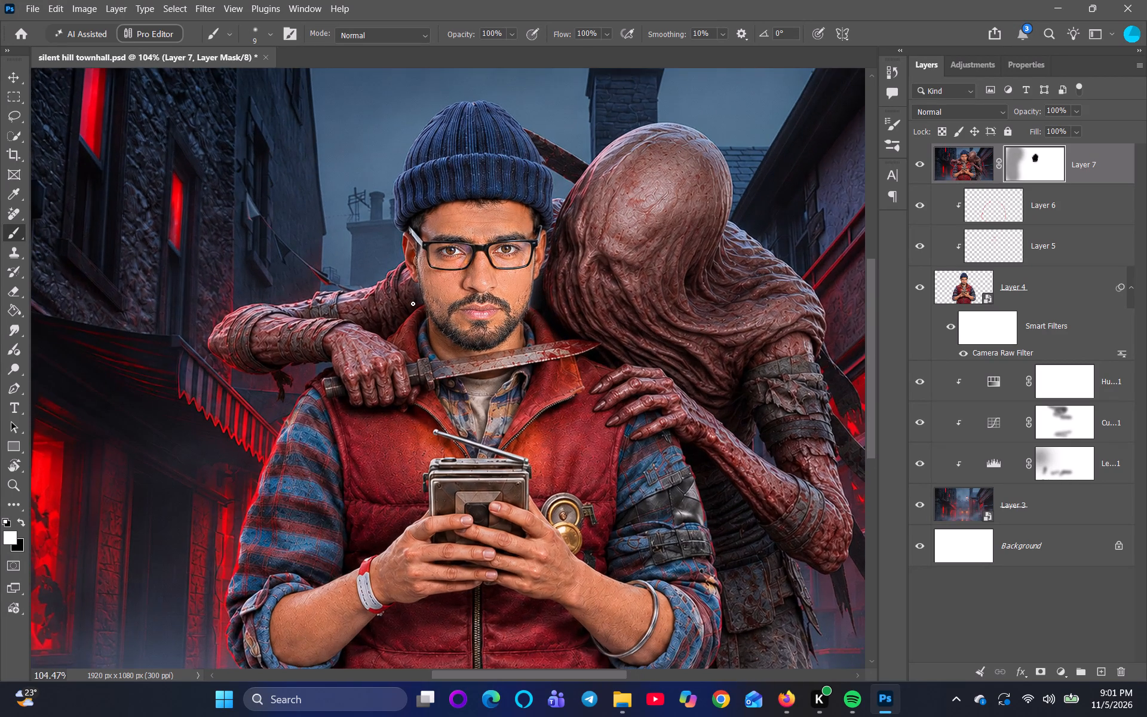
pyautogui.scroll(4, 413, 304)
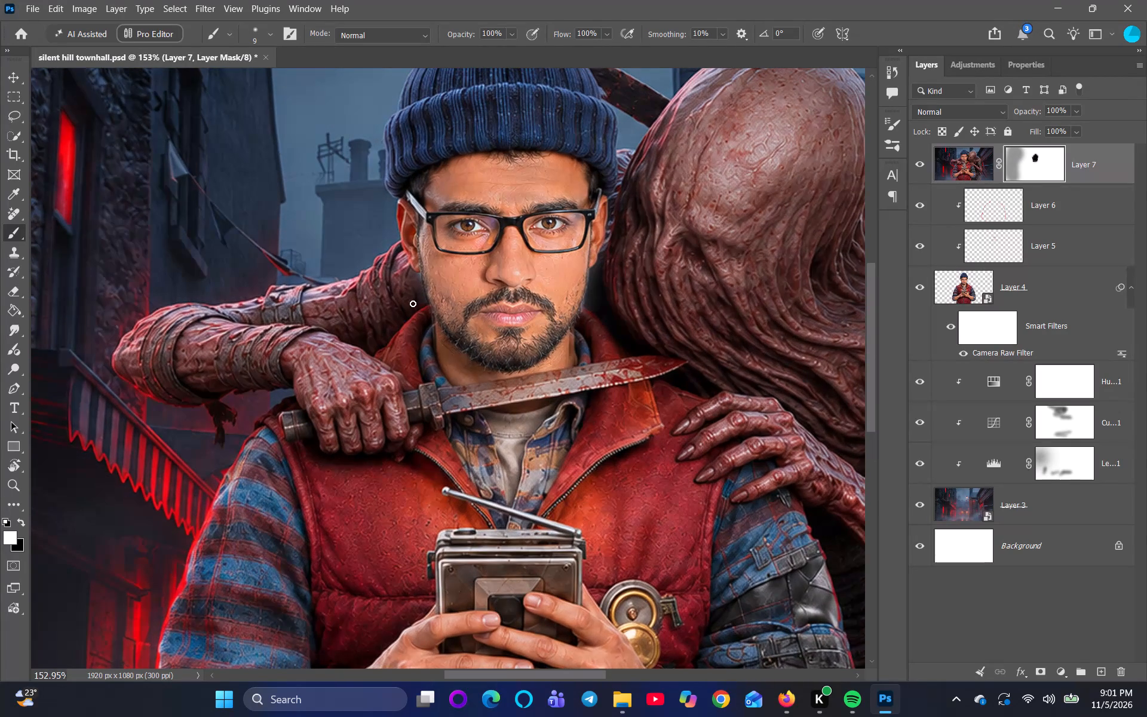
pyautogui.scroll(2, 392, 250)
pyautogui.moveTo(410, 210); pyautogui.dragTo(401, 203)
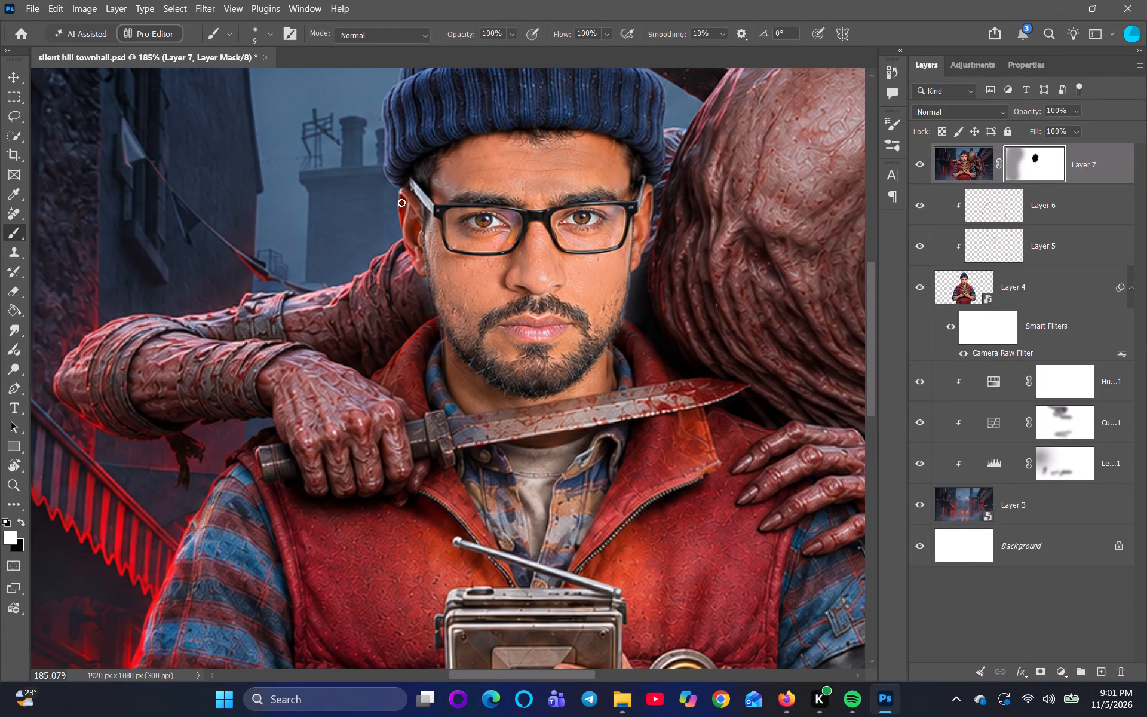
pyautogui.moveTo(401, 203); pyautogui.dragTo(420, 231)
pyautogui.click(17, 517)
pyautogui.moveTo(408, 212); pyautogui.dragTo(414, 194)
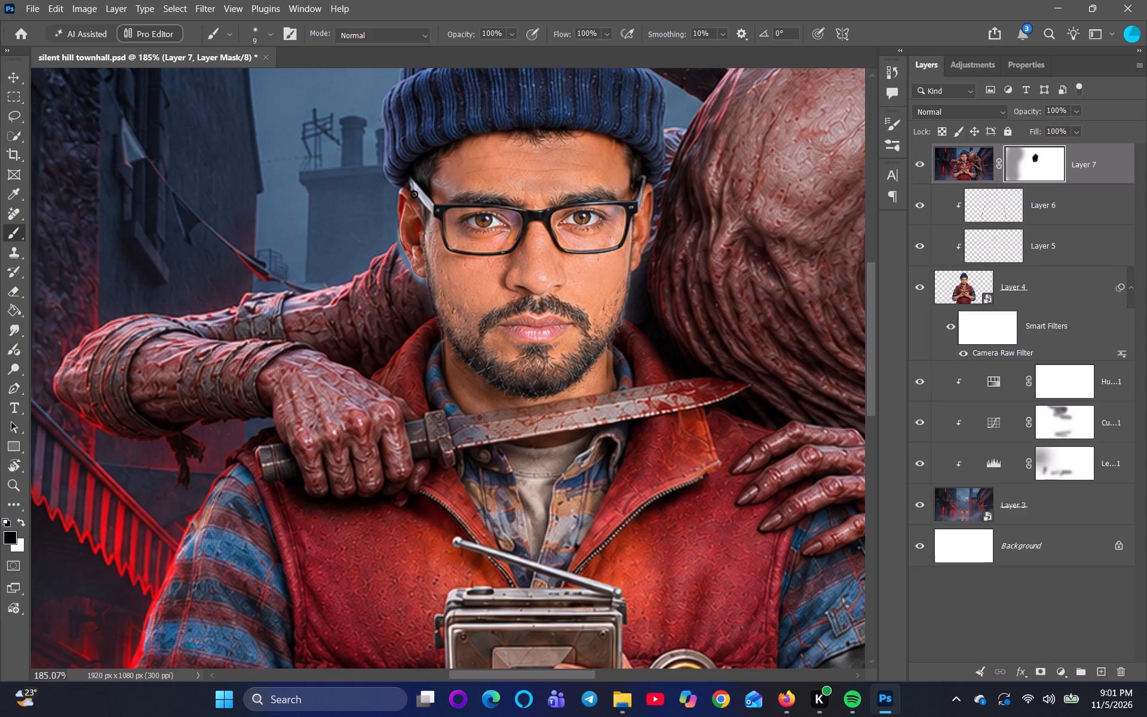
pyautogui.moveTo(414, 194); pyautogui.dragTo(410, 259)
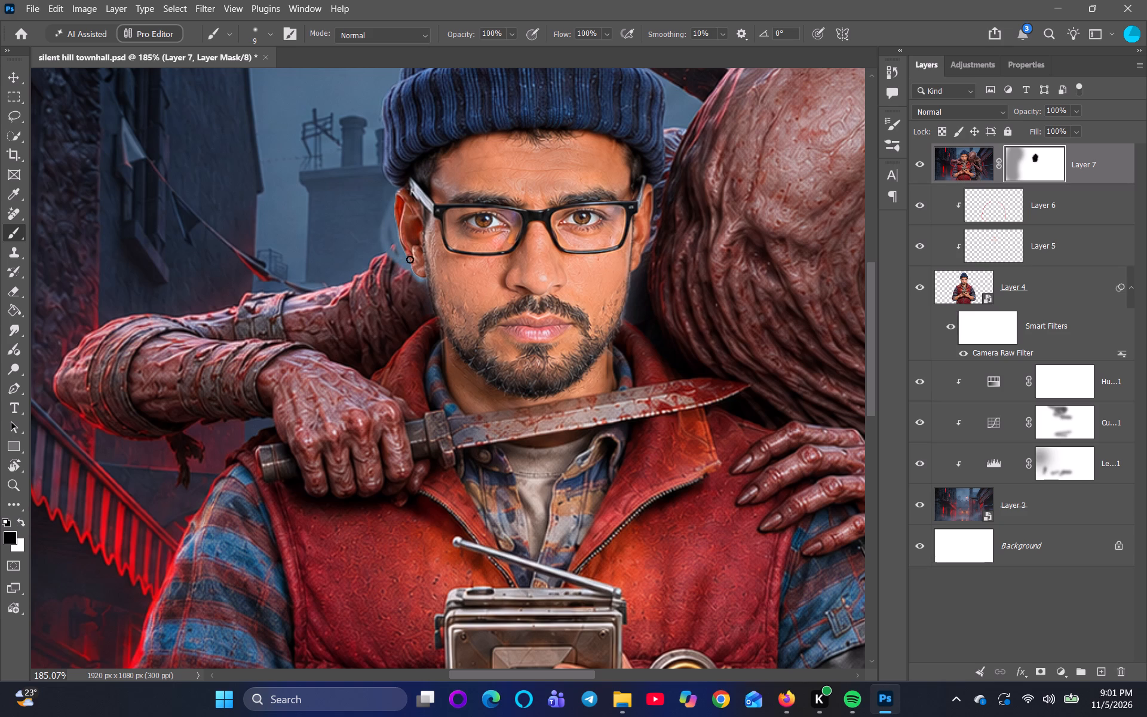
pyautogui.moveTo(410, 259); pyautogui.dragTo(462, 269)
# Mask out Layer 7 over the right-hand ear and glasses arm again with the black size 9 brush.
pyautogui.moveTo(632, 189); pyautogui.dragTo(644, 204)
pyautogui.moveTo(644, 204); pyautogui.dragTo(647, 232)
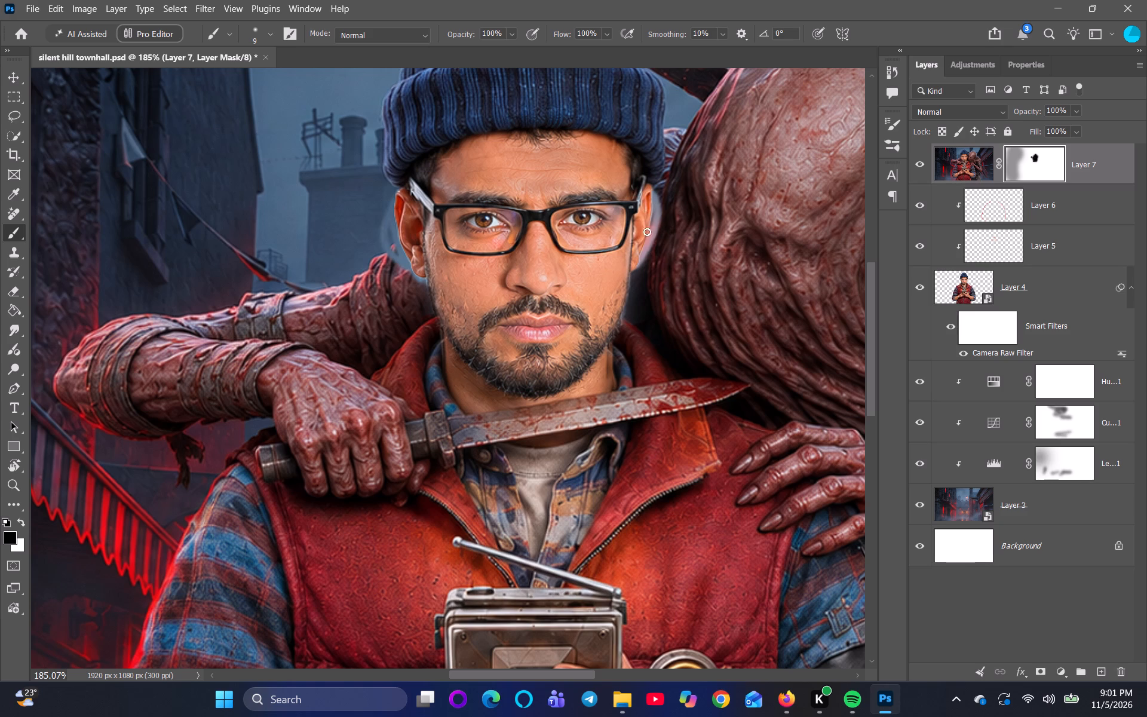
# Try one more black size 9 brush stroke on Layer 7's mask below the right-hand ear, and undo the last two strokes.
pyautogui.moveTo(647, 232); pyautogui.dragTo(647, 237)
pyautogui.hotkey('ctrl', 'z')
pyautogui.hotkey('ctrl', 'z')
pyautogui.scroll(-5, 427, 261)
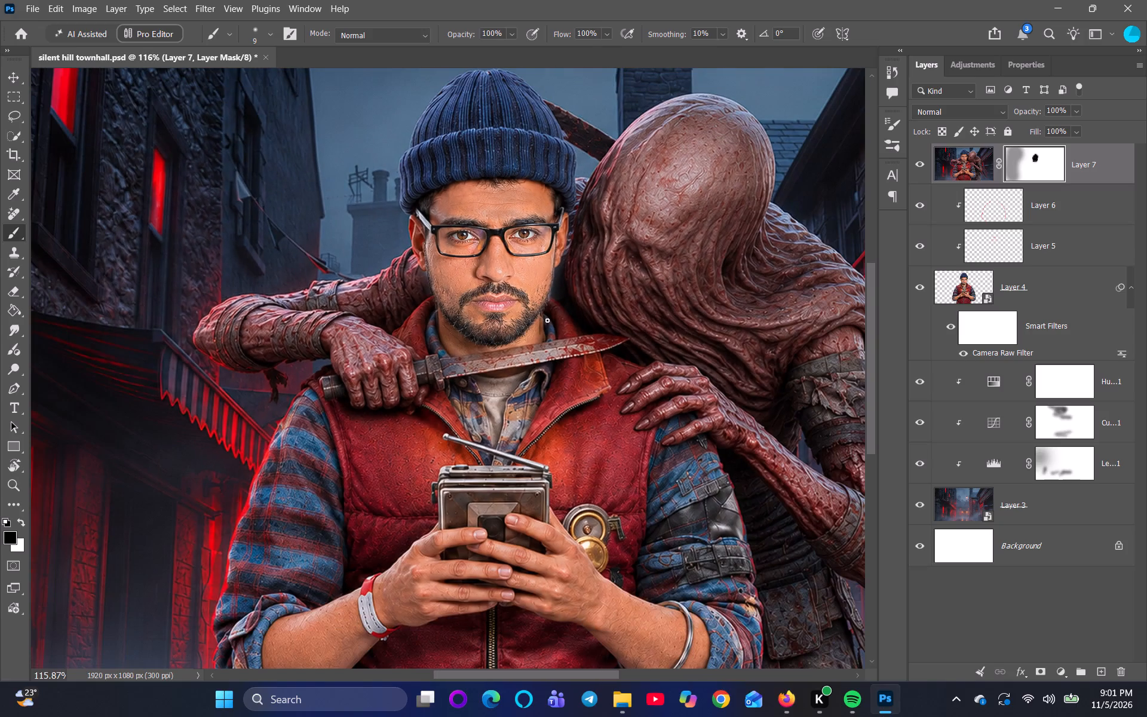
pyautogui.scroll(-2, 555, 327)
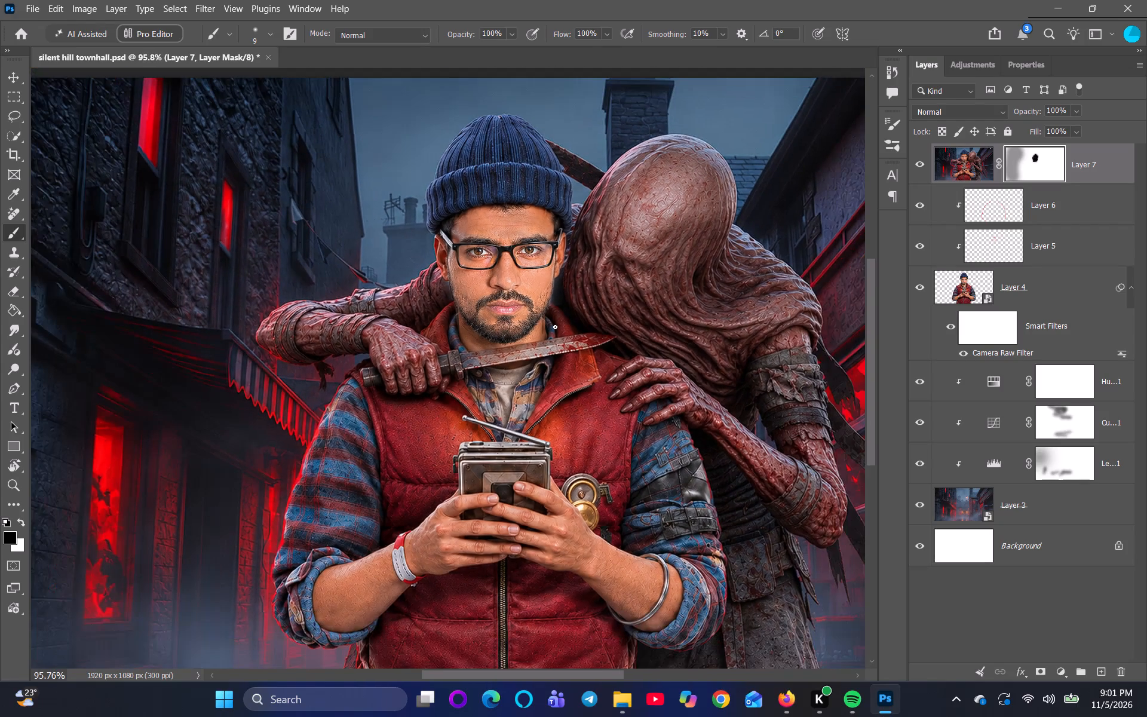
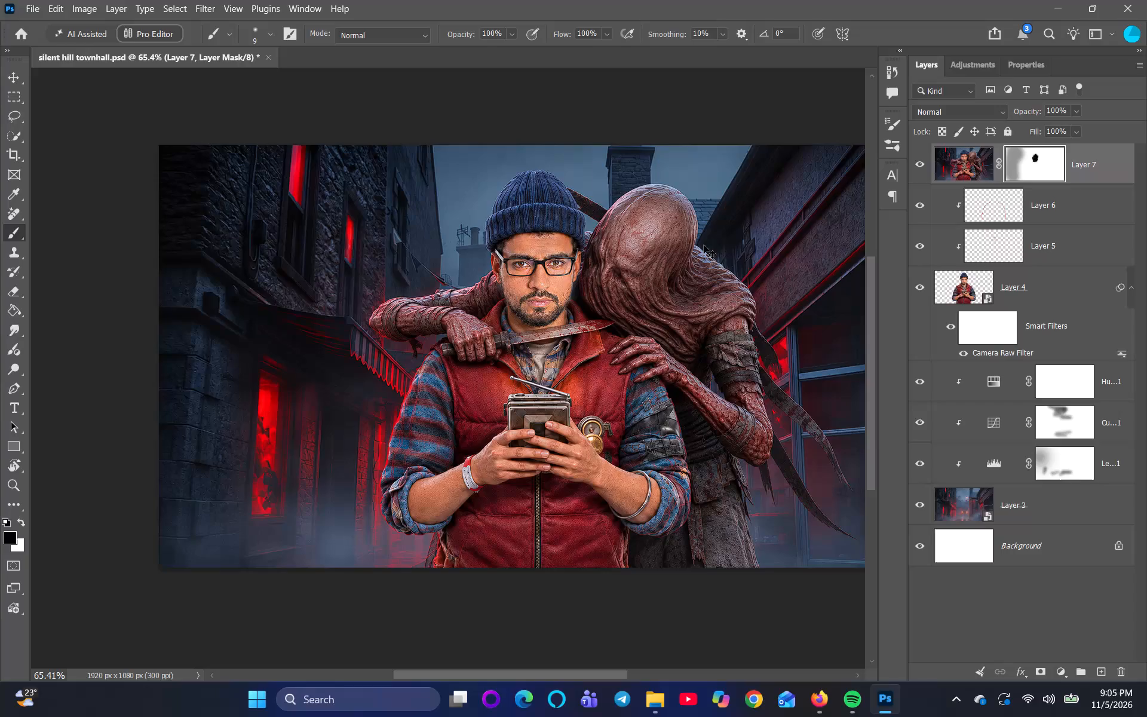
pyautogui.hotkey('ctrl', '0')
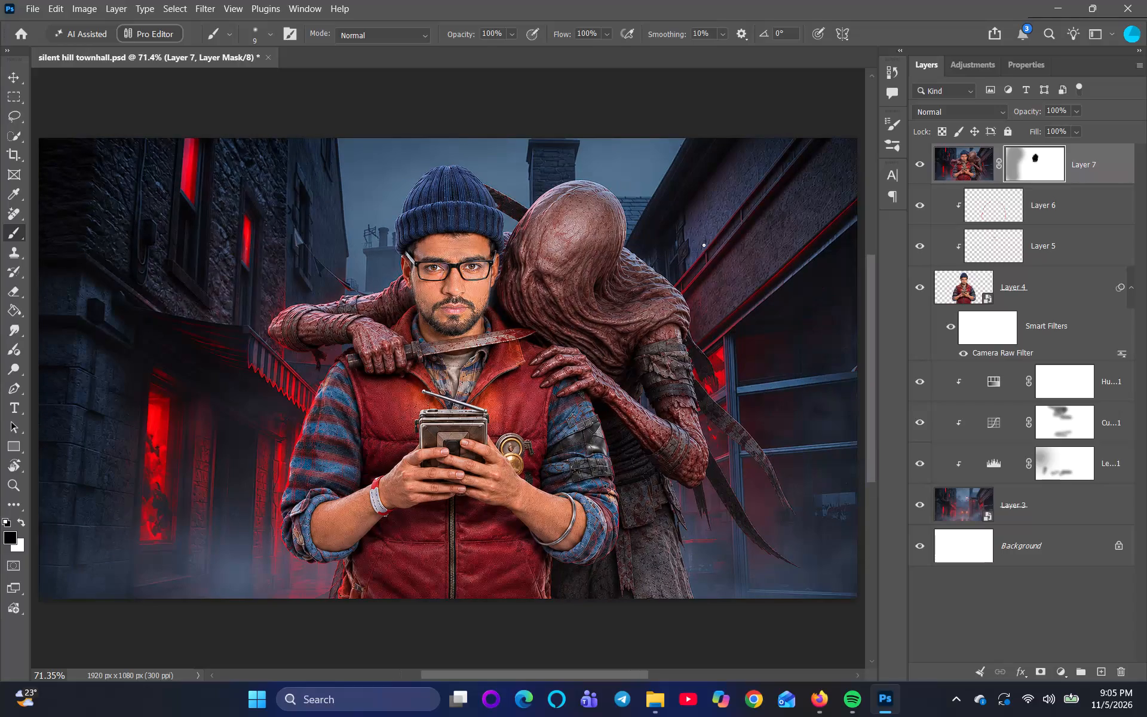
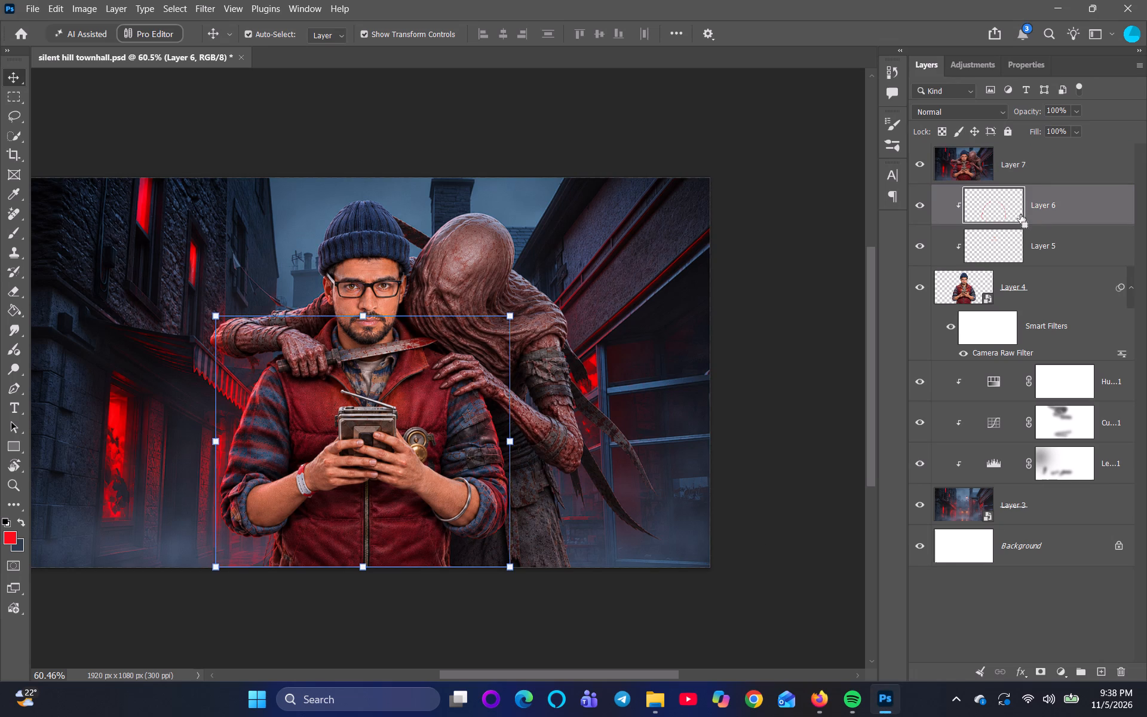
pyautogui.hotkey('ctrl', 'v')
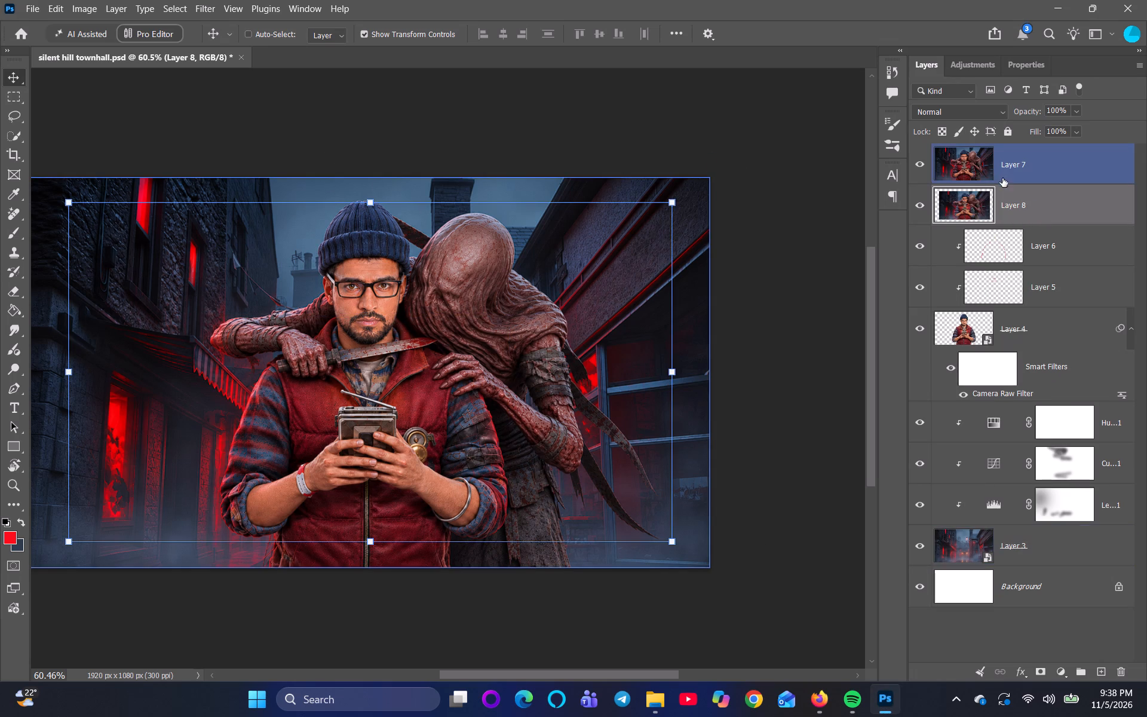
# Hide the red-lit version on Layer 7 and scale the newly pasted image proportionally to about 113.96% to fit the canvas.
pyautogui.click(921, 164)
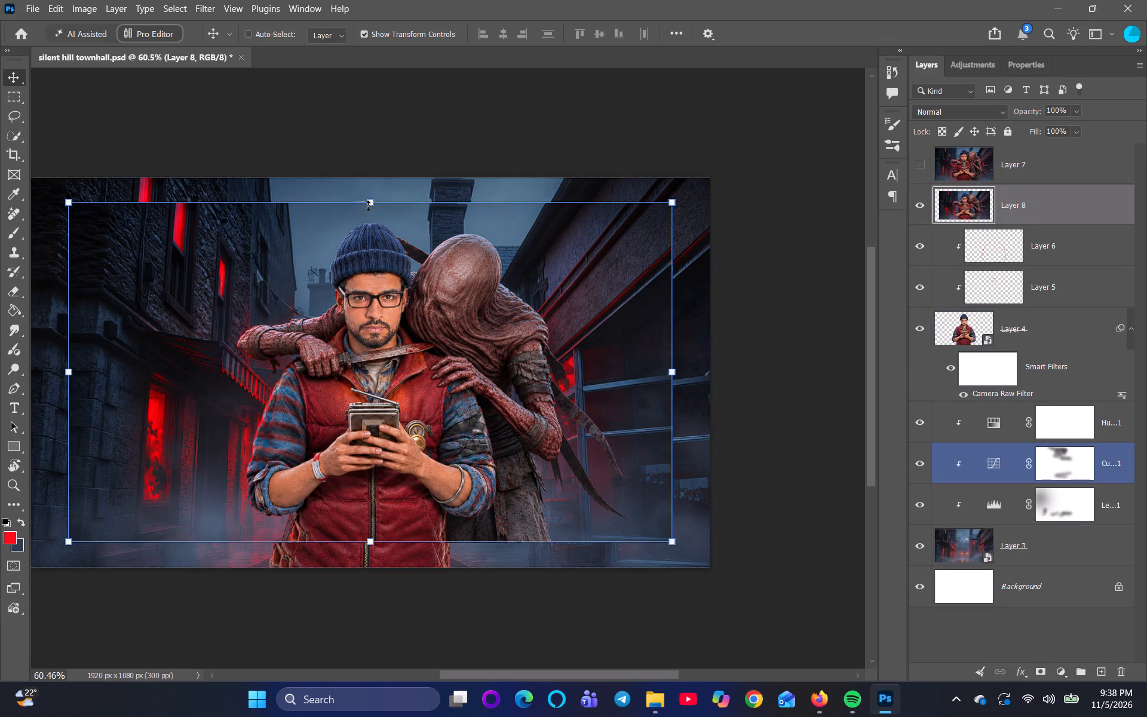
pyautogui.moveTo(368, 206); pyautogui.dragTo(375, 181)
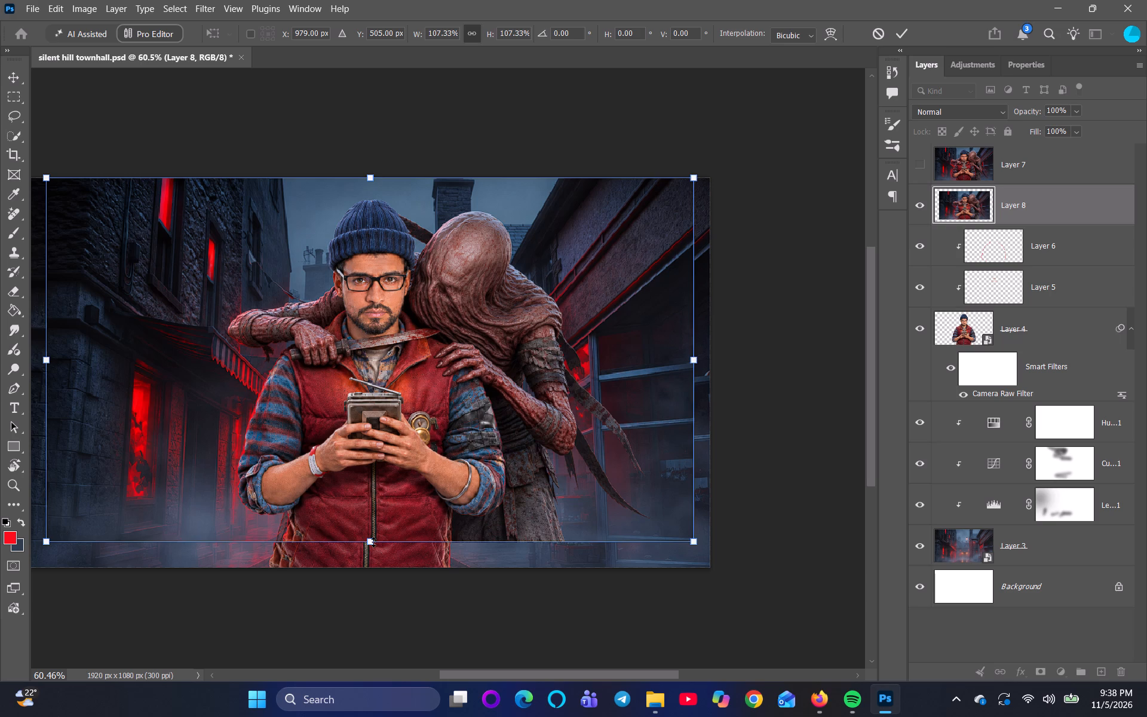
pyautogui.moveTo(373, 542); pyautogui.dragTo(373, 564)
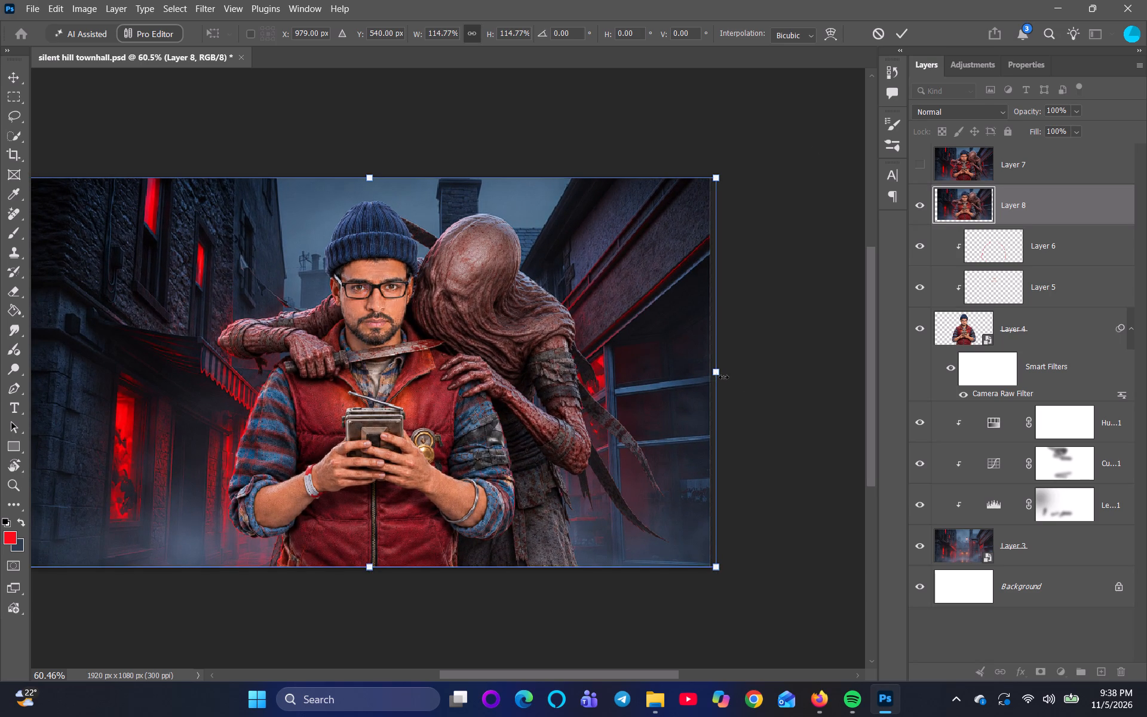
pyautogui.moveTo(722, 373); pyautogui.dragTo(716, 373)
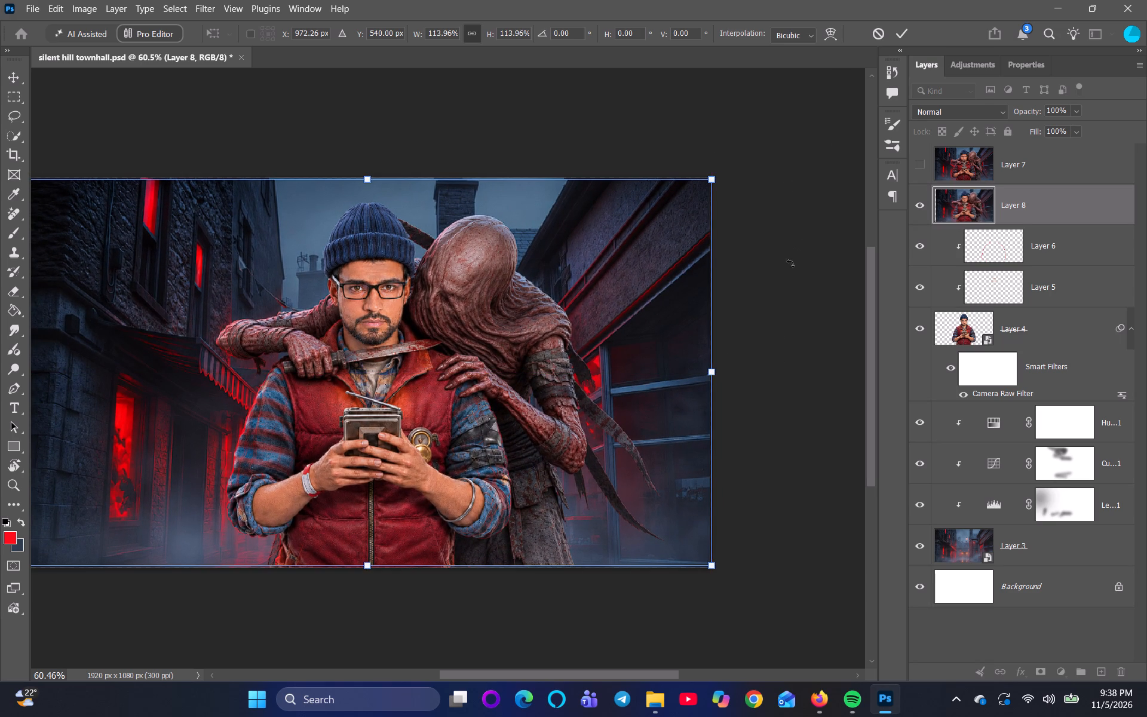
pyautogui.click(894, 29)
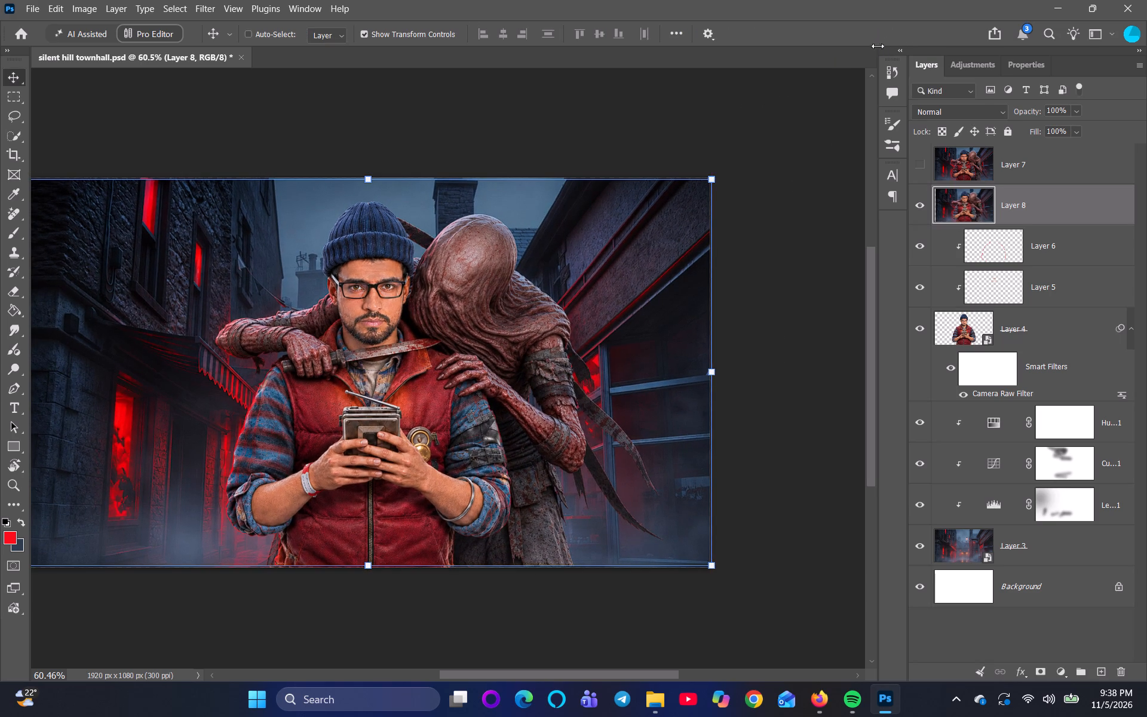
# Toggle the visibility of the newly pasted image to compare its man and creature with the original artwork underneath.
pyautogui.click(922, 213)
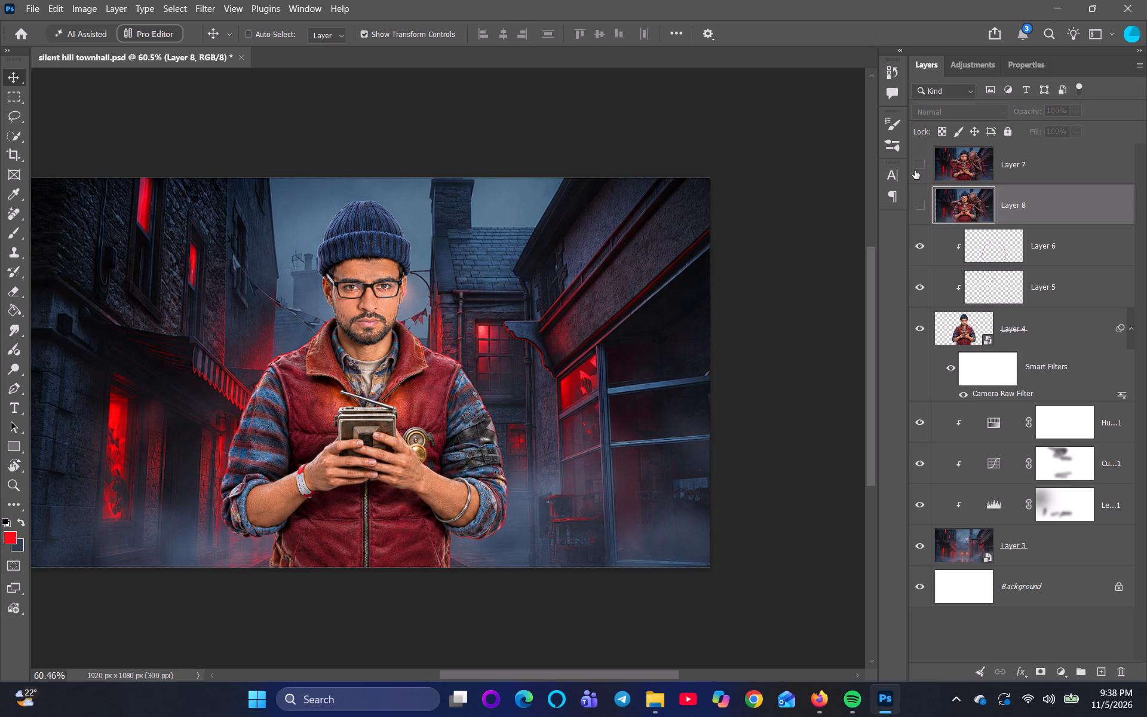
pyautogui.click(920, 204)
pyautogui.click(920, 204)
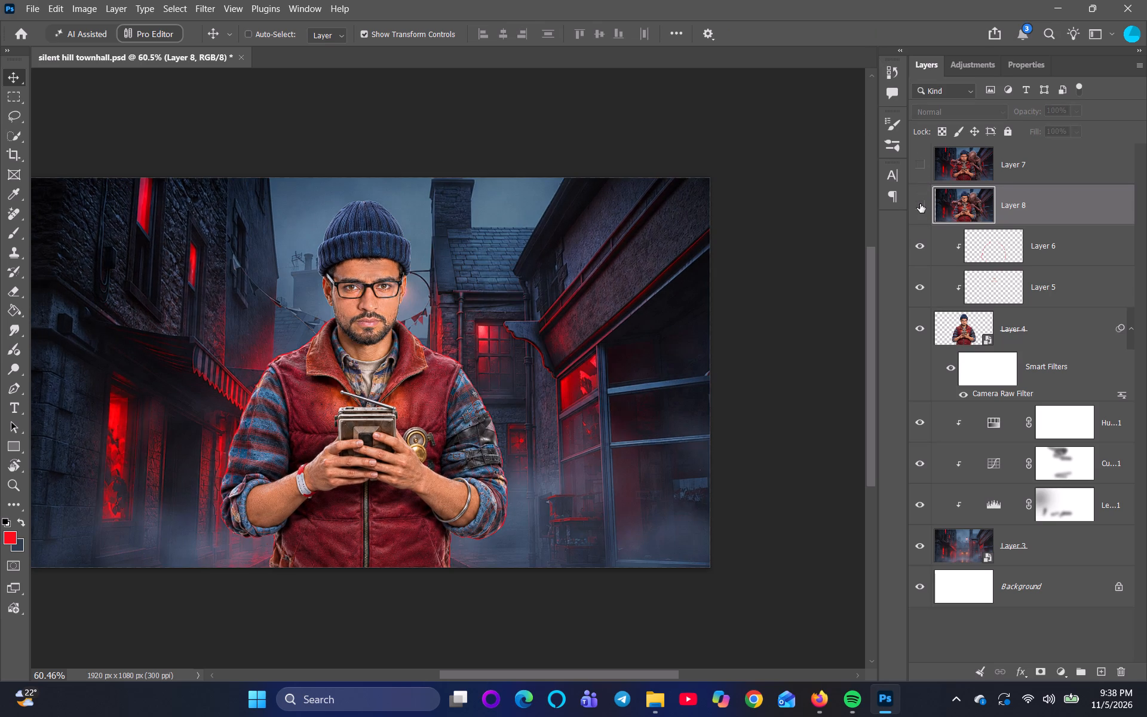
pyautogui.click(921, 208)
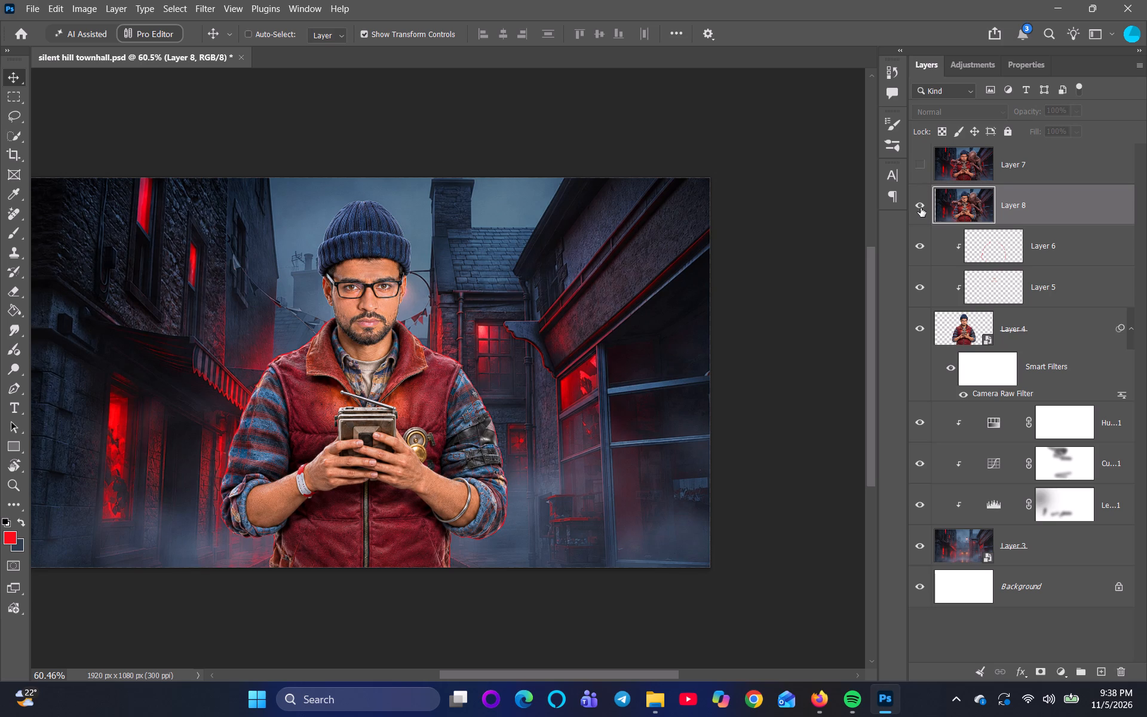
pyautogui.click(921, 208)
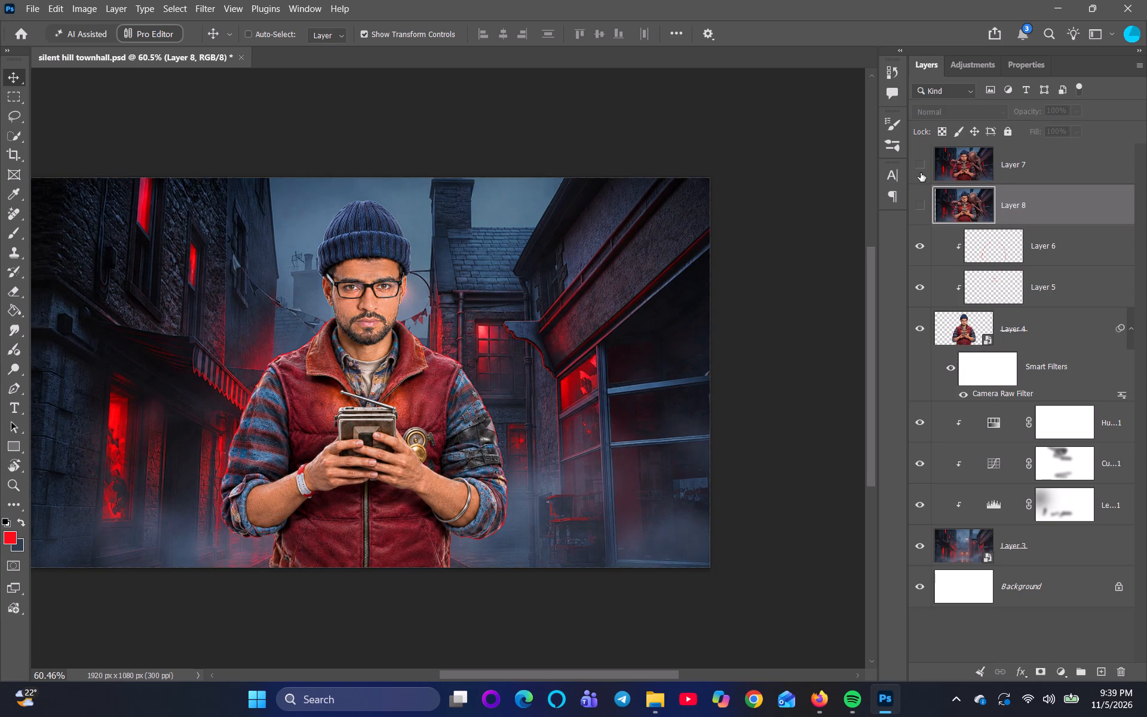
# Toggle the visibility of Layer 7 and Layer 8 to compare the red-lit version, the original-lighting version and the artwork underneath.
pyautogui.click(922, 167)
pyautogui.click(922, 167)
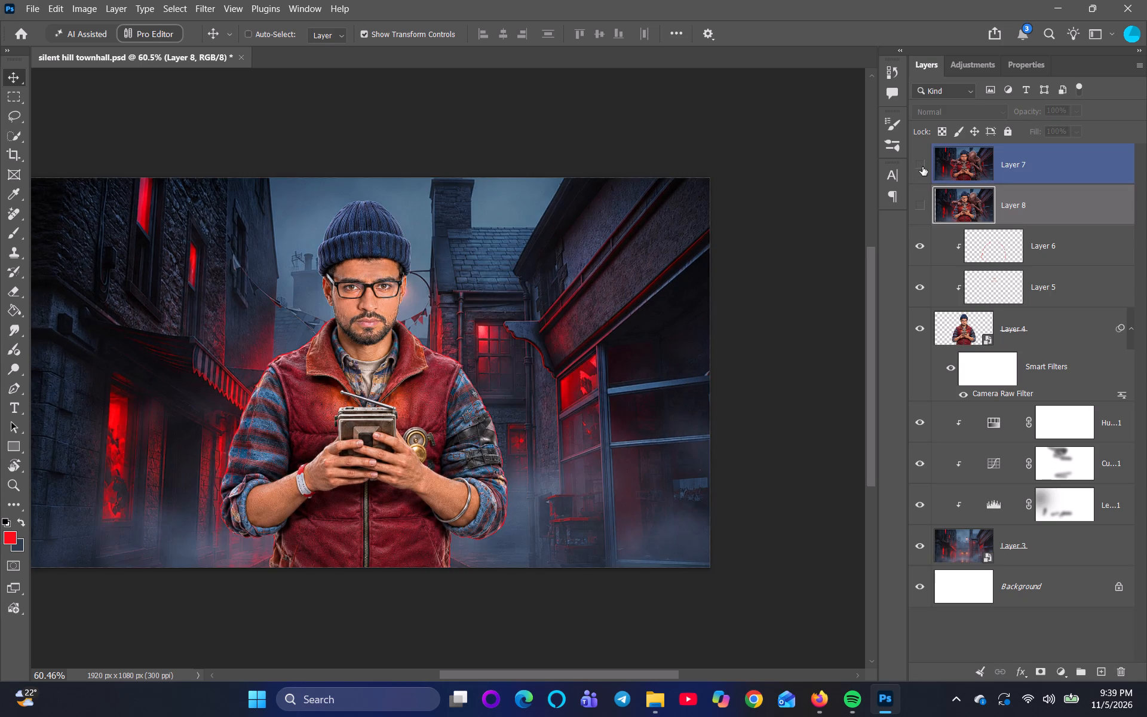
pyautogui.click(922, 204)
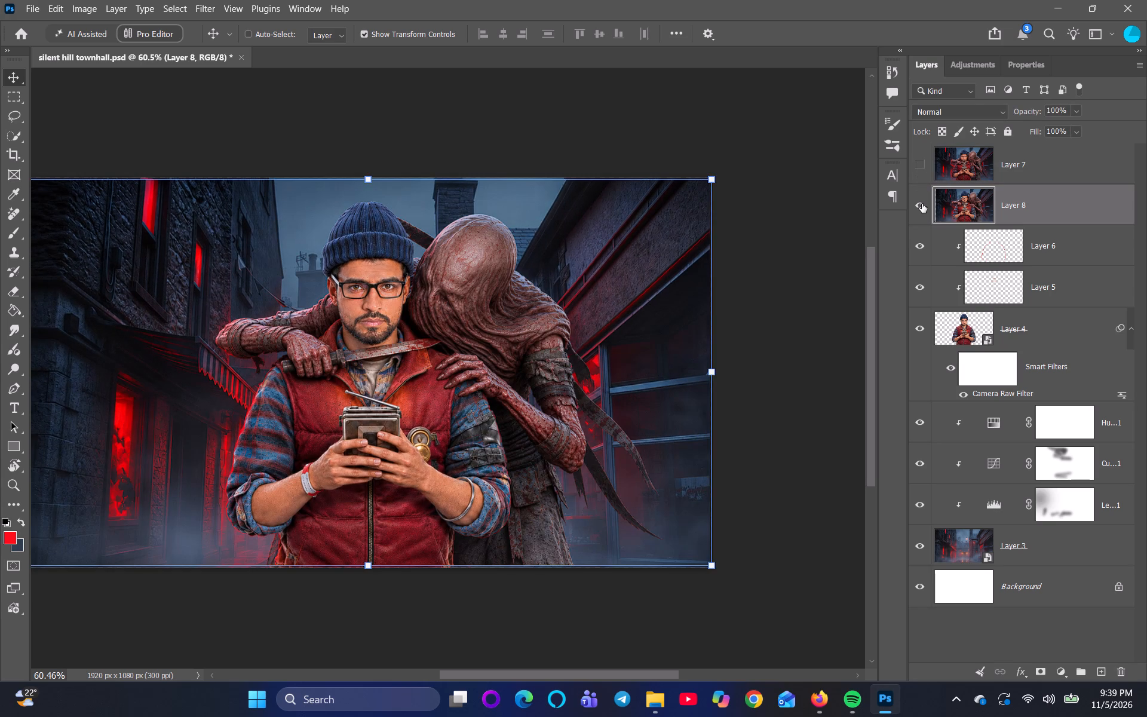
pyautogui.scroll(10, 133, 429)
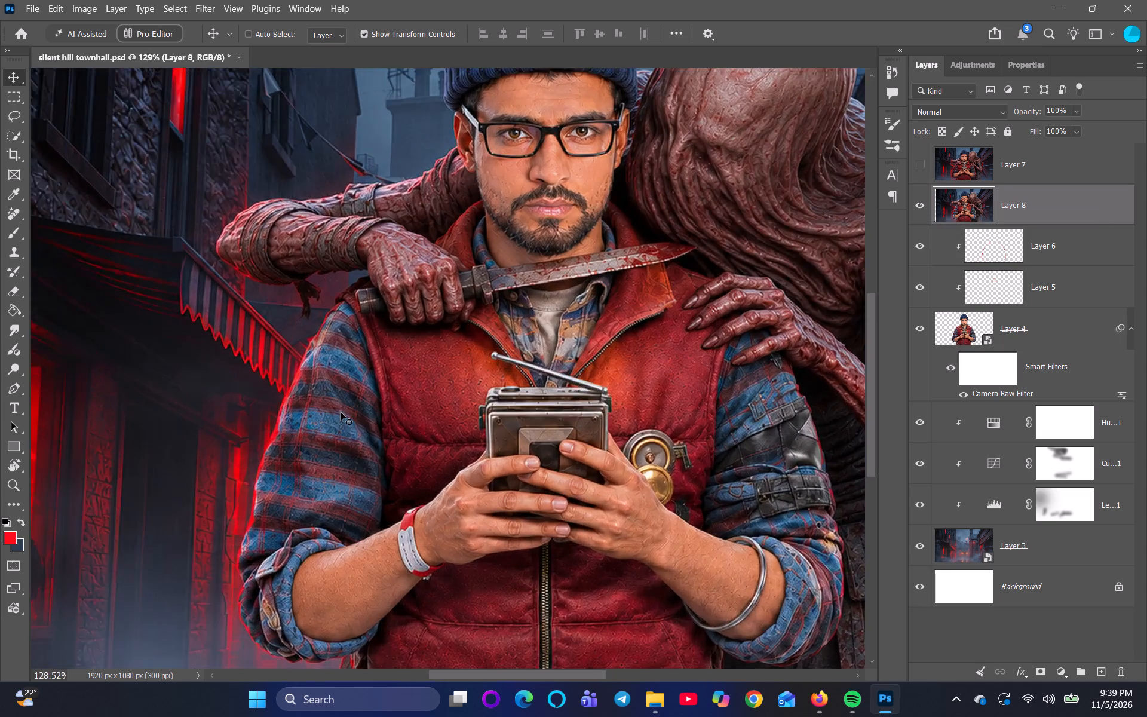
pyautogui.scroll(7, 341, 412)
pyautogui.scroll(-9, 277, 450)
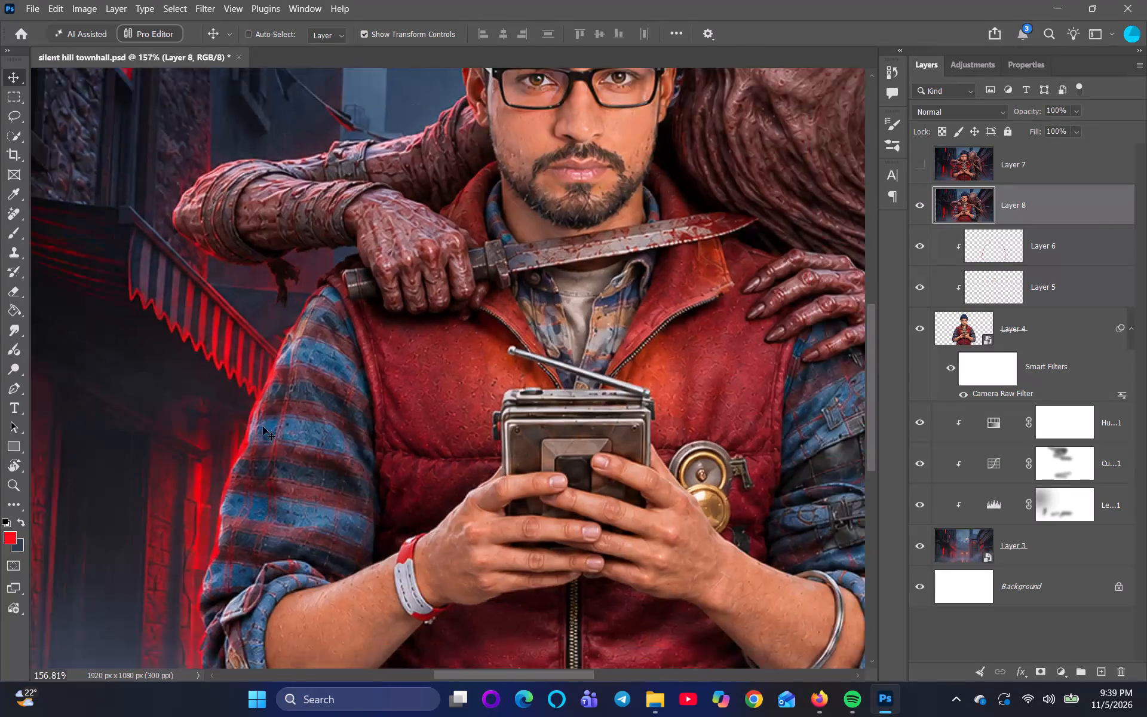
pyautogui.scroll(-7, 263, 427)
pyautogui.click(924, 204)
pyautogui.click(924, 160)
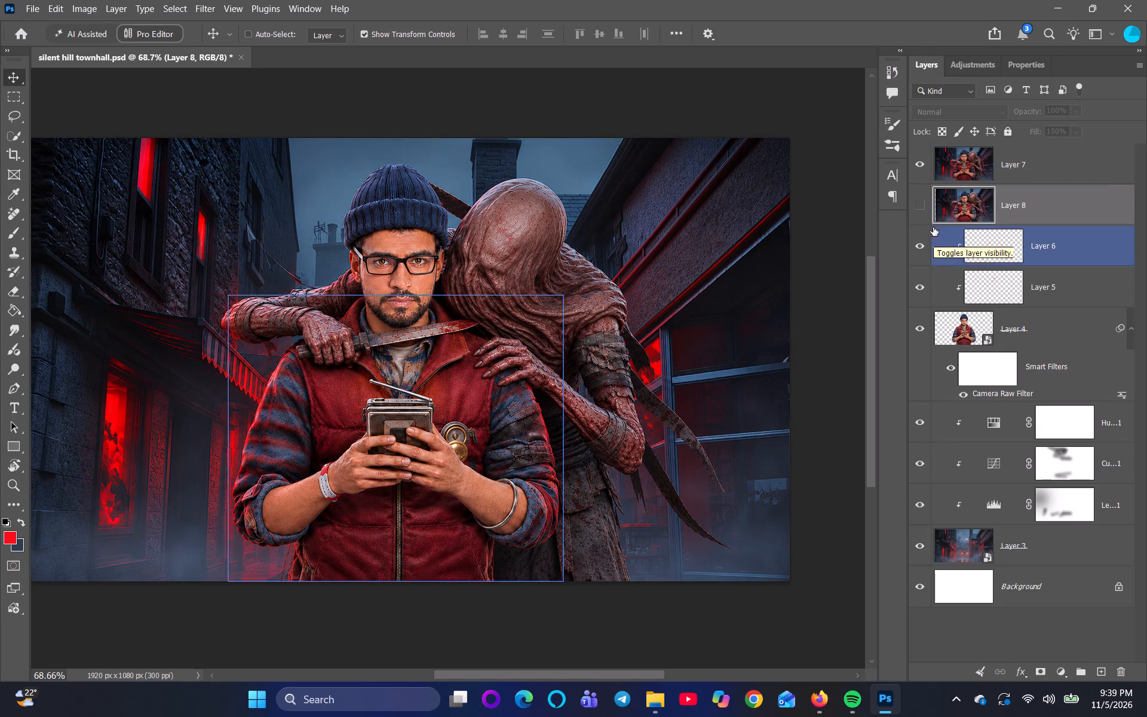
pyautogui.click(933, 205)
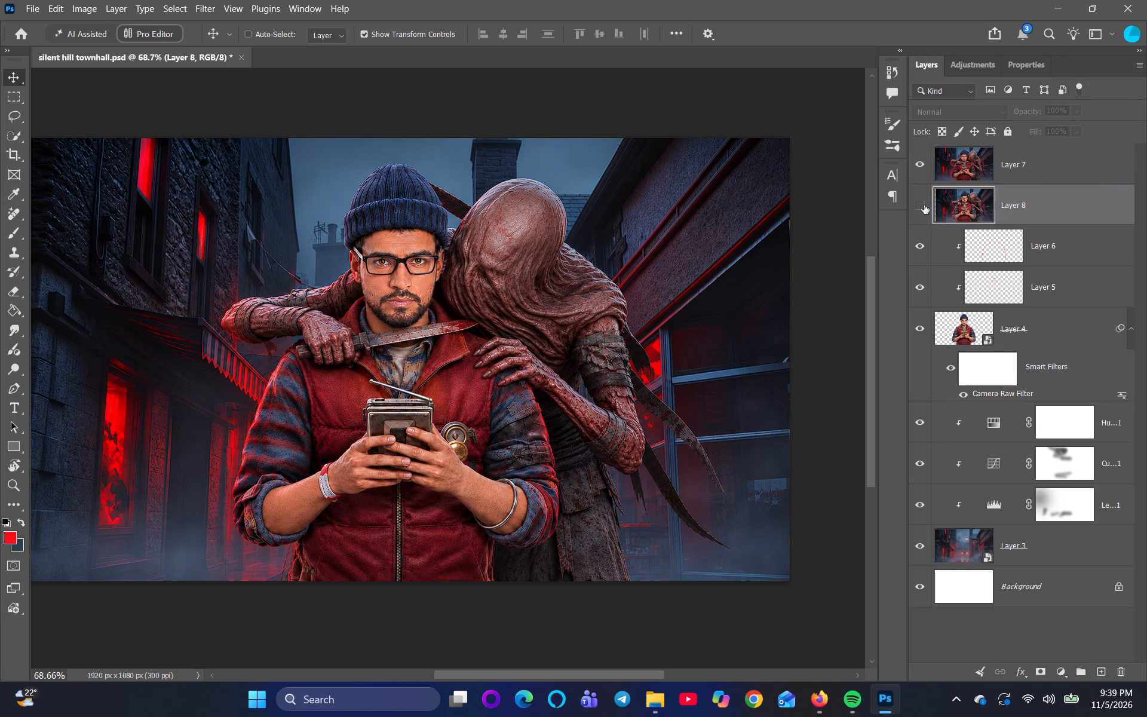
pyautogui.click(919, 162)
pyautogui.click(922, 207)
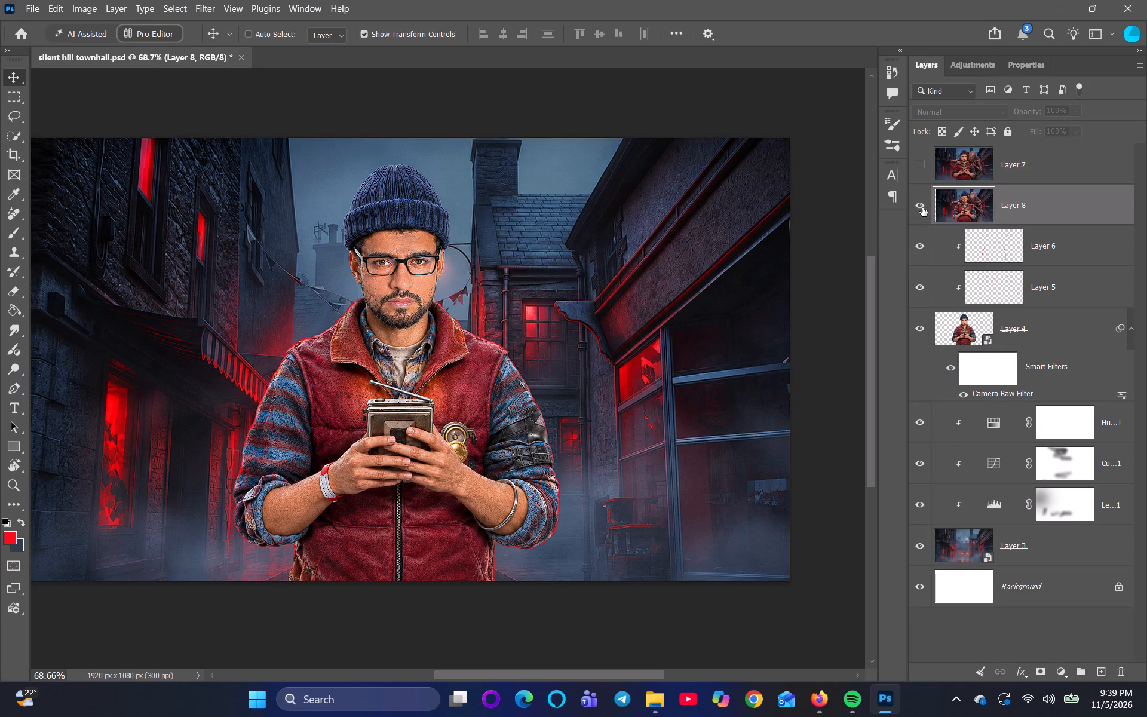
# Show the red-lit version on Layer 7 and delete the original-lighting version on Layer 8.
pyautogui.click(922, 207)
pyautogui.click(924, 158)
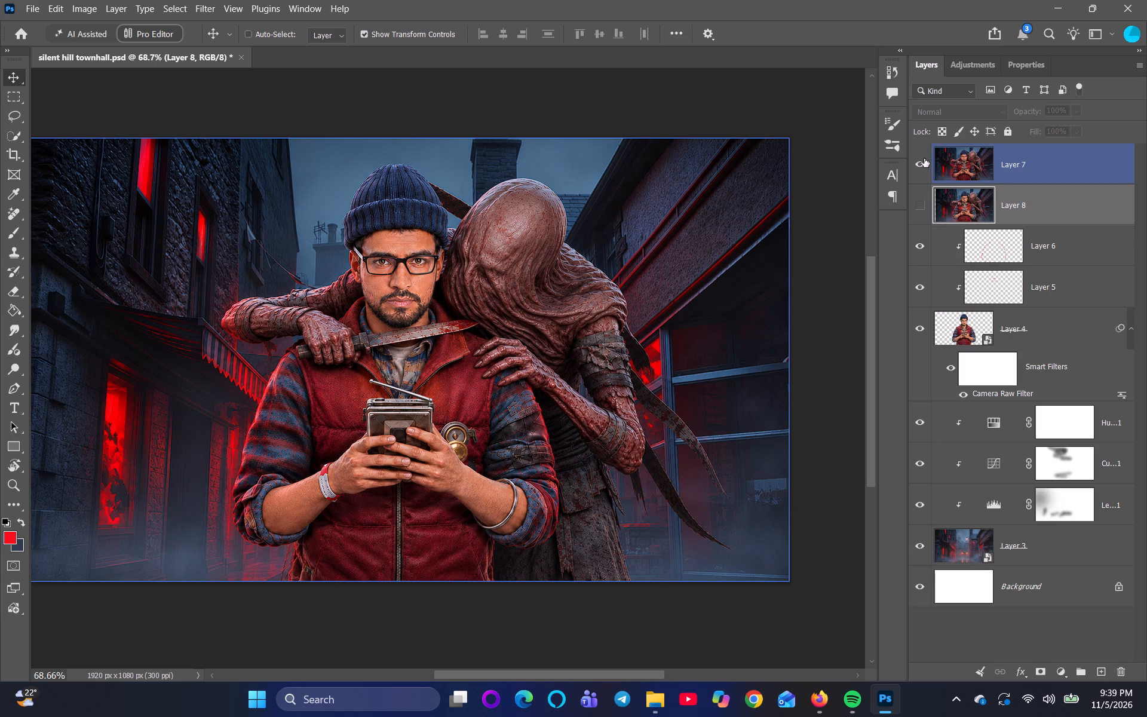
pyautogui.moveTo(957, 203); pyautogui.dragTo(977, 243)
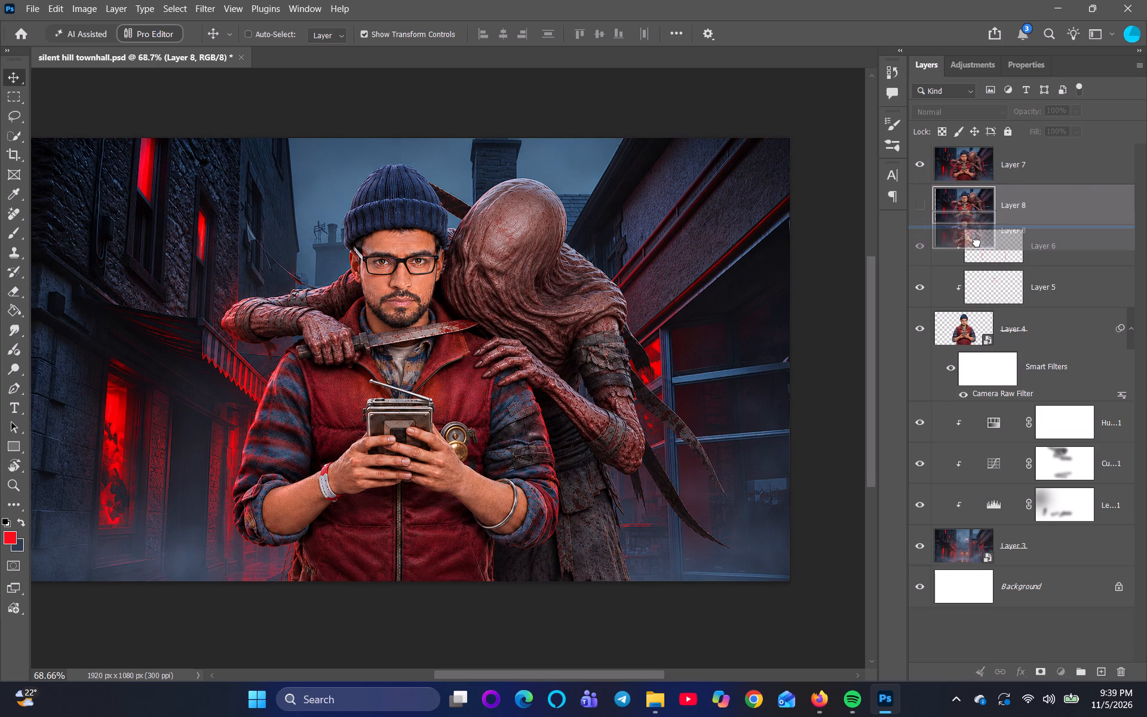
pyautogui.moveTo(977, 243); pyautogui.dragTo(1124, 673)
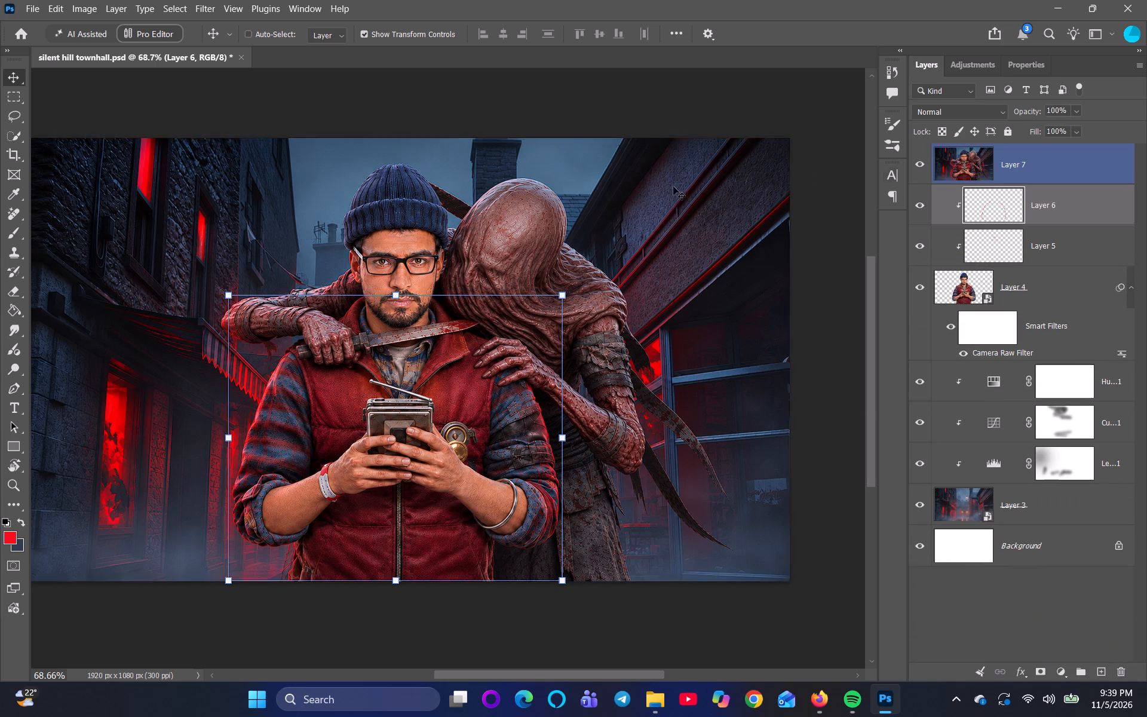
# Add a white layer mask to the red-lit version on Layer 7.
pyautogui.scroll(4, 372, 287)
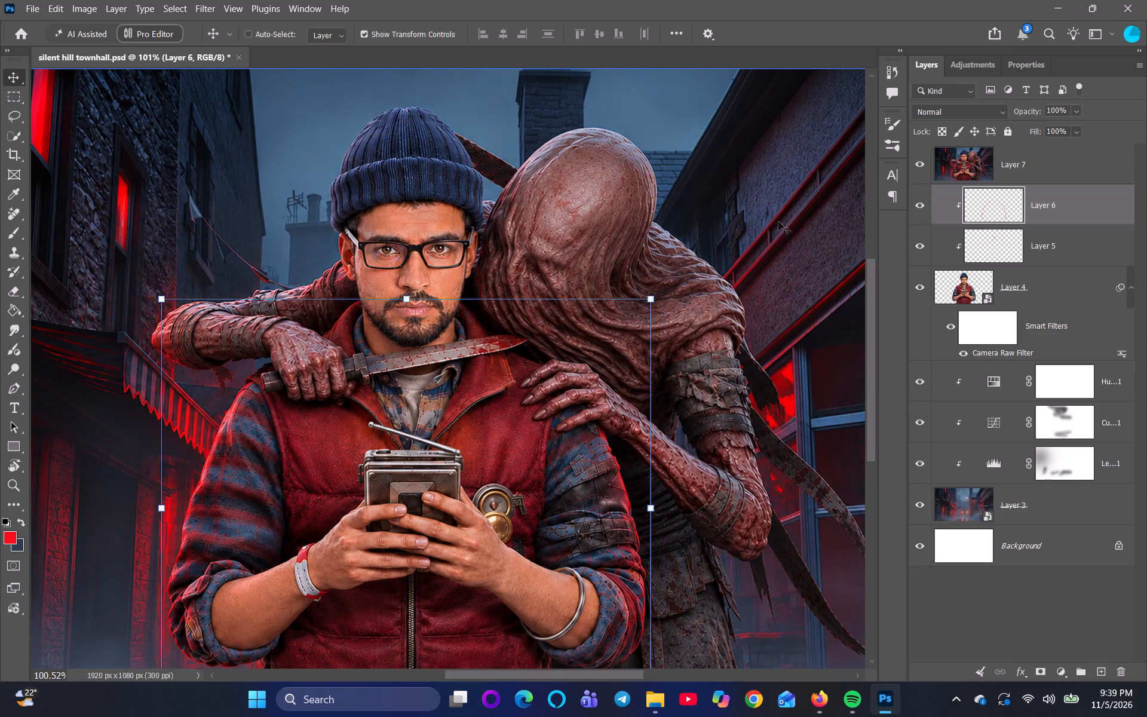
pyautogui.scroll(-1, 918, 434)
pyautogui.click(1035, 670)
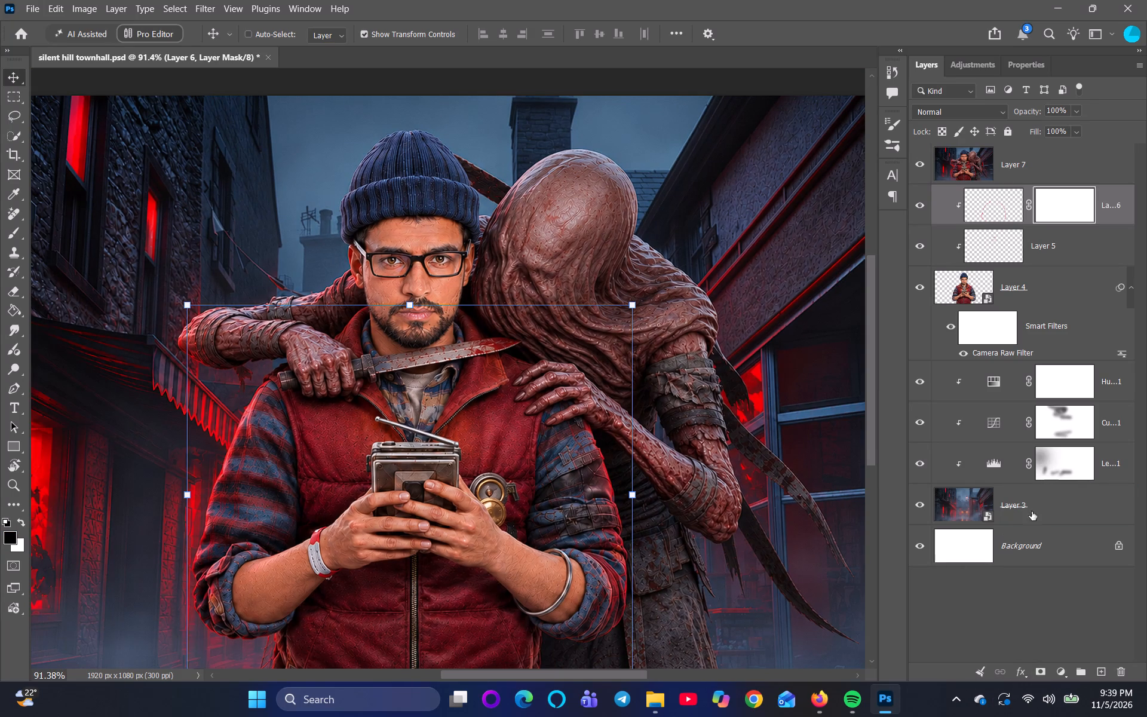
pyautogui.hotkey('ctrl', 'z')
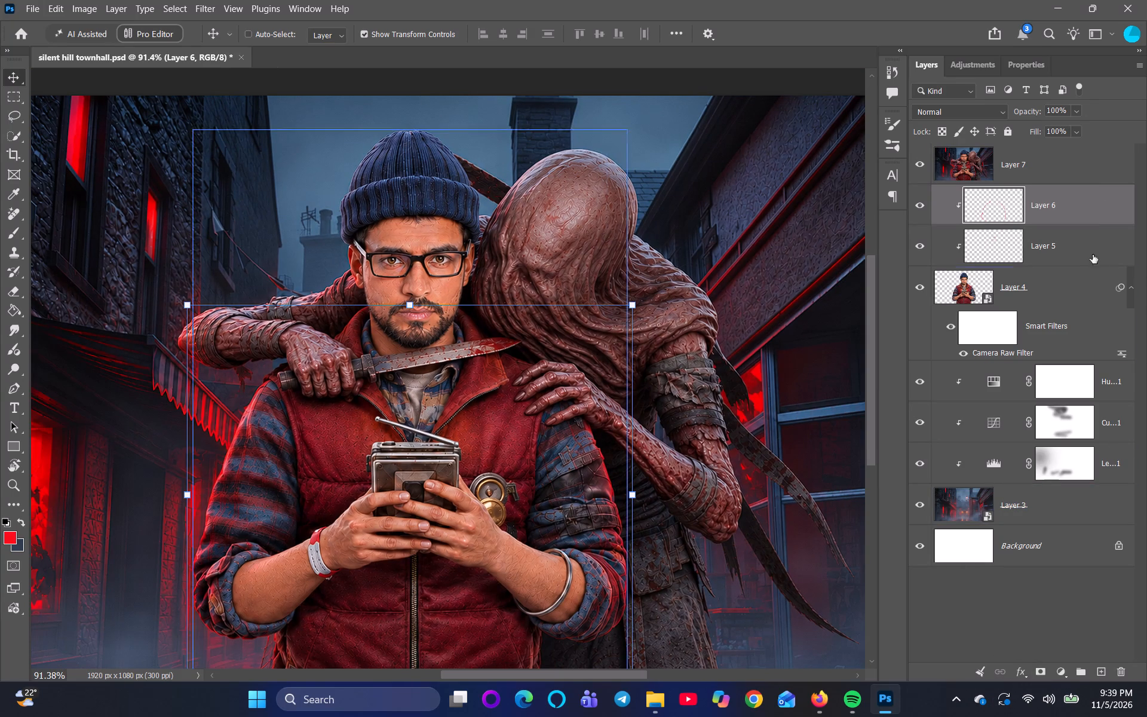
pyautogui.click(1057, 167)
pyautogui.click(1041, 672)
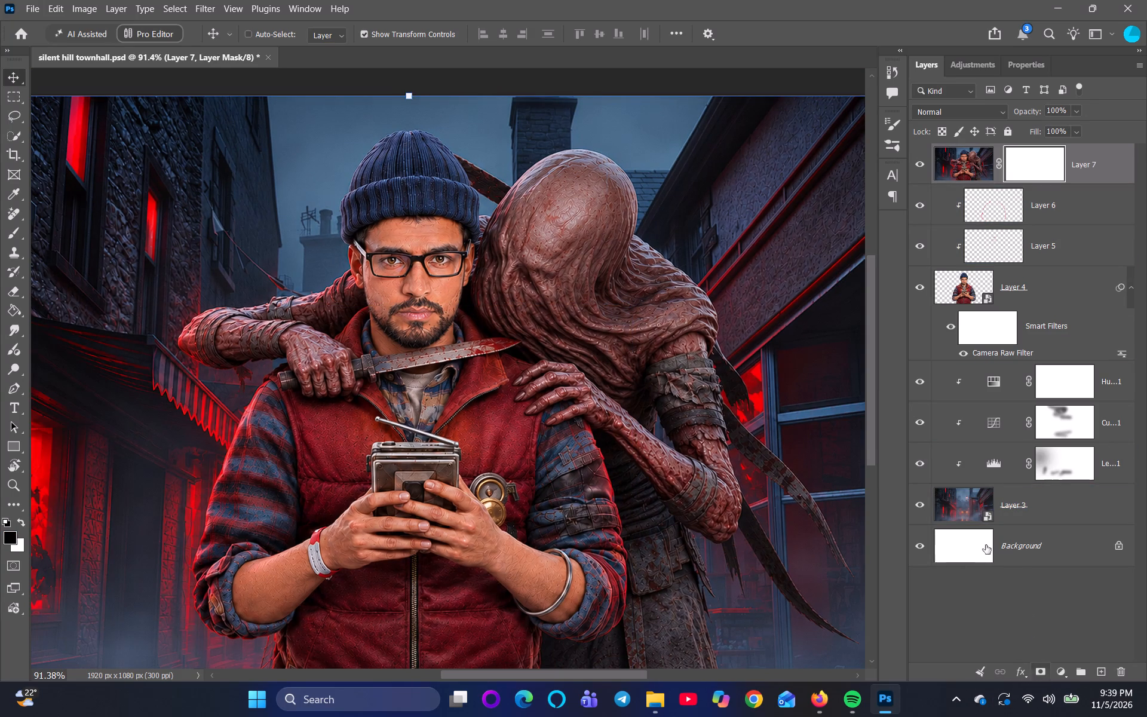
# Paint black across the man's forehead on Layer 7's mask with a size 40 brush, revealing the original underneath.
pyautogui.scroll(-4, 888, 313)
pyautogui.scroll(-2, 424, 204)
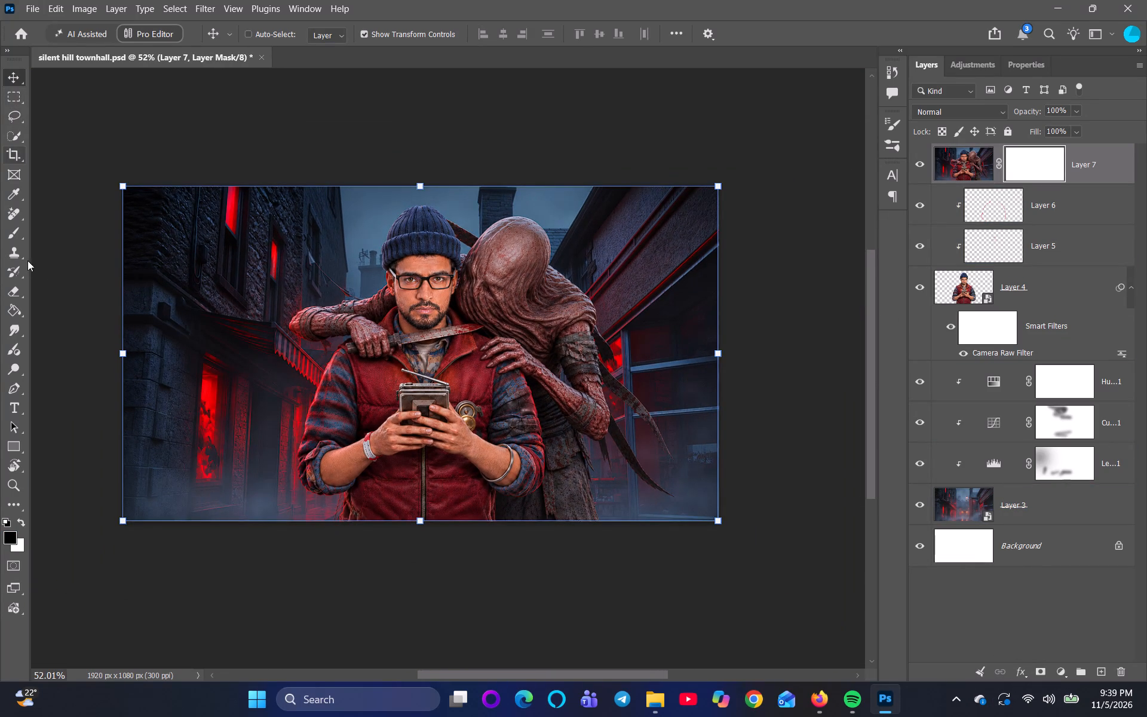
pyautogui.click(18, 231)
pyautogui.scroll(9, 464, 344)
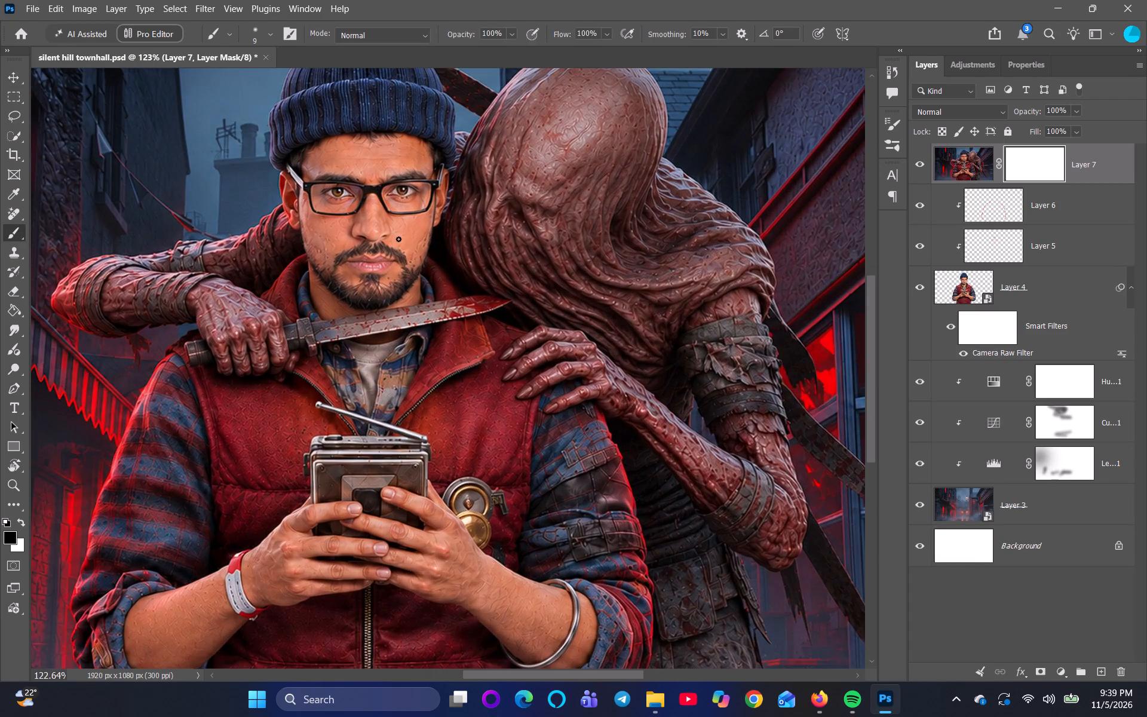
pyautogui.scroll(4, 398, 239)
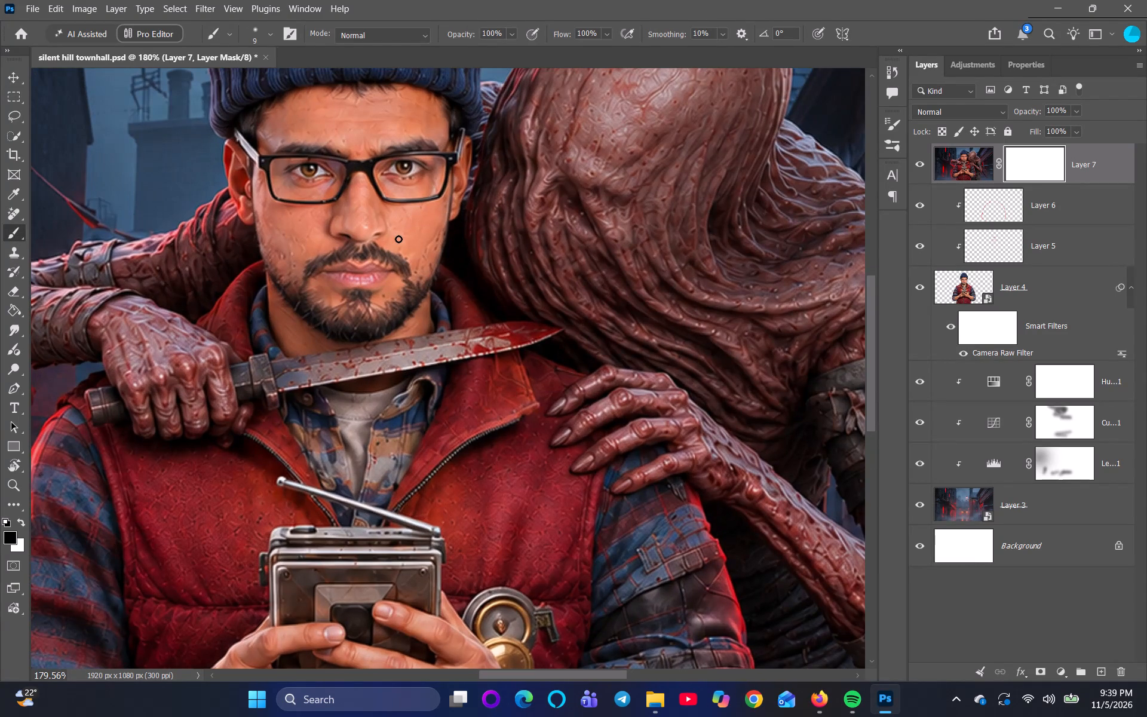
pyautogui.press(']')
pyautogui.press(']')
pyautogui.press(']')
pyautogui.press(']')
pyautogui.press(']')
pyautogui.press(']')
pyautogui.press(']')
pyautogui.moveTo(298, 111); pyautogui.dragTo(412, 122)
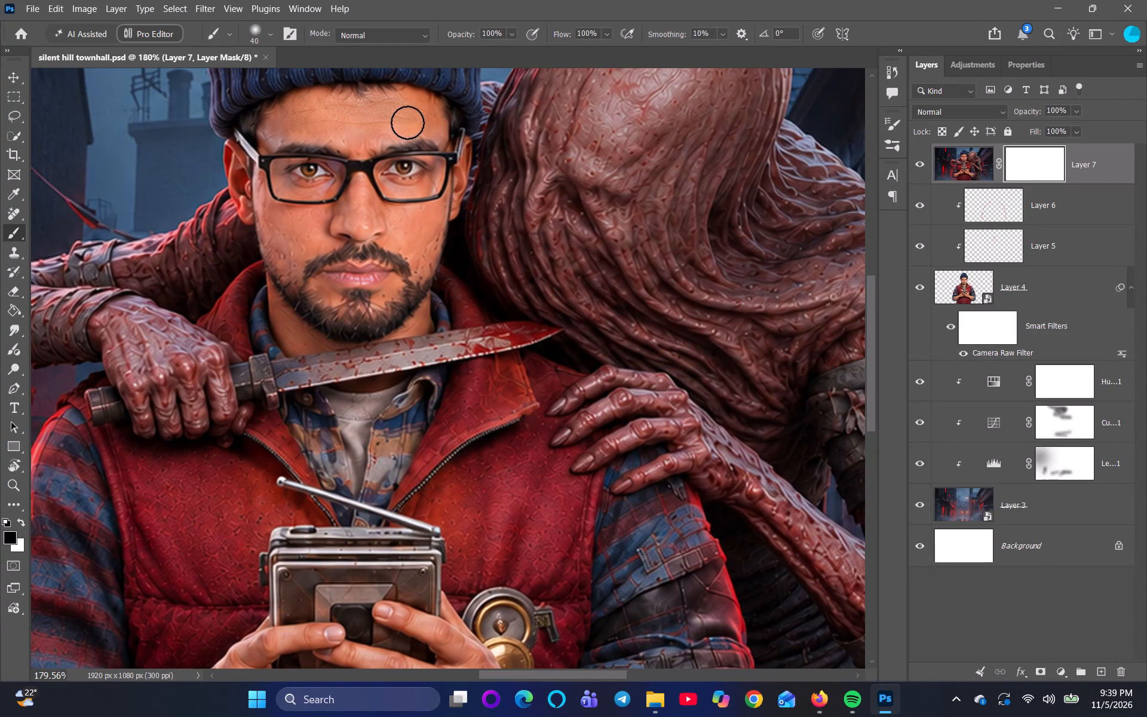
# Mask out the rest of the man's face on Layer 7, including glasses, nose, cheeks and beard, with a size 50 black brush.
pyautogui.press(']')
pyautogui.press(']')
pyautogui.moveTo(397, 117); pyautogui.dragTo(356, 215)
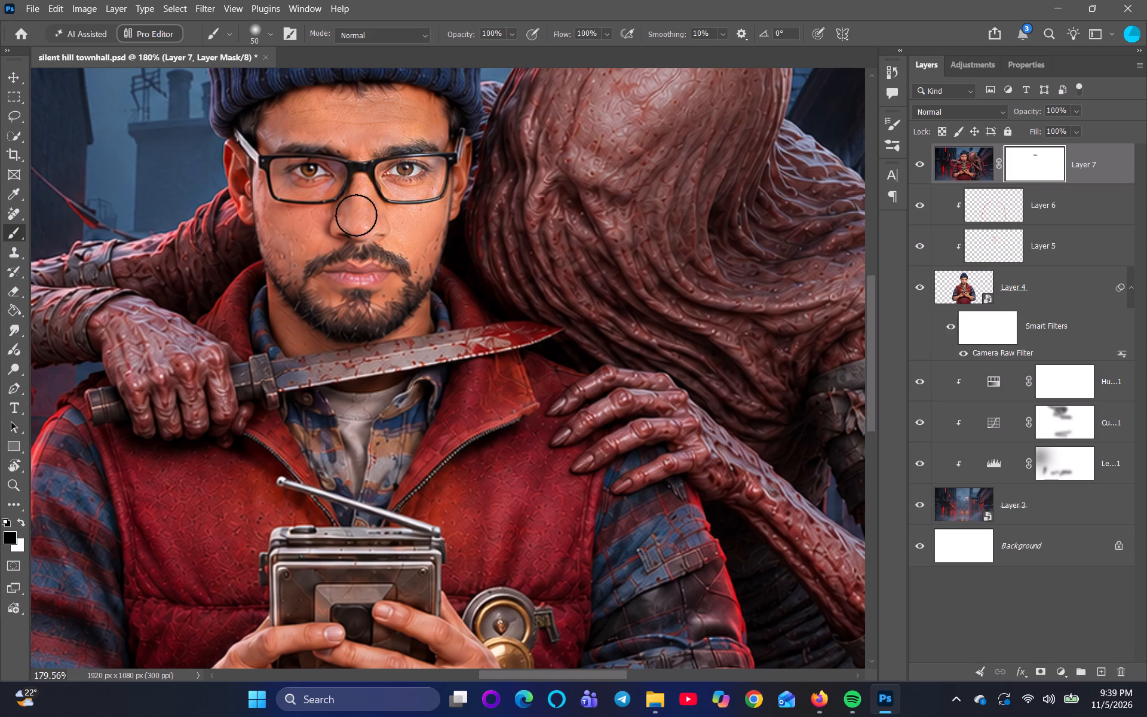
pyautogui.moveTo(356, 215); pyautogui.dragTo(289, 252)
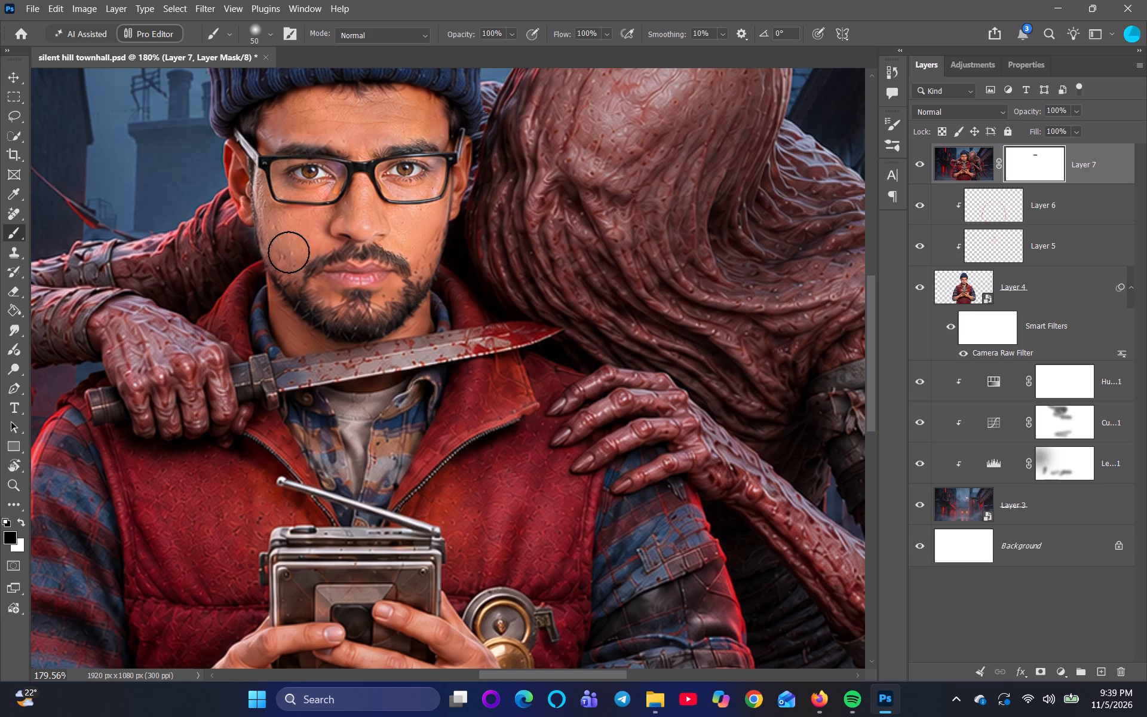
pyautogui.moveTo(289, 252); pyautogui.dragTo(355, 216)
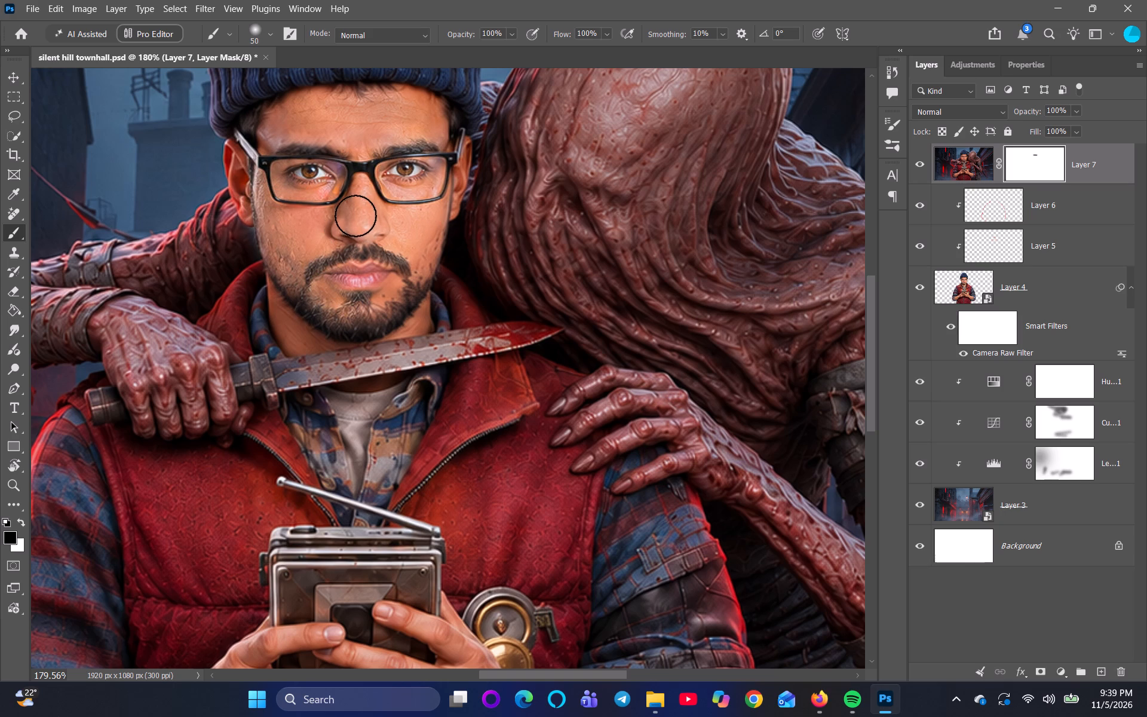
pyautogui.moveTo(355, 216); pyautogui.dragTo(400, 290)
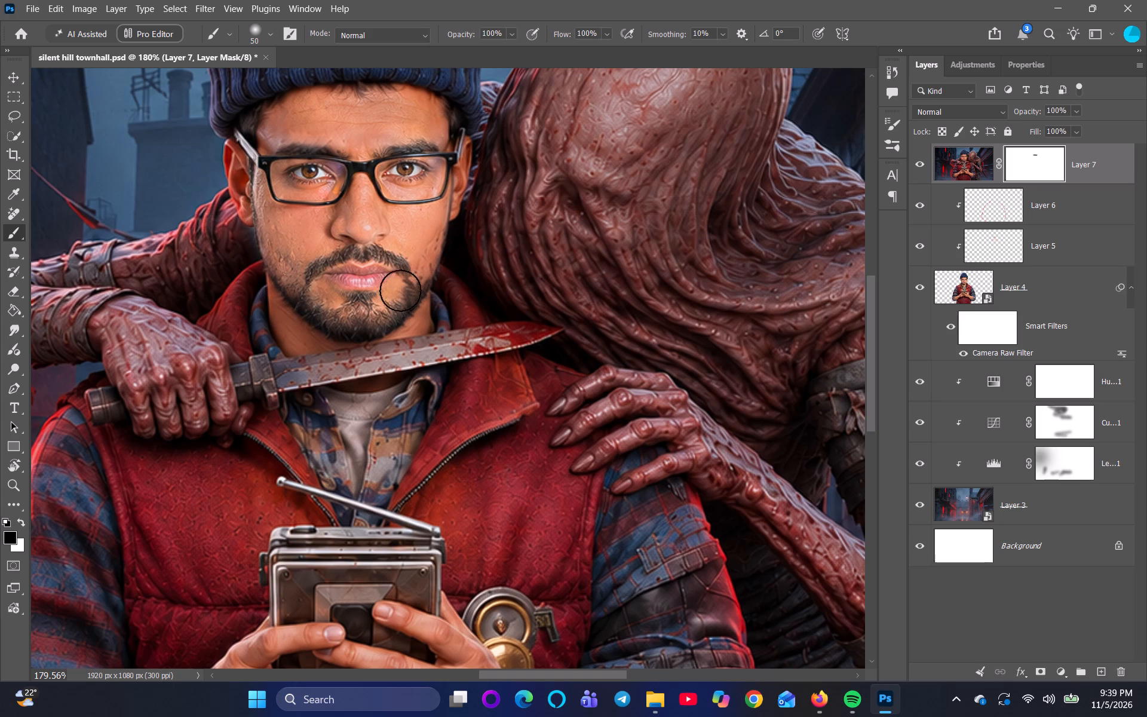
pyautogui.moveTo(400, 290); pyautogui.dragTo(424, 232)
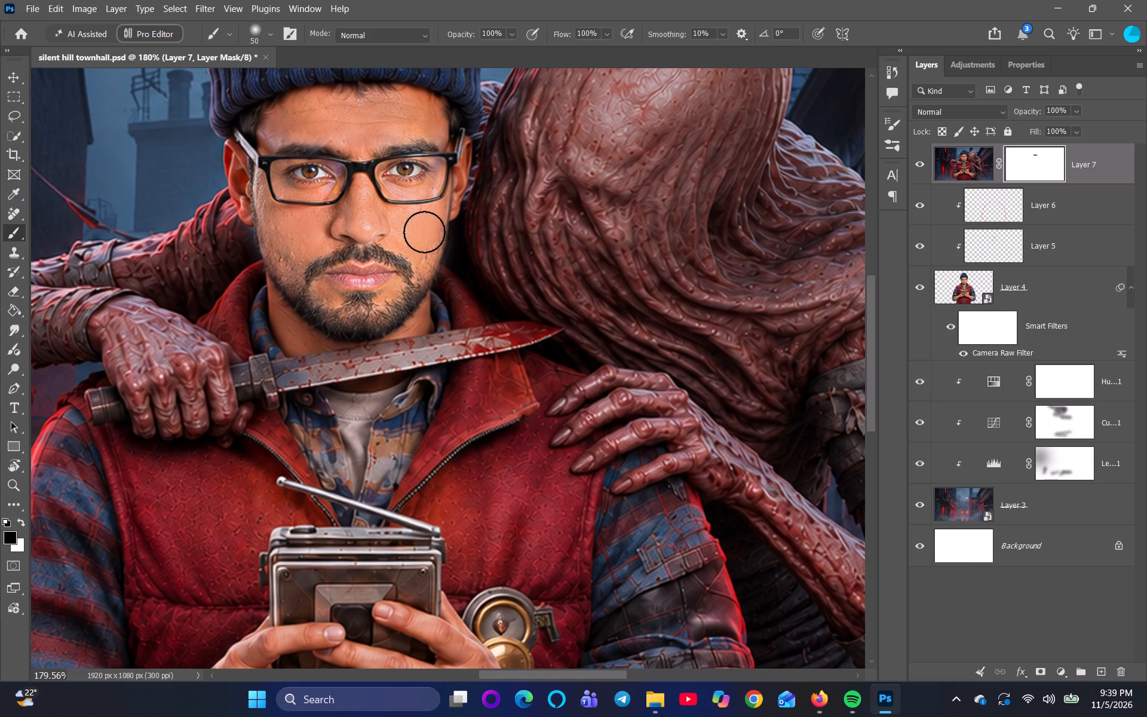
pyautogui.moveTo(424, 232); pyautogui.dragTo(433, 176)
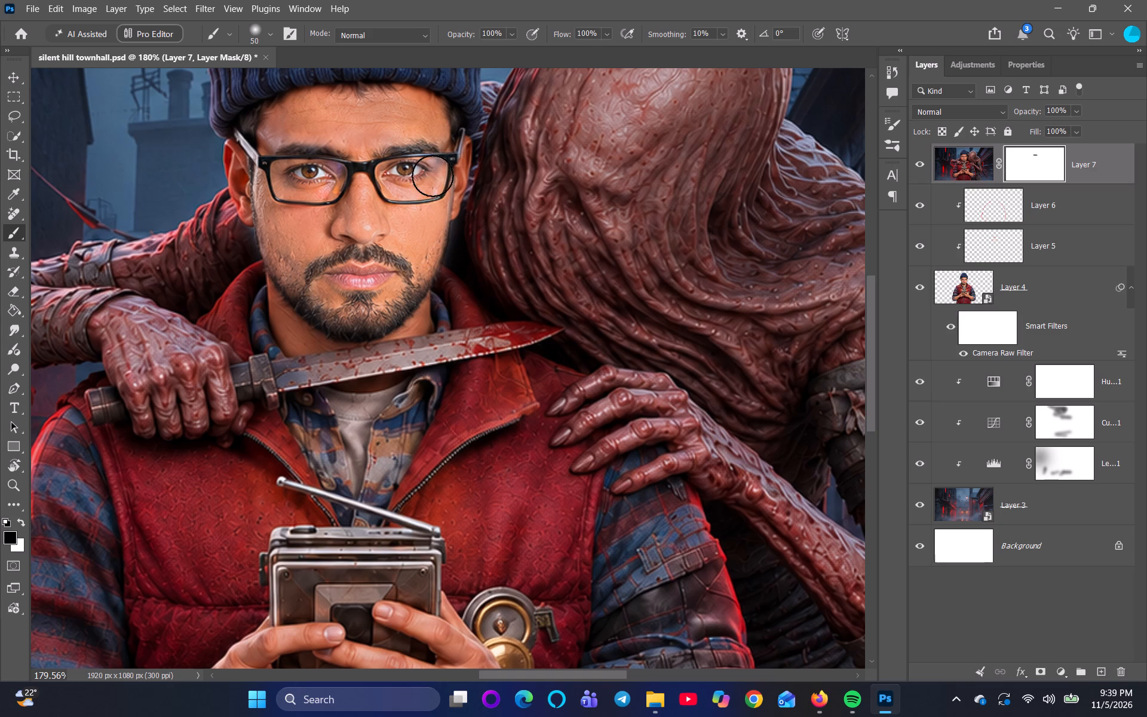
pyautogui.moveTo(433, 176); pyautogui.dragTo(450, 150)
pyautogui.moveTo(450, 150); pyautogui.dragTo(429, 174)
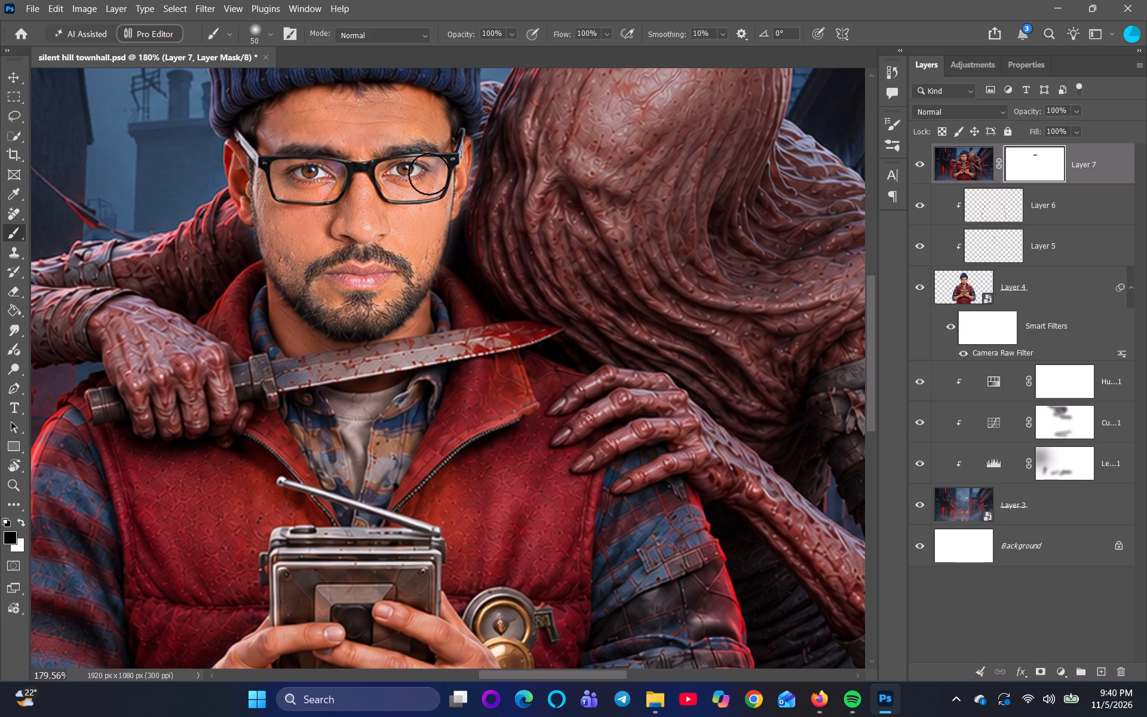
pyautogui.moveTo(429, 174); pyautogui.dragTo(246, 155)
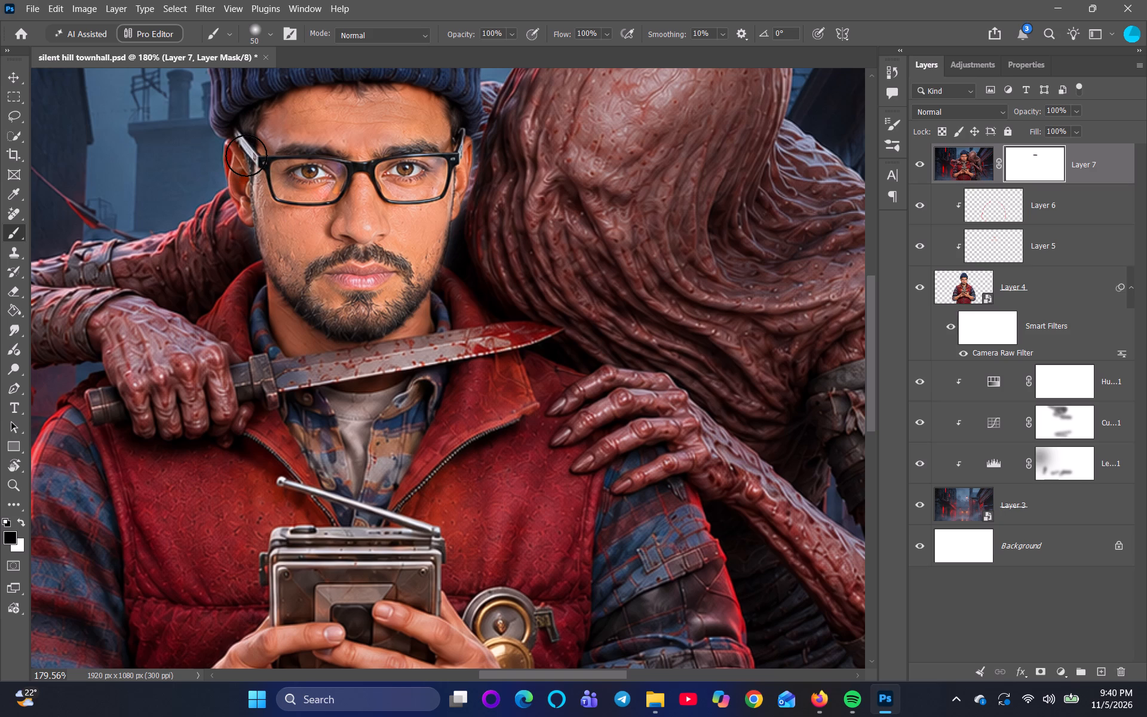
pyautogui.moveTo(246, 155); pyautogui.dragTo(286, 128)
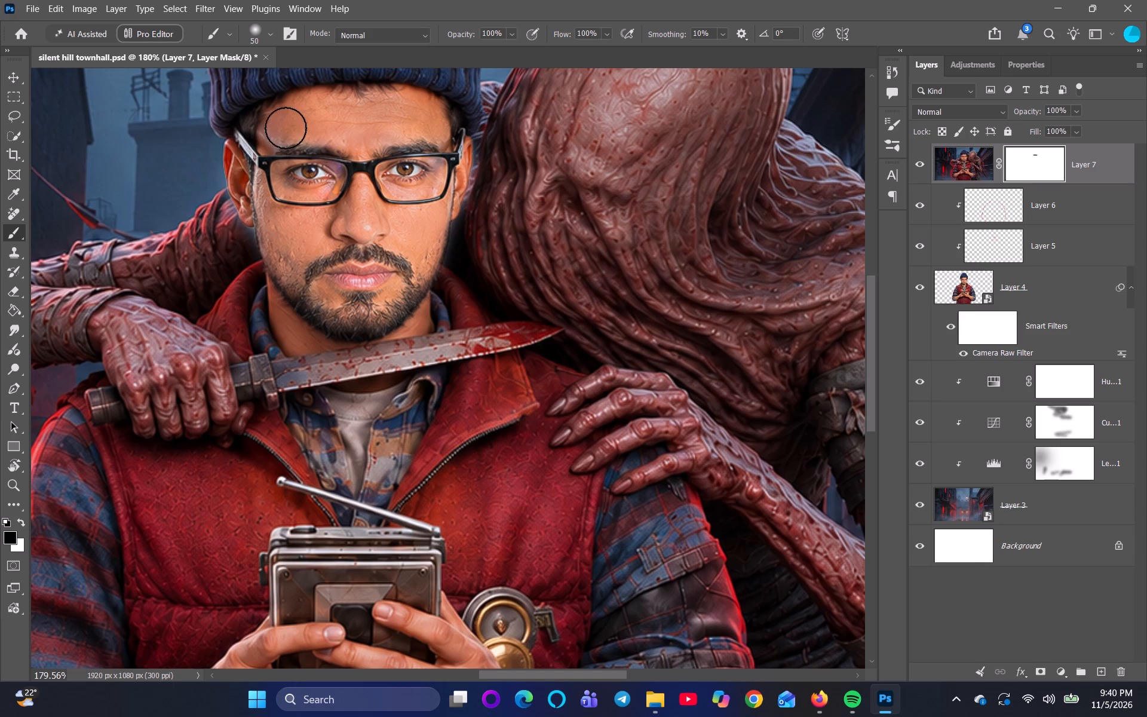
pyautogui.moveTo(286, 128); pyautogui.dragTo(434, 128)
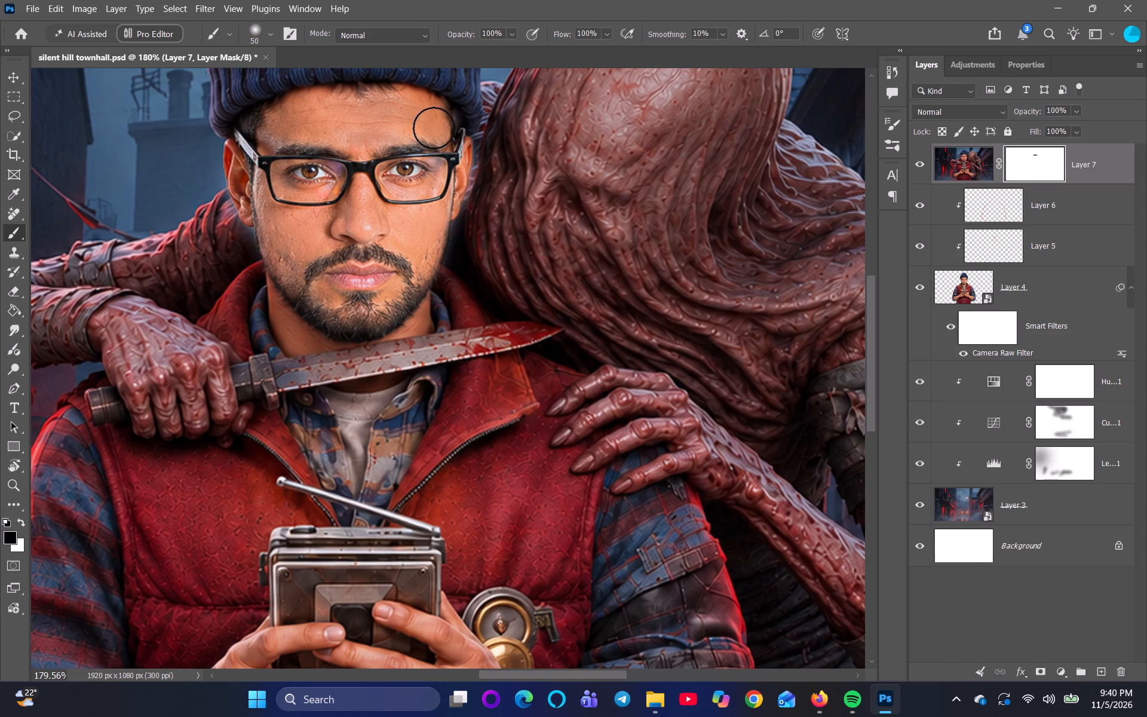
pyautogui.moveTo(434, 128); pyautogui.dragTo(322, 329)
pyautogui.moveTo(322, 329); pyautogui.dragTo(305, 327)
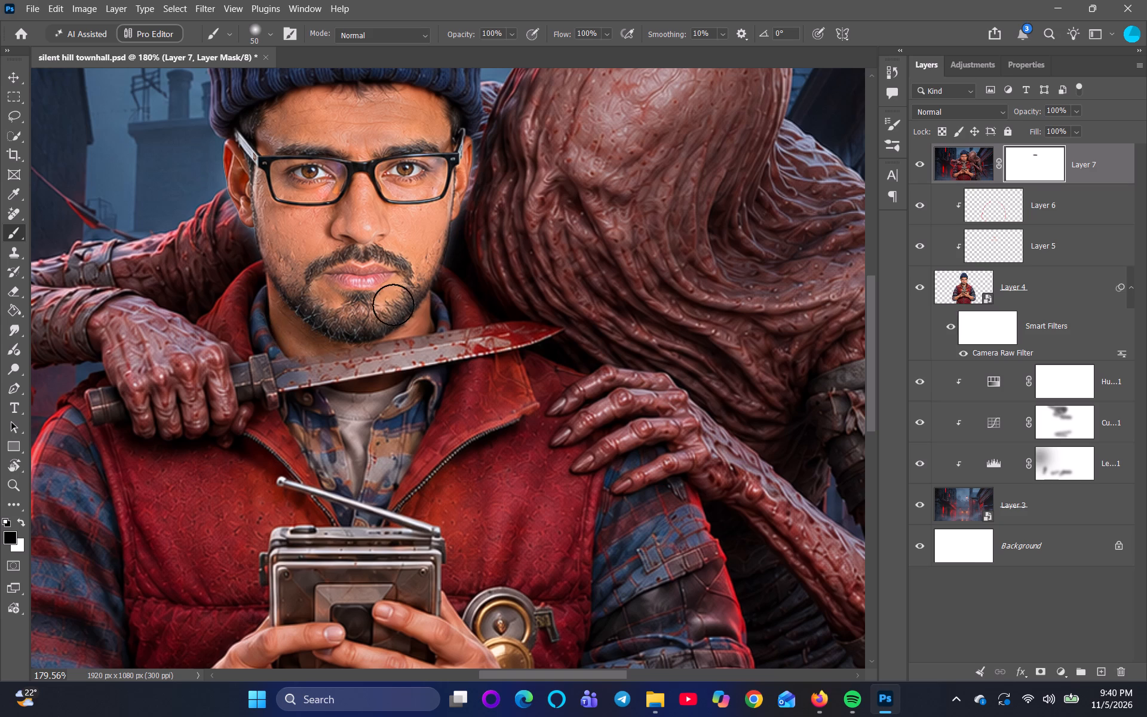
pyautogui.moveTo(395, 305); pyautogui.dragTo(372, 314)
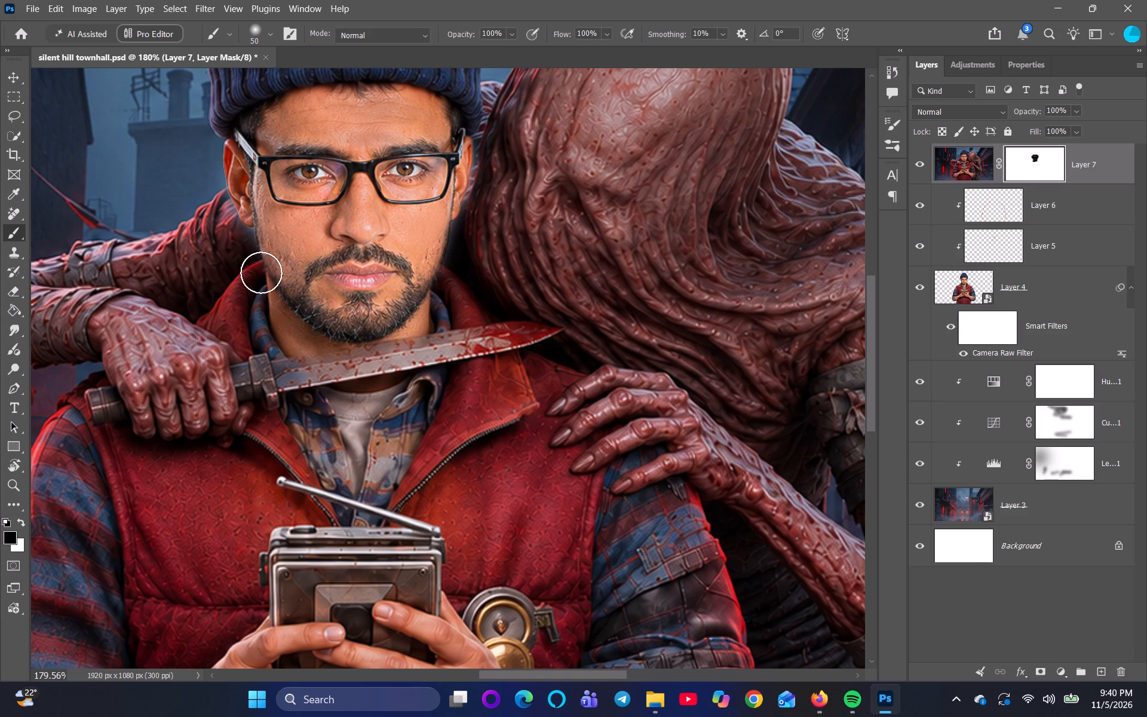
pyautogui.scroll(-5, 261, 272)
pyautogui.scroll(-4, 313, 326)
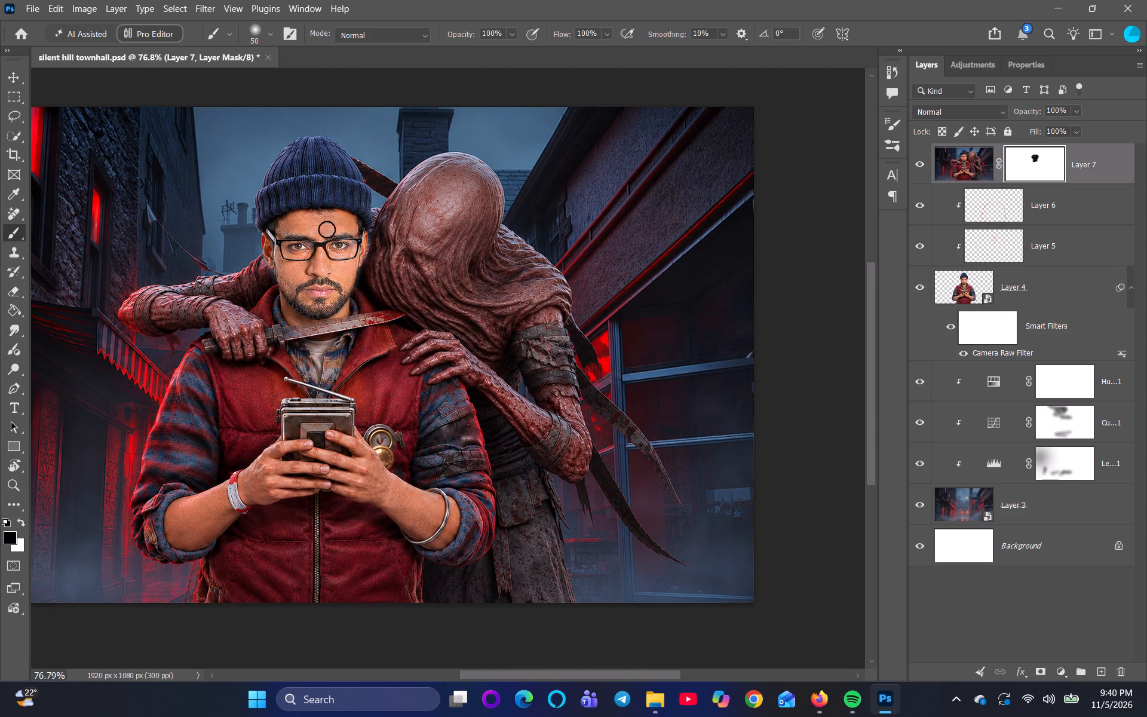
pyautogui.scroll(-3, 320, 347)
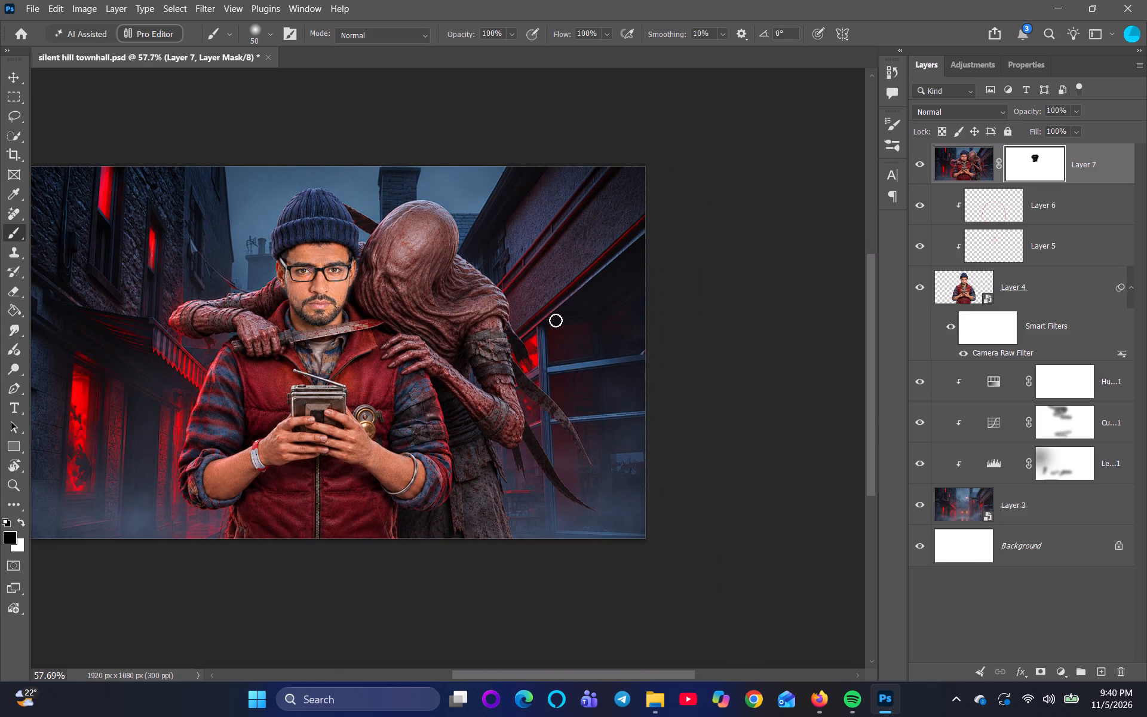
# Enlarge the soft black brush to size 700 for painting on Layer 7's mask.
pyautogui.scroll(-2, 618, 304)
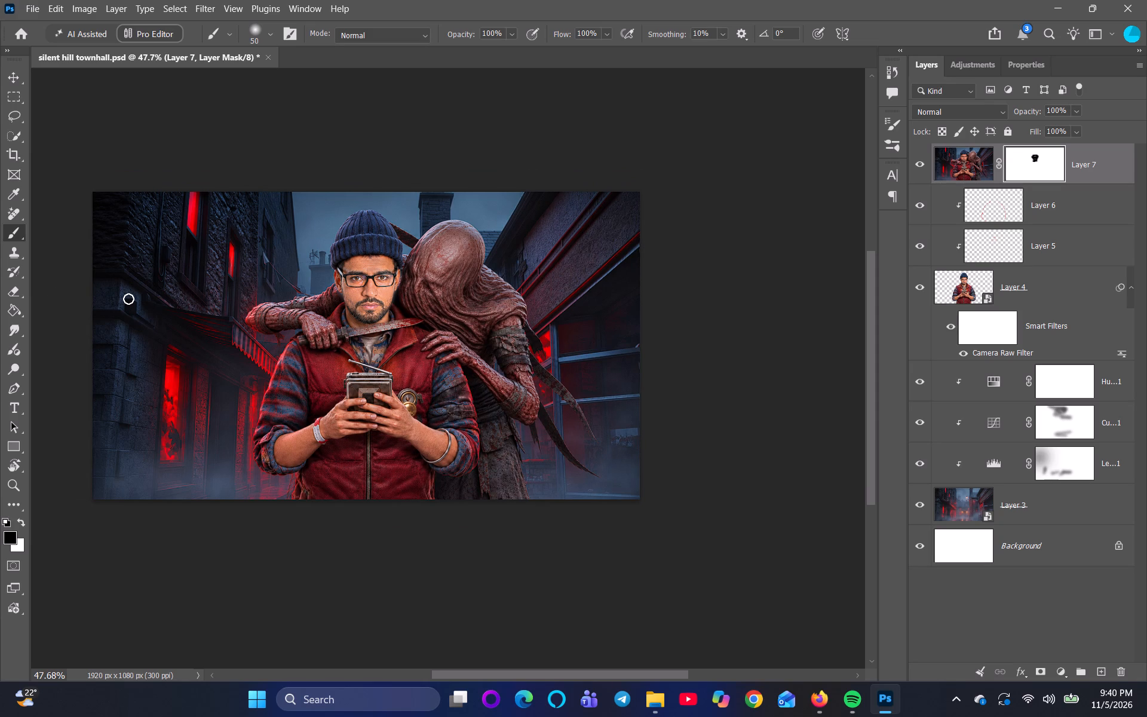
pyautogui.press(']')
pyautogui.press(']')
pyautogui.press(']')
pyautogui.press(']')
pyautogui.press(']')
pyautogui.press(']')
pyautogui.press(']')
pyautogui.press(']')
pyautogui.press(']')
pyautogui.press(']')
pyautogui.press(']')
pyautogui.press(']')
pyautogui.press(']')
pyautogui.press(']')
pyautogui.press(']')
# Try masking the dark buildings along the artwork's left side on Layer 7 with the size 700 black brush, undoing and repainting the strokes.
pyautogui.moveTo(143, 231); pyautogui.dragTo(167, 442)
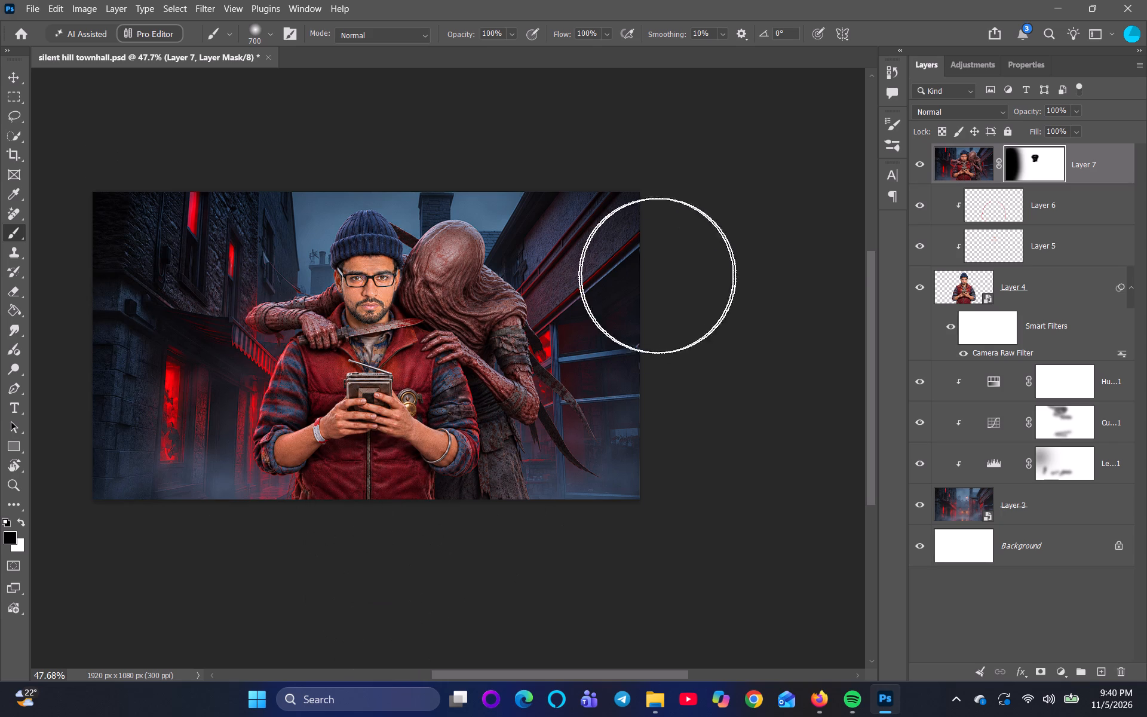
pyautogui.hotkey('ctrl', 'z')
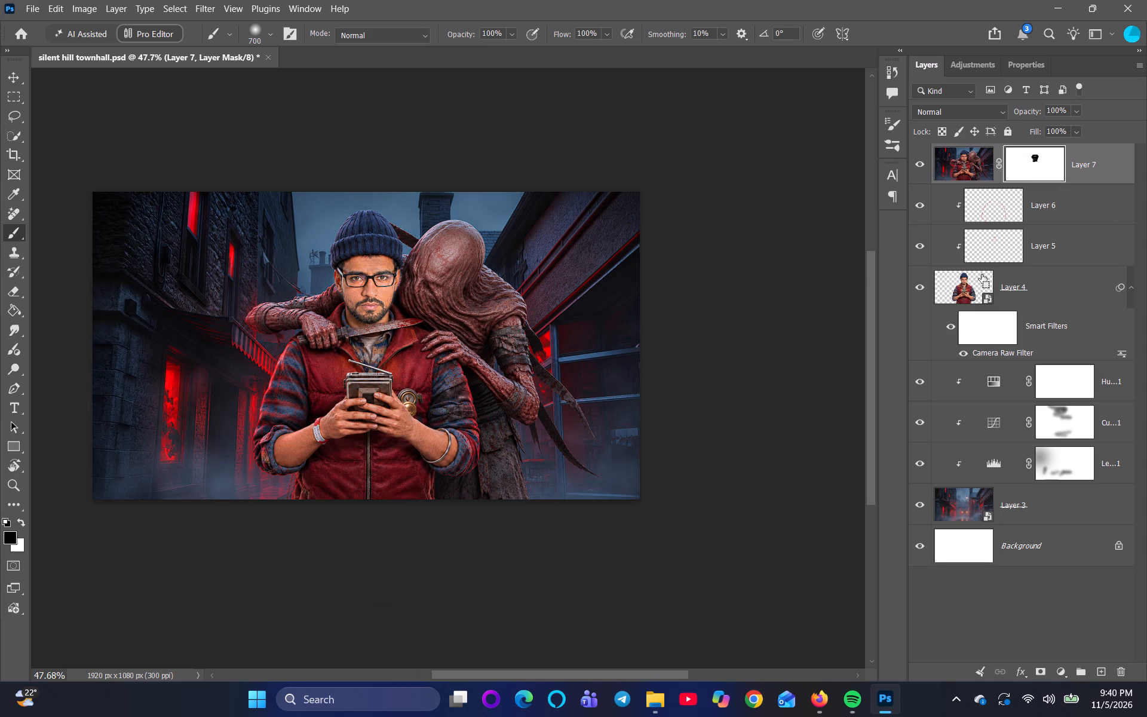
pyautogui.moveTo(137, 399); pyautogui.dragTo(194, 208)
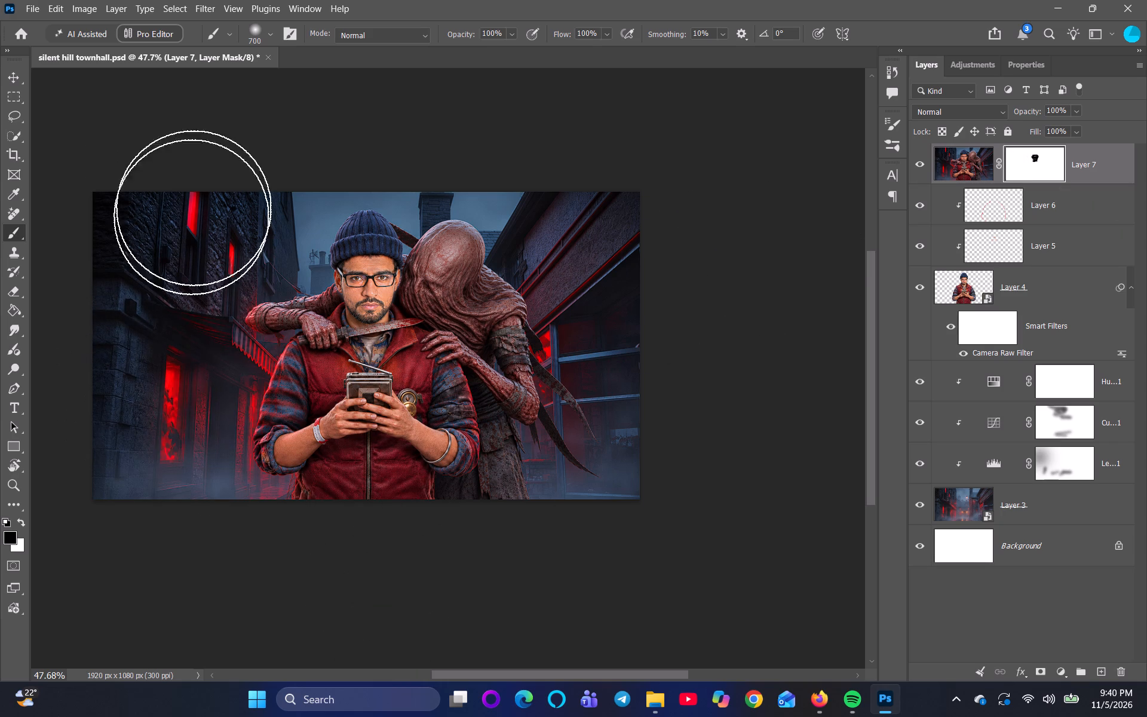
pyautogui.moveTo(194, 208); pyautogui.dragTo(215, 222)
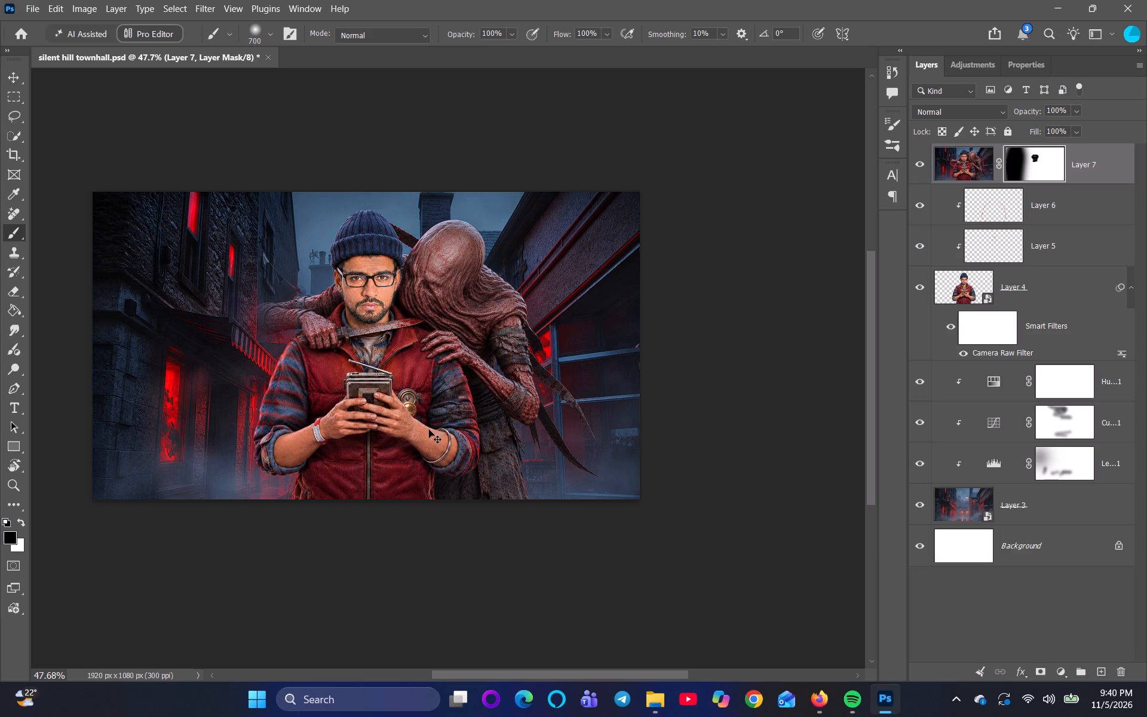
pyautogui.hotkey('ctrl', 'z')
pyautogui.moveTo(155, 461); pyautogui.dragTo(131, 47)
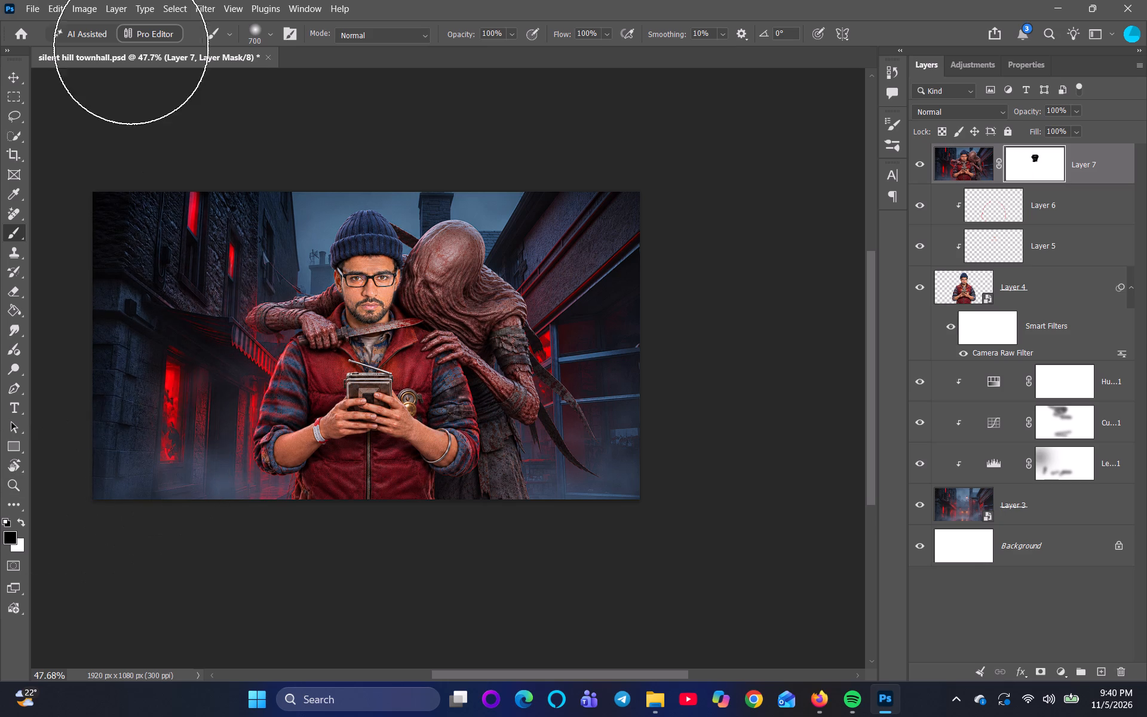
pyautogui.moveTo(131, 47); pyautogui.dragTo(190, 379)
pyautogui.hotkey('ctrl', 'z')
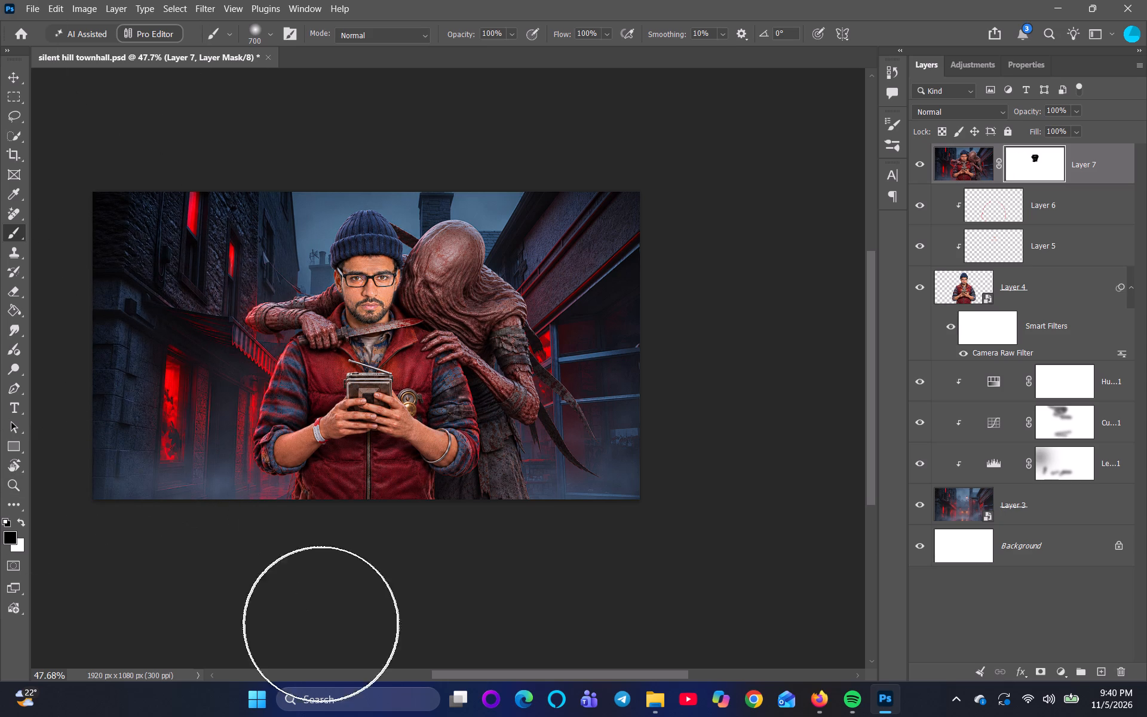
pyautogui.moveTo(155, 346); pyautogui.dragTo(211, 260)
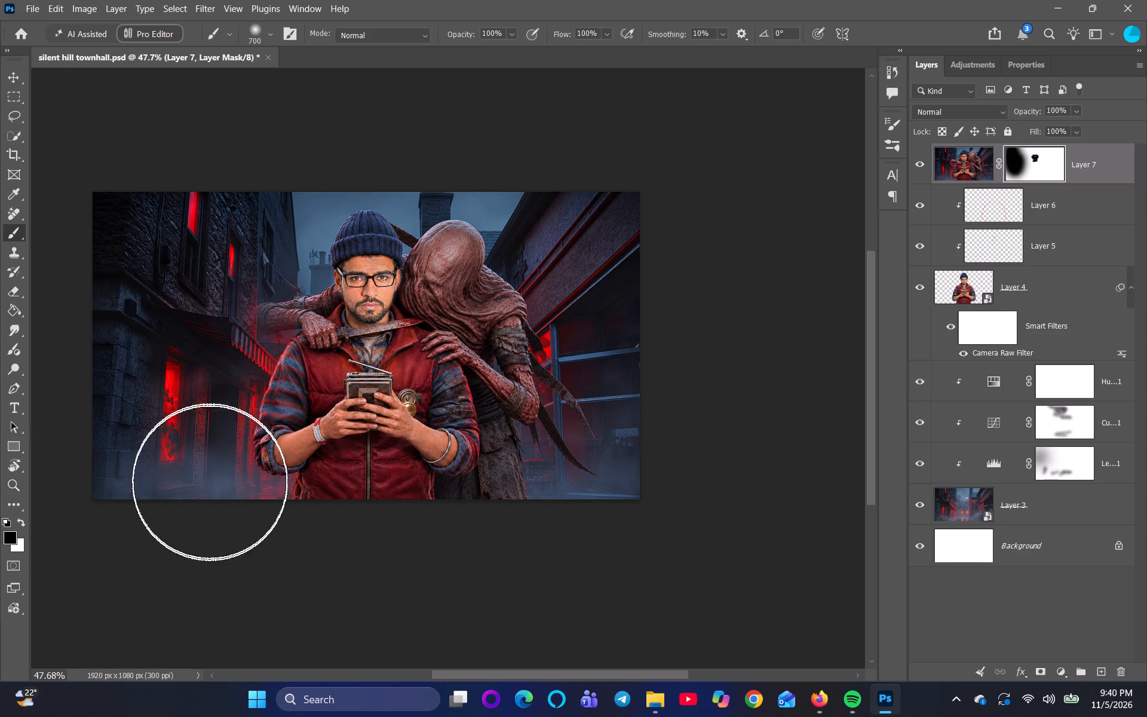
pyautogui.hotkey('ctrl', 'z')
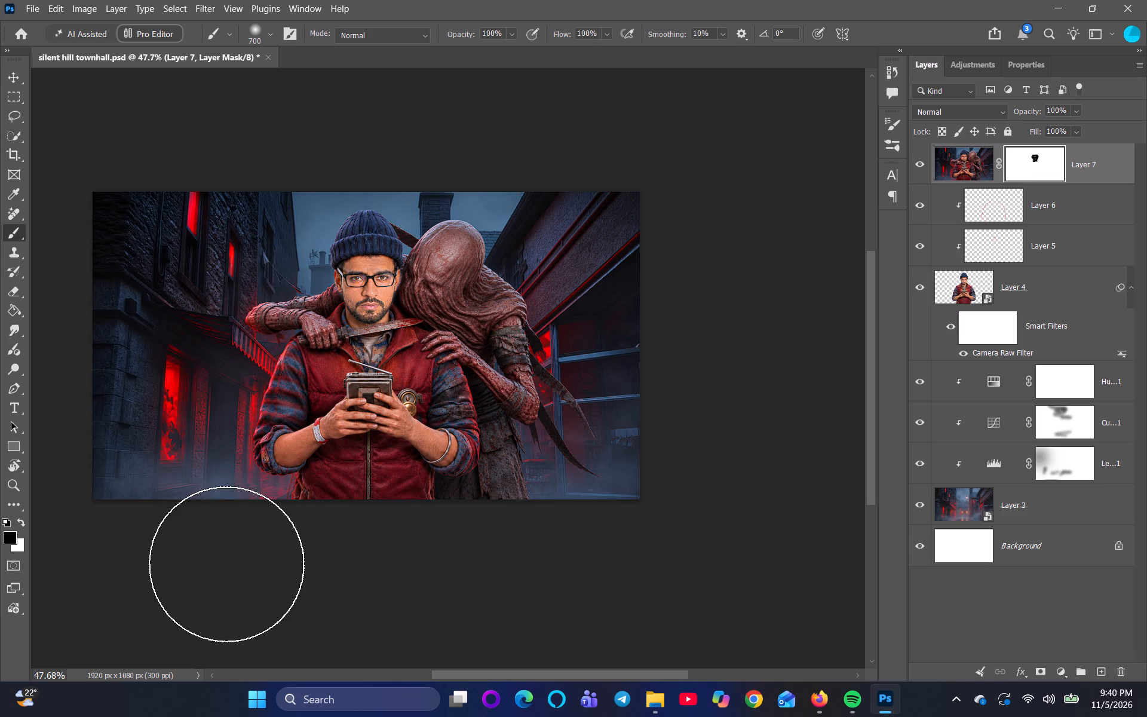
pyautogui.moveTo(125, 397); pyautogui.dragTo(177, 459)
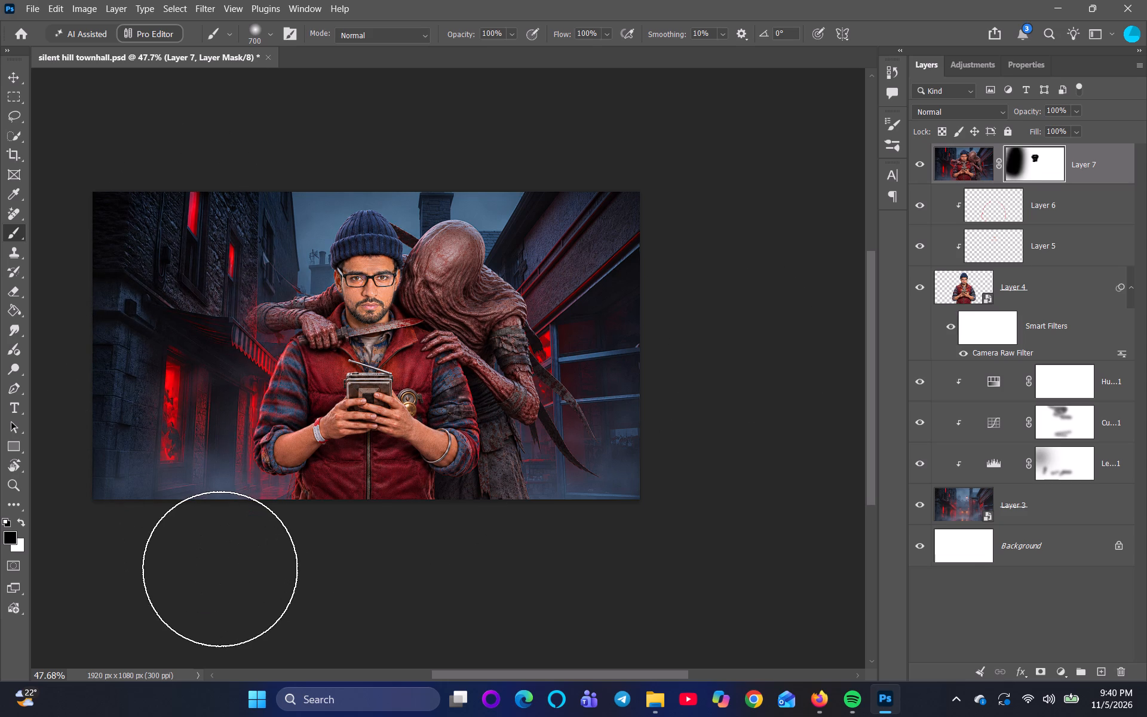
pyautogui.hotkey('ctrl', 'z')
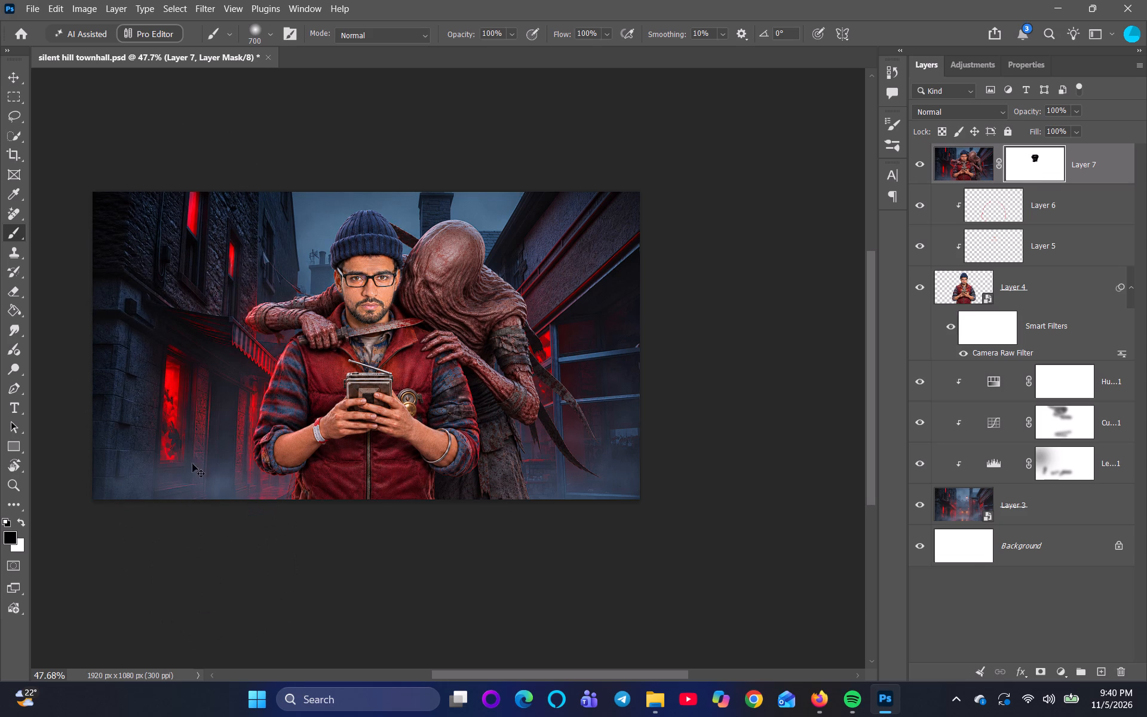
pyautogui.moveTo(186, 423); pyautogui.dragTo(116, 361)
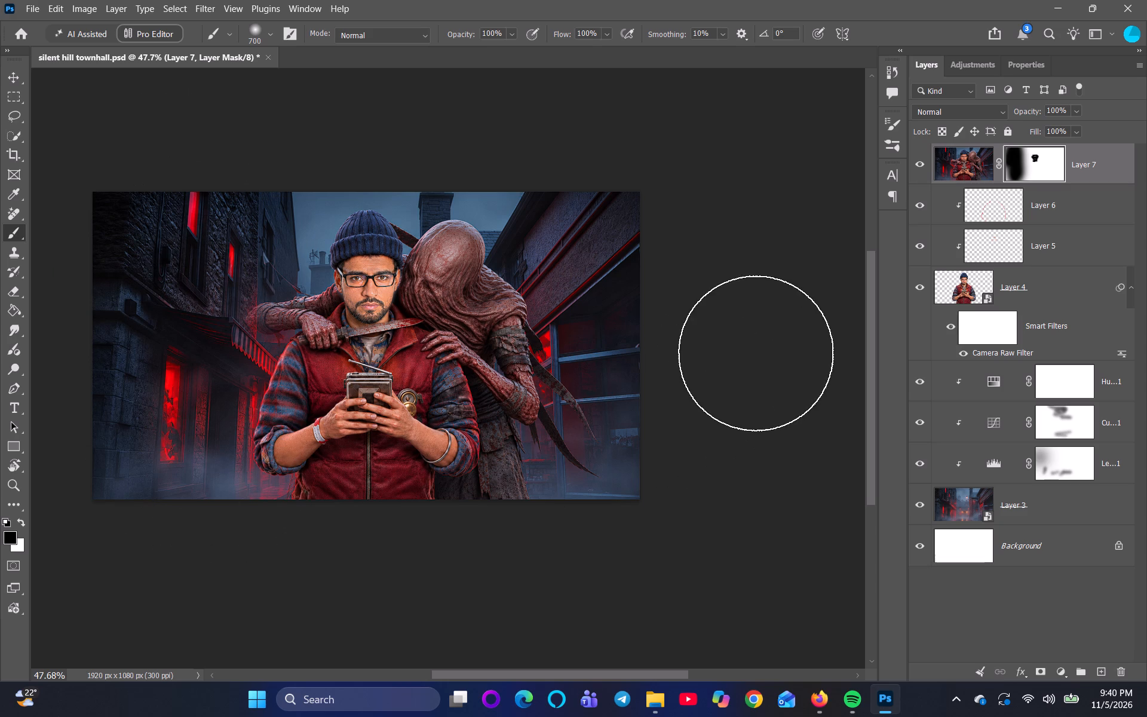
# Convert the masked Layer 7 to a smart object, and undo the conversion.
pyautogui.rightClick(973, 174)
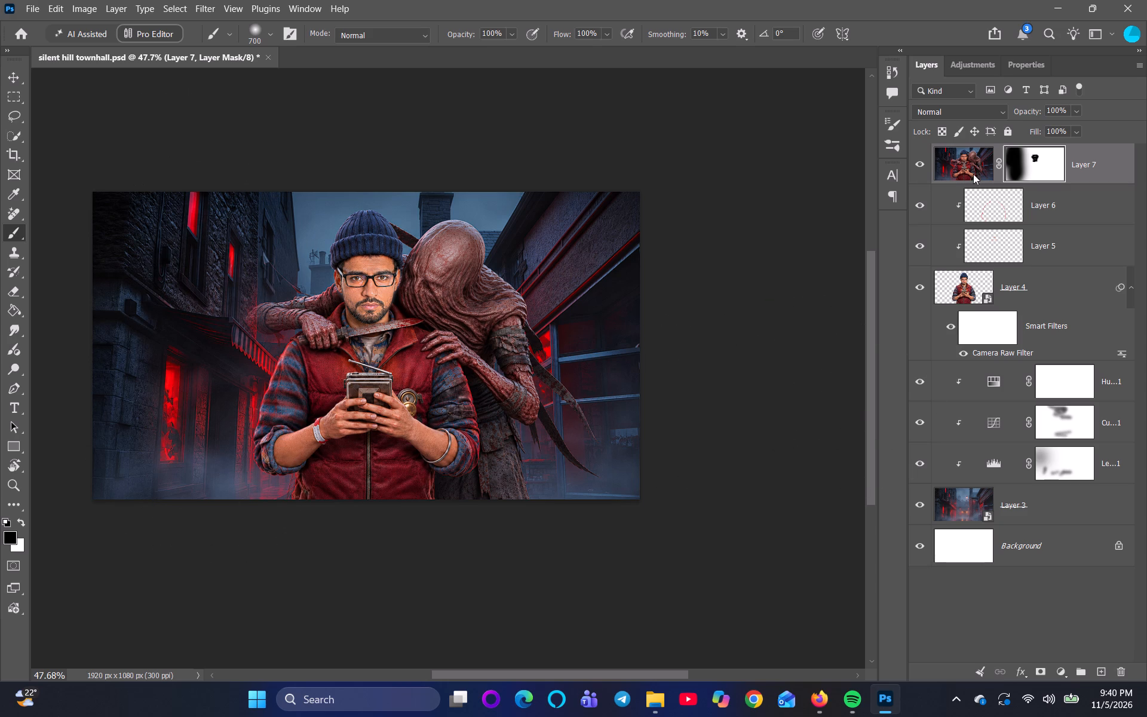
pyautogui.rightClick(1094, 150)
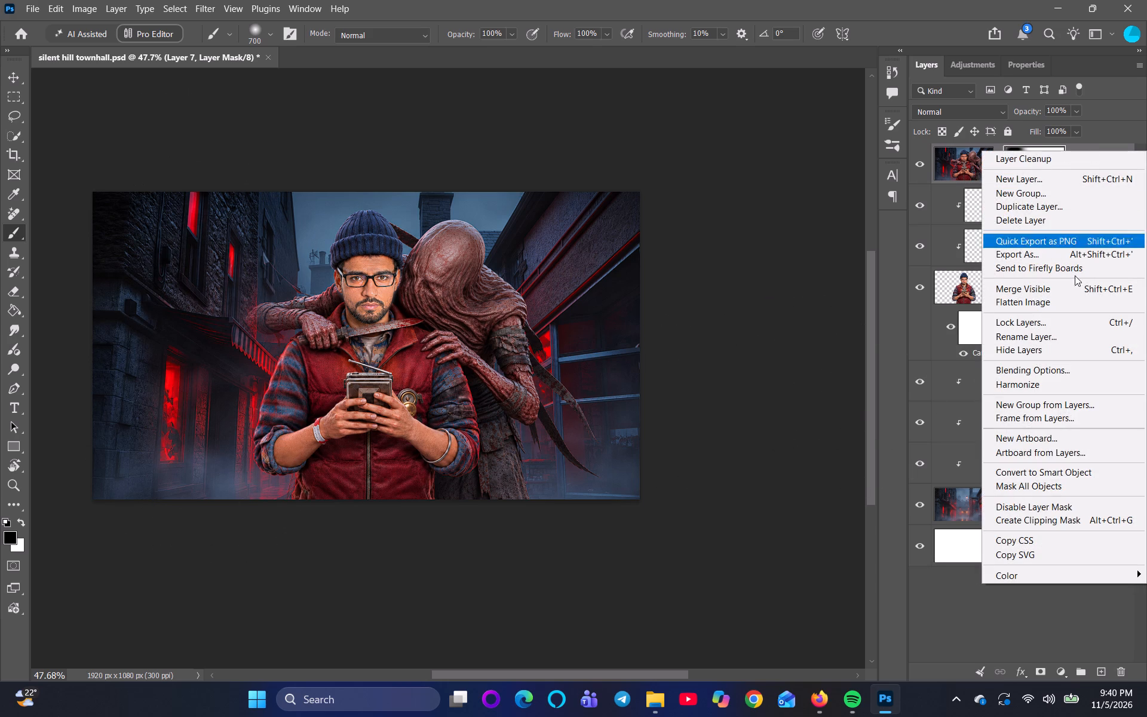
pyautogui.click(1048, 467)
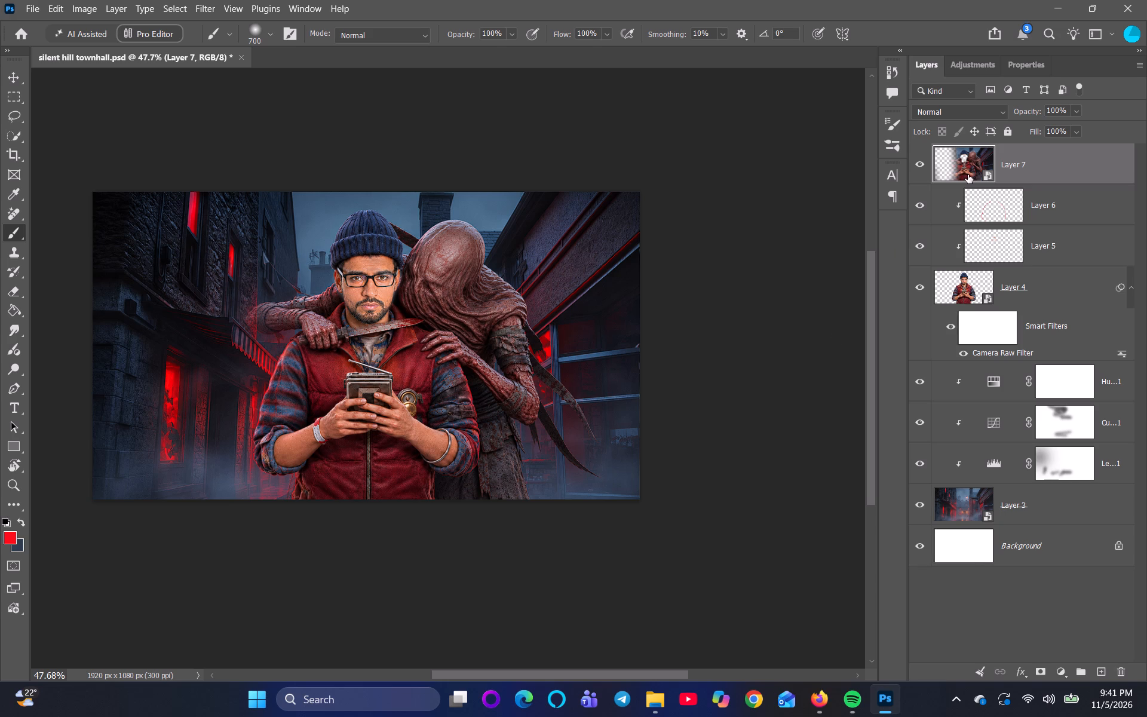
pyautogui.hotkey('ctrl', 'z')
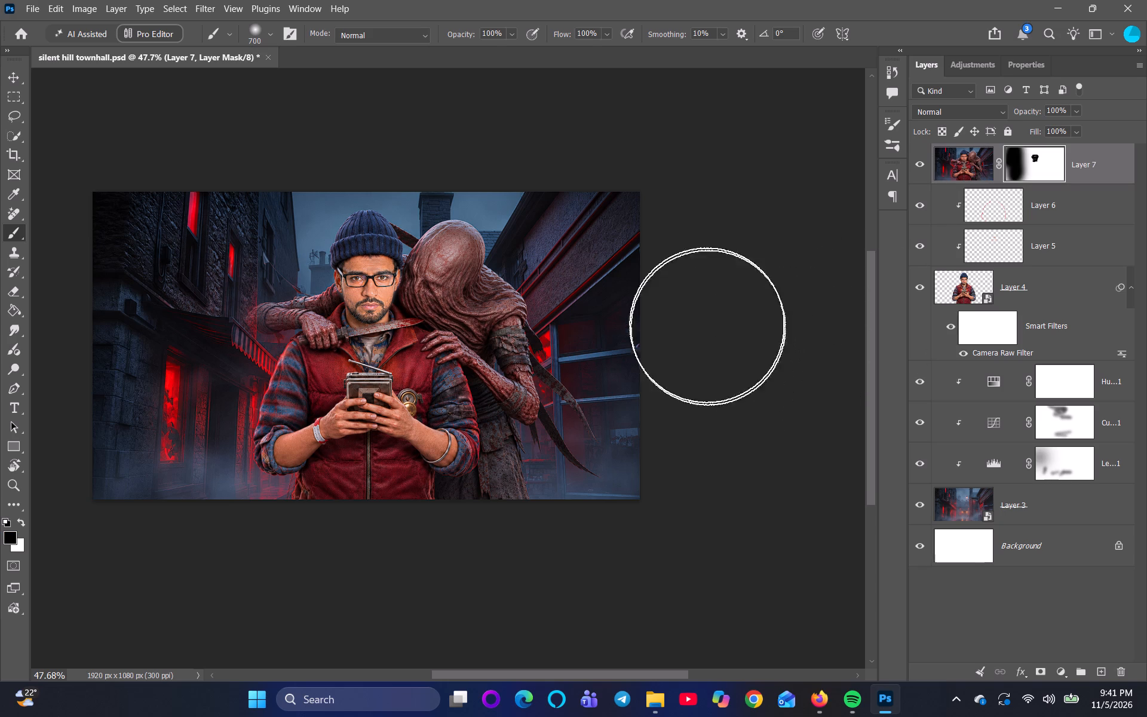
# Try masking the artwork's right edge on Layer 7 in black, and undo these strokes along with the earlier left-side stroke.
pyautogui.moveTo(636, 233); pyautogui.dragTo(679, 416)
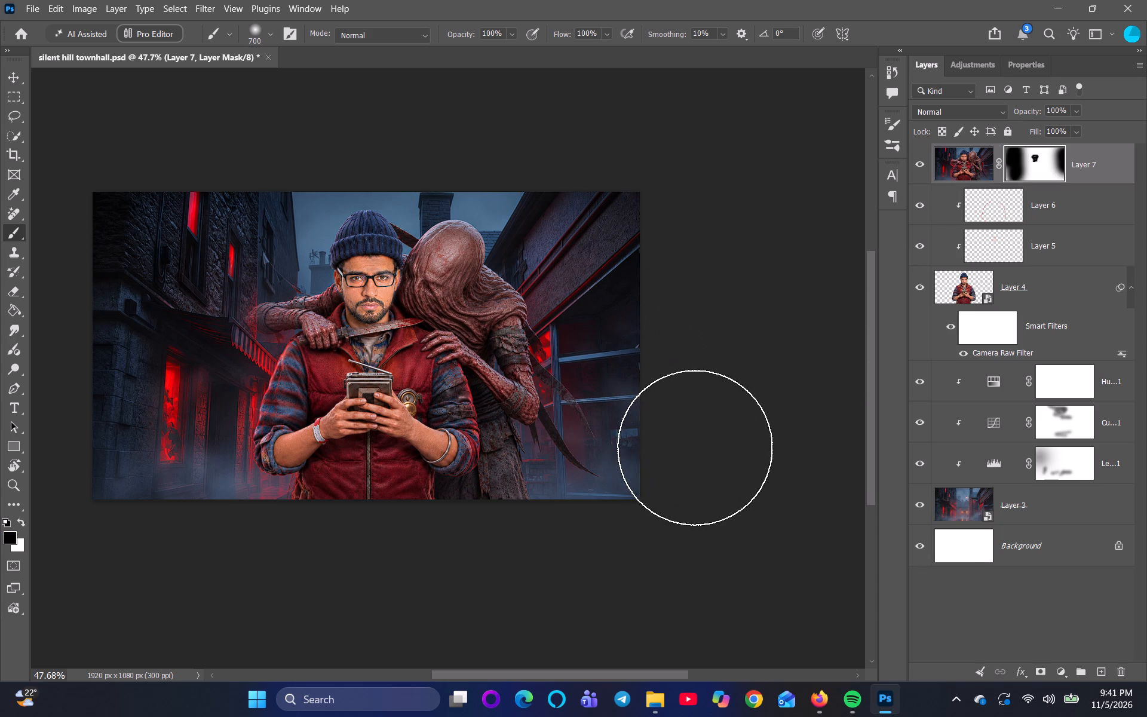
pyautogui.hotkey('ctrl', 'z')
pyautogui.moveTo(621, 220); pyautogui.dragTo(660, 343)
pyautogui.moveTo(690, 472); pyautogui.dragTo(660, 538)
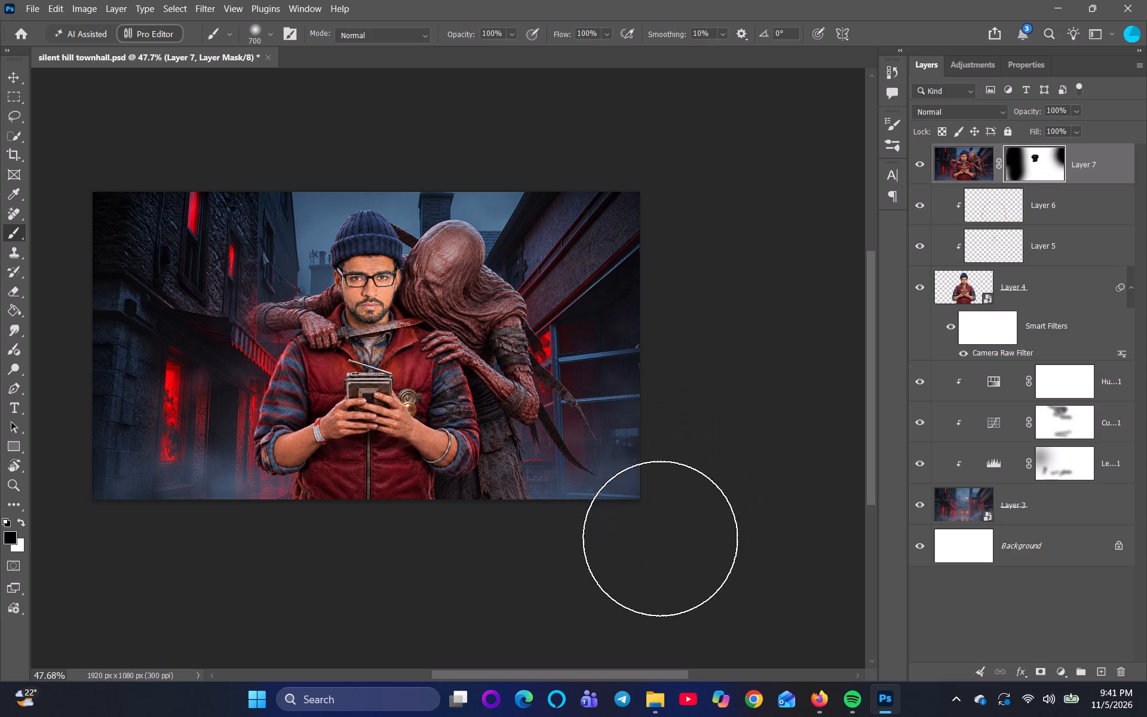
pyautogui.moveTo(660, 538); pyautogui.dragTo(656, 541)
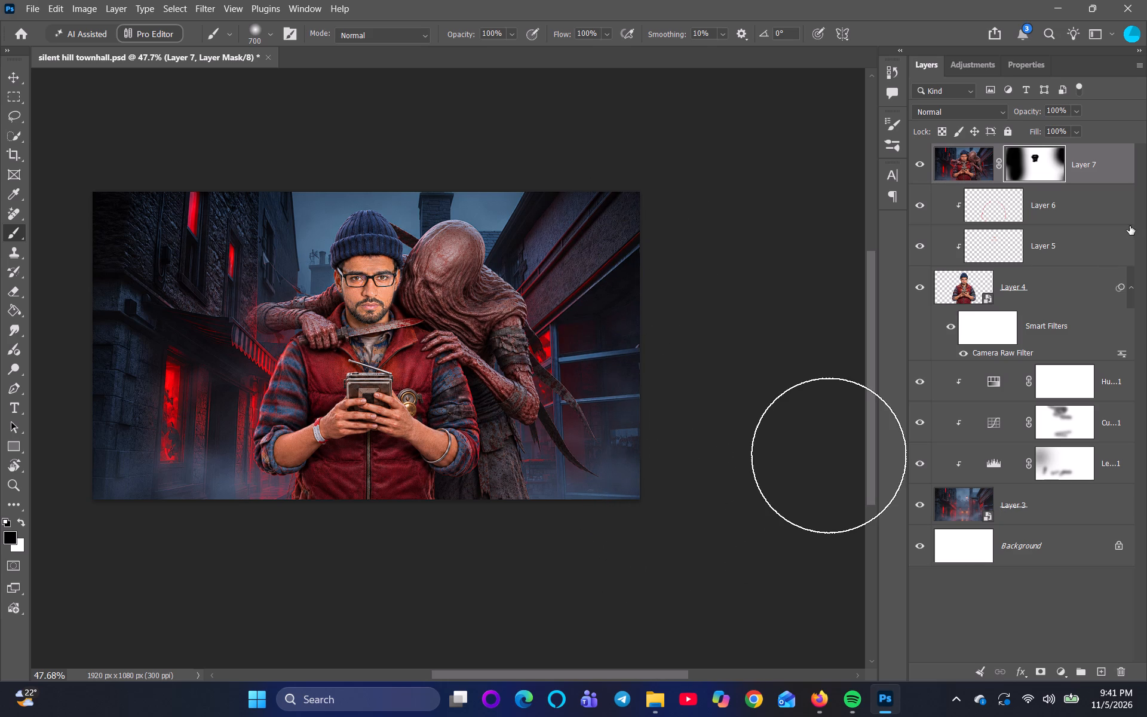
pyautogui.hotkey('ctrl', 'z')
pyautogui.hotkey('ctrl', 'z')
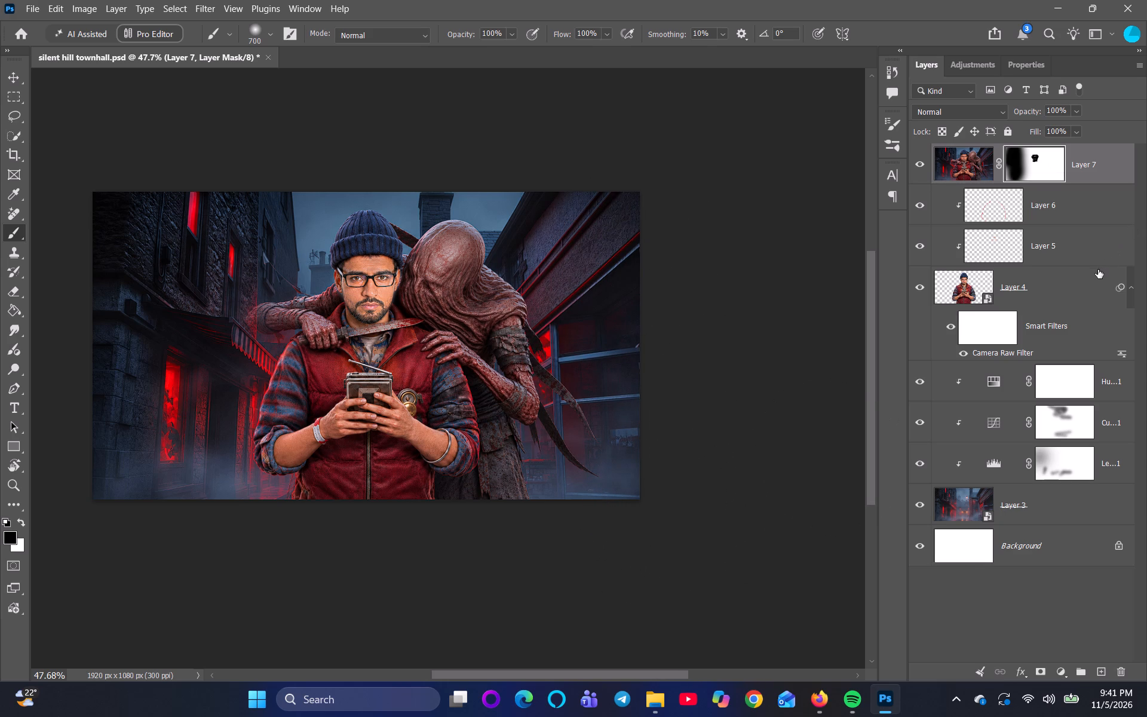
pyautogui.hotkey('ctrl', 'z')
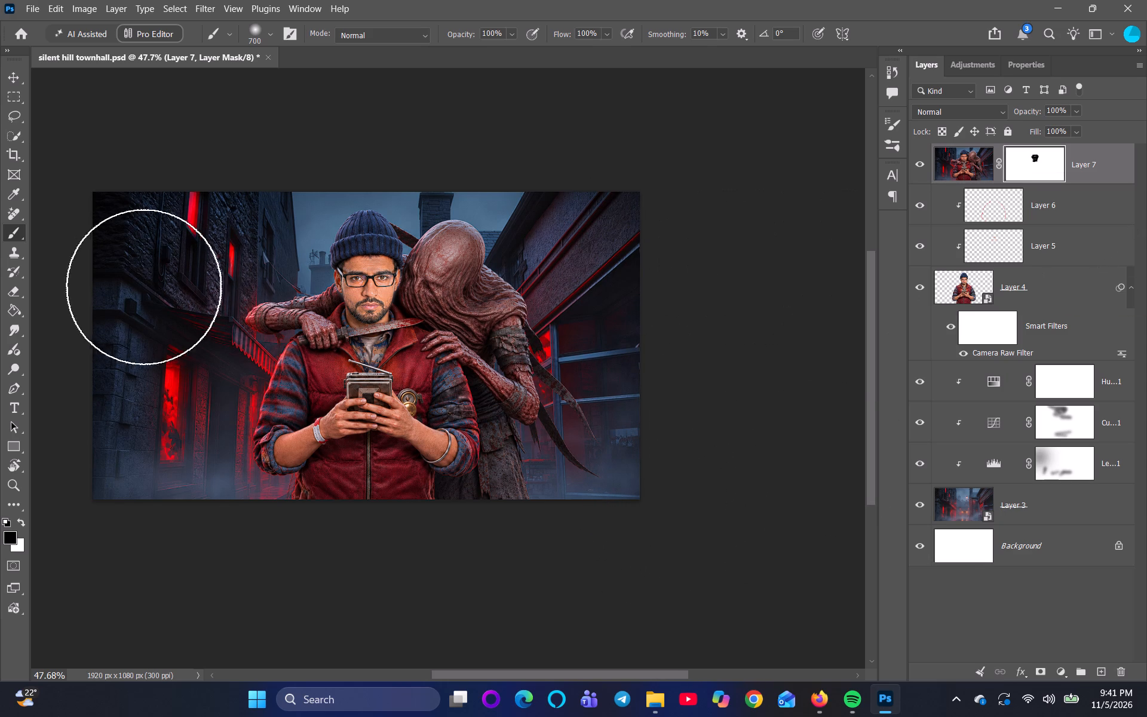
# Paint black down the artwork's left edge on Layer 7's mask with the size 700 brush, staying clear of the creature's arm.
pyautogui.moveTo(160, 214); pyautogui.dragTo(122, 505)
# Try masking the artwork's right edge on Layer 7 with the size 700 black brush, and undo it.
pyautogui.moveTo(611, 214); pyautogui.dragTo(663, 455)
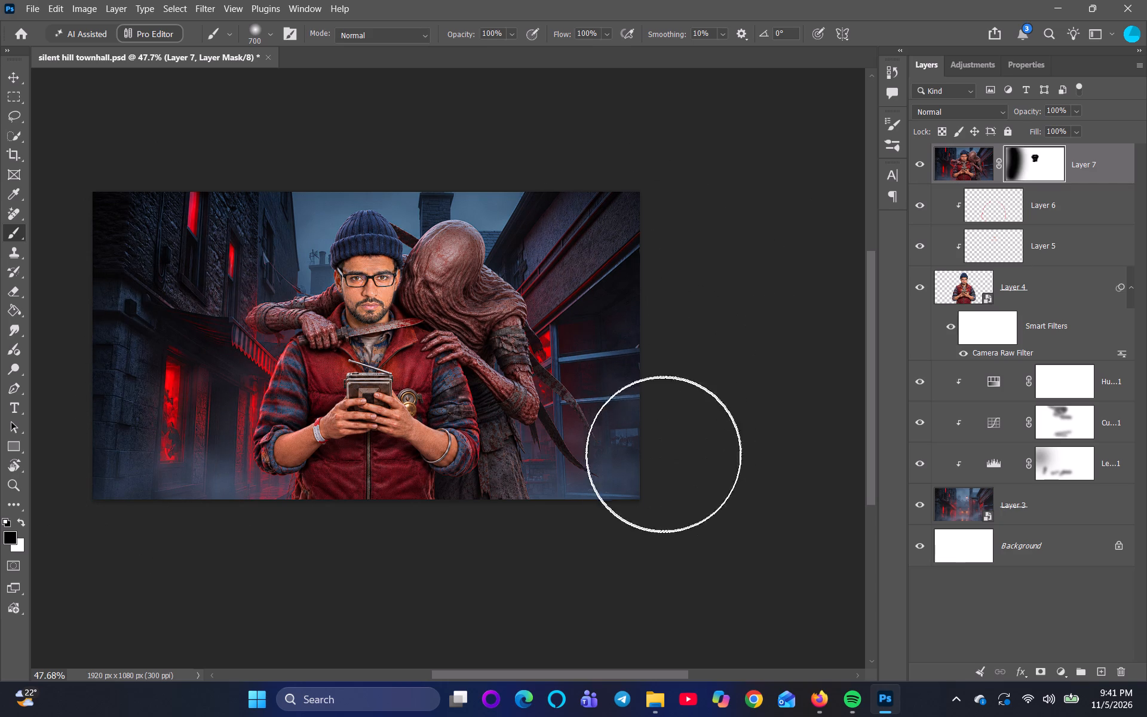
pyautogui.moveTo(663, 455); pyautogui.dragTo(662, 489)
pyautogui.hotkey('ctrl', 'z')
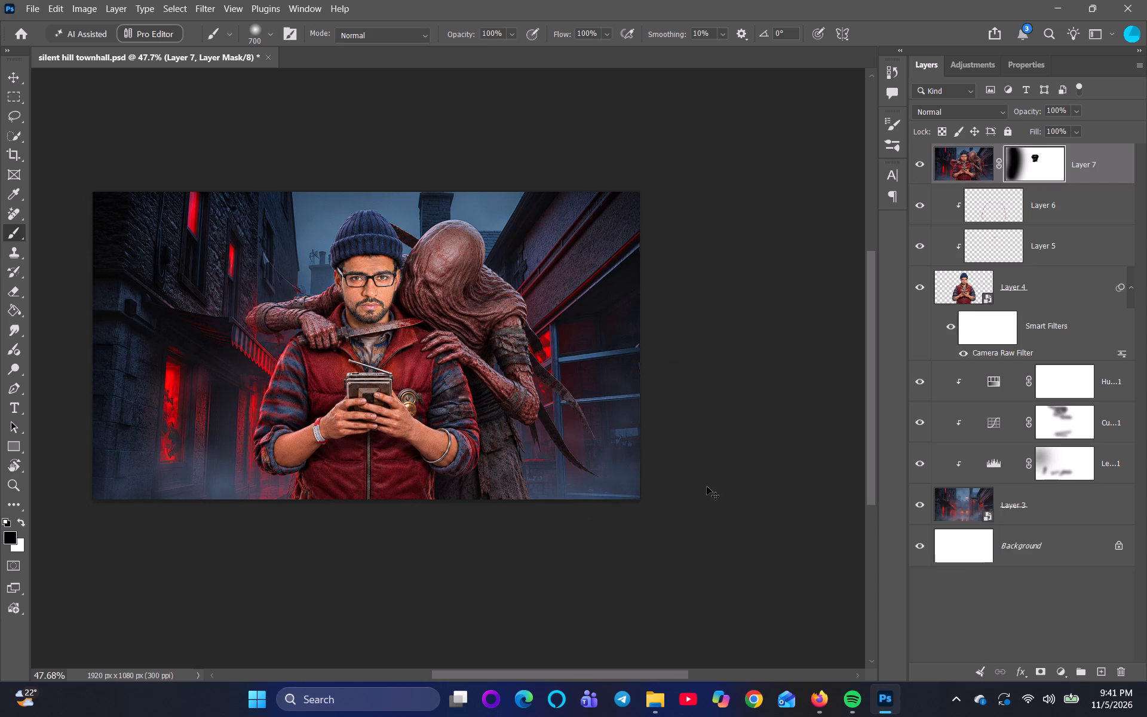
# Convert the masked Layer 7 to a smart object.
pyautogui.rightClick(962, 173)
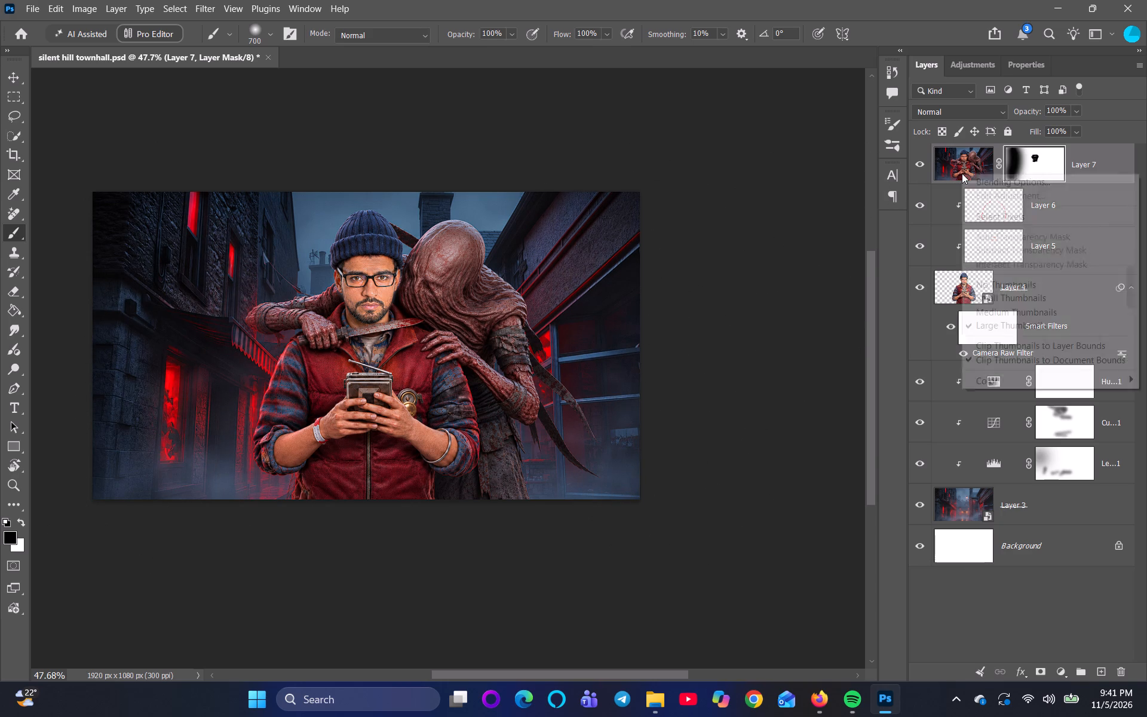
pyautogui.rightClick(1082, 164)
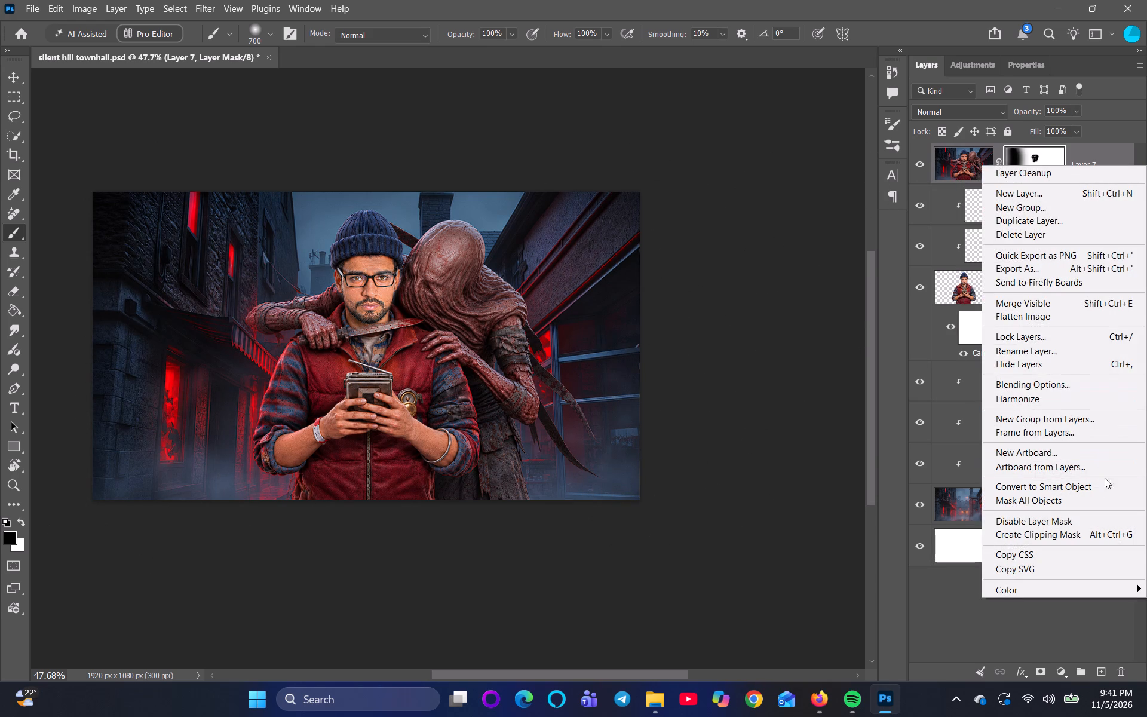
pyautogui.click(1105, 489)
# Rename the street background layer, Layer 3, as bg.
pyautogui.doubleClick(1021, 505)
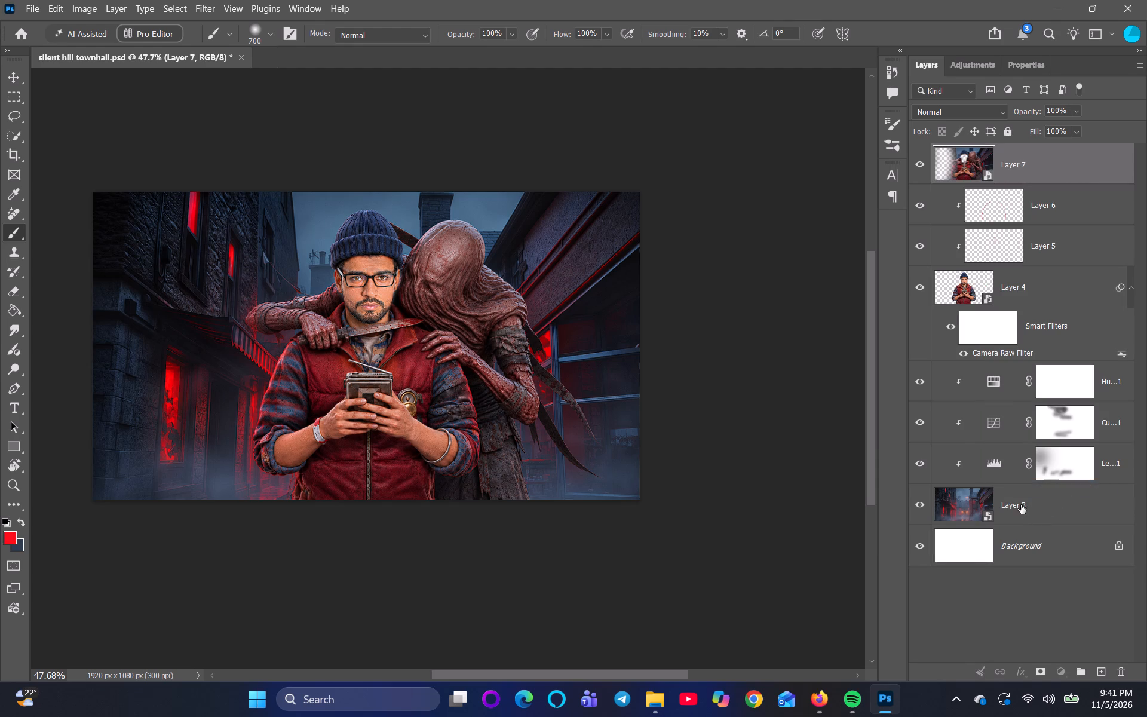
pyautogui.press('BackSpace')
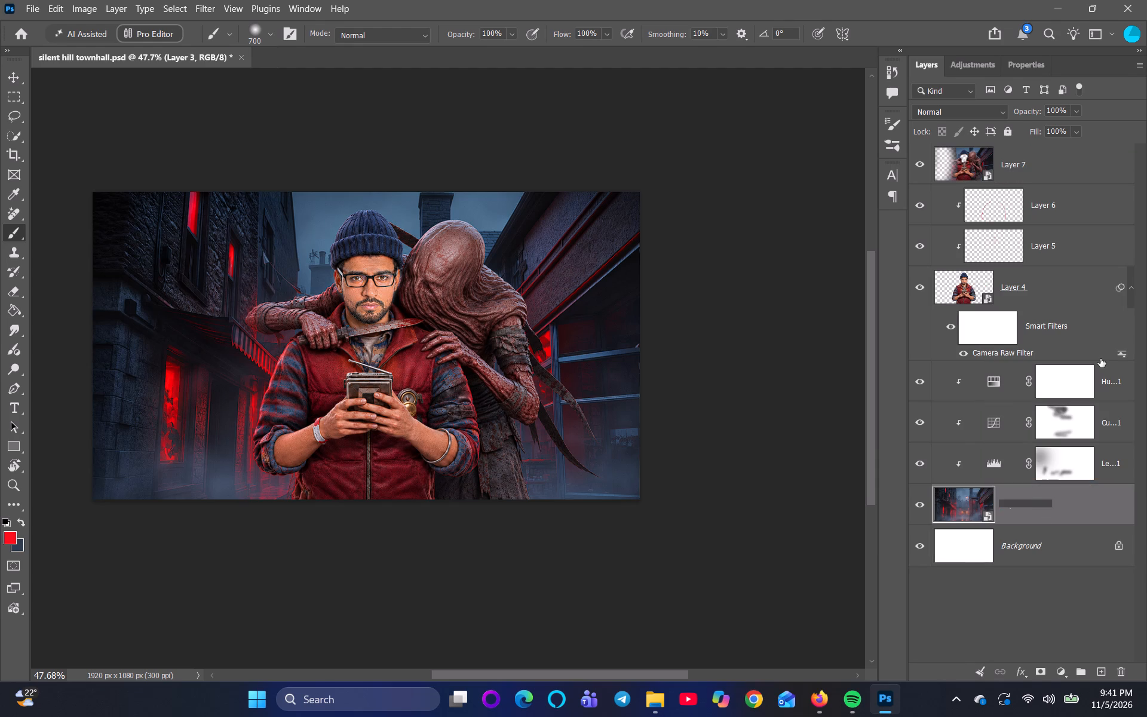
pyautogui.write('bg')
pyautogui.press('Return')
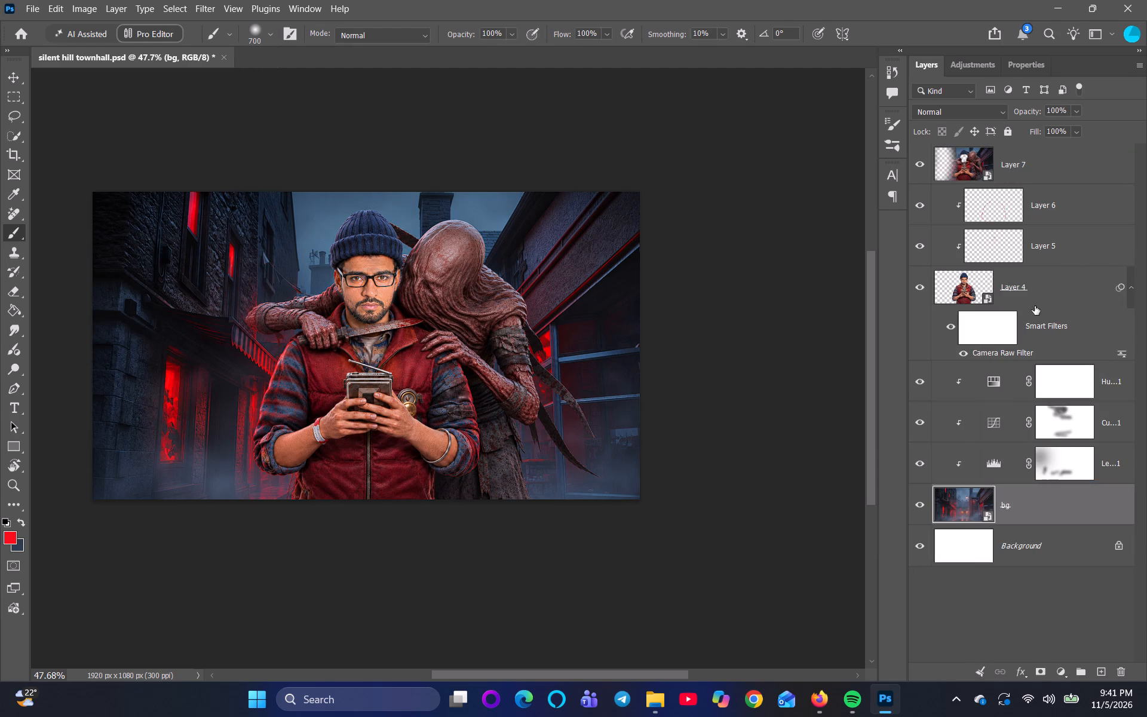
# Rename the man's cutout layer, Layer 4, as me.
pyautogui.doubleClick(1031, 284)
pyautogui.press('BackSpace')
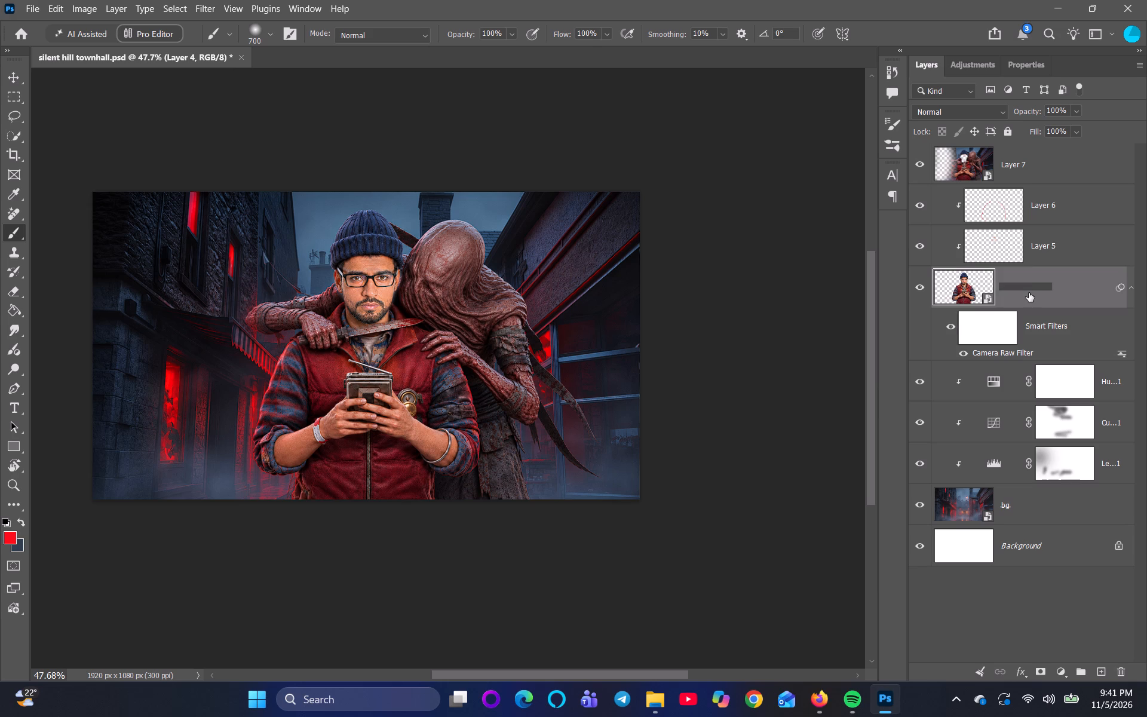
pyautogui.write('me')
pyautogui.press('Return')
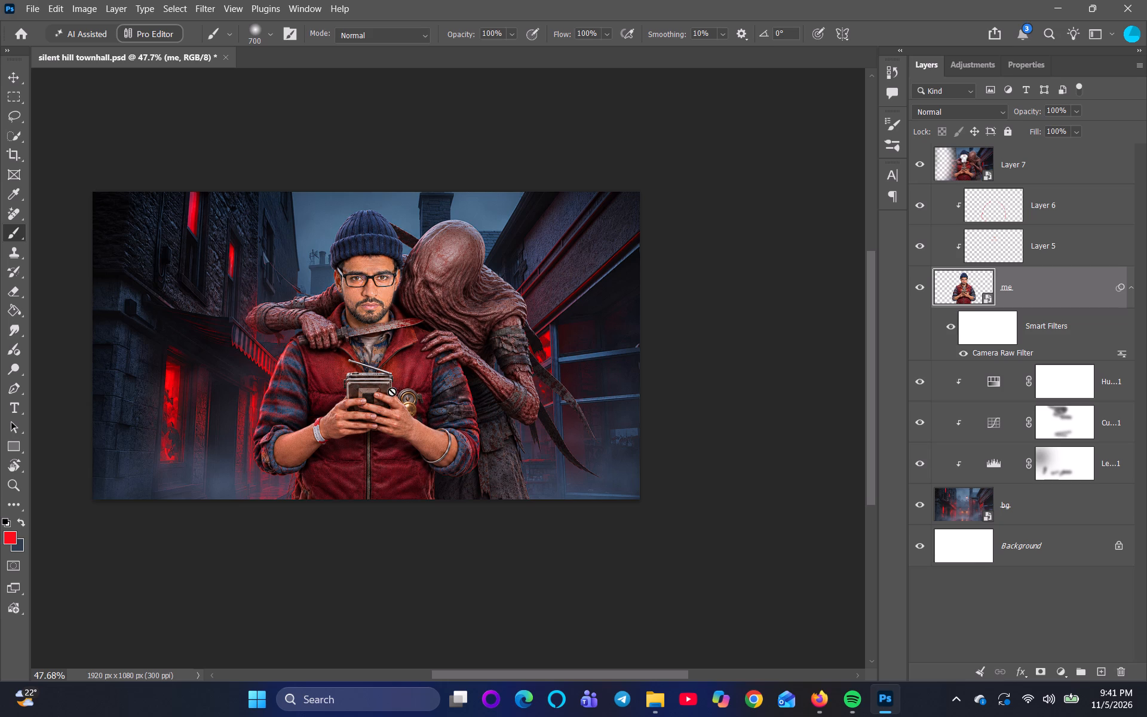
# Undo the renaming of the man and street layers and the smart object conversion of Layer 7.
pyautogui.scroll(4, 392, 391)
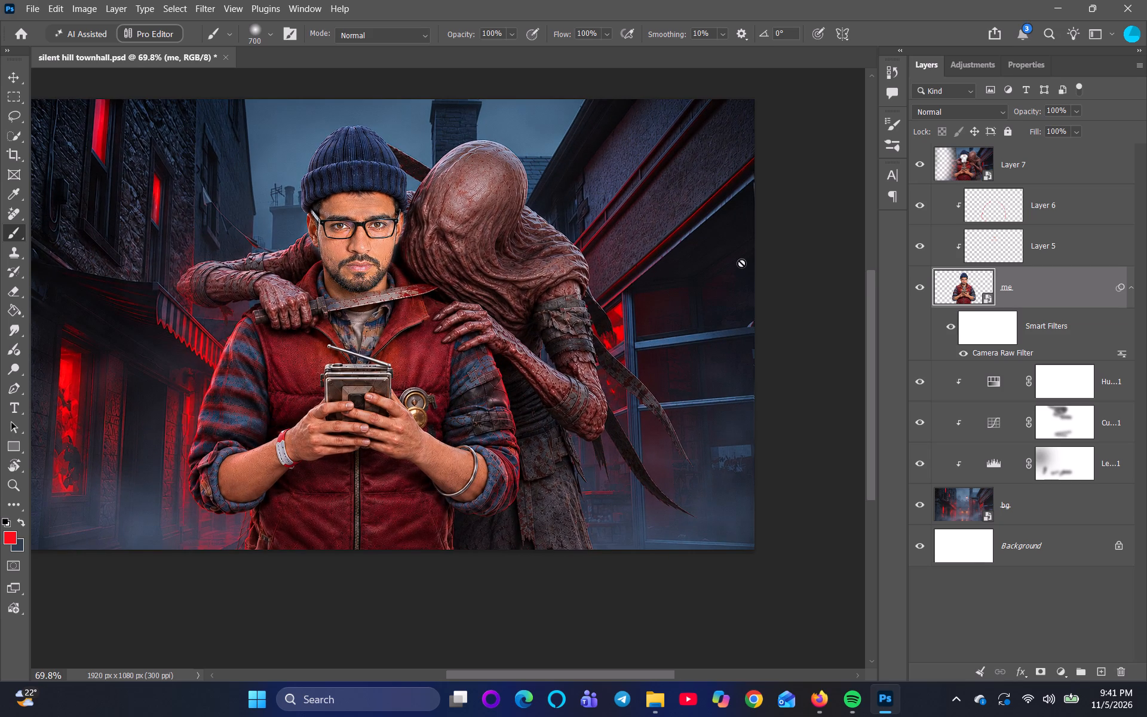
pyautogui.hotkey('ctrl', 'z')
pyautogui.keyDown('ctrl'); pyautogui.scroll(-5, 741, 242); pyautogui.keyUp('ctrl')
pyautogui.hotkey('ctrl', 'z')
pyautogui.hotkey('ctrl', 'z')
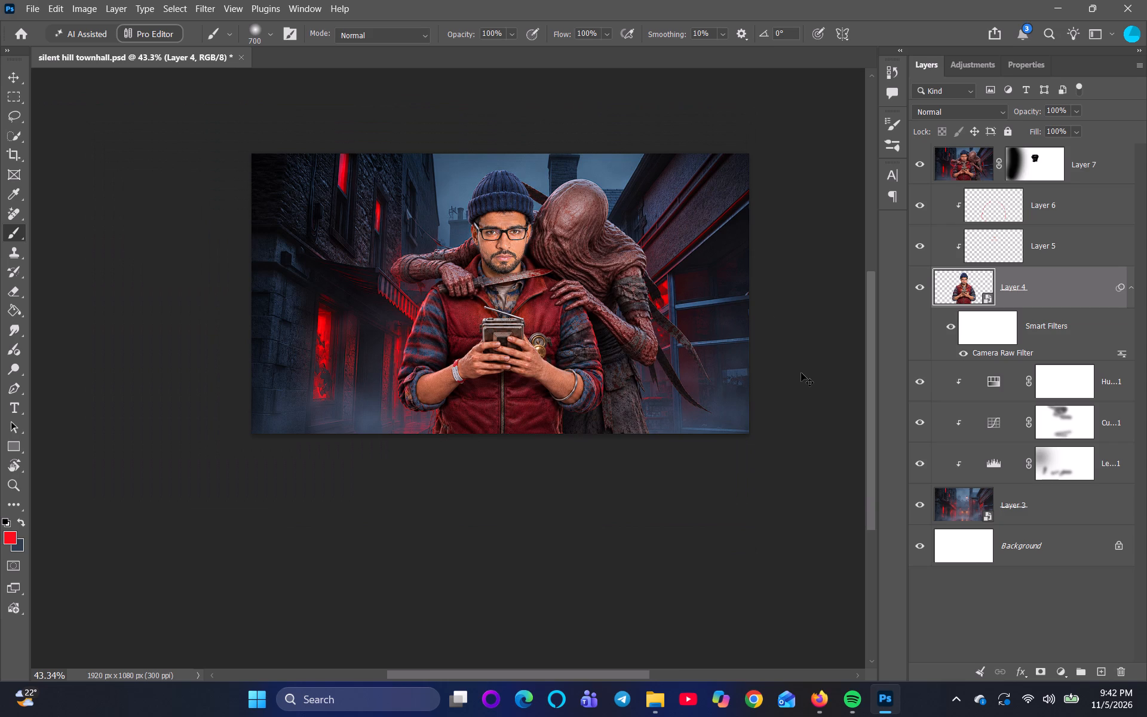
# Undo the earlier painting on Layer 7's mask over the street buildings at the image's left side.
pyautogui.hotkey('ctrl', 'z')
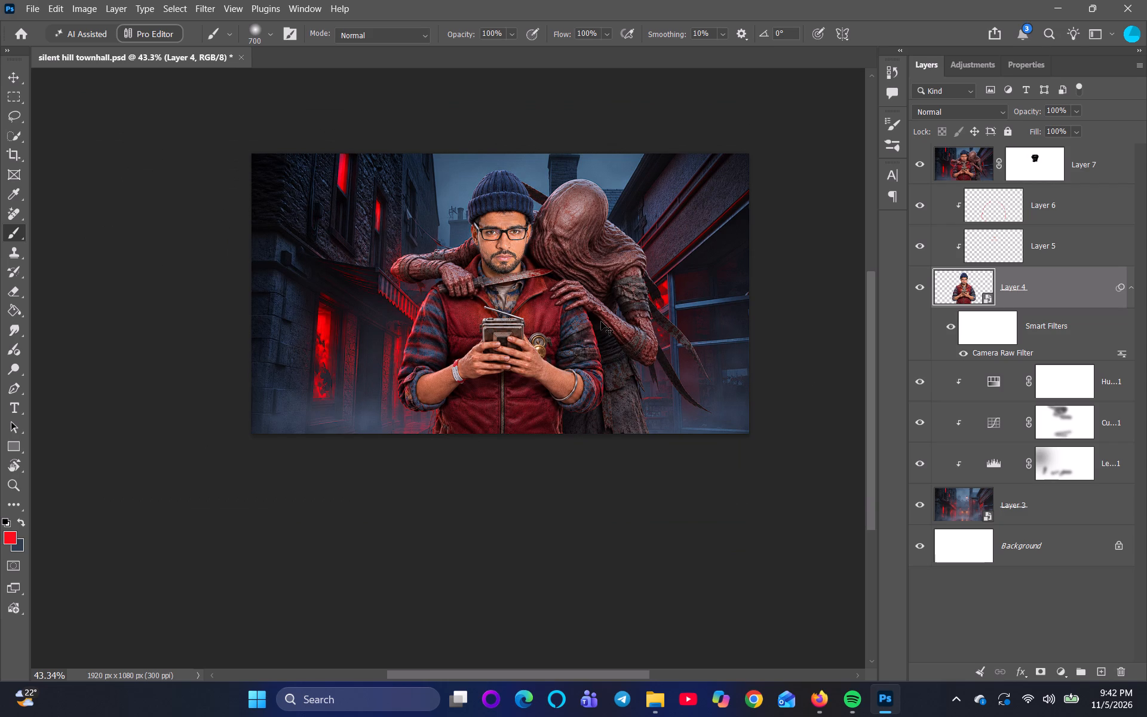
pyautogui.hotkey('ctrl', 'z')
pyautogui.press('z')
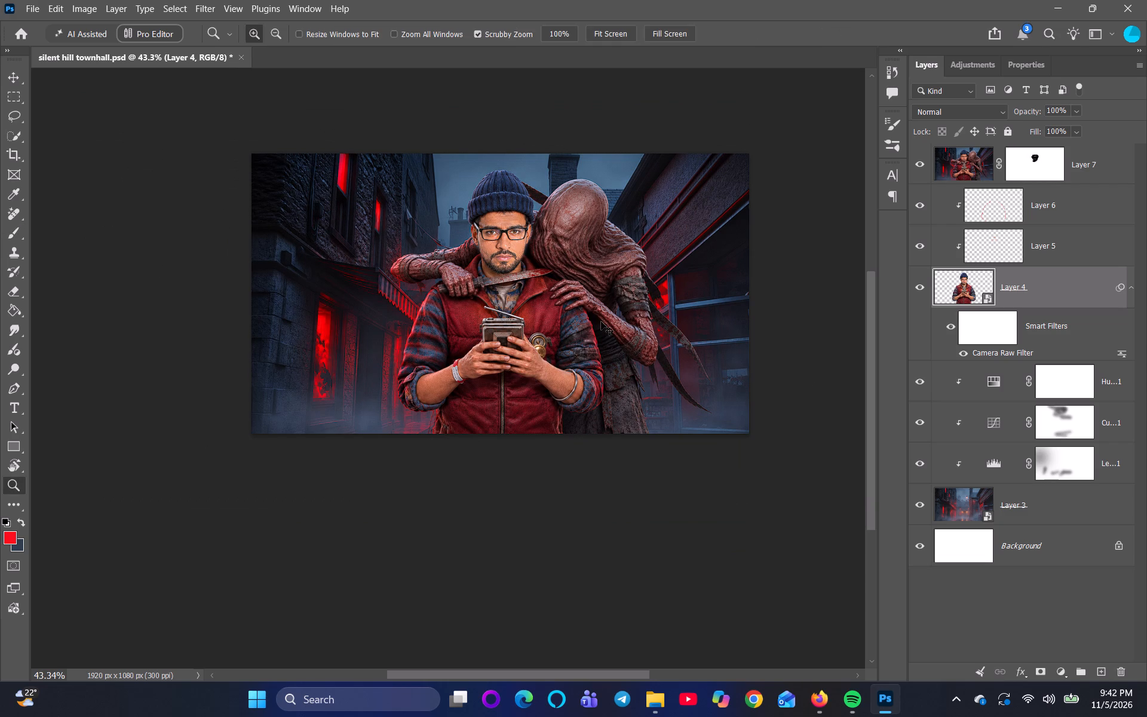
pyautogui.hotkey('ctrl', 'shift', 'z')
# Paint black on Layer 7's mask over the left-hand street buildings with the 700-size soft brush.
pyautogui.click(1048, 176)
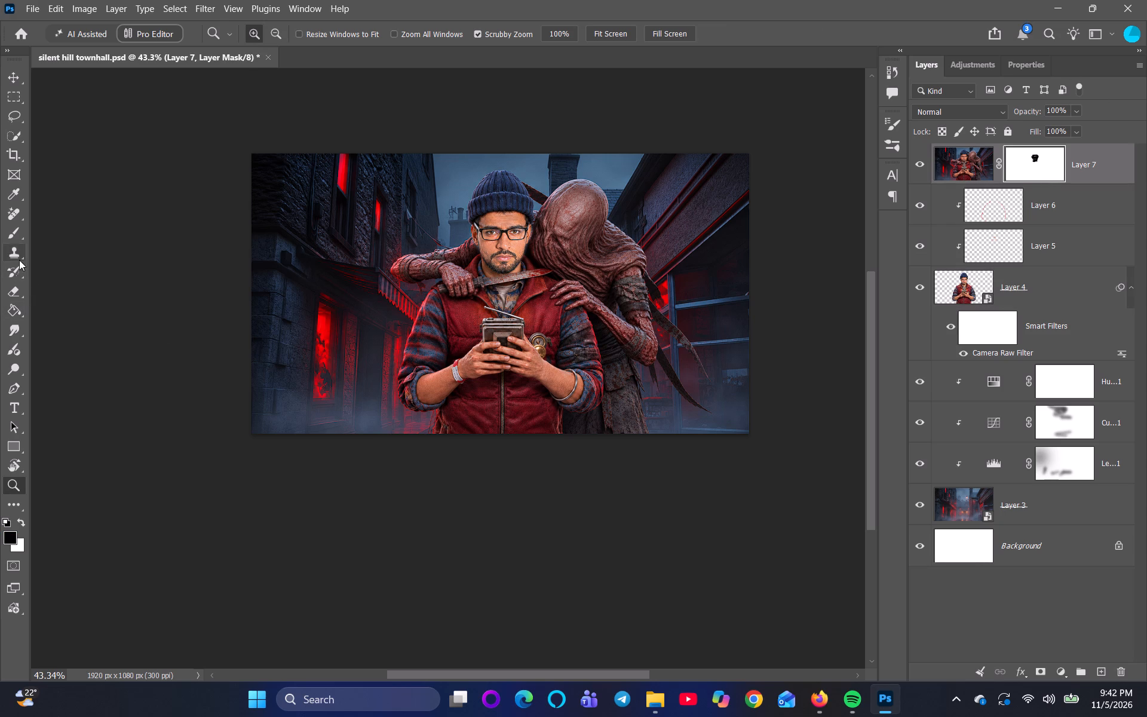
pyautogui.click(14, 229)
pyautogui.moveTo(290, 188); pyautogui.dragTo(318, 422)
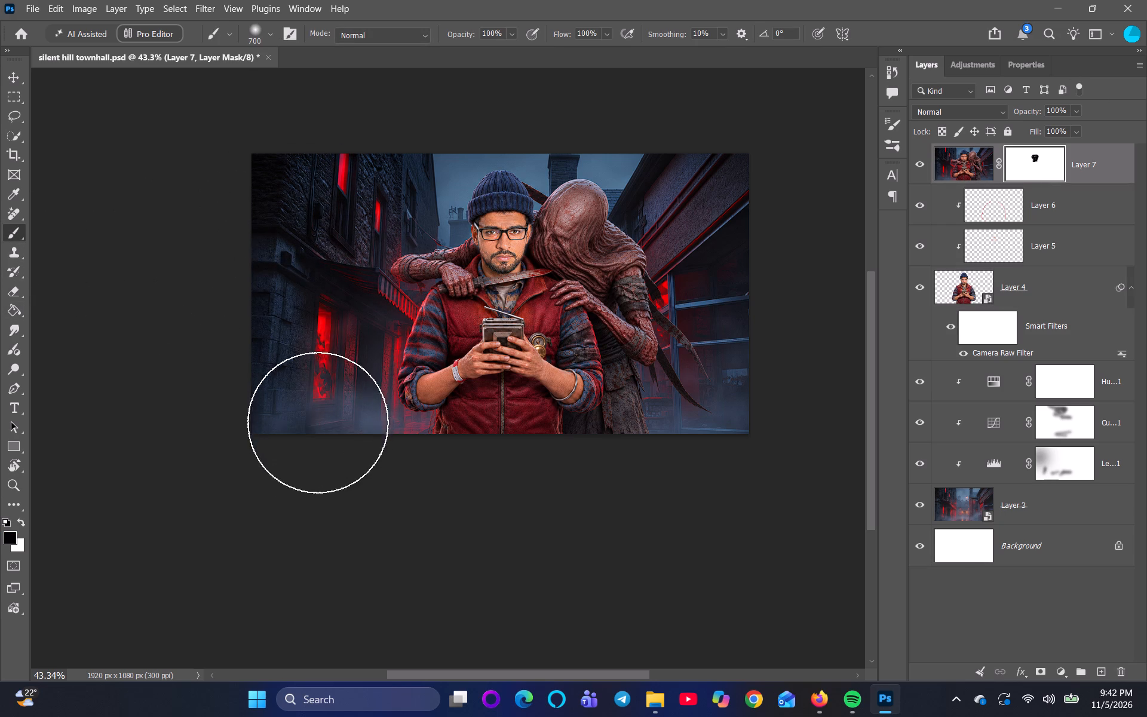
pyautogui.moveTo(318, 422); pyautogui.dragTo(314, 475)
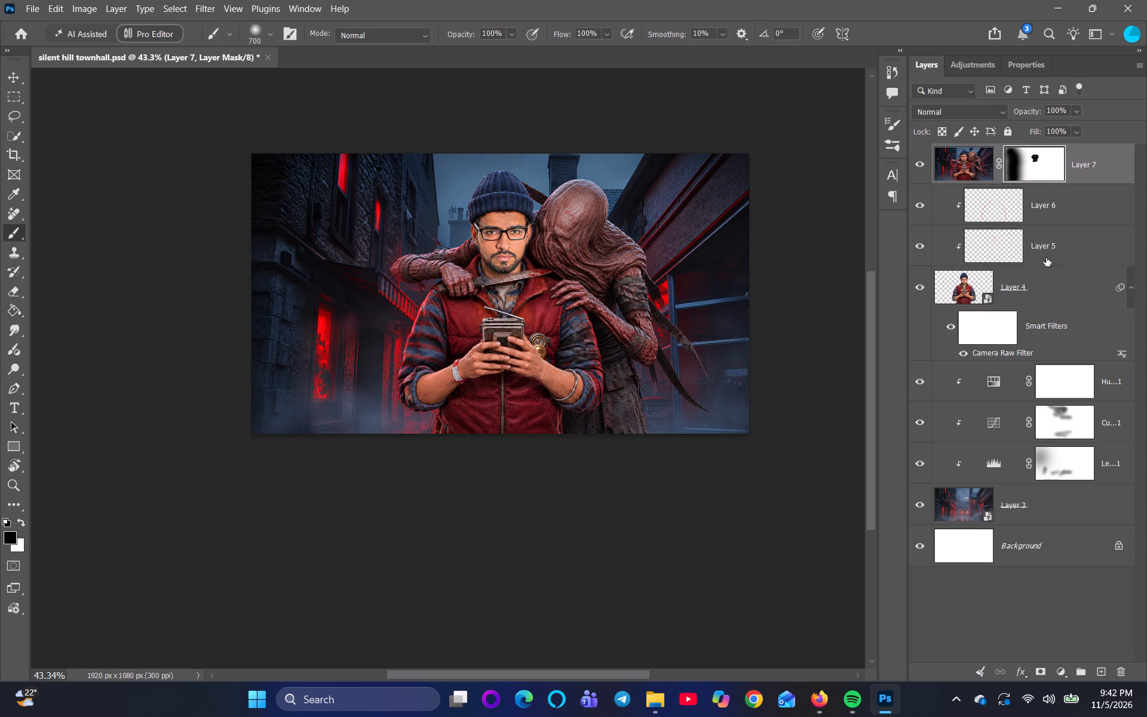
pyautogui.moveTo(305, 235); pyautogui.dragTo(321, 407)
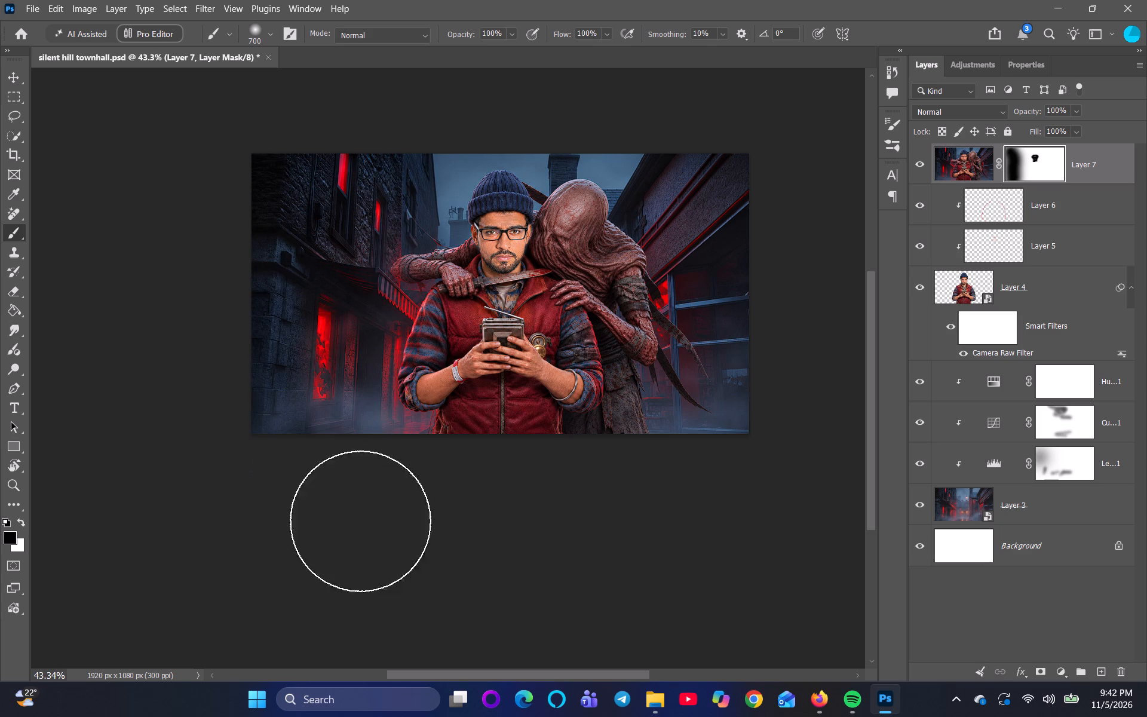
# Reduce the brush size to 175 and paint black on Layer 7's mask over the man's lower face.
pyautogui.scroll(2, 636, 358)
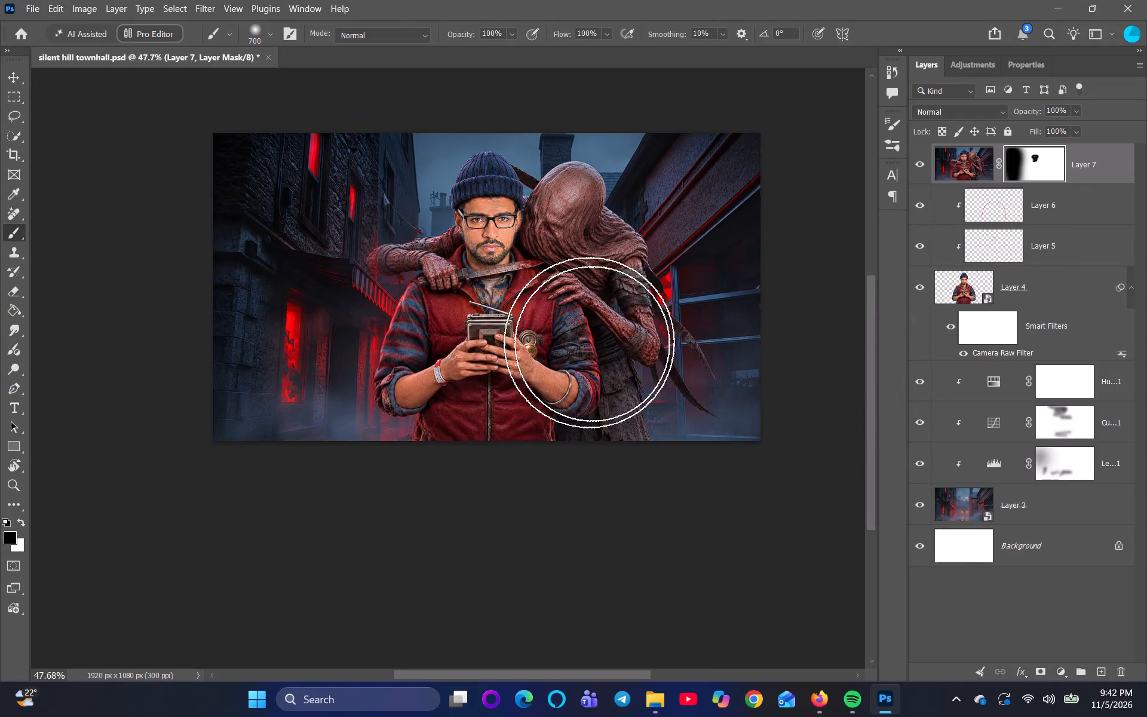
pyautogui.scroll(5, 589, 342)
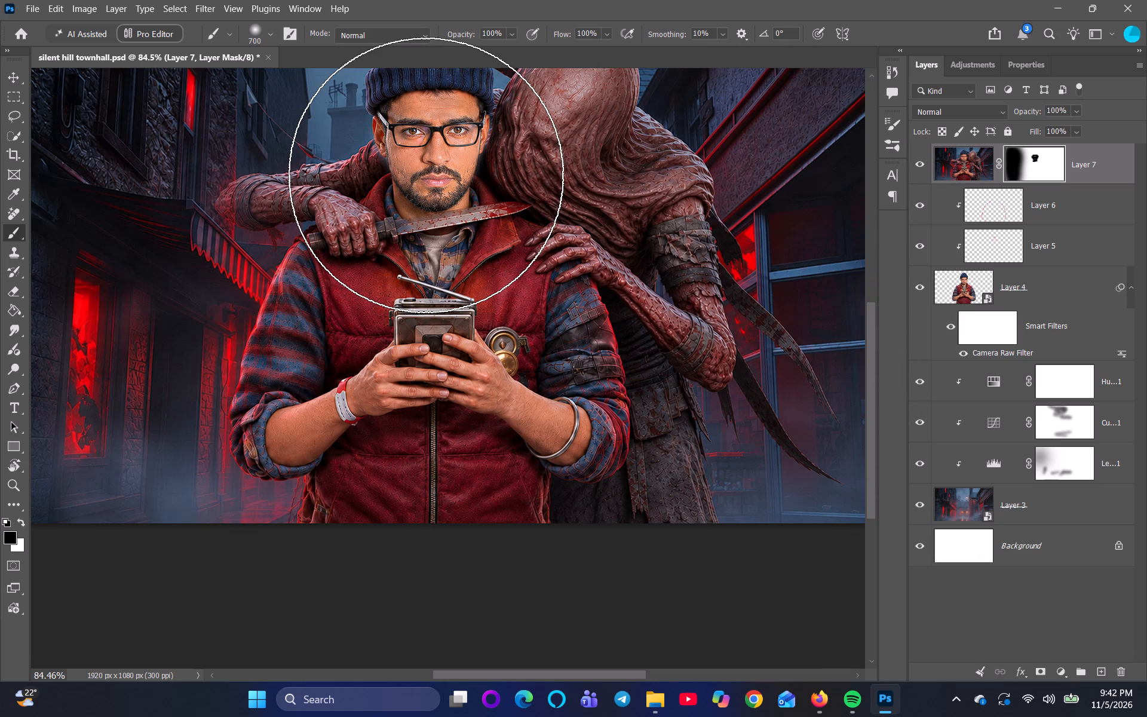
pyautogui.press('[')
pyautogui.press('[')
pyautogui.press('[')
pyautogui.press('[')
pyautogui.press('[')
pyautogui.press('[')
pyautogui.press('[')
pyautogui.press('[')
pyautogui.press('[')
pyautogui.press('[')
pyautogui.press('[')
pyautogui.press('[')
pyautogui.press('[')
pyautogui.press('[')
pyautogui.press('[')
pyautogui.press('[')
pyautogui.press('[')
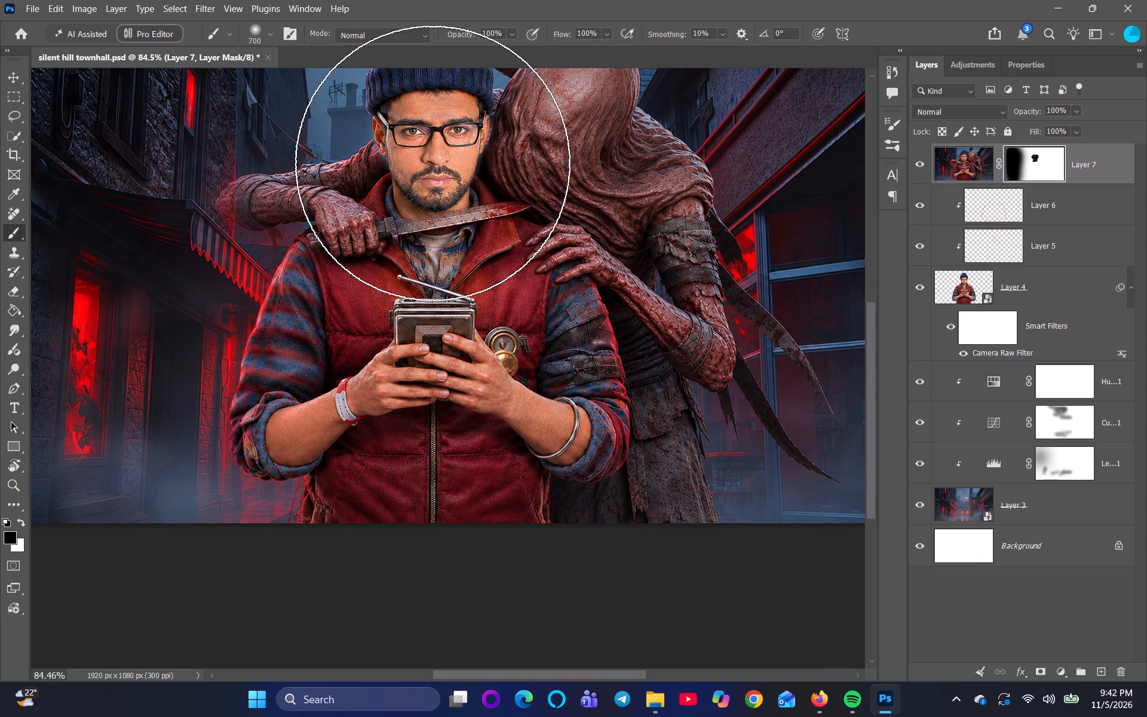
pyautogui.write('[[')
pyautogui.press('[')
pyautogui.press('[')
pyautogui.press('[')
pyautogui.scroll(3, 436, 186)
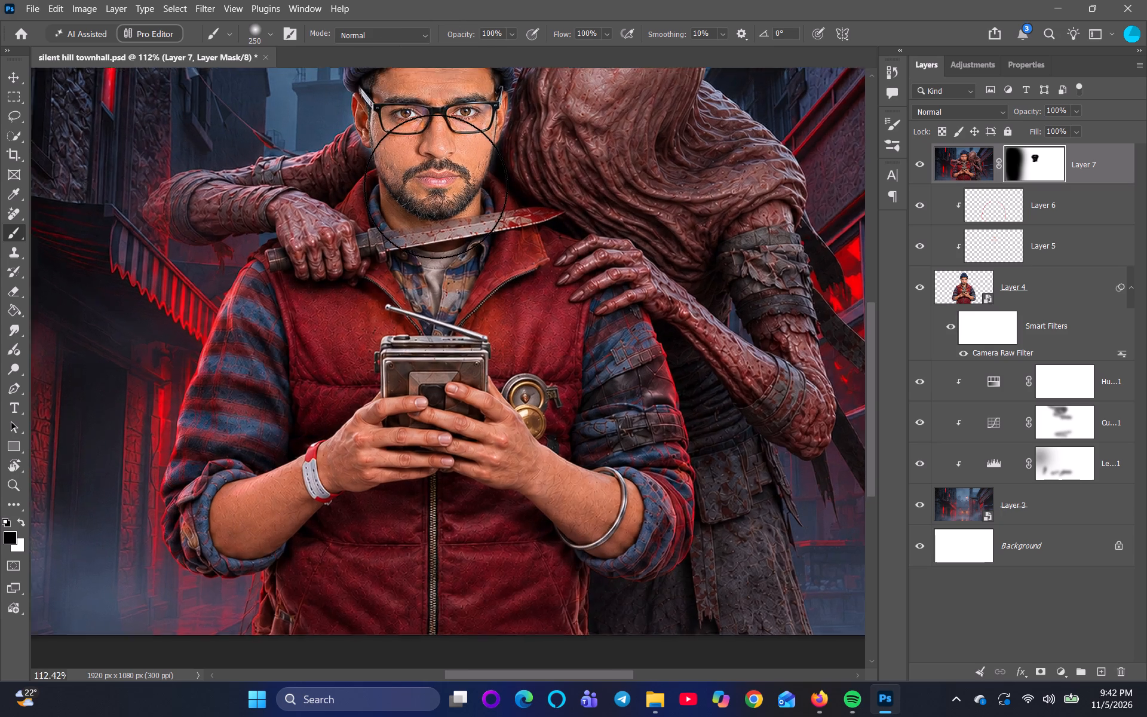
pyautogui.scroll(3, 436, 186)
pyautogui.press('[')
pyautogui.press('[')
pyautogui.moveTo(436, 151); pyautogui.dragTo(428, 151)
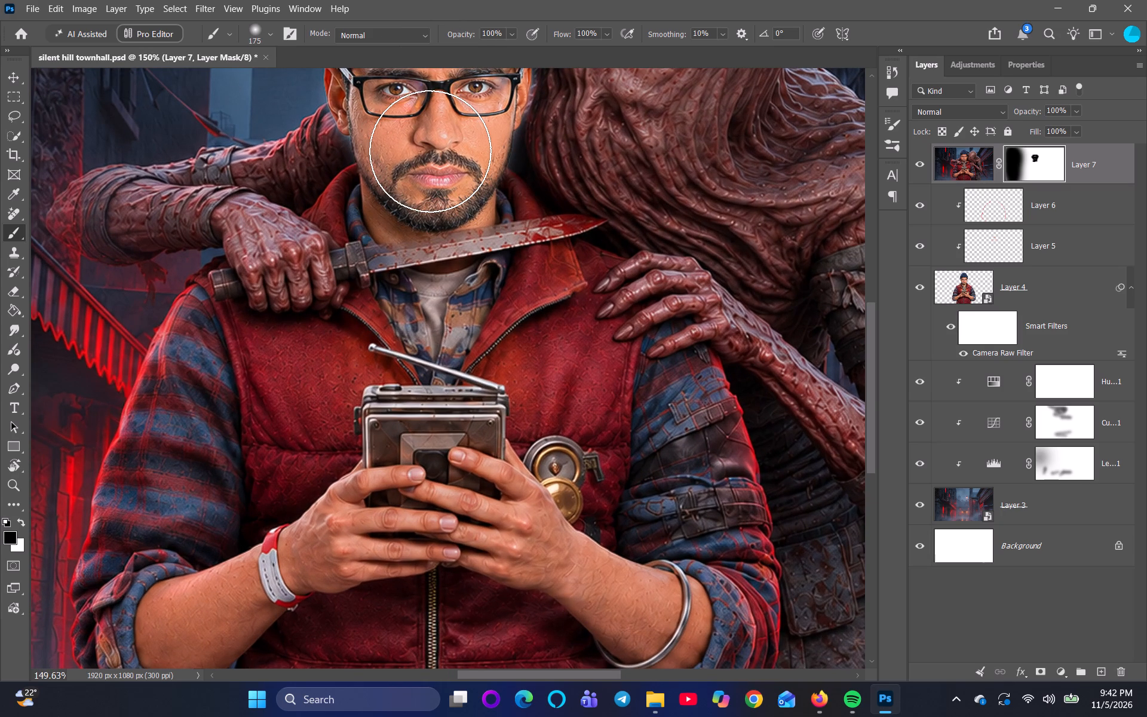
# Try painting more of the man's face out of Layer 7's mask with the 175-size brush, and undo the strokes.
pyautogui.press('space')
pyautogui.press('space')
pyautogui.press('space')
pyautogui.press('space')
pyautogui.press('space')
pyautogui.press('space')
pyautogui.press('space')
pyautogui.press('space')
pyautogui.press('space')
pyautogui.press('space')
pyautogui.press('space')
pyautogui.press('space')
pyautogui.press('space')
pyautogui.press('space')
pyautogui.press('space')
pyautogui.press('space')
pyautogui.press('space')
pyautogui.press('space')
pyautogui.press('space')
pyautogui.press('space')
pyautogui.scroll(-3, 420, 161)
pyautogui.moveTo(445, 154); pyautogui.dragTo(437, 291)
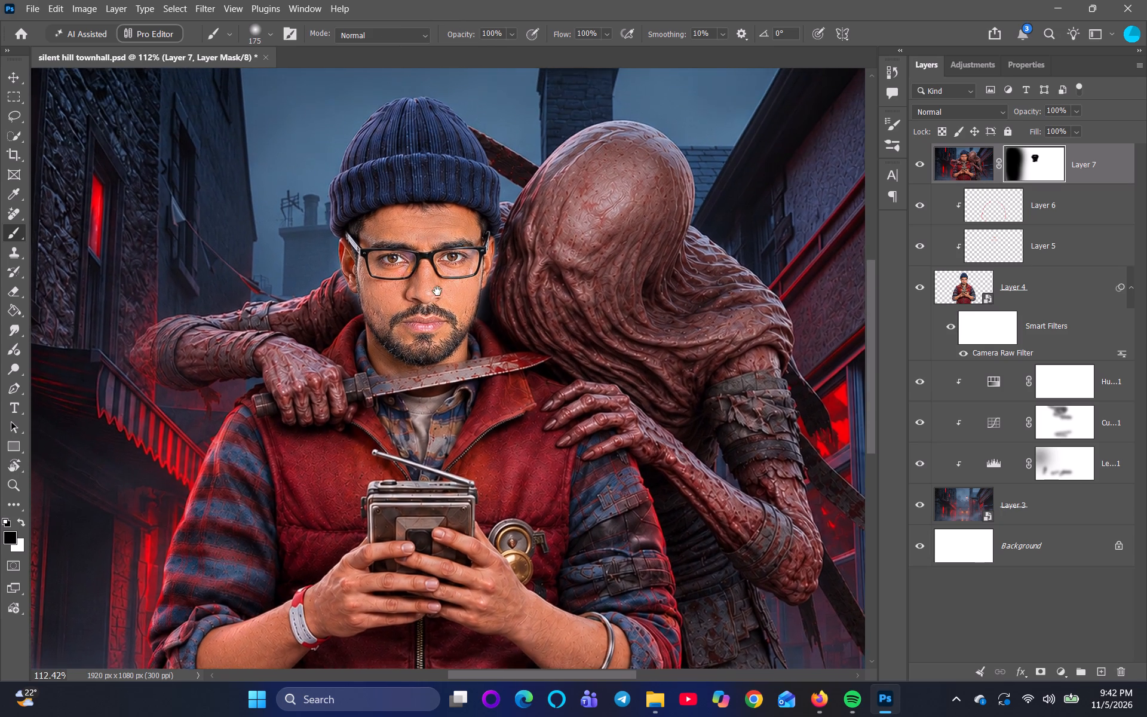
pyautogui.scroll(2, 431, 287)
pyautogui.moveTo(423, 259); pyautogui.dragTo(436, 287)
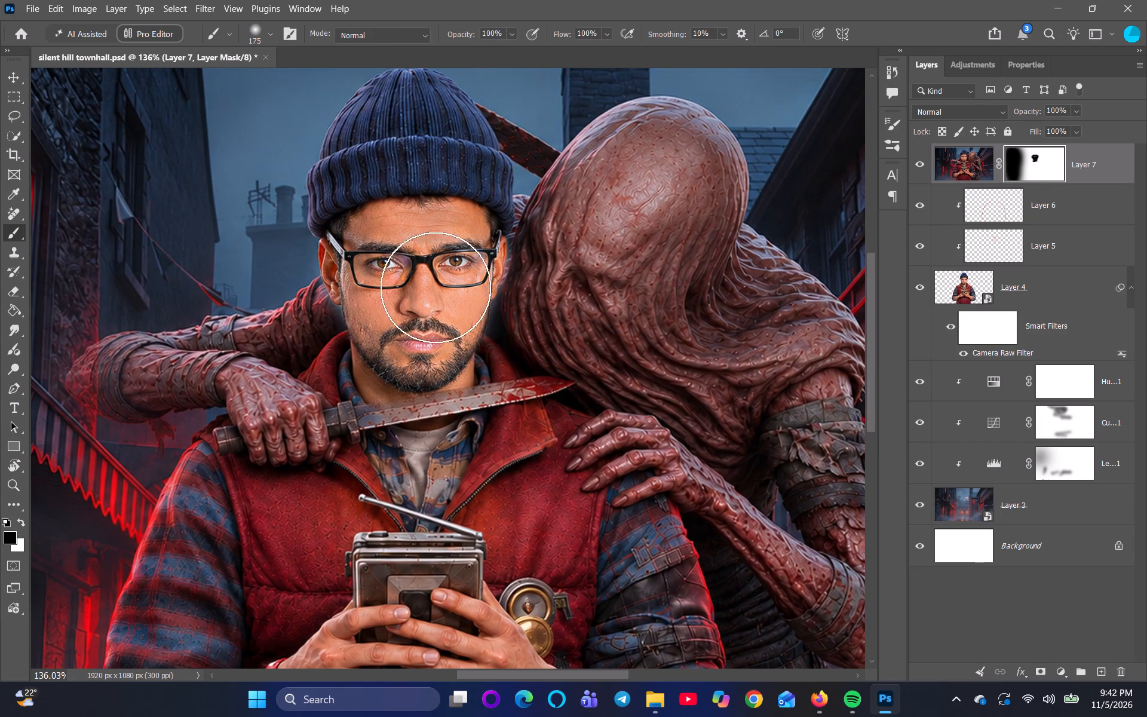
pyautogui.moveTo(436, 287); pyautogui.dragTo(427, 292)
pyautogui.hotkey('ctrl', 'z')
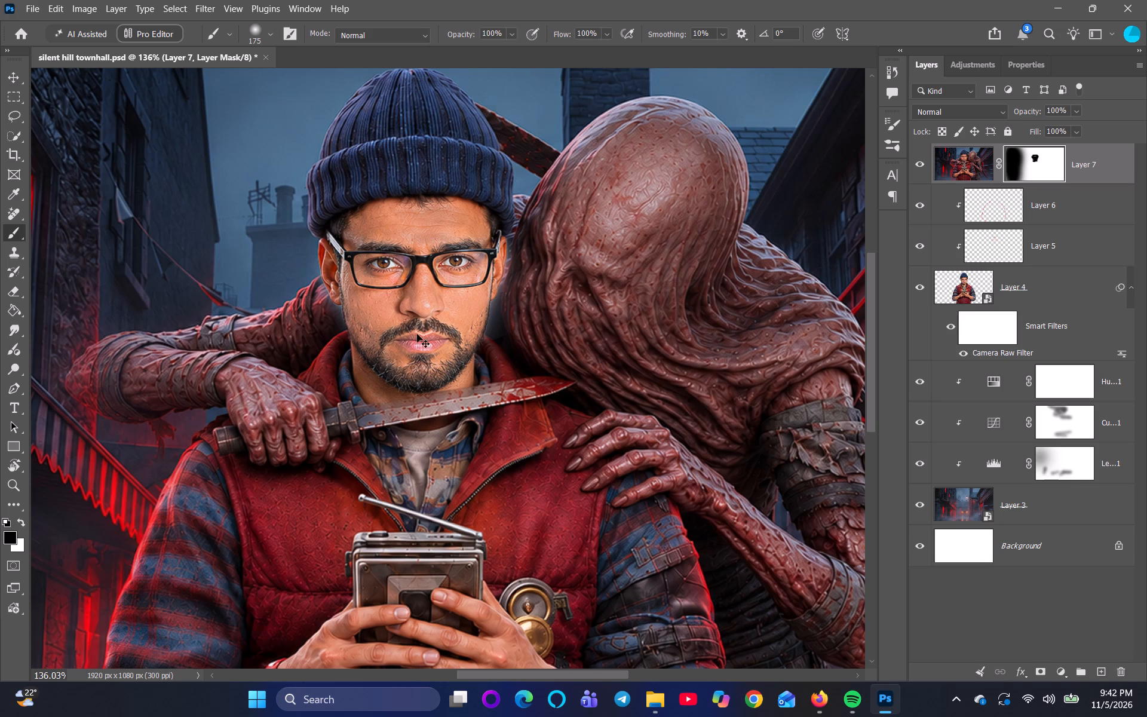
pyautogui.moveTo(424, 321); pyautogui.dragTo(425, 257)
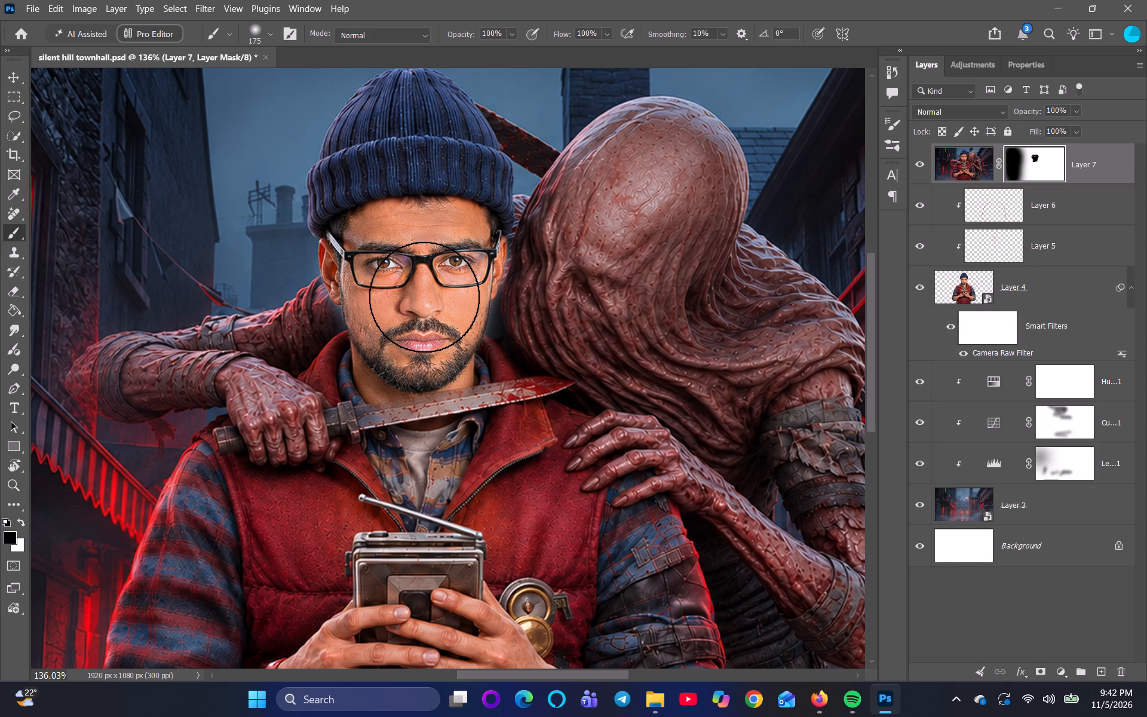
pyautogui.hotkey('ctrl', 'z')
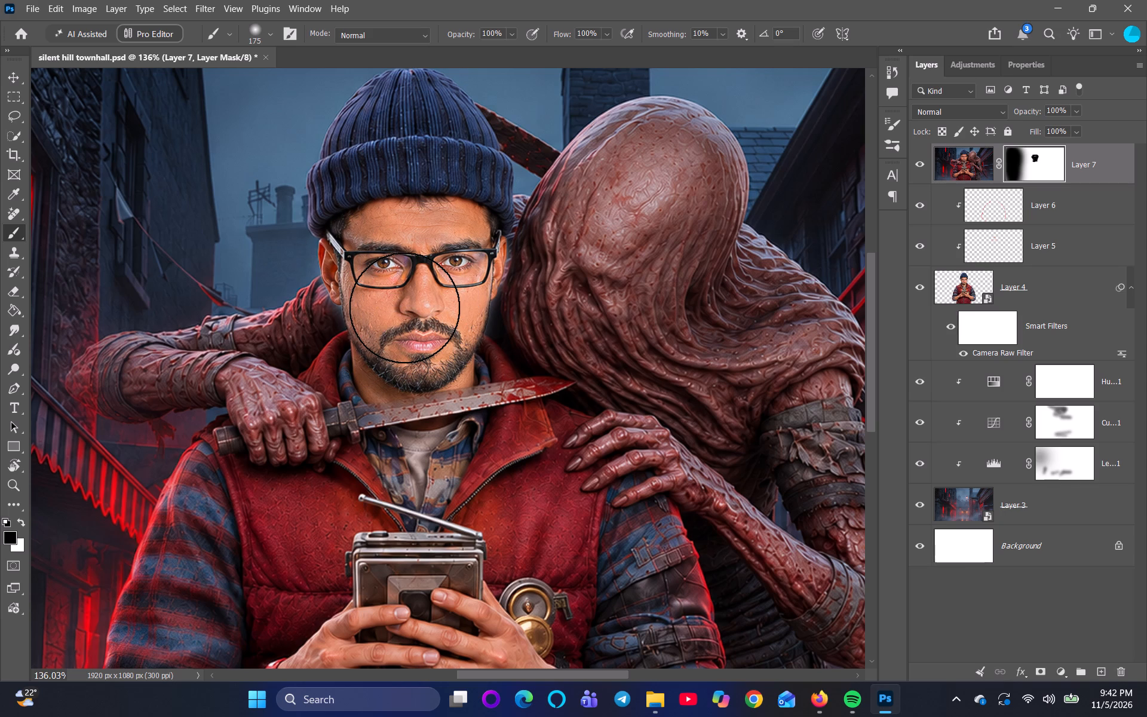
# Paint black on Layer 7's mask over the man's face and beanie with the brush size reduced to 100.
pyautogui.press('[')
pyautogui.press('[')
pyautogui.press('[')
pyautogui.moveTo(418, 323); pyautogui.dragTo(406, 238)
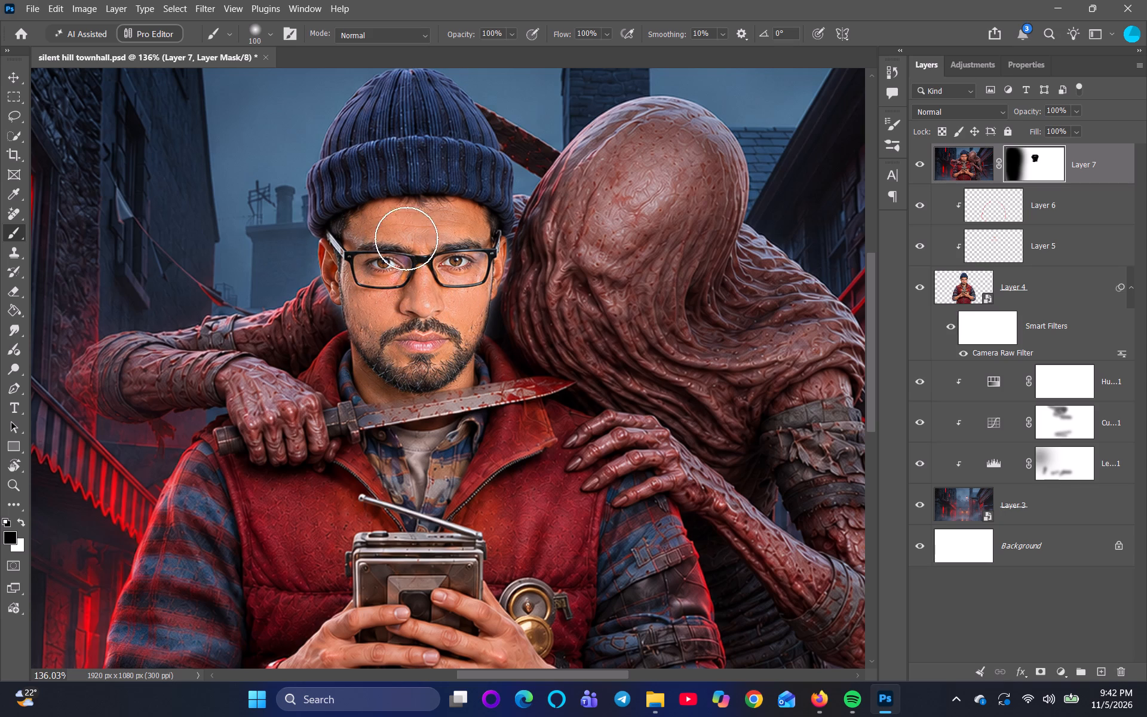
pyautogui.moveTo(406, 238); pyautogui.dragTo(461, 274)
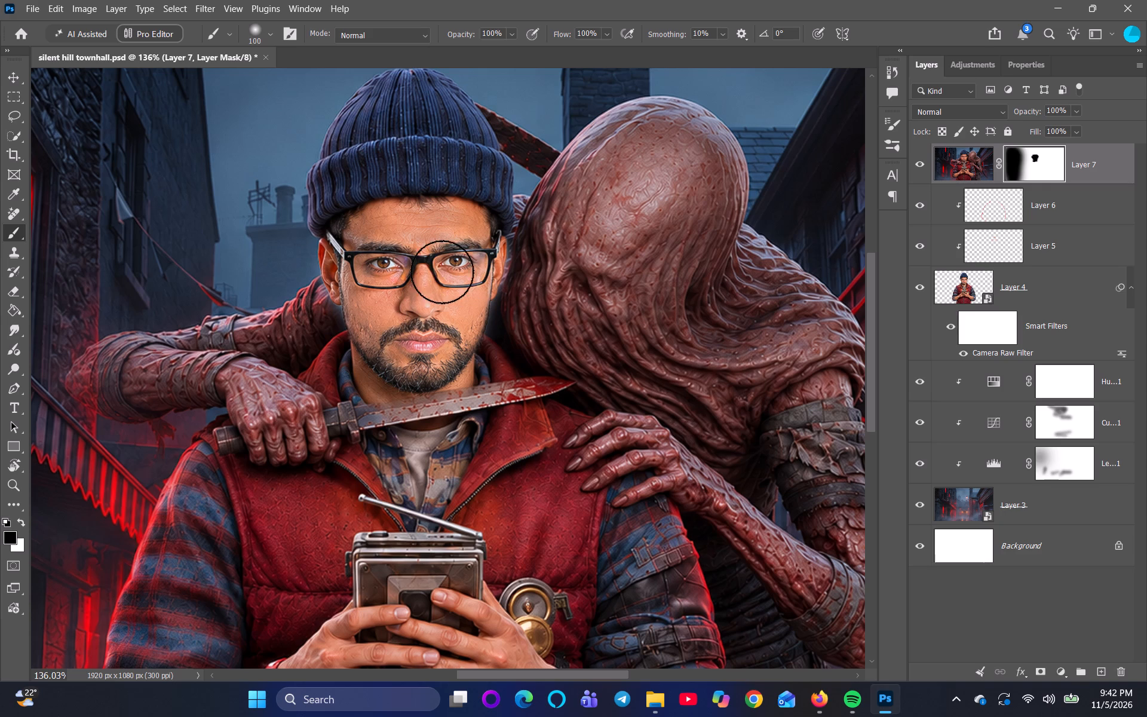
pyautogui.moveTo(347, 170); pyautogui.dragTo(422, 152)
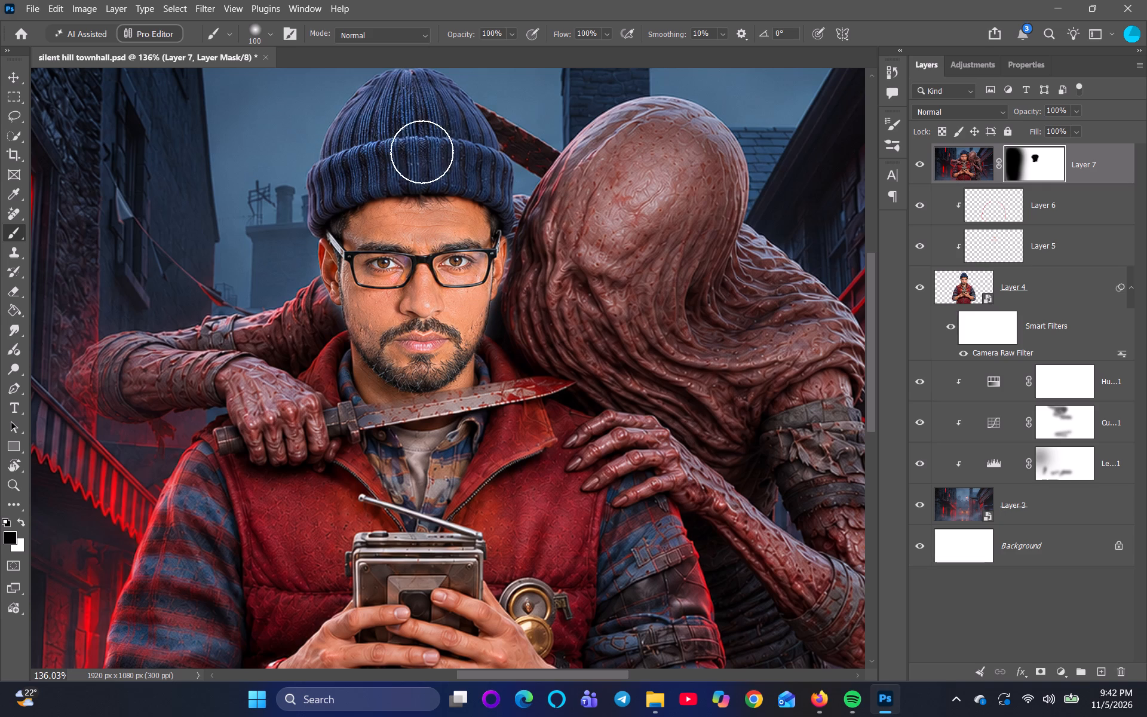
pyautogui.moveTo(422, 152); pyautogui.dragTo(481, 185)
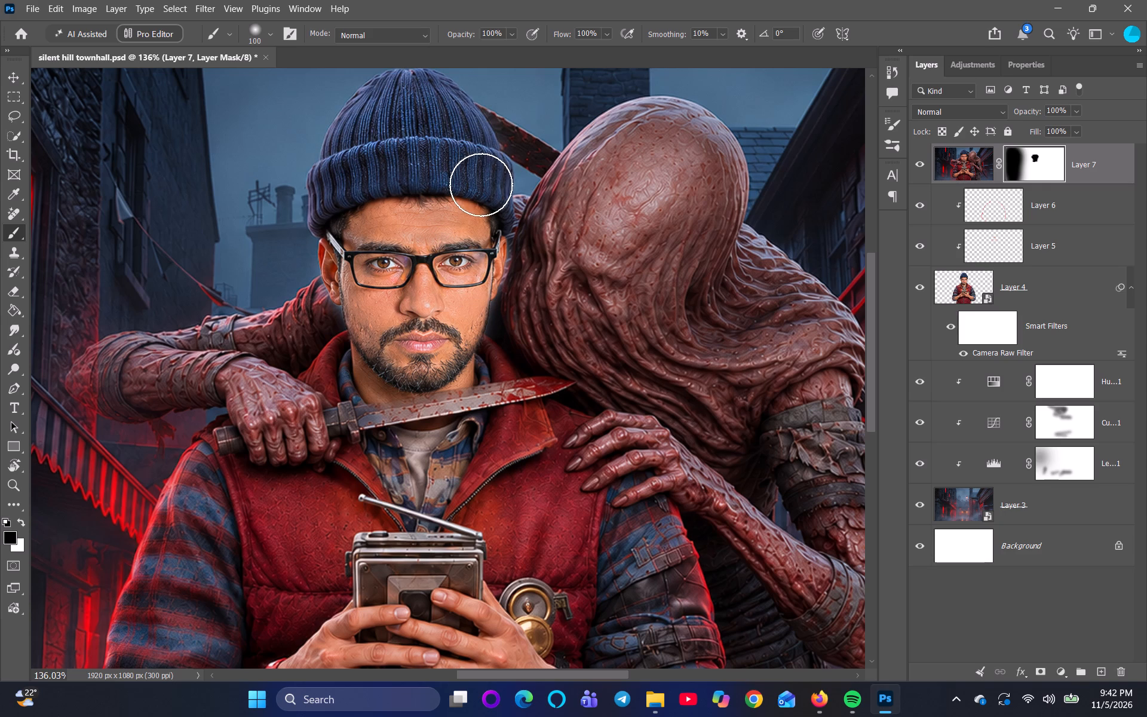
pyautogui.moveTo(481, 185); pyautogui.dragTo(486, 203)
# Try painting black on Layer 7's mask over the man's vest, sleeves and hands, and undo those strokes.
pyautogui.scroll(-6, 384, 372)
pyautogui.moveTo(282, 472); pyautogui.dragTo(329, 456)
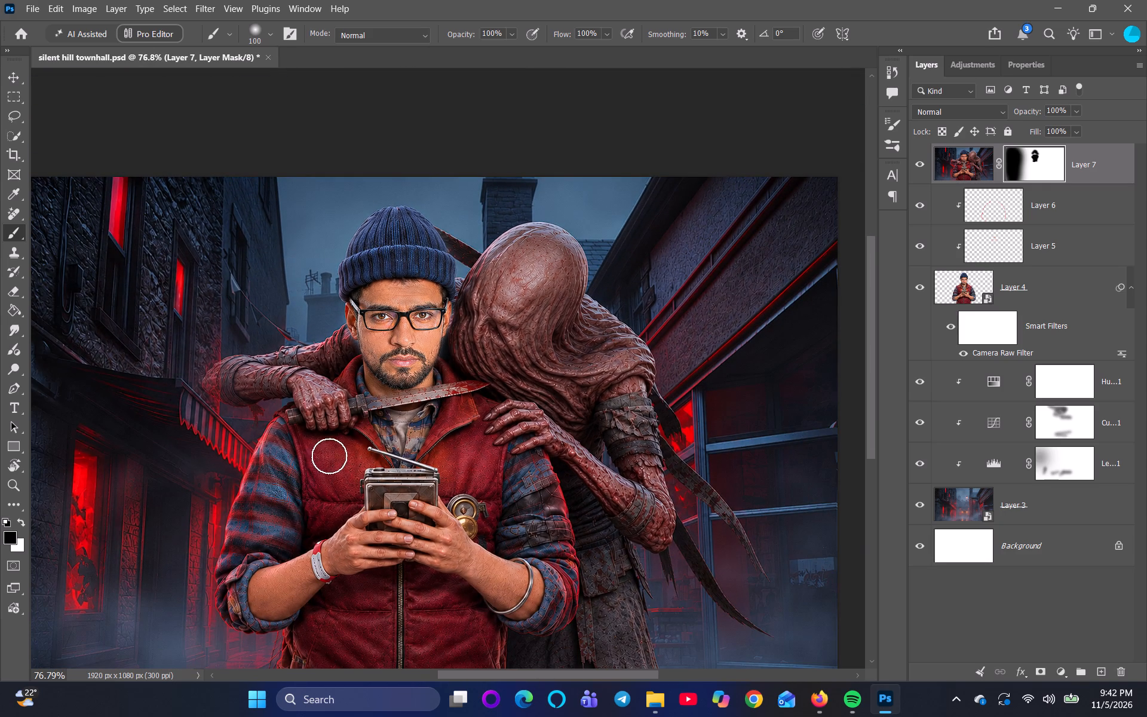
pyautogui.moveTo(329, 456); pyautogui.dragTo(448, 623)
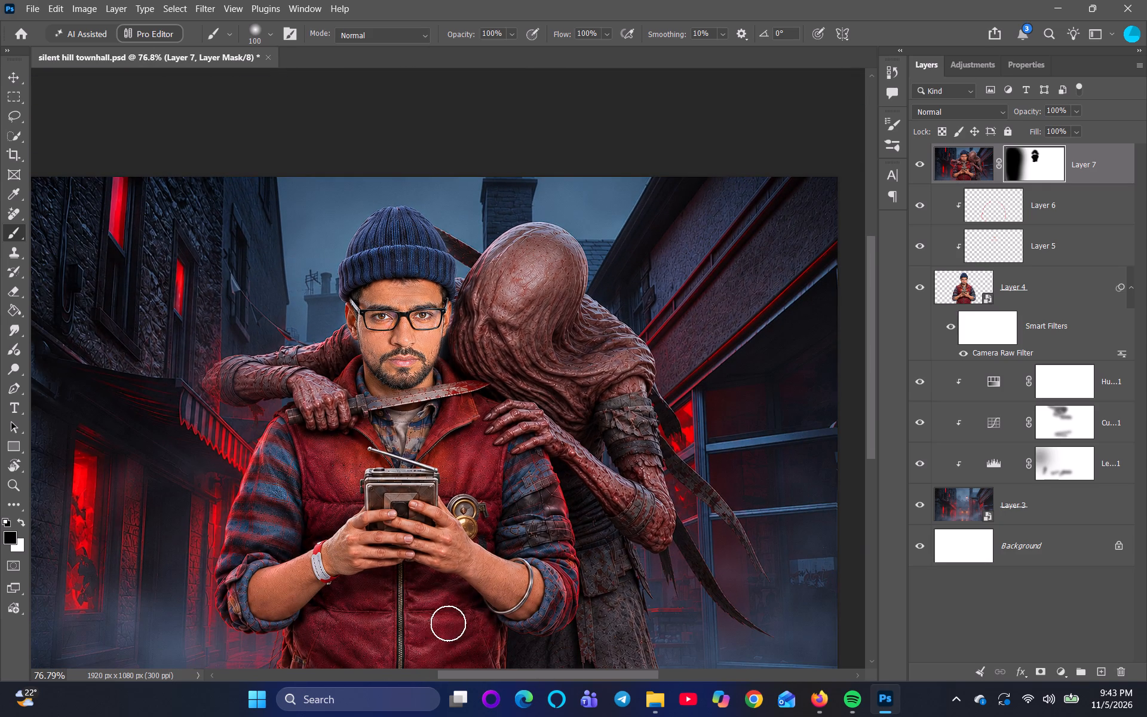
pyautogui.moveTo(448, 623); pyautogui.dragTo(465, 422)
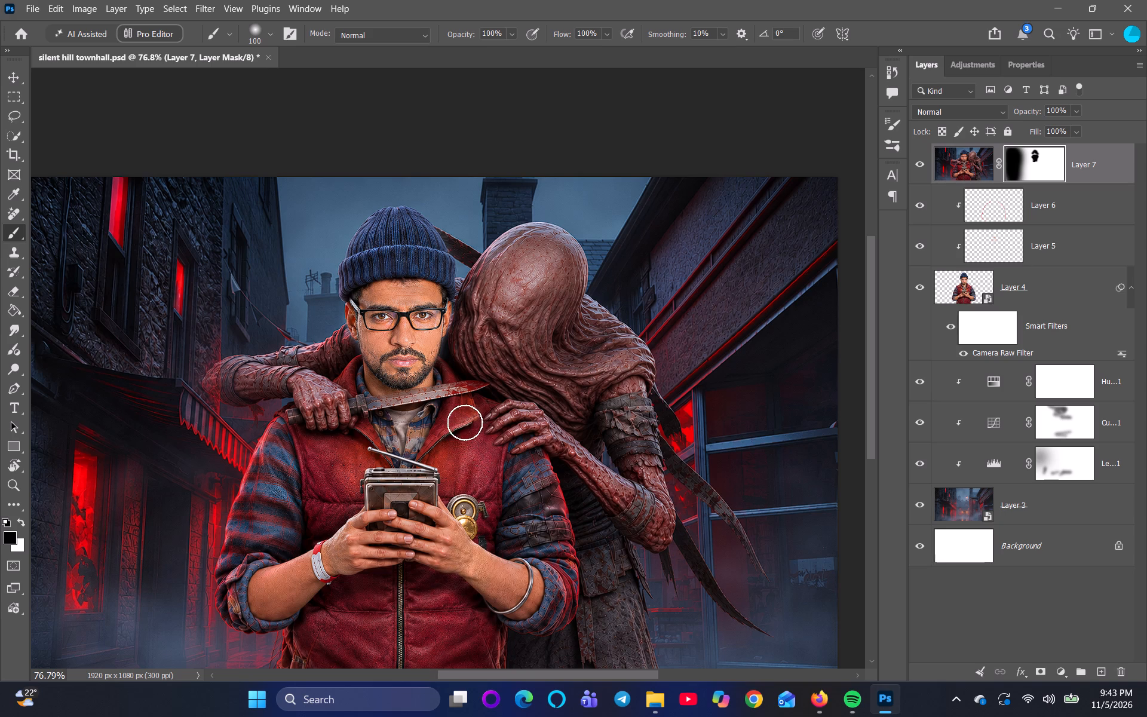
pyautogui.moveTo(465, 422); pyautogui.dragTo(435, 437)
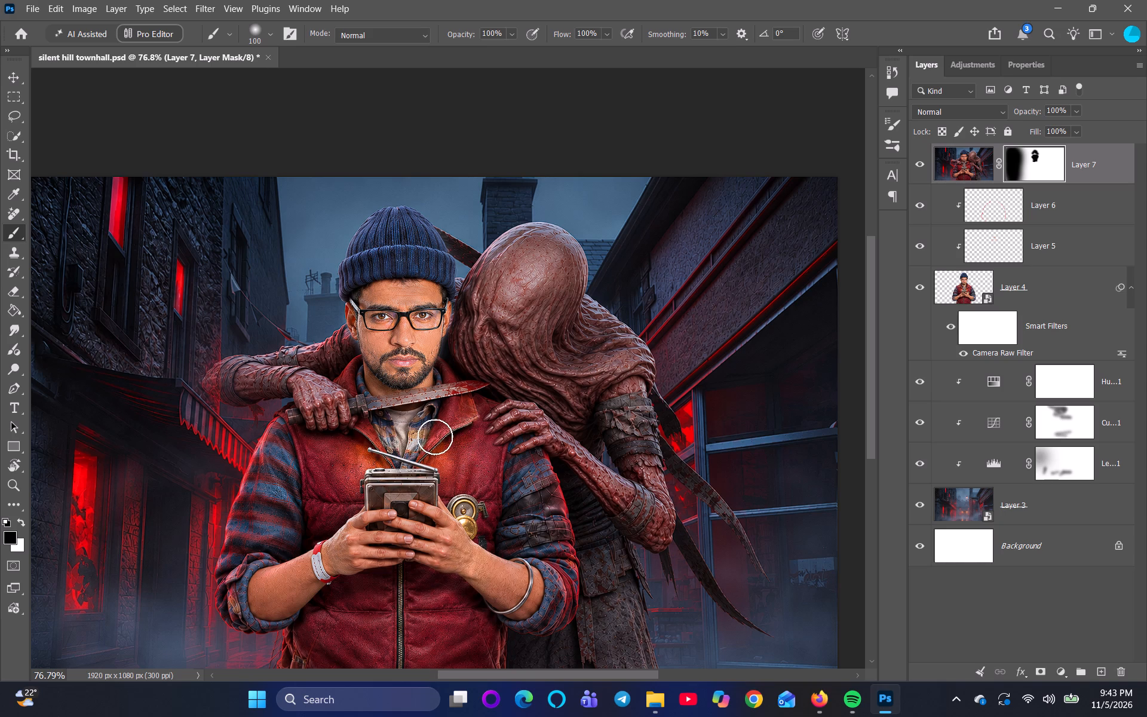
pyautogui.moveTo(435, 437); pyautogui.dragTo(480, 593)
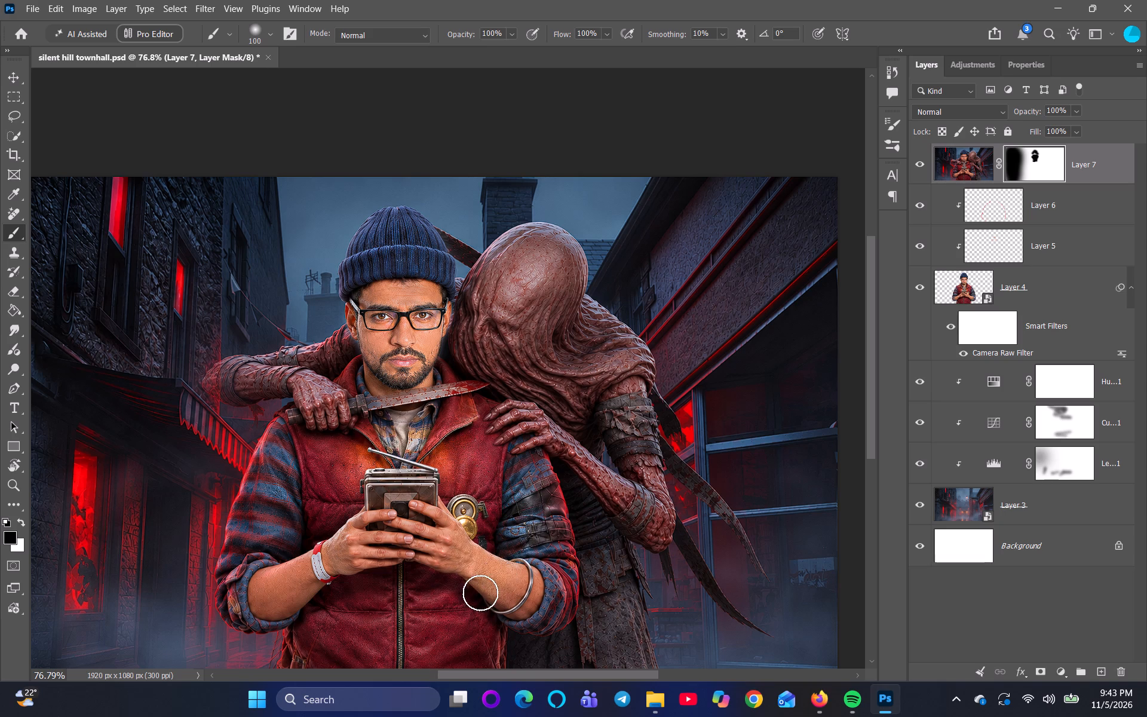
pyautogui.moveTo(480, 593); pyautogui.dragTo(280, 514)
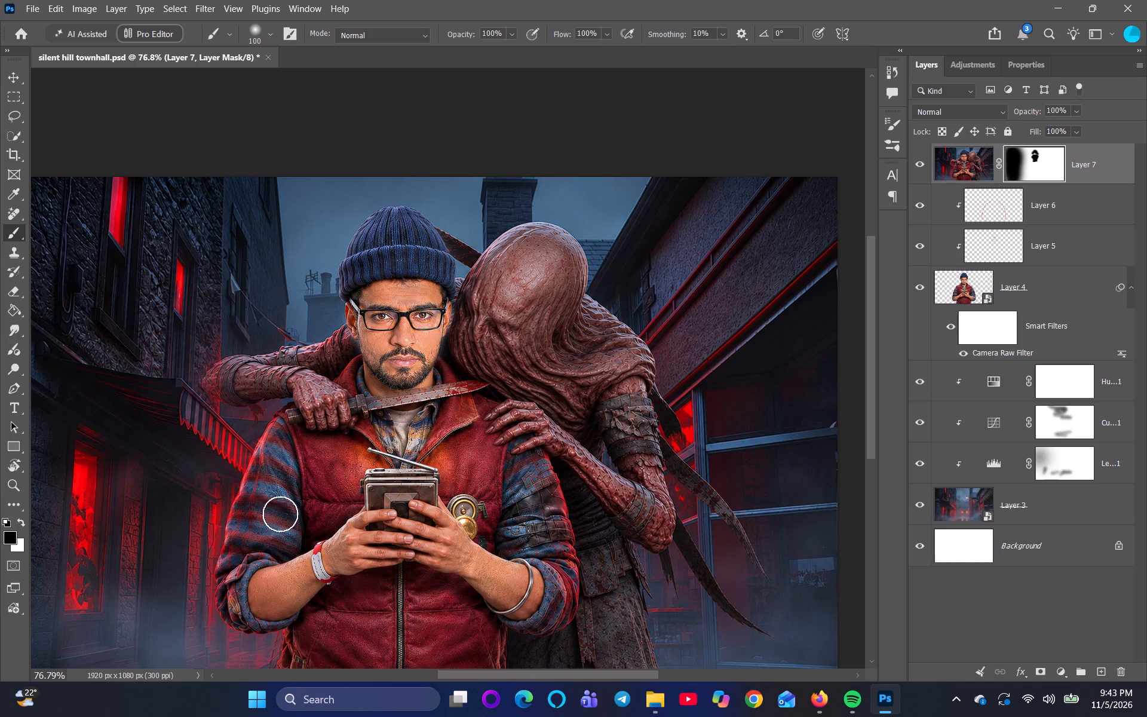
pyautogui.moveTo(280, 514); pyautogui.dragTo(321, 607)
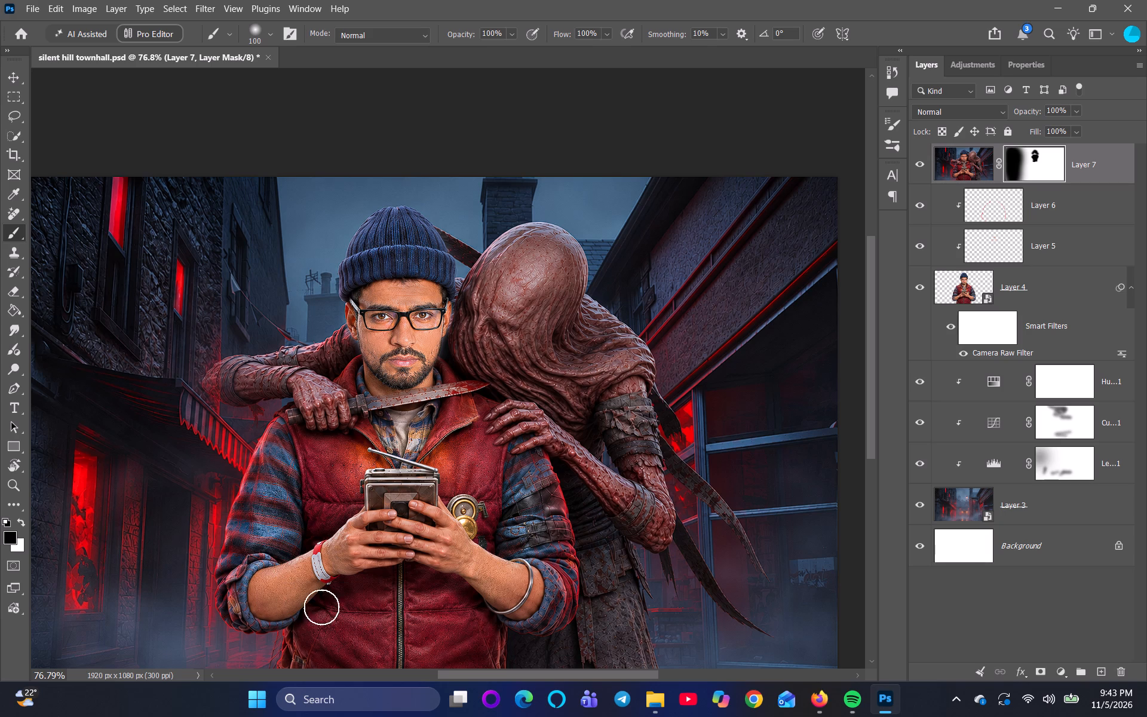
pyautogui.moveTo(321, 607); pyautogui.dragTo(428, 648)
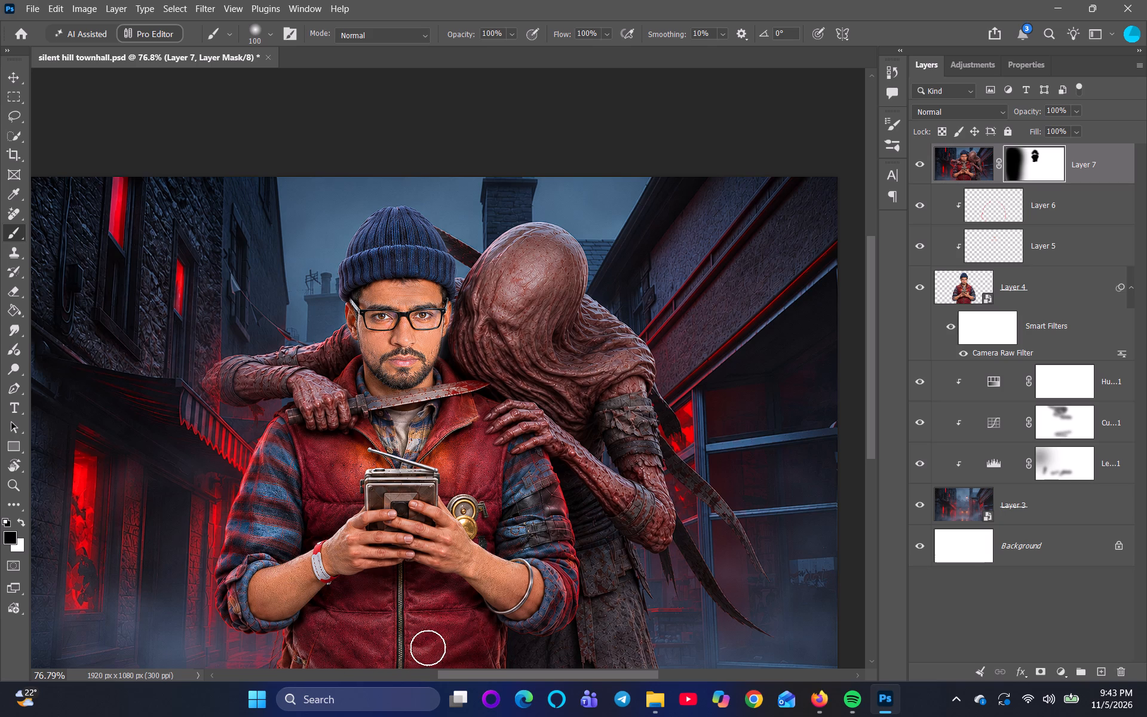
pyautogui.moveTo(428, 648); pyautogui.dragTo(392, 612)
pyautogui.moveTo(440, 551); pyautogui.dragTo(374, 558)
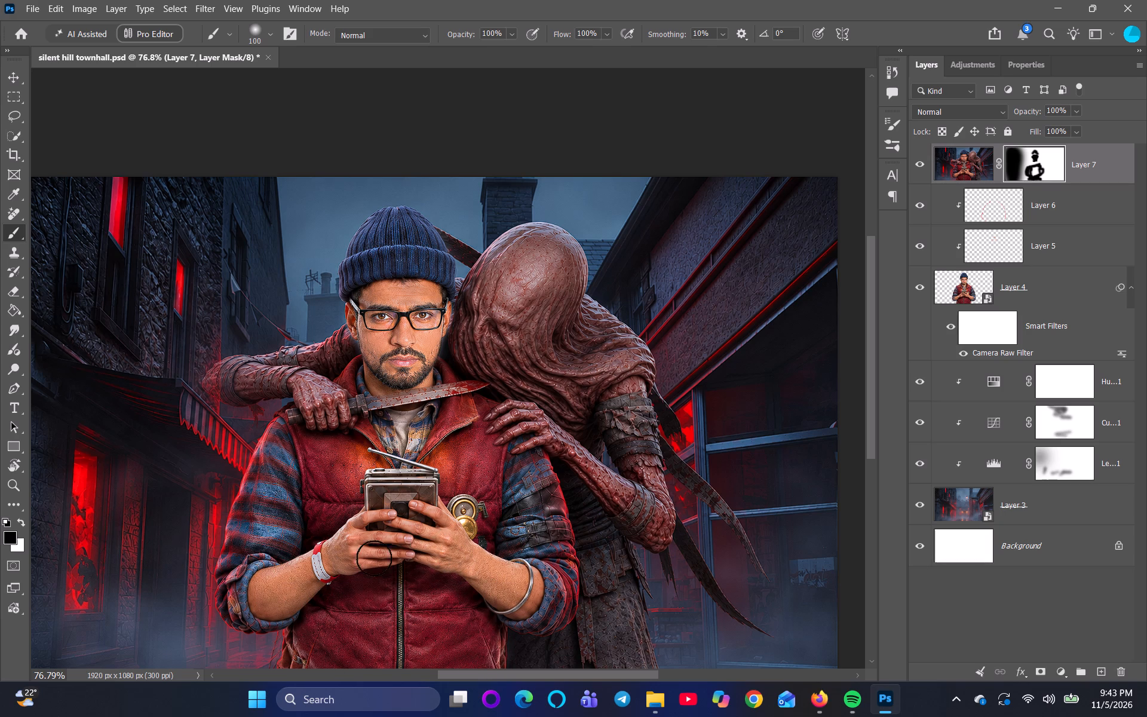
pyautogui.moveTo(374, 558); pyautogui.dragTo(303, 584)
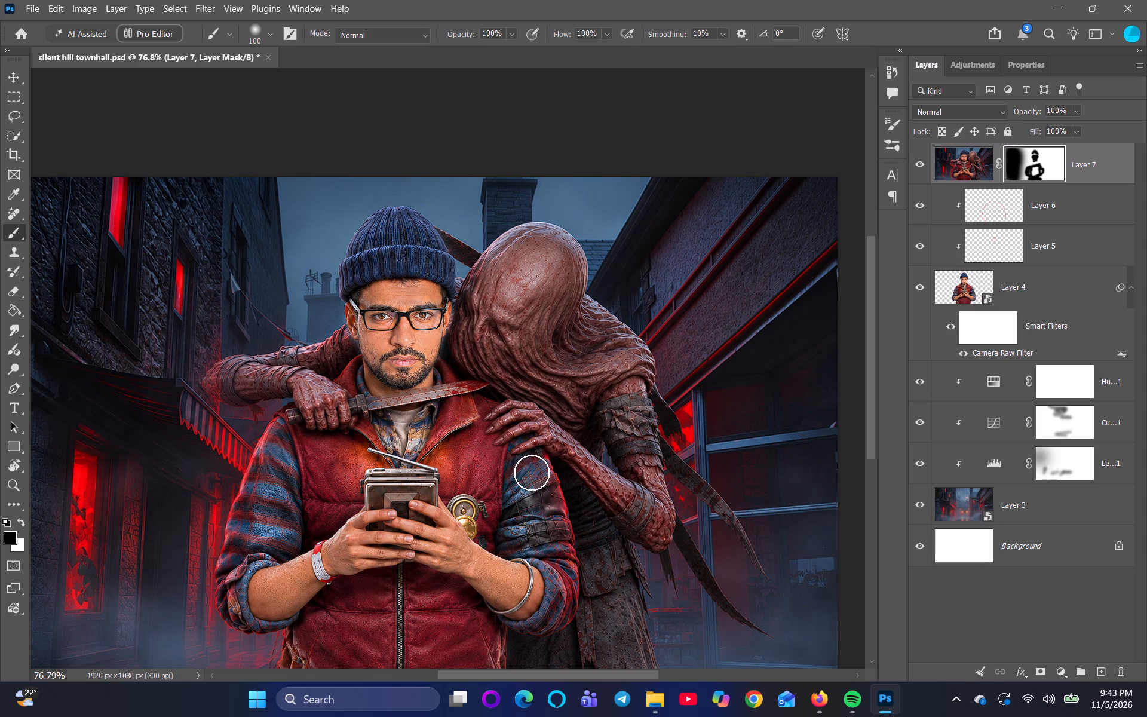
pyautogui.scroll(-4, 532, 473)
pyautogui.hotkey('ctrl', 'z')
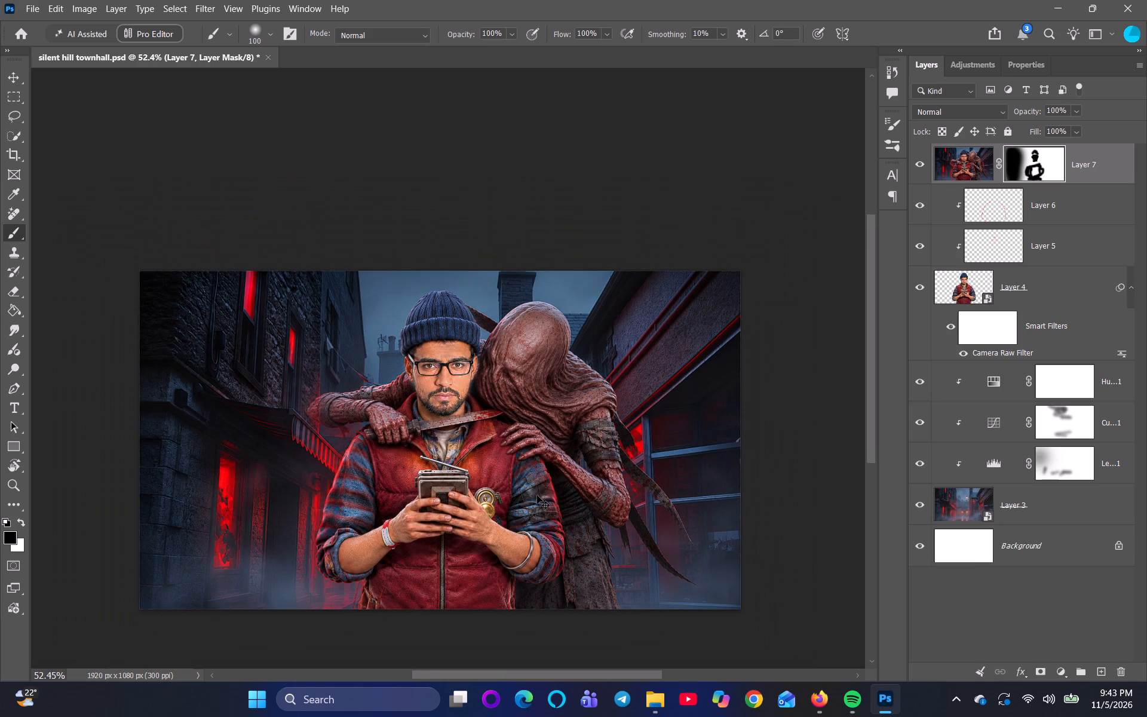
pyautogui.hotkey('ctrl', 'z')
# Paint black on Layer 7's mask over both upper chest areas of the man's red vest with the 100-size brush.
pyautogui.moveTo(406, 471); pyautogui.dragTo(379, 470)
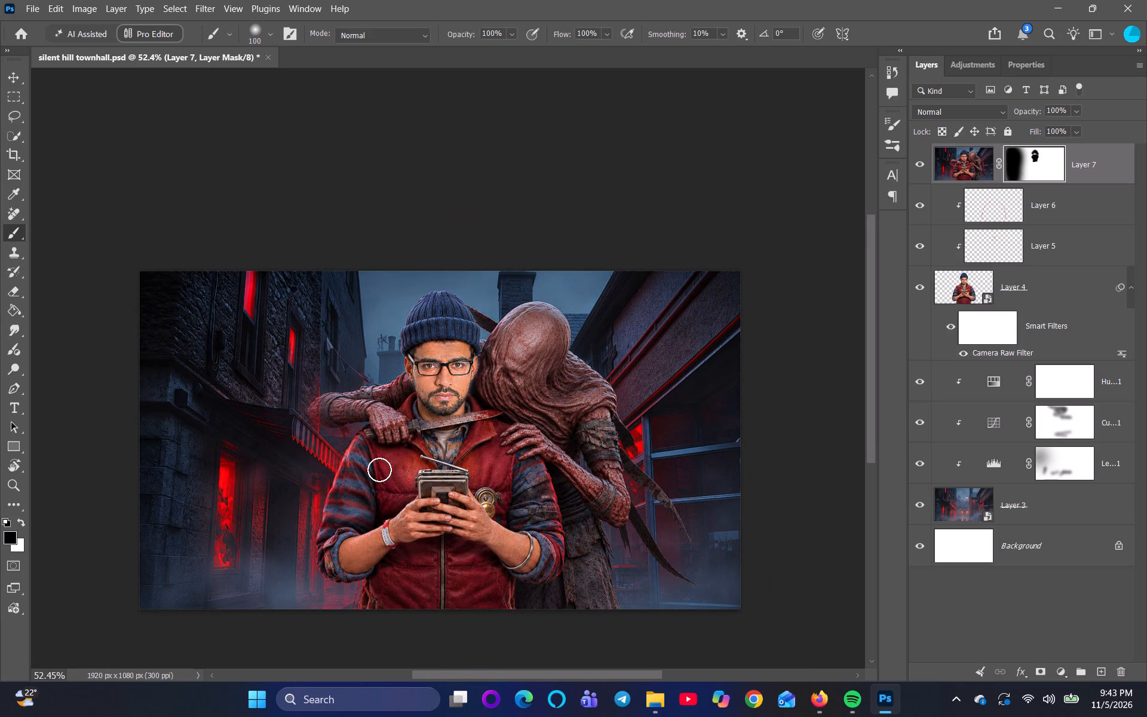
pyautogui.moveTo(379, 470); pyautogui.dragTo(408, 486)
pyautogui.moveTo(488, 463); pyautogui.dragTo(467, 493)
pyautogui.moveTo(401, 454); pyautogui.dragTo(421, 468)
pyautogui.moveTo(502, 451); pyautogui.dragTo(490, 473)
# Paint black on Layer 7's mask over the plaid upper sleeve on the image's left side.
pyautogui.scroll(4, 482, 480)
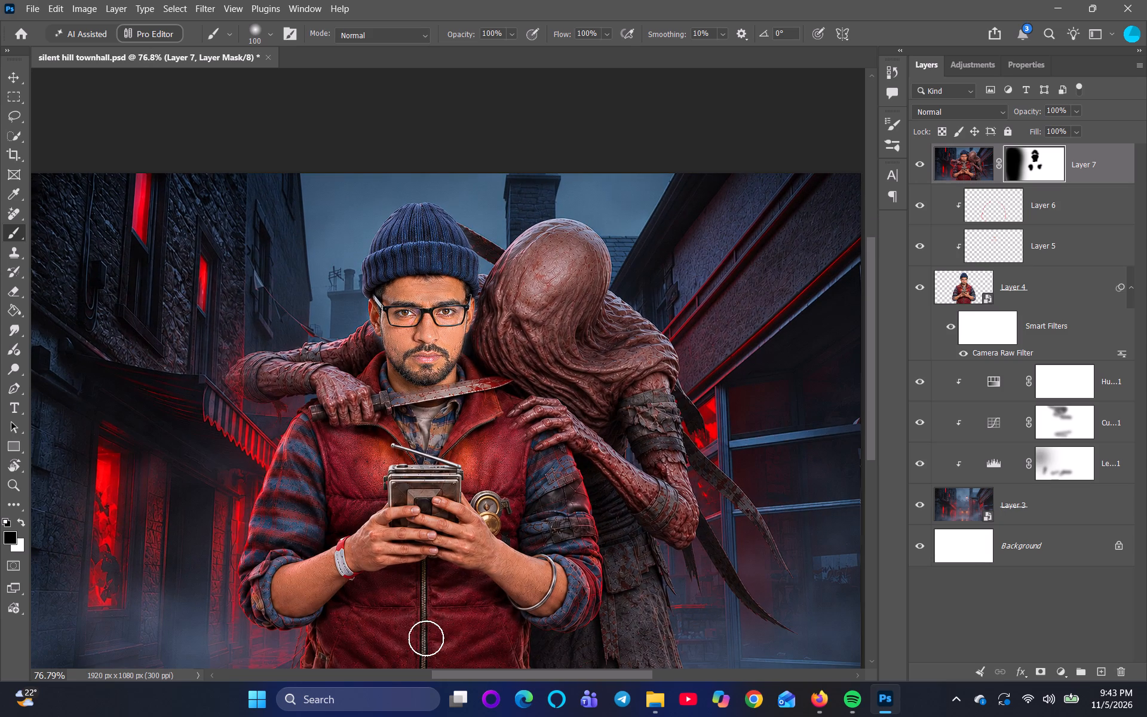
pyautogui.moveTo(317, 474); pyautogui.dragTo(306, 504)
pyautogui.moveTo(314, 474); pyautogui.dragTo(295, 525)
pyautogui.moveTo(312, 511); pyautogui.dragTo(302, 551)
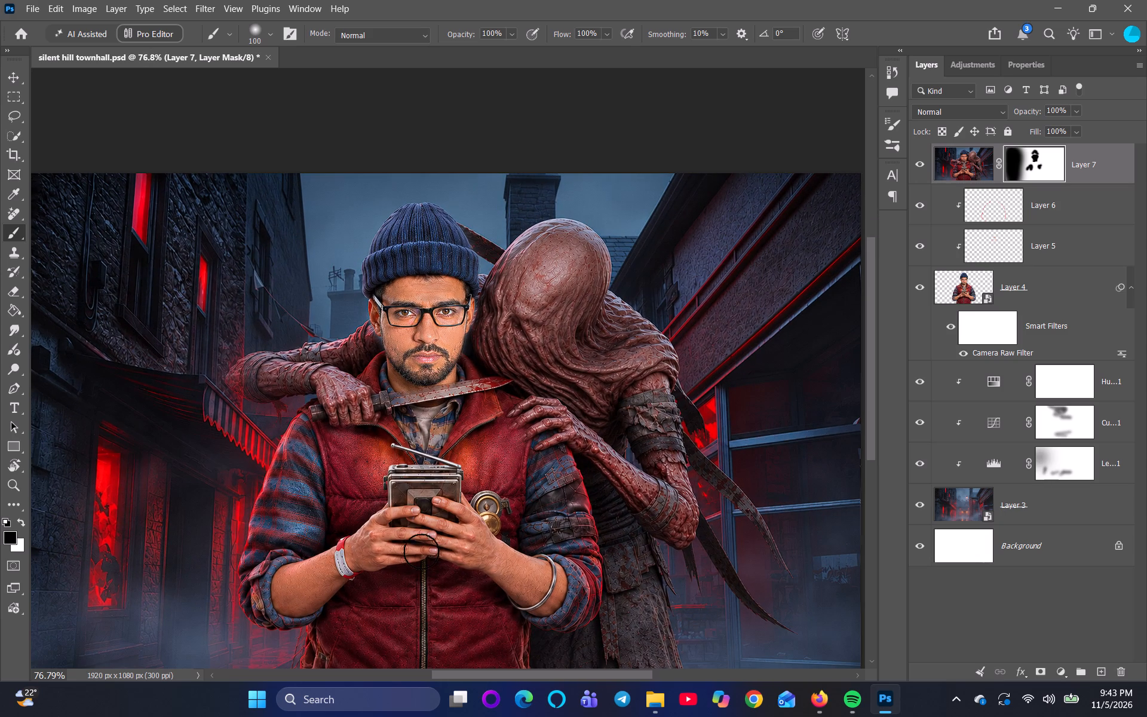
# Paint black on Layer 7's mask over the plaid sleeve on the image's right side and the vest's upper chest and collar.
pyautogui.moveTo(540, 486); pyautogui.dragTo(548, 547)
pyautogui.moveTo(539, 507); pyautogui.dragTo(539, 569)
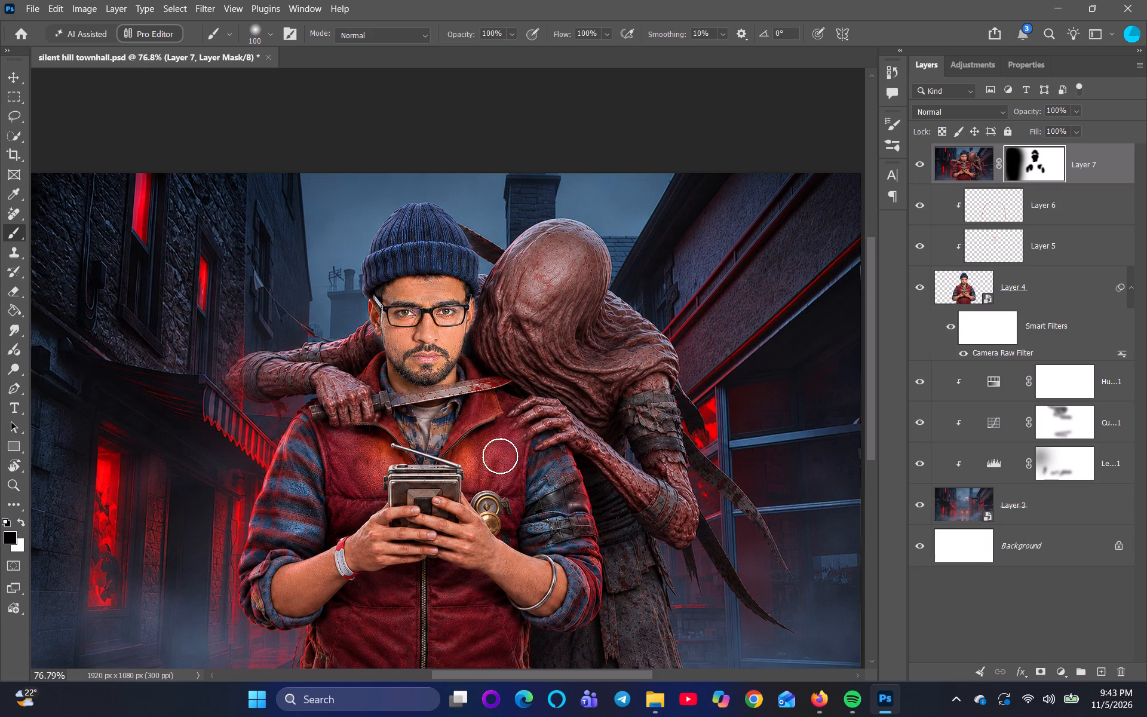
pyautogui.moveTo(500, 455); pyautogui.dragTo(487, 415)
pyautogui.moveTo(401, 435); pyautogui.dragTo(423, 430)
# Reduce the brush to 50 and paint black on Layer 7's mask around the man's neck and collar and the vest below the knife hand.
pyautogui.scroll(2, 444, 439)
pyautogui.press('[')
pyautogui.press('[')
pyautogui.scroll(4, 454, 434)
pyautogui.press('[')
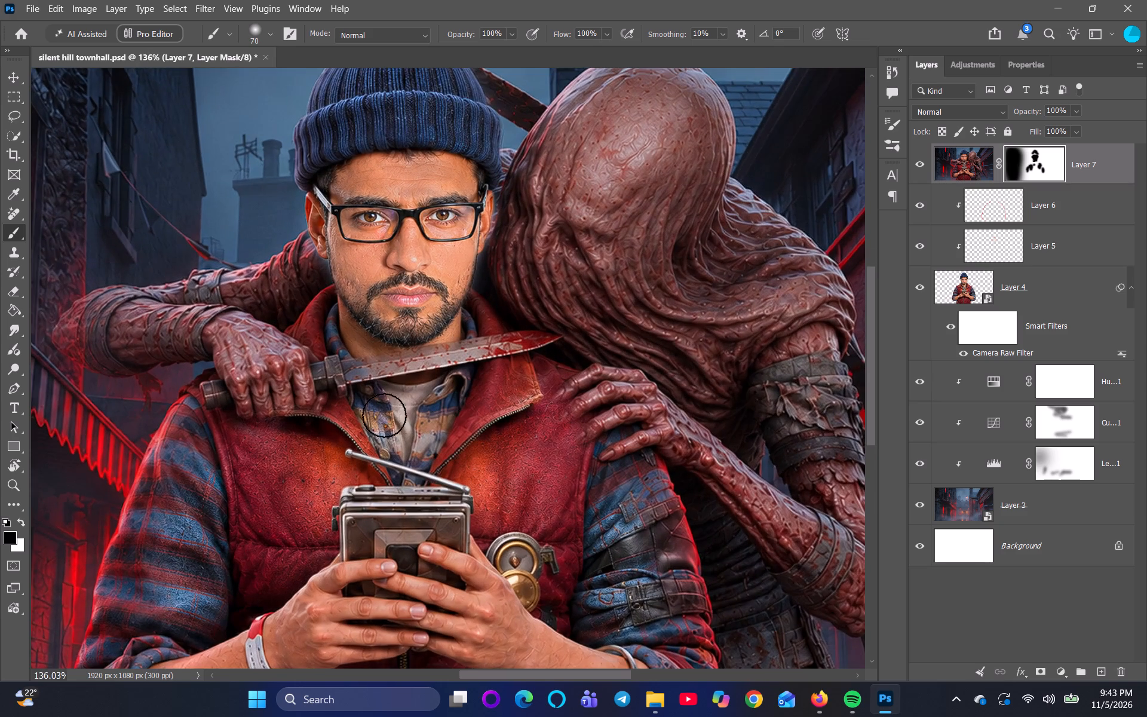
pyautogui.scroll(3, 349, 364)
pyautogui.moveTo(335, 321); pyautogui.dragTo(356, 329)
pyautogui.click(333, 322)
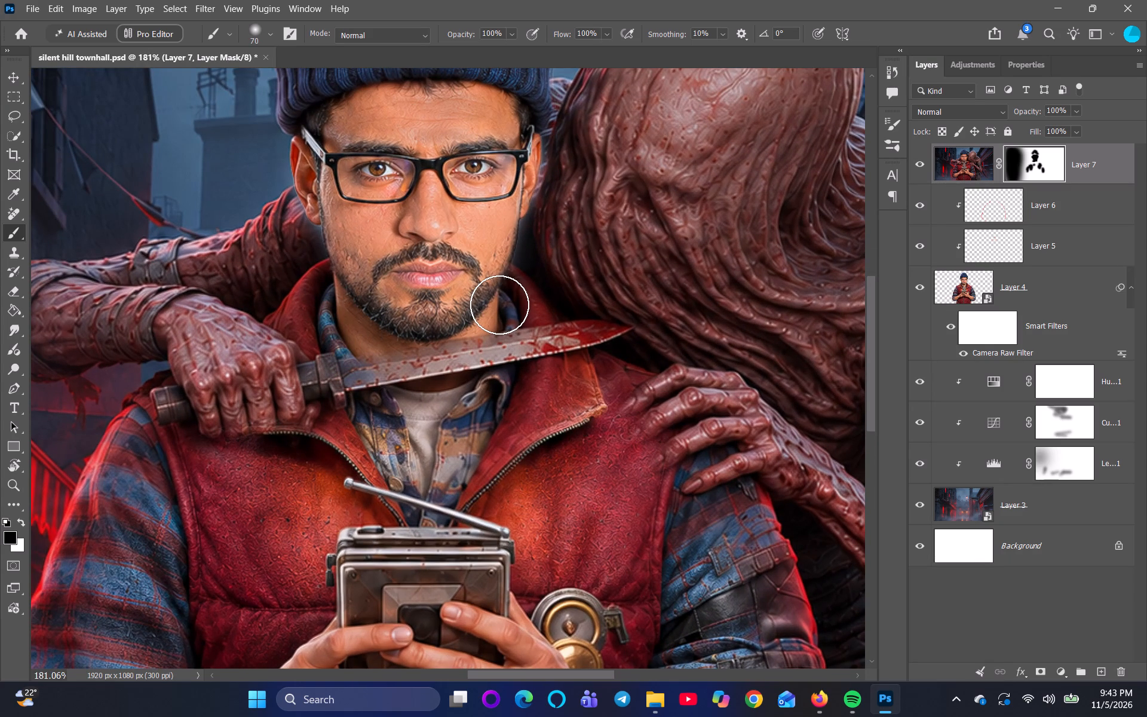
pyautogui.press('[')
pyautogui.press('[')
pyautogui.moveTo(510, 304); pyautogui.dragTo(526, 309)
pyautogui.moveTo(526, 309); pyautogui.dragTo(520, 308)
pyautogui.moveTo(369, 442); pyautogui.dragTo(244, 479)
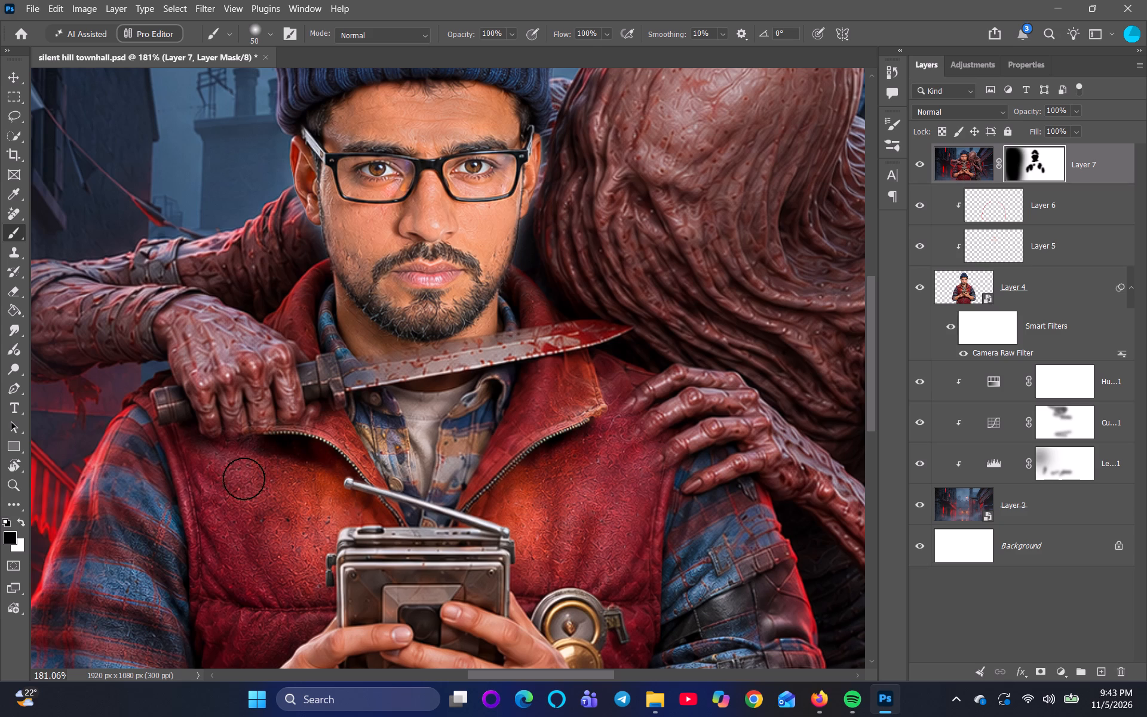
pyautogui.moveTo(244, 479); pyautogui.dragTo(273, 479)
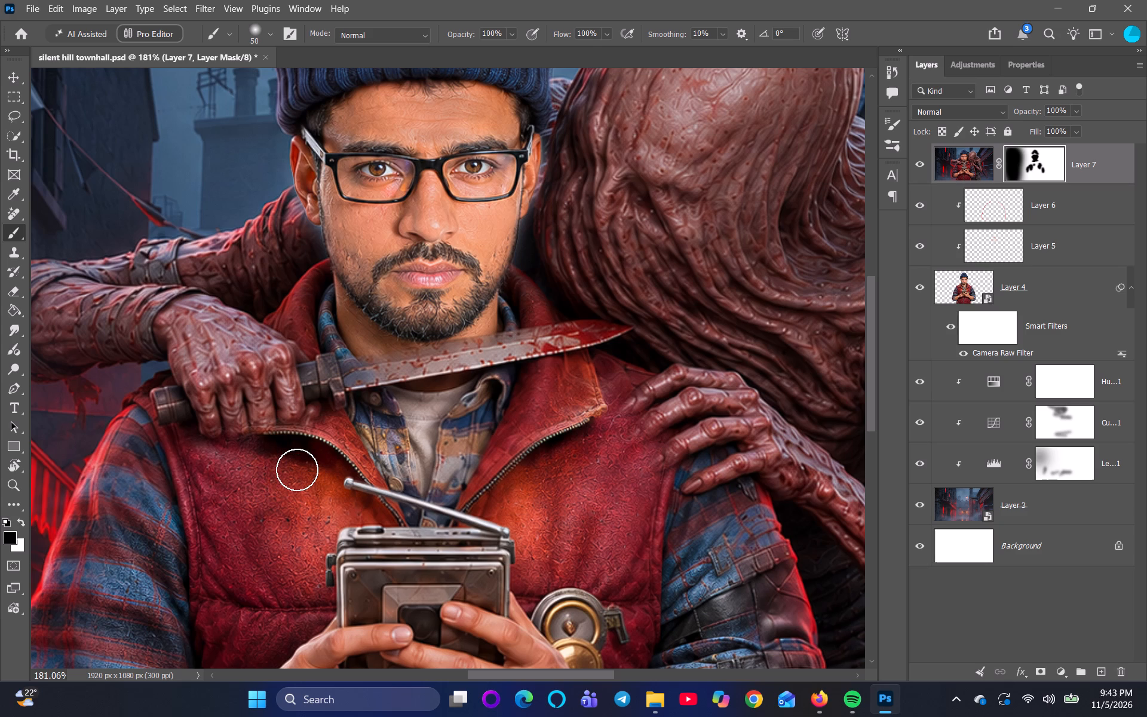
# Paint white on Layer 7's mask along the fingers of both creature hands to bring back their edges and shadows.
pyautogui.click(20, 516)
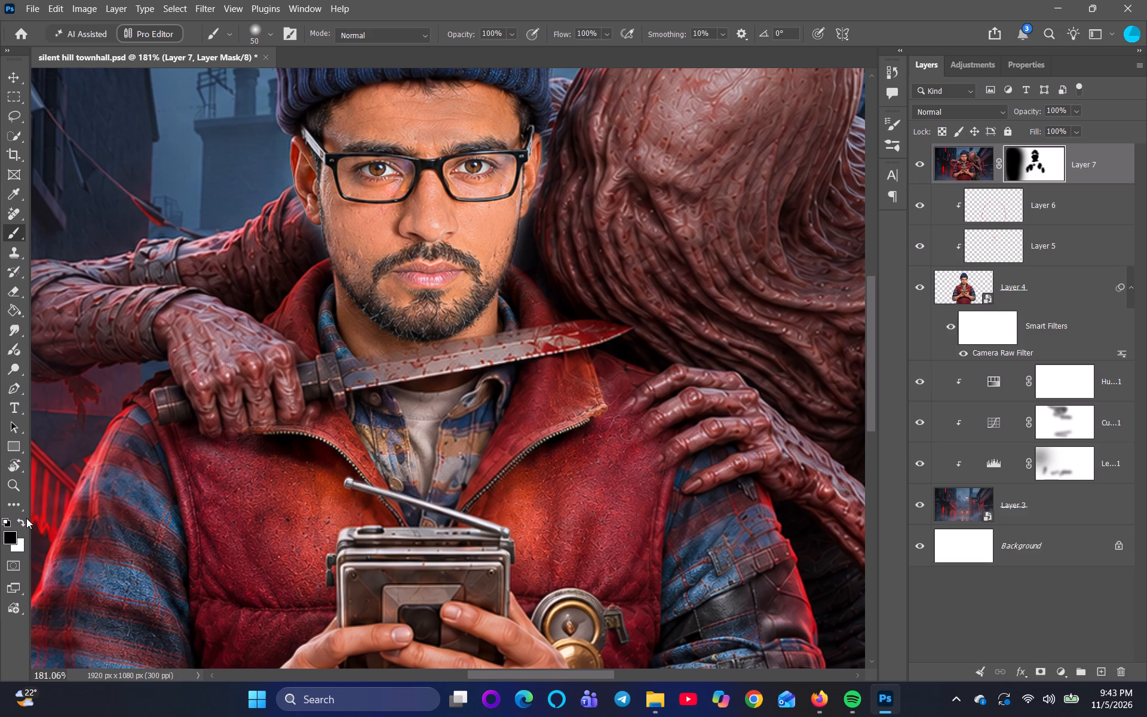
pyautogui.click(20, 523)
pyautogui.moveTo(202, 433); pyautogui.dragTo(222, 433)
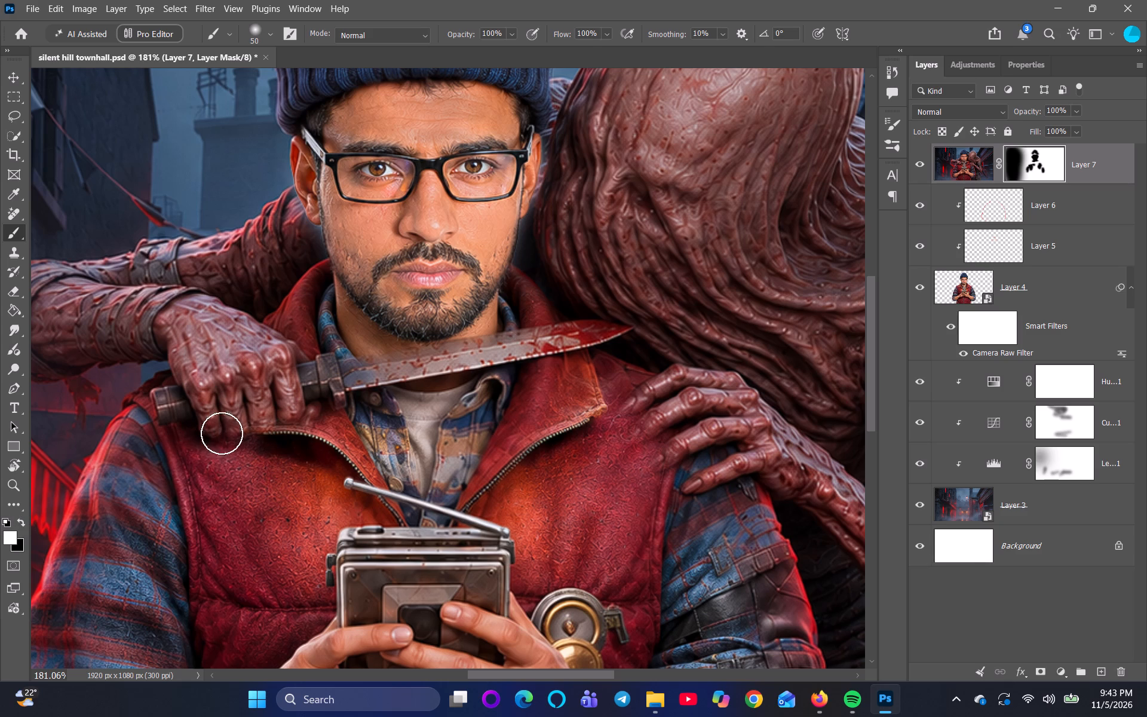
pyautogui.moveTo(222, 433); pyautogui.dragTo(314, 424)
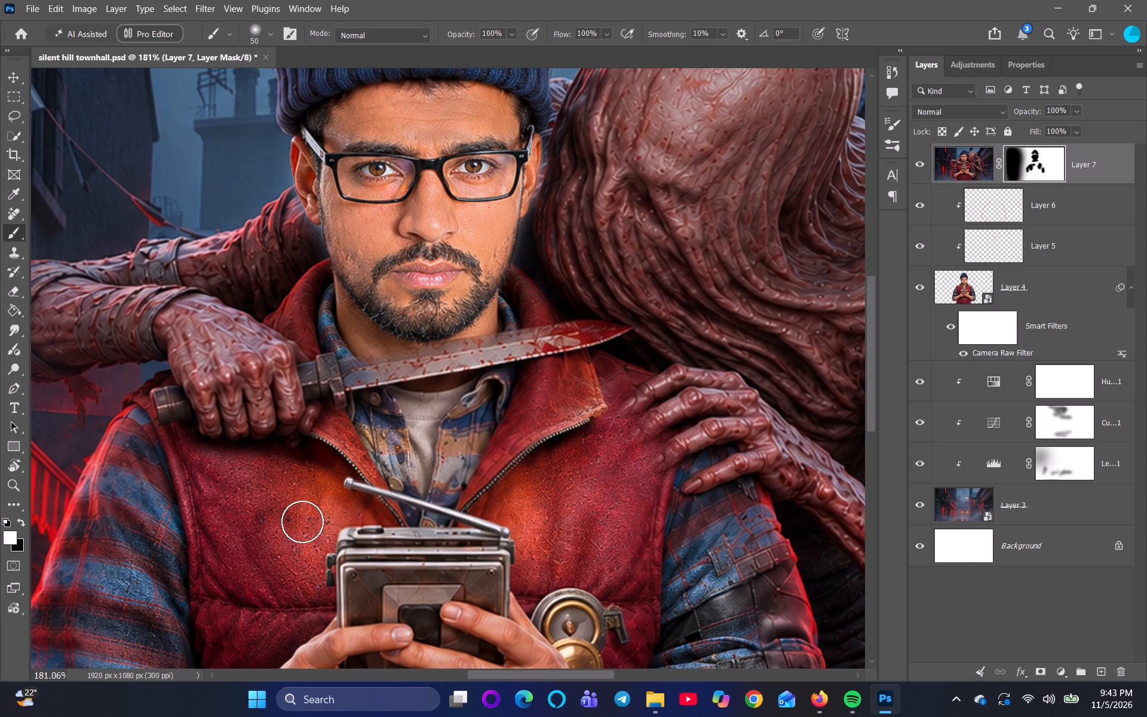
pyautogui.moveTo(295, 443); pyautogui.dragTo(307, 436)
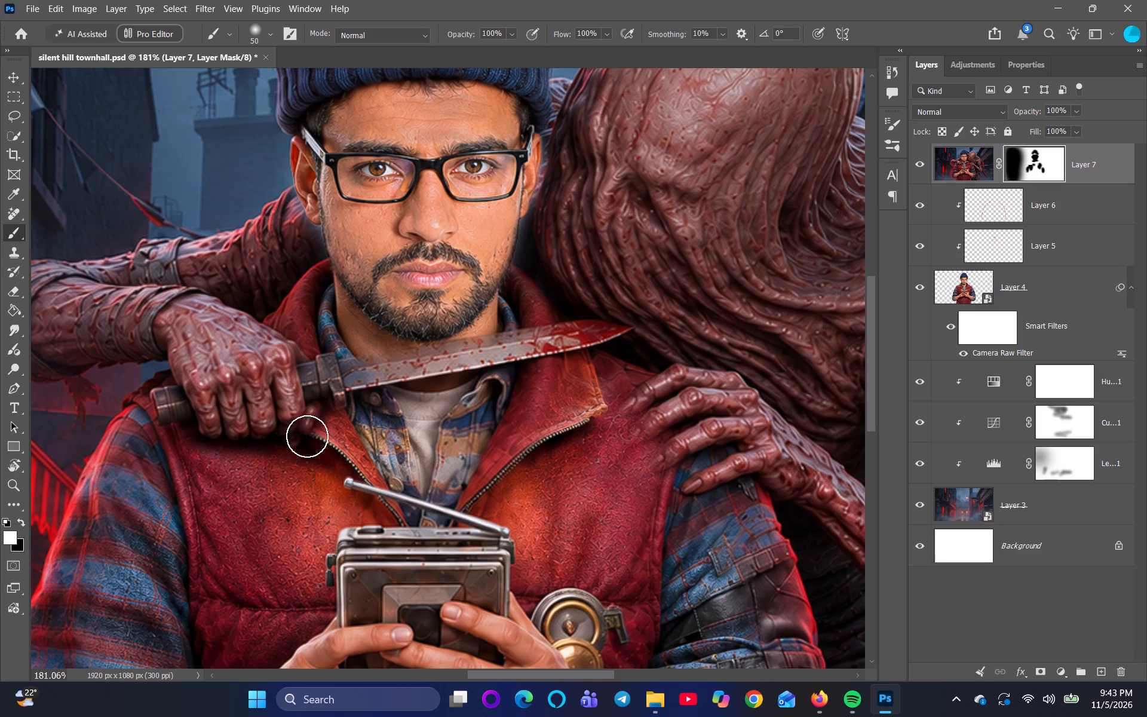
pyautogui.moveTo(307, 436); pyautogui.dragTo(326, 428)
pyautogui.moveTo(634, 425); pyautogui.dragTo(630, 471)
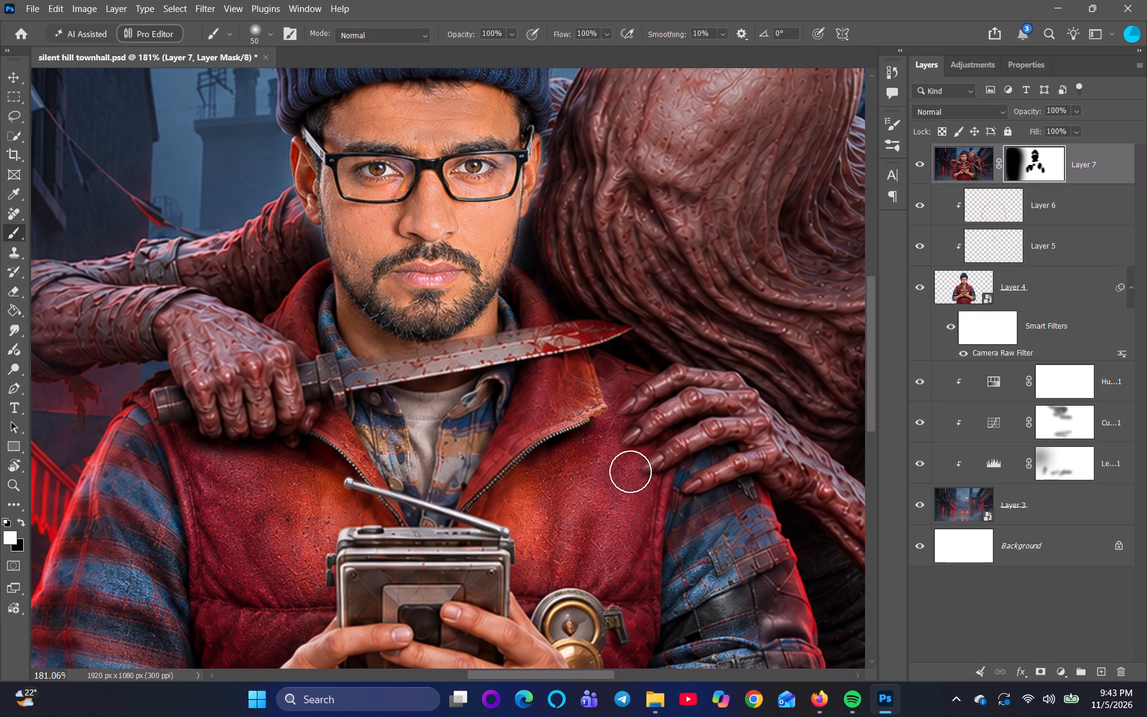
pyautogui.moveTo(630, 471); pyautogui.dragTo(634, 399)
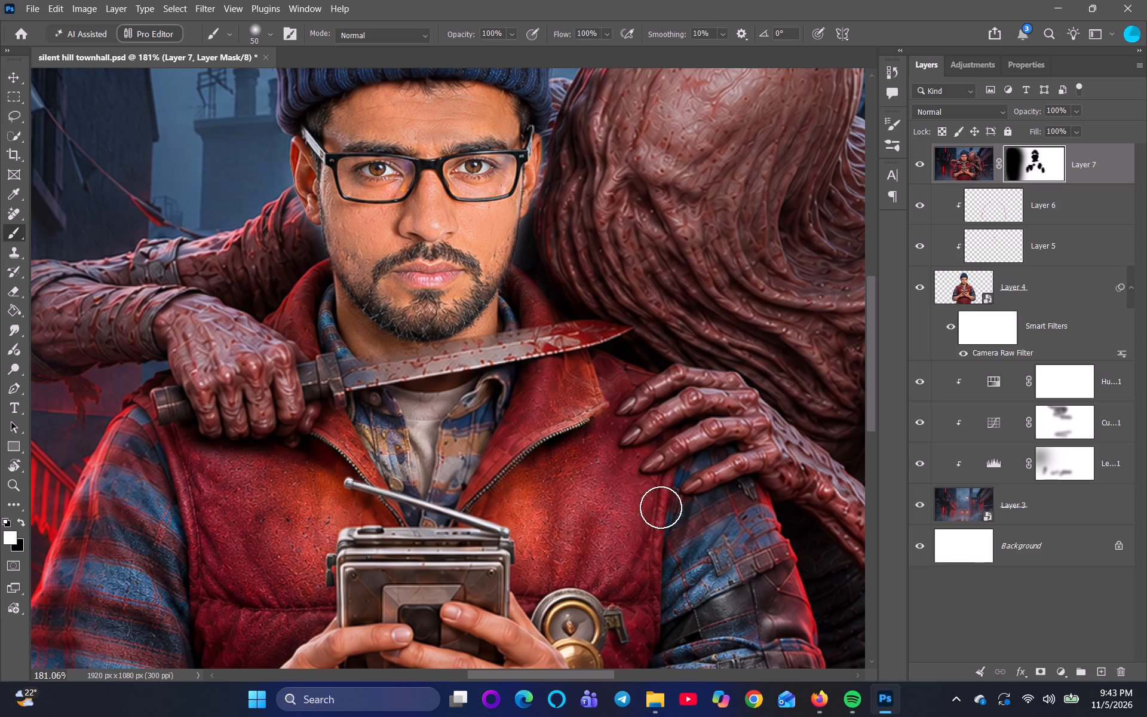
# Switch back to black and paint Layer 7's mask over the lower vest, mainly on the image's left side of the zipper.
pyautogui.scroll(-1, 617, 530)
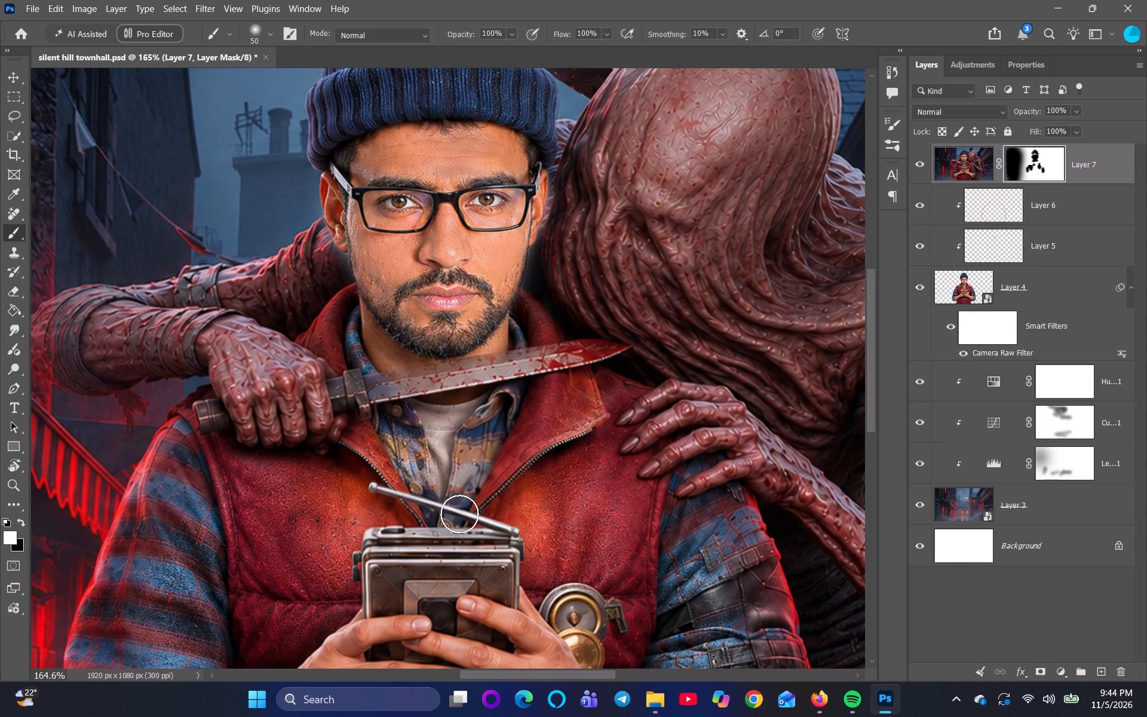
pyautogui.press('x')
pyautogui.scroll(-3, 474, 534)
pyautogui.moveTo(618, 546); pyautogui.dragTo(616, 572)
pyautogui.scroll(-6, 550, 573)
pyautogui.press('space')
pyautogui.press('space')
pyautogui.press('space')
pyautogui.press('space')
pyautogui.press('space')
pyautogui.press('space')
pyautogui.press('space')
pyautogui.press('space')
pyautogui.press('space')
pyautogui.press('space')
pyautogui.press('space')
pyautogui.press('space')
pyautogui.press('space')
pyautogui.press('space')
pyautogui.press('space')
pyautogui.press('space')
pyautogui.press('space')
pyautogui.press('space')
pyautogui.press('space')
pyautogui.press('space')
pyautogui.moveTo(544, 592); pyautogui.dragTo(530, 520)
pyautogui.press('space')
pyautogui.press('space')
pyautogui.moveTo(486, 577); pyautogui.dragTo(506, 502)
pyautogui.moveTo(470, 530); pyautogui.dragTo(450, 532)
pyautogui.moveTo(455, 508); pyautogui.dragTo(432, 544)
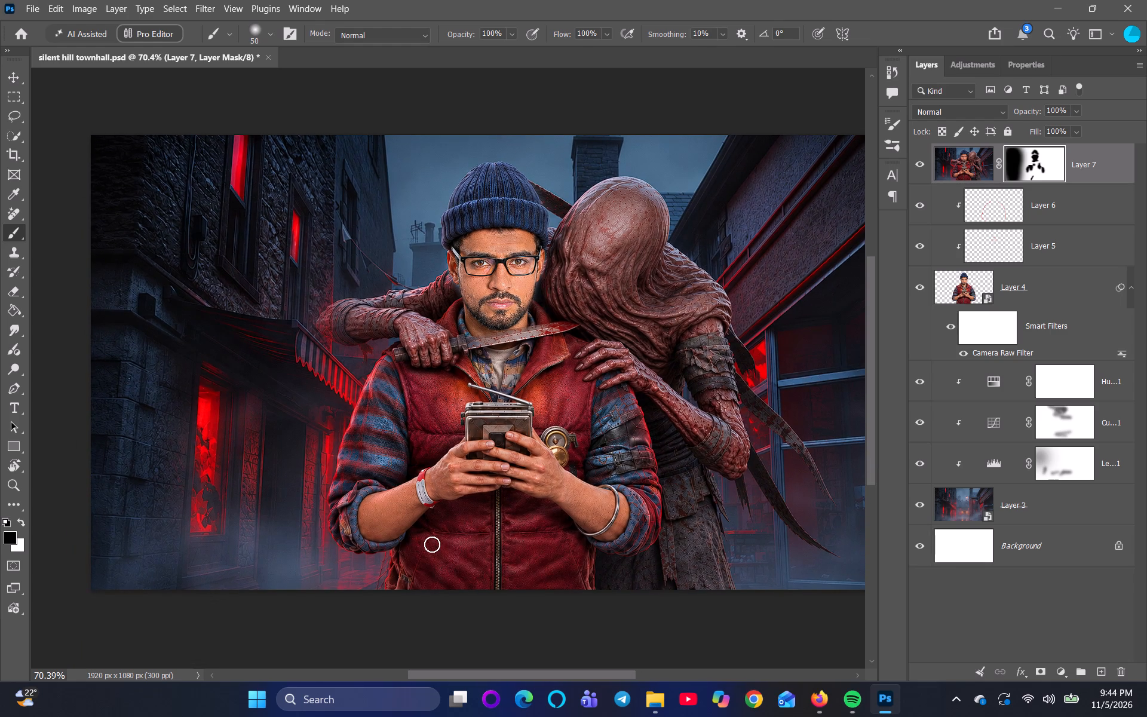
pyautogui.moveTo(432, 544); pyautogui.dragTo(436, 551)
# Paint black on Layer 7's mask over the rest of the lower vest on both sides of the zipper.
pyautogui.moveTo(495, 511); pyautogui.dragTo(483, 563)
pyautogui.moveTo(476, 544); pyautogui.dragTo(467, 580)
pyautogui.moveTo(525, 522); pyautogui.dragTo(554, 563)
pyautogui.moveTo(520, 520); pyautogui.dragTo(525, 577)
pyautogui.moveTo(503, 550); pyautogui.dragTo(547, 571)
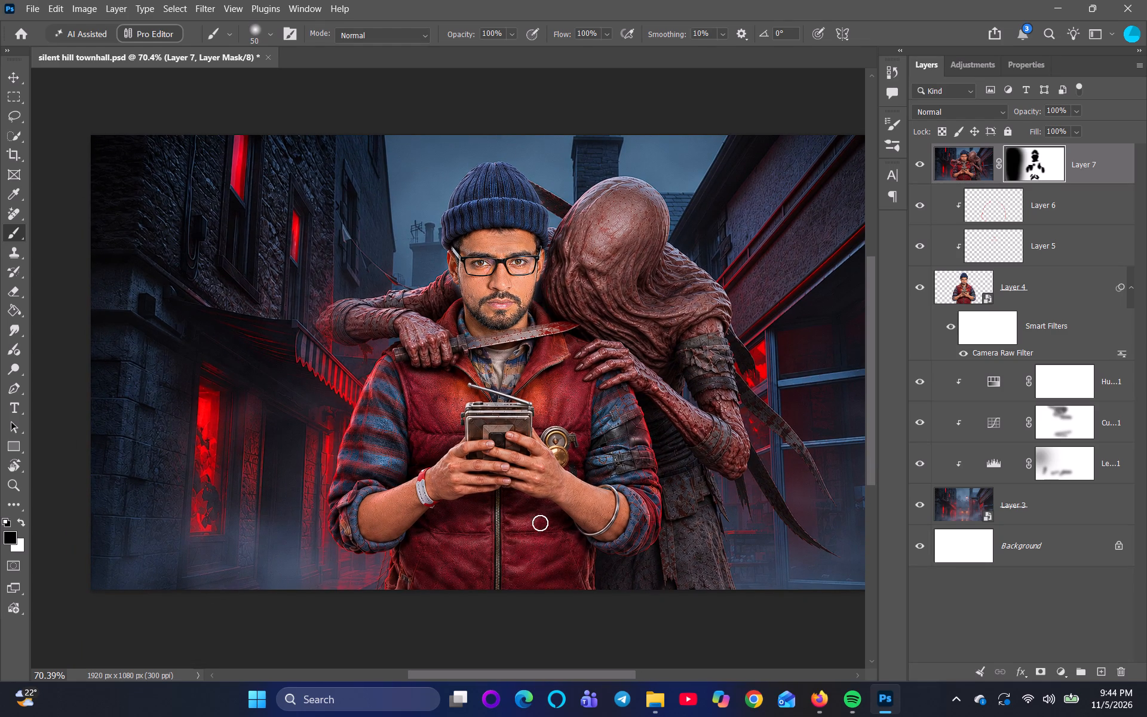
pyautogui.moveTo(535, 520); pyautogui.dragTo(564, 562)
pyautogui.moveTo(541, 525); pyautogui.dragTo(571, 575)
pyautogui.moveTo(463, 535); pyautogui.dragTo(431, 584)
# Paint white on Layer 7's mask over parts of the lower vest on both sides of the zipper.
pyautogui.click(18, 522)
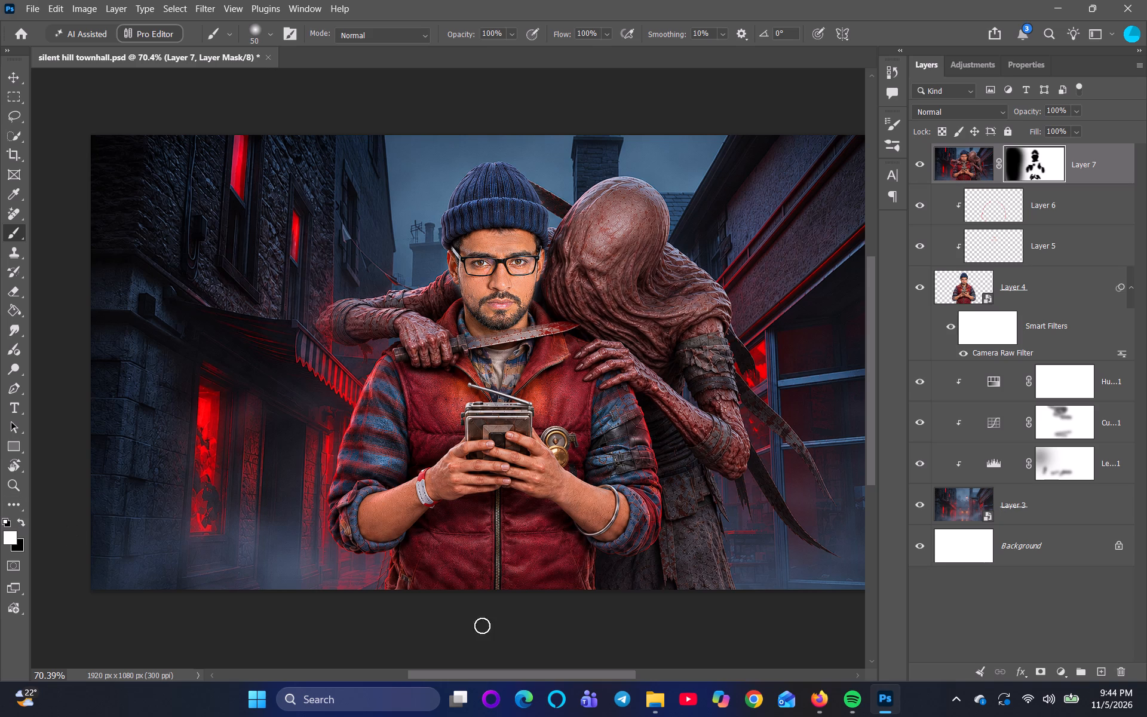
pyautogui.moveTo(487, 545); pyautogui.dragTo(425, 562)
pyautogui.moveTo(479, 526); pyautogui.dragTo(455, 570)
pyautogui.moveTo(548, 540); pyautogui.dragTo(557, 572)
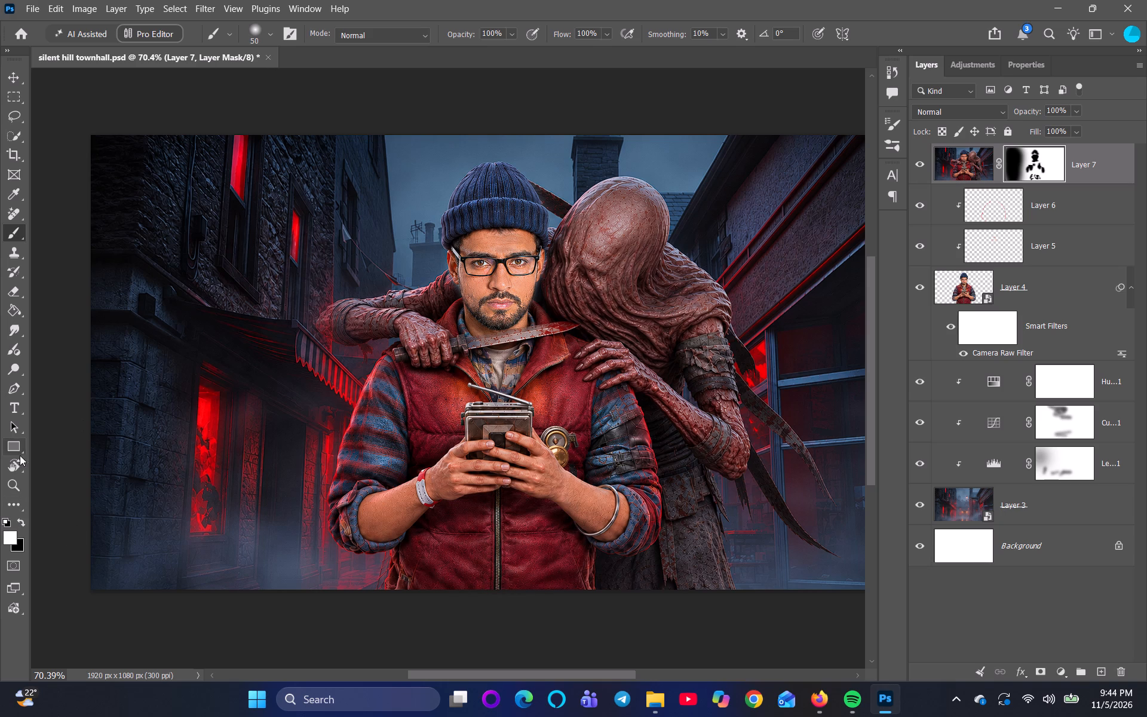
# Set the brush to 34% opacity and size 150, and paint black softly on Layer 7's mask over the lower vest.
pyautogui.moveTo(468, 32); pyautogui.dragTo(452, 36)
pyautogui.moveTo(452, 36); pyautogui.dragTo(419, 47)
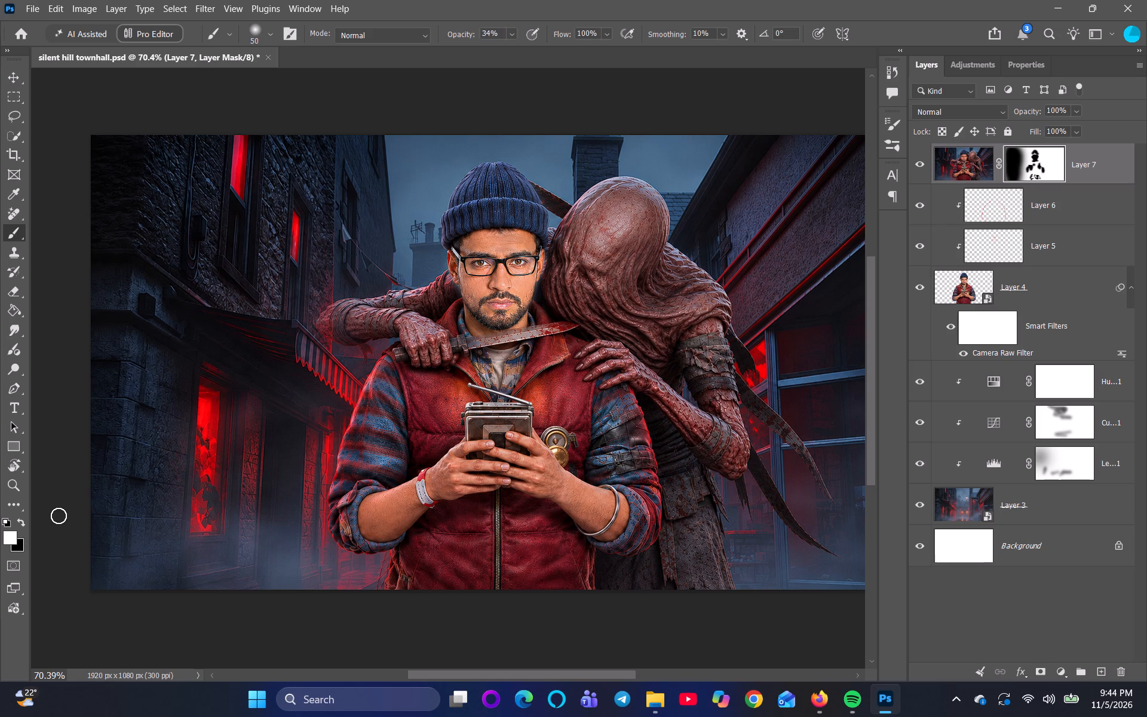
pyautogui.press(']')
pyautogui.press(']')
pyautogui.press(']')
pyautogui.press(']')
pyautogui.click(21, 522)
pyautogui.press(']')
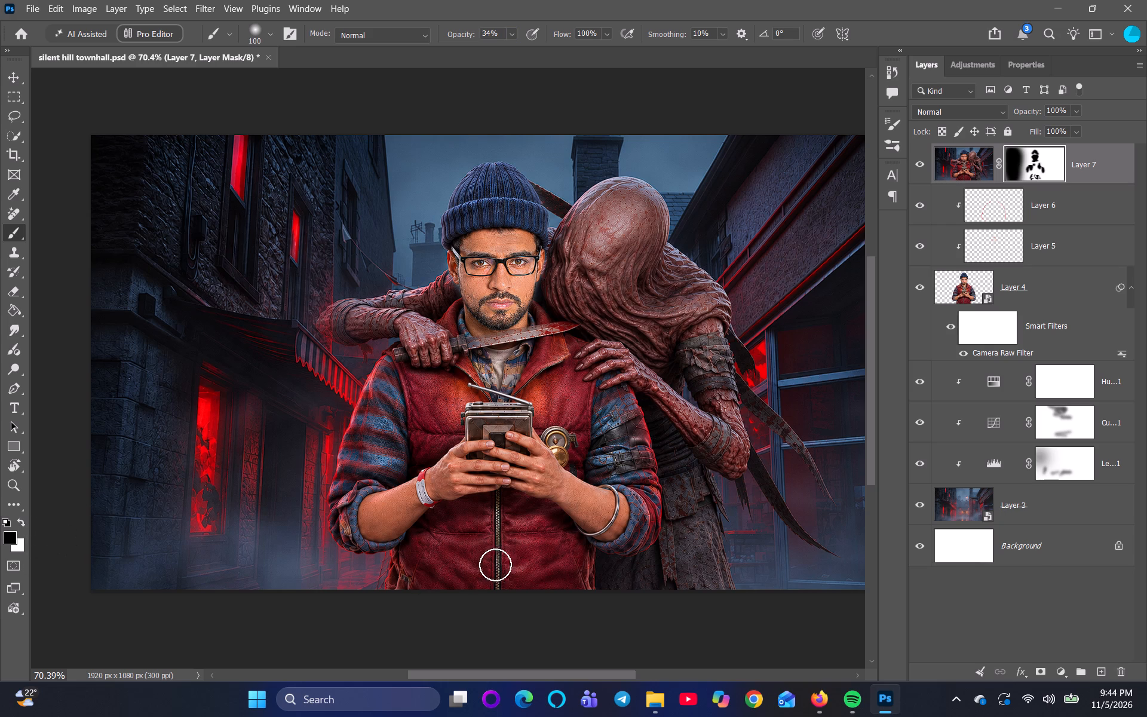
pyautogui.press(']')
pyautogui.press(']')
pyautogui.moveTo(453, 550); pyautogui.dragTo(506, 552)
pyautogui.moveTo(517, 546); pyautogui.dragTo(532, 560)
pyautogui.click(546, 566)
pyautogui.click(440, 551)
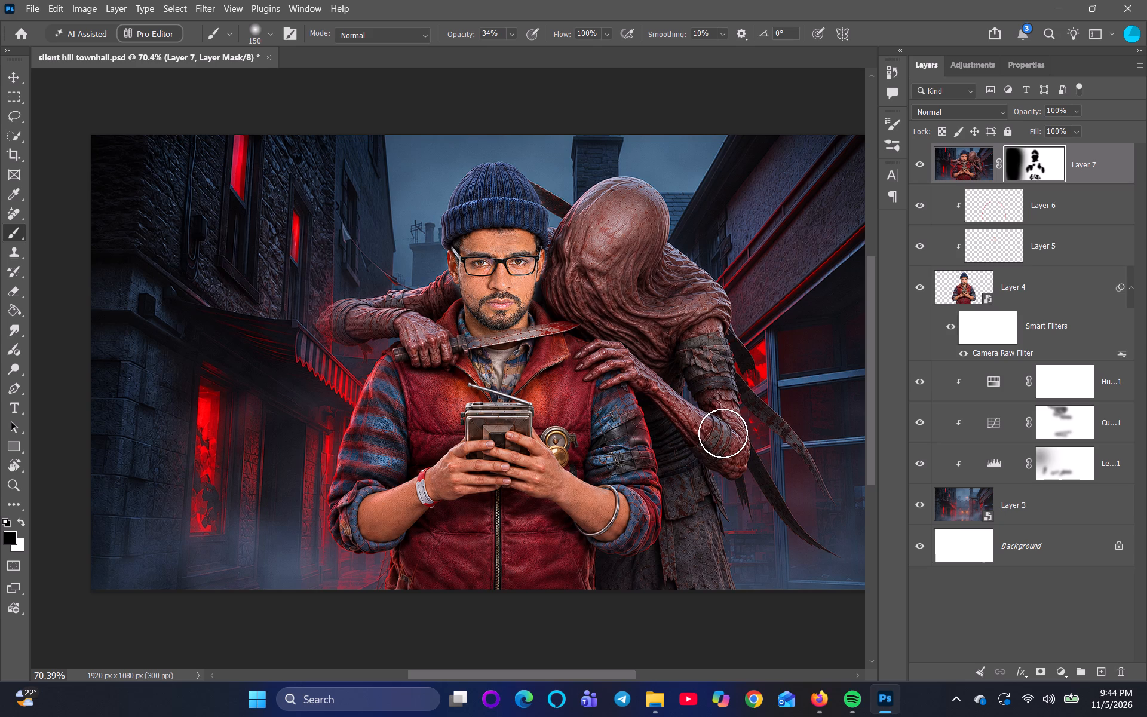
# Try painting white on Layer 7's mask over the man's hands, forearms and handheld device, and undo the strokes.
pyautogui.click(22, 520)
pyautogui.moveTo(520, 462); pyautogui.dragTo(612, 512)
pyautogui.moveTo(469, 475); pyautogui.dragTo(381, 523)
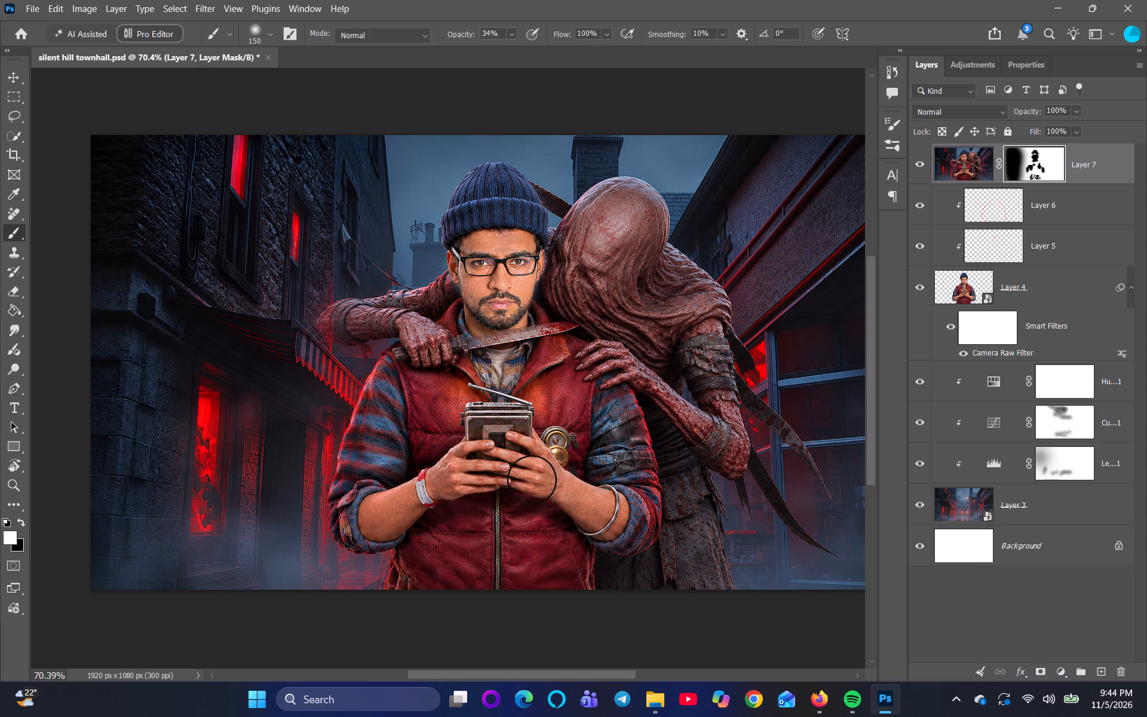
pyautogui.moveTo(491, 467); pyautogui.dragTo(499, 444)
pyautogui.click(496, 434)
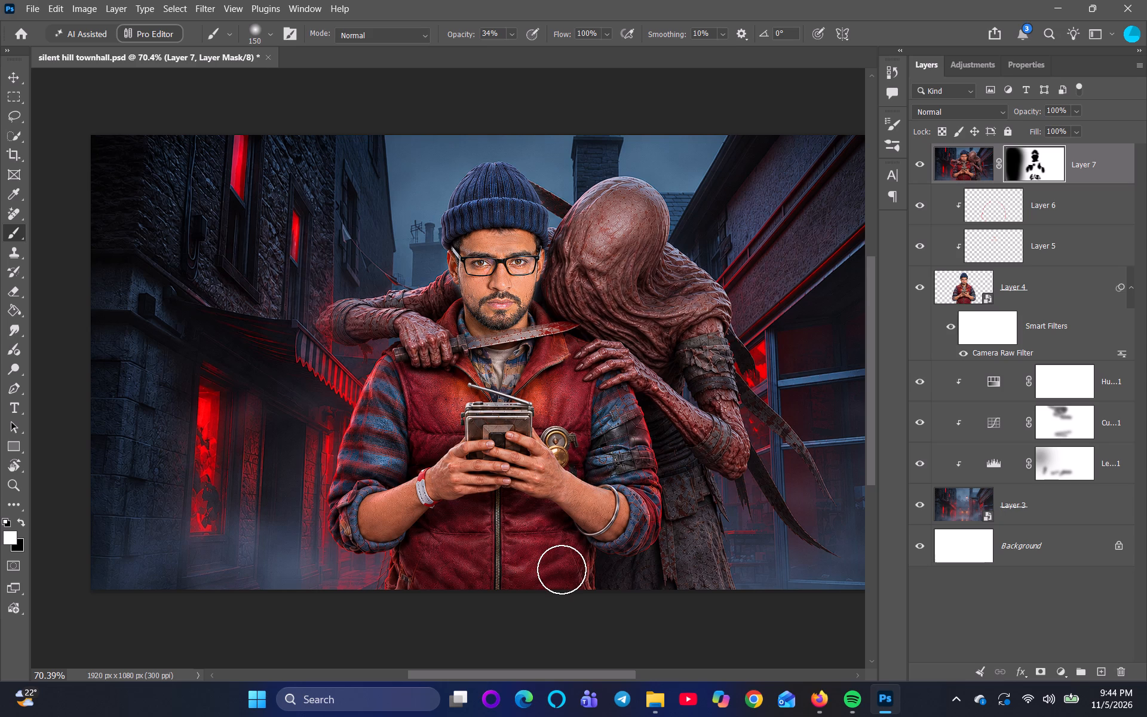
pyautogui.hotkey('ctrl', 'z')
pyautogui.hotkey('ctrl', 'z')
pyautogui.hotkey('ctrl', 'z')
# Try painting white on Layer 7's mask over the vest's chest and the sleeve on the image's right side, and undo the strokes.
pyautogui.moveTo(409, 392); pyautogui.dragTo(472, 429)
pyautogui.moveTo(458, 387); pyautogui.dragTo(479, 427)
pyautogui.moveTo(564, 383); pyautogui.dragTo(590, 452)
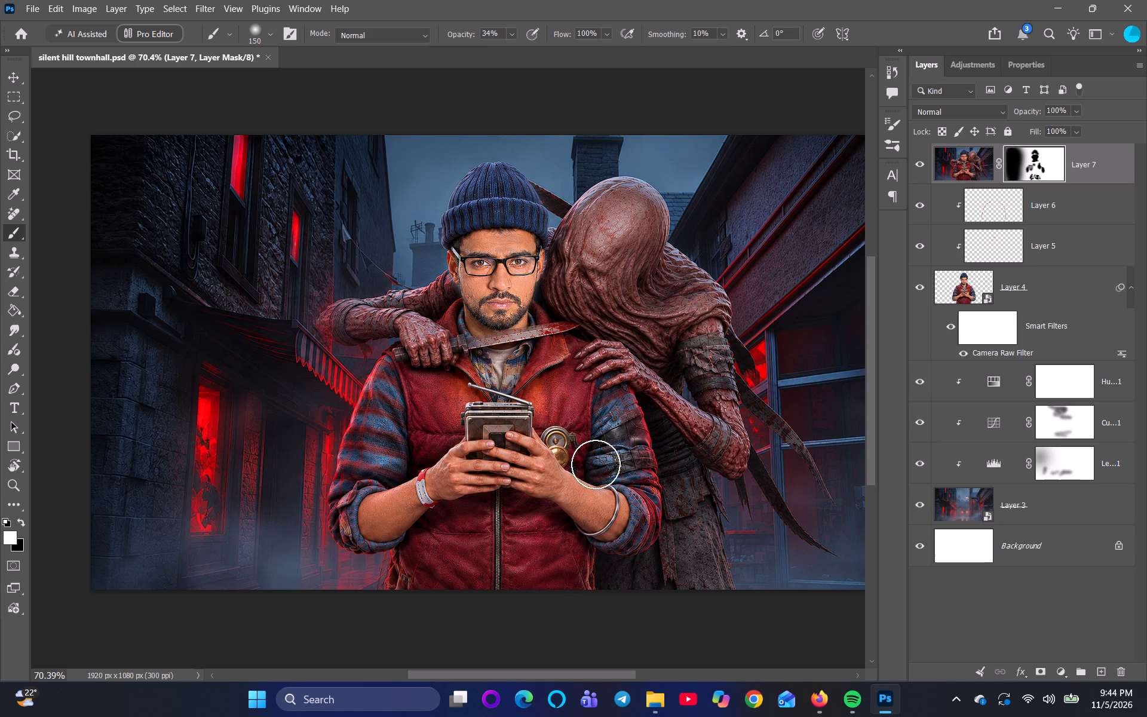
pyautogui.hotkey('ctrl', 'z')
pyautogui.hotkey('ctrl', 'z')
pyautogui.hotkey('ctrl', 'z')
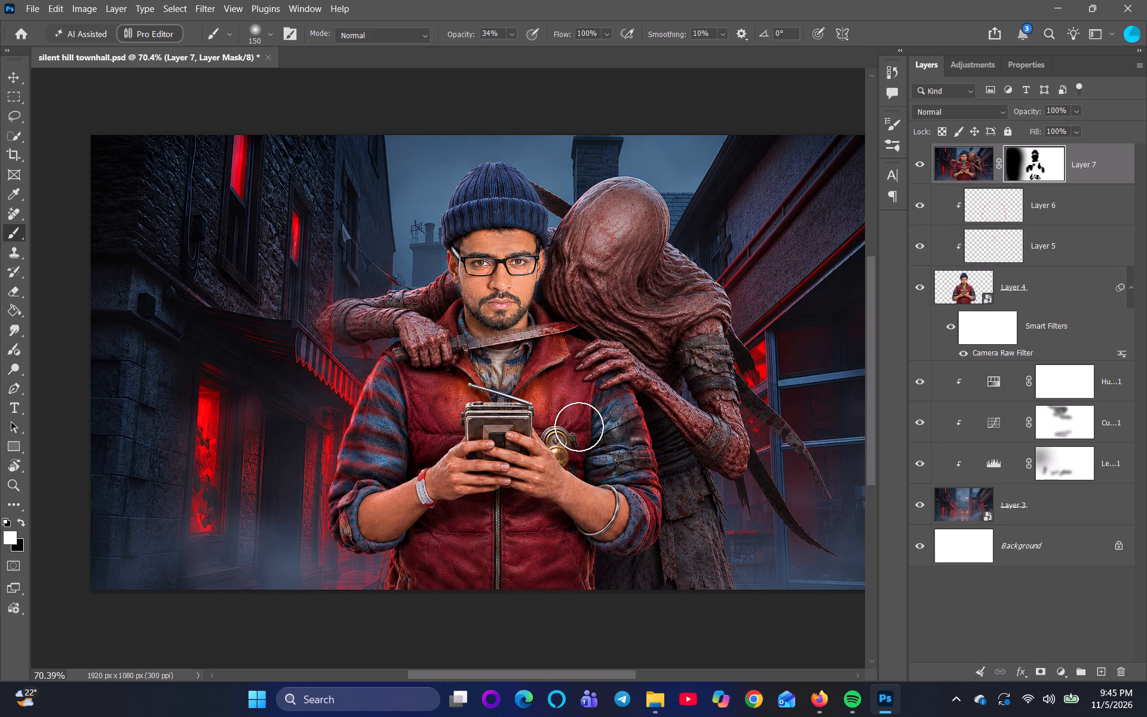
# Paint white at 34% opacity on Layer 7's mask over the outer chest, both plaid sleeves and the lower vest's zipper area.
pyautogui.moveTo(438, 399); pyautogui.dragTo(393, 416)
pyautogui.moveTo(394, 414); pyautogui.dragTo(392, 440)
pyautogui.moveTo(395, 413); pyautogui.dragTo(382, 479)
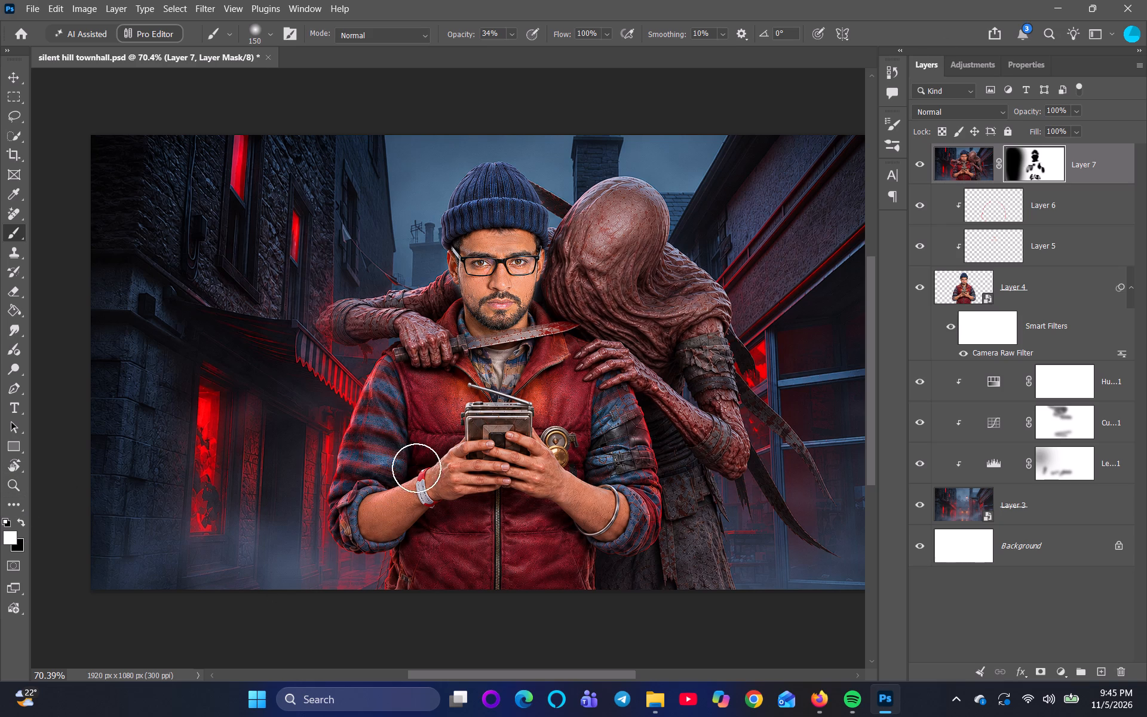
pyautogui.moveTo(579, 390); pyautogui.dragTo(593, 458)
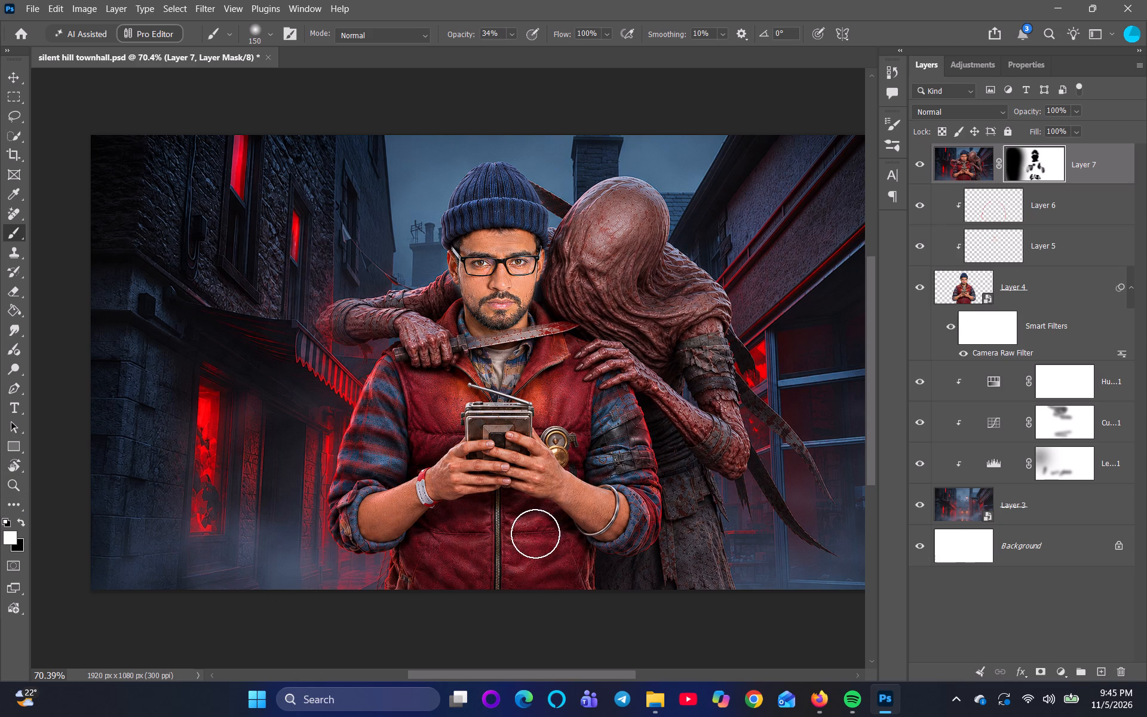
pyautogui.click(492, 543)
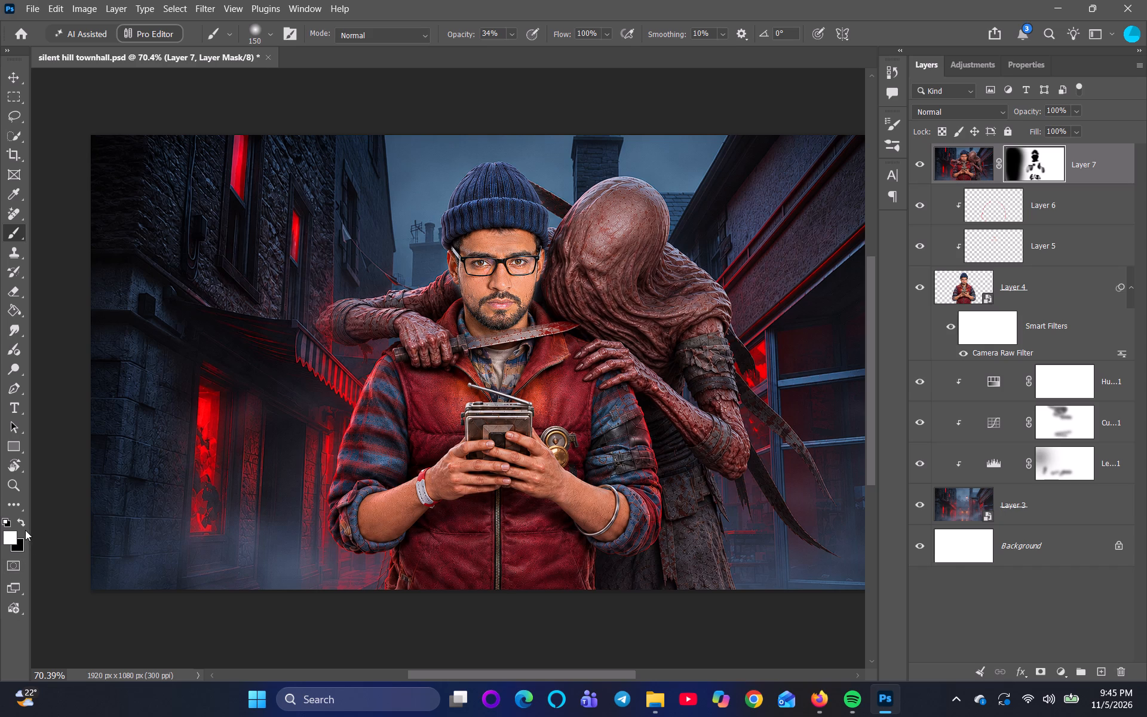
# Paint black at 34% opacity on Layer 7's mask over both sides of the vest's upper chest and the man's face.
pyautogui.click(21, 525)
pyautogui.moveTo(441, 388); pyautogui.dragTo(439, 419)
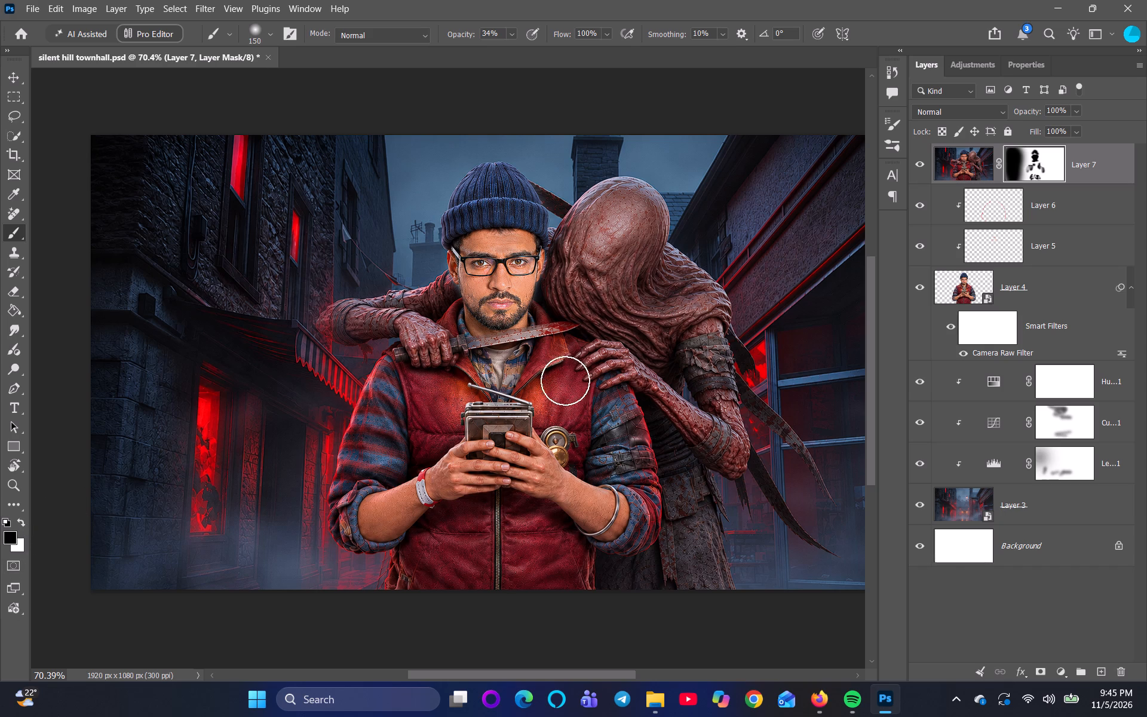
pyautogui.moveTo(547, 379); pyautogui.dragTo(559, 423)
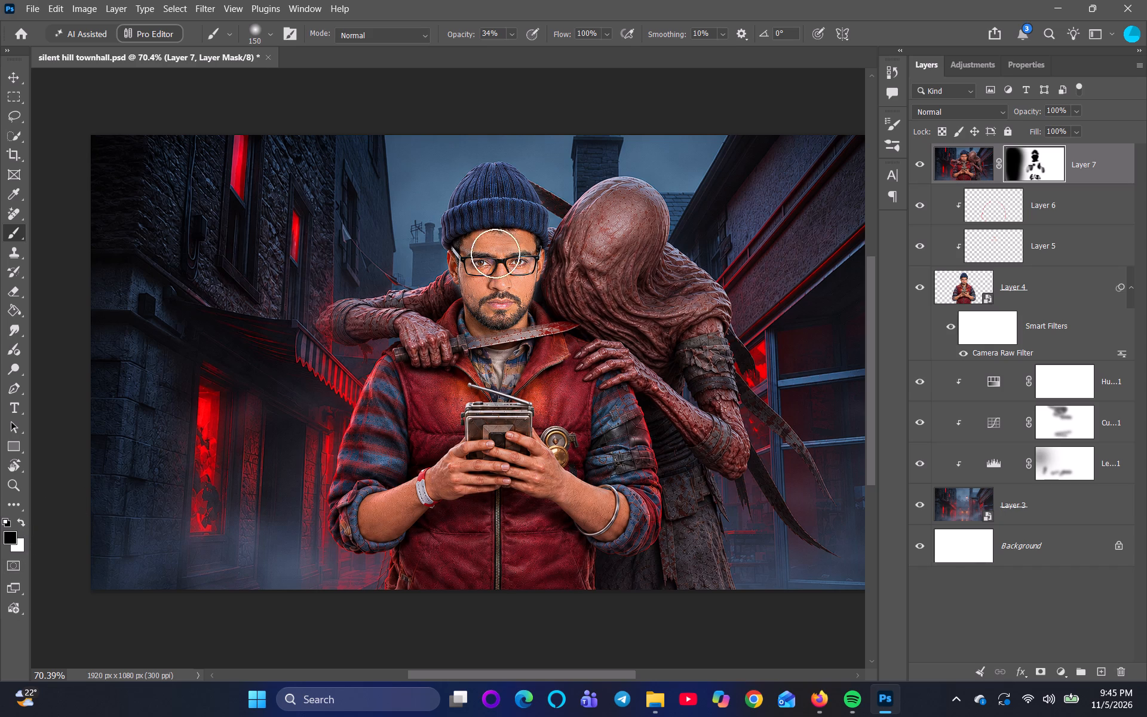
pyautogui.moveTo(492, 264); pyautogui.dragTo(510, 292)
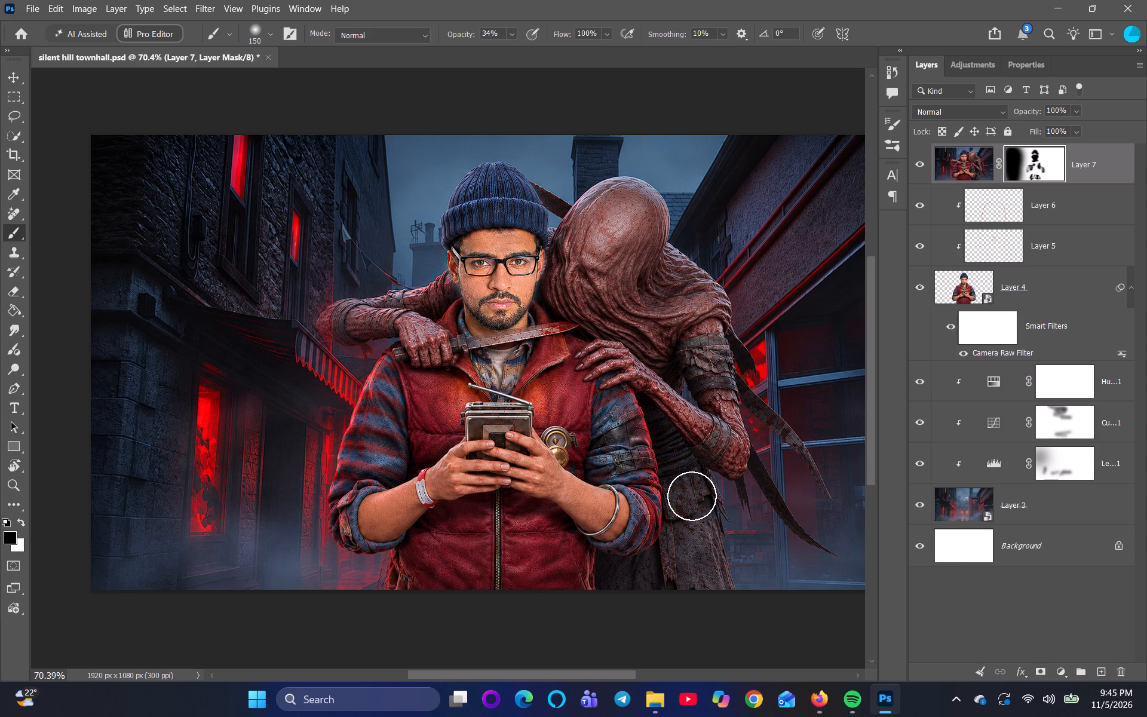
pyautogui.scroll(6, 652, 492)
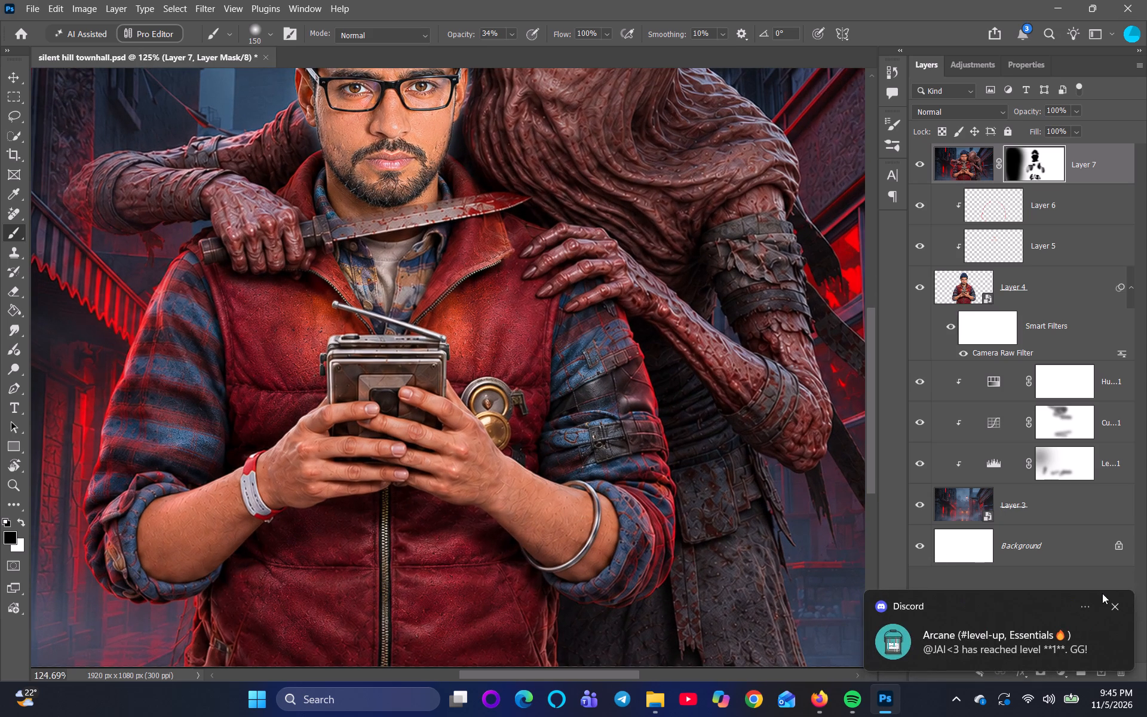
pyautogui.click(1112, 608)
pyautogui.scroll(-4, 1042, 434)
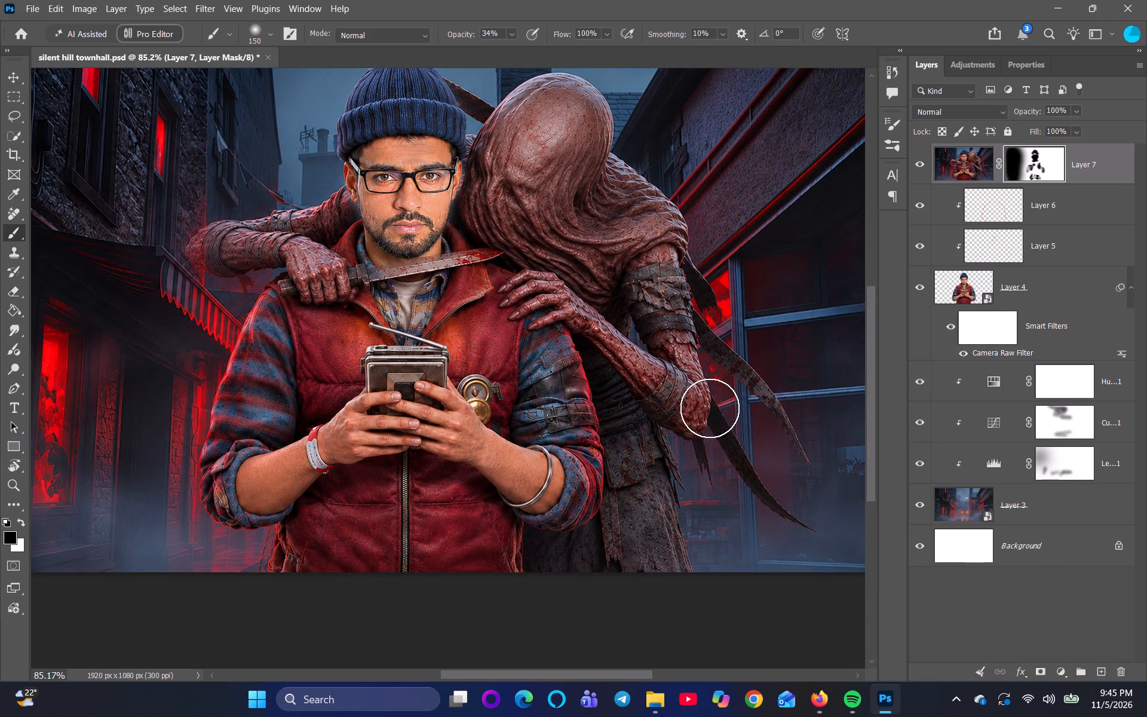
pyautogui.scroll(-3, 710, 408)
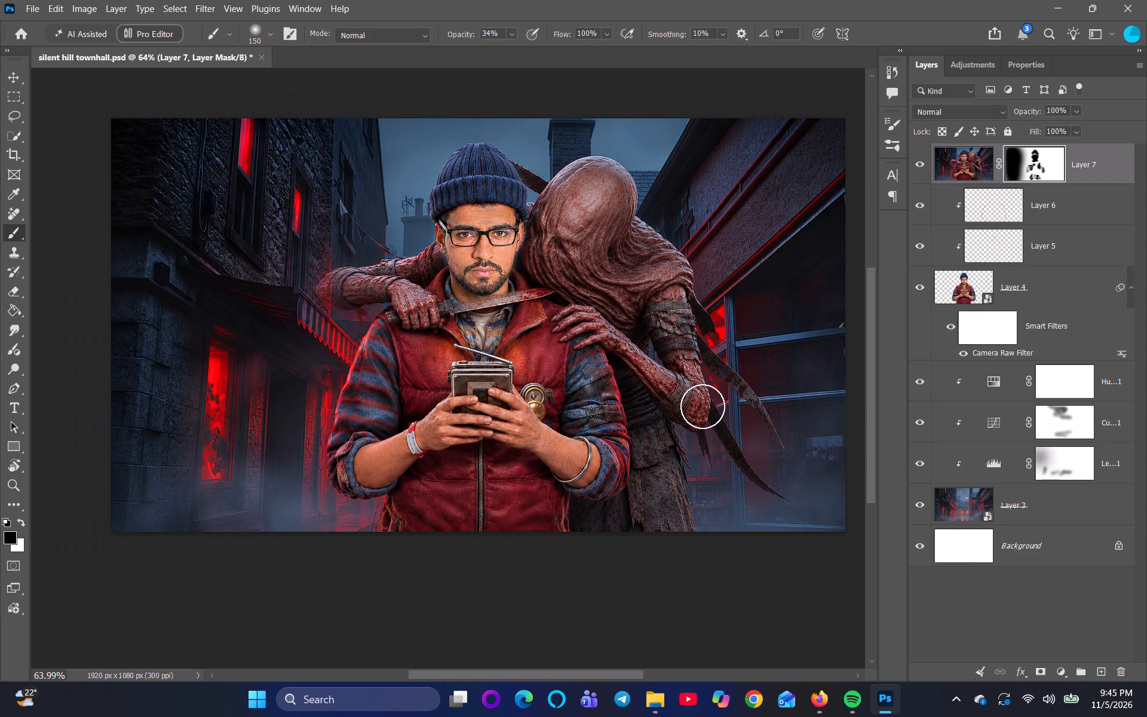
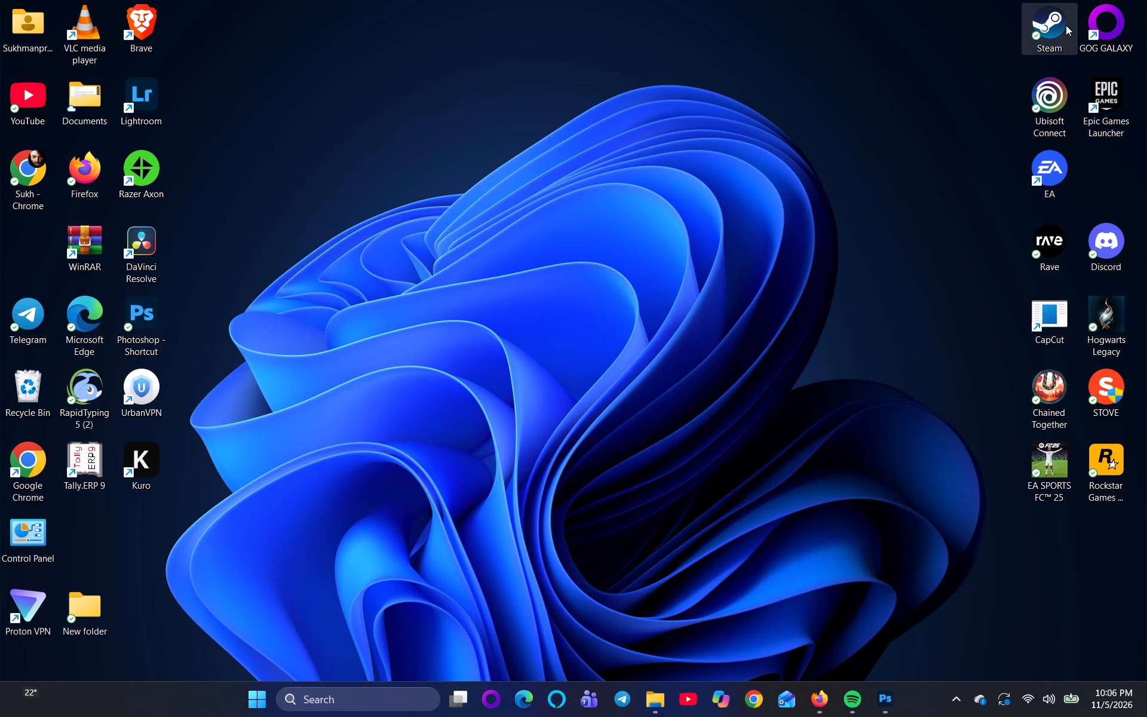
pyautogui.doubleClick(154, 457)
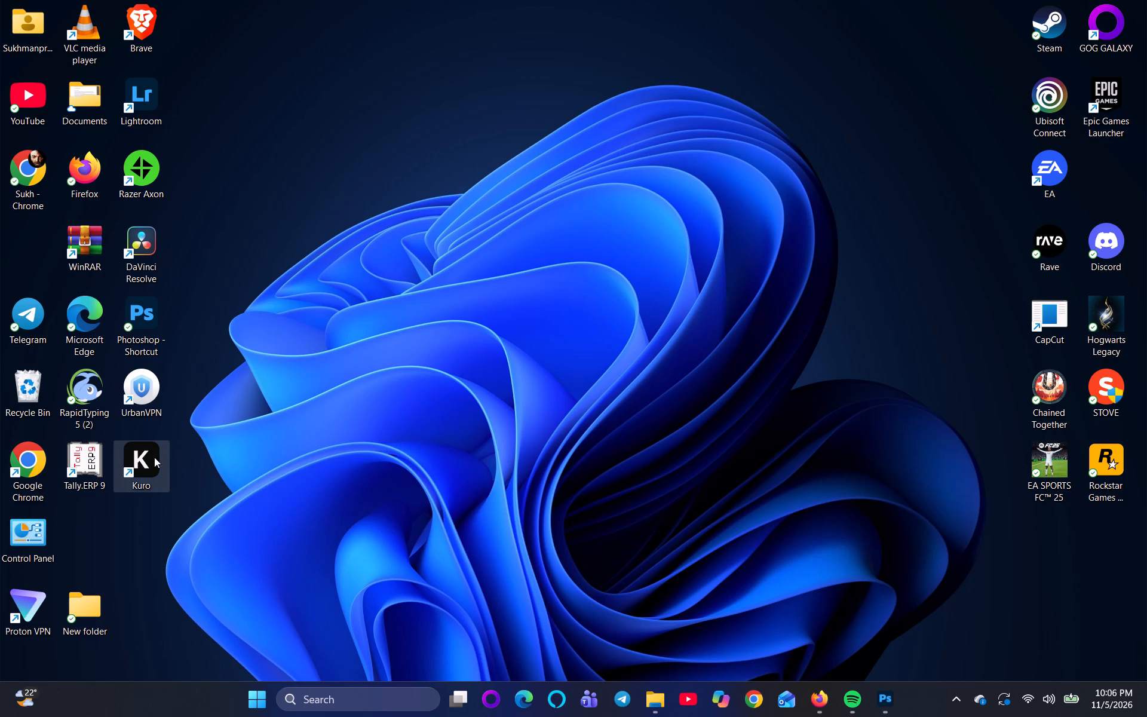
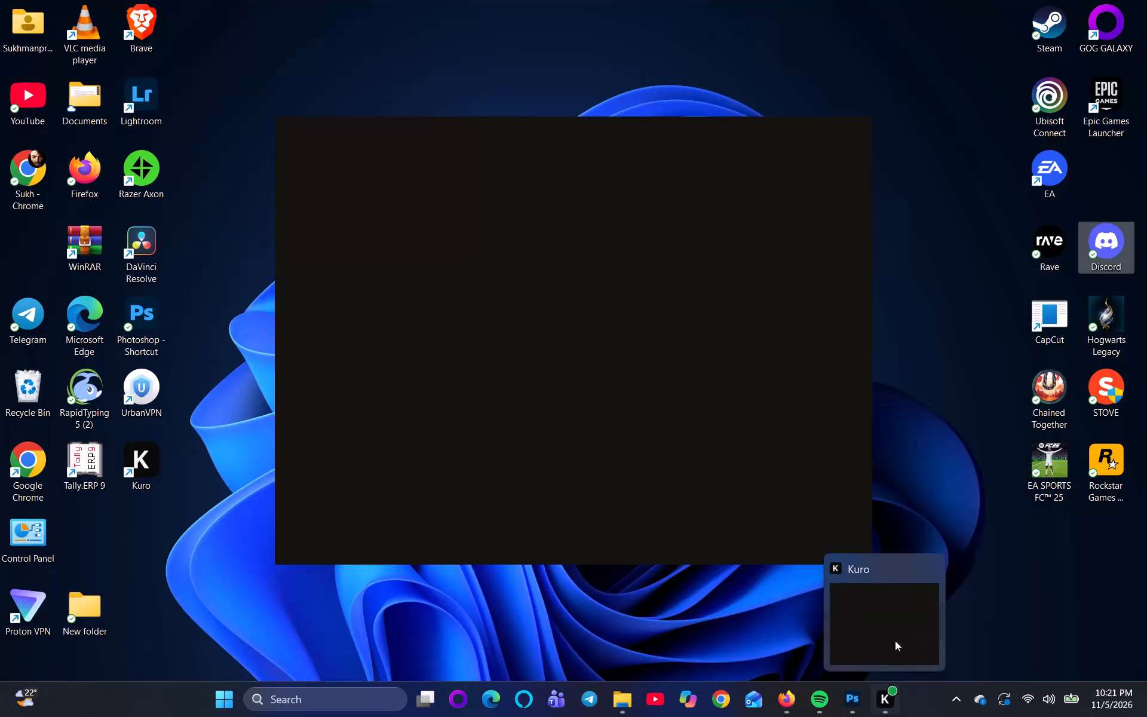
# Close the Kuro window.
pyautogui.click(933, 566)
# Launch Discord from the desktop.
pyautogui.doubleClick(1120, 241)
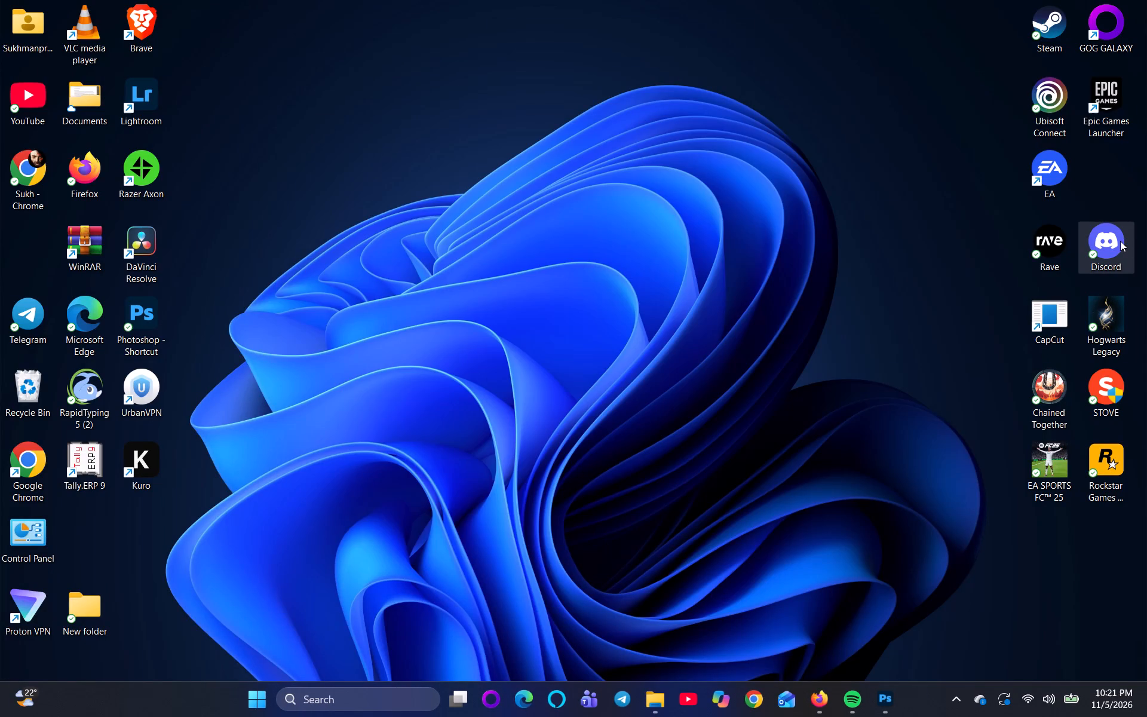
# Switch to Photoshop, save the silent hill townhall.psd document, and minimize the window to return to the desktop.
pyautogui.click(876, 689)
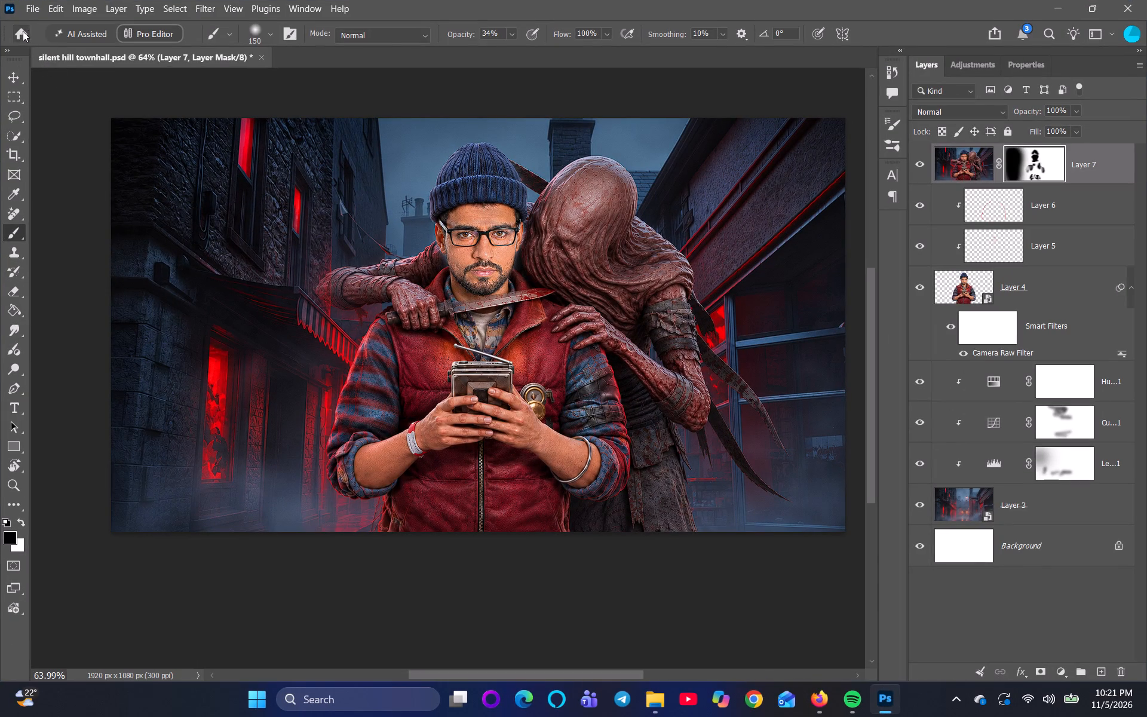
pyautogui.click(31, 11)
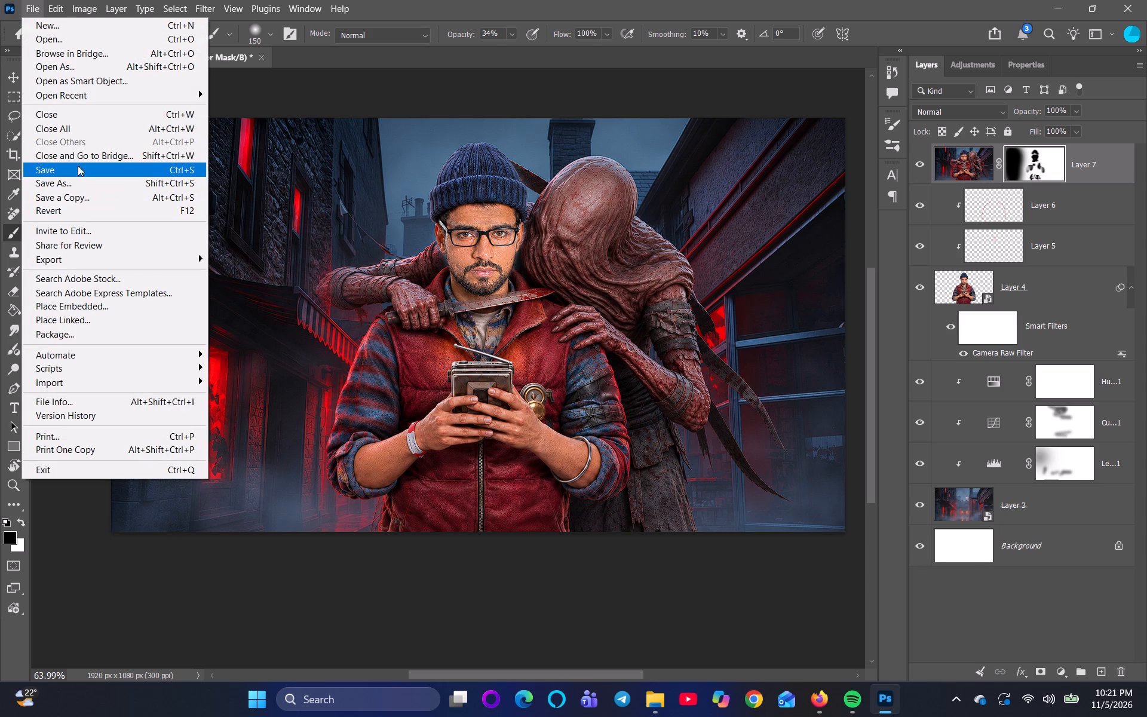
pyautogui.click(78, 173)
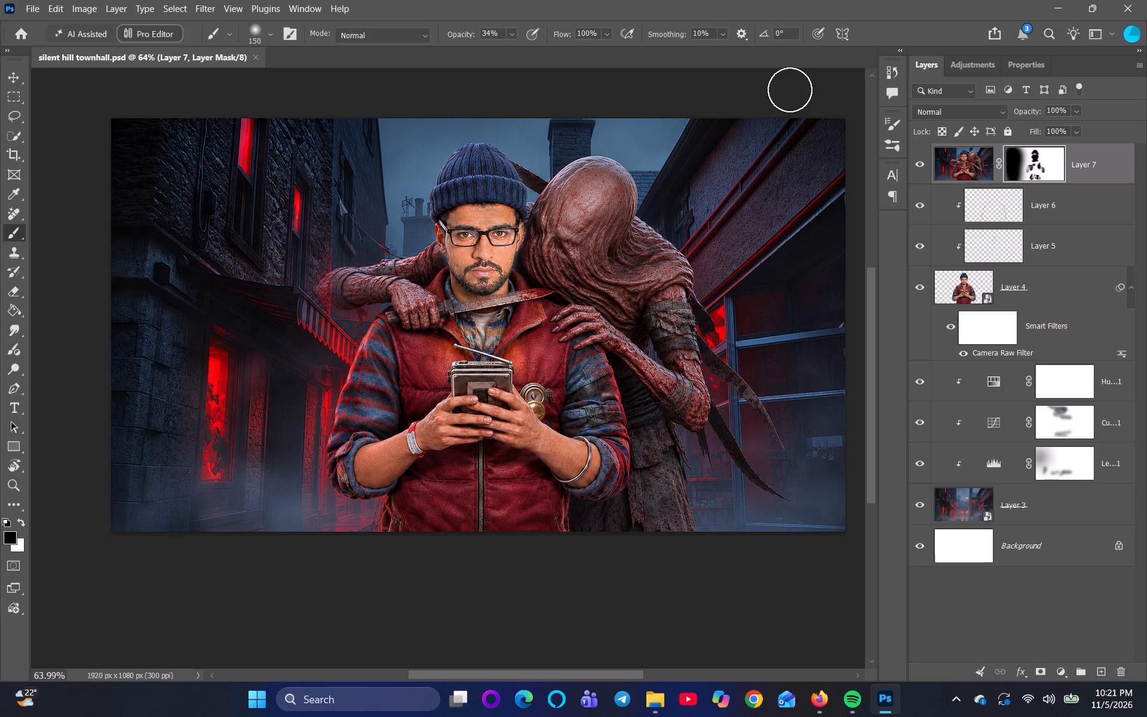
pyautogui.click(1072, 3)
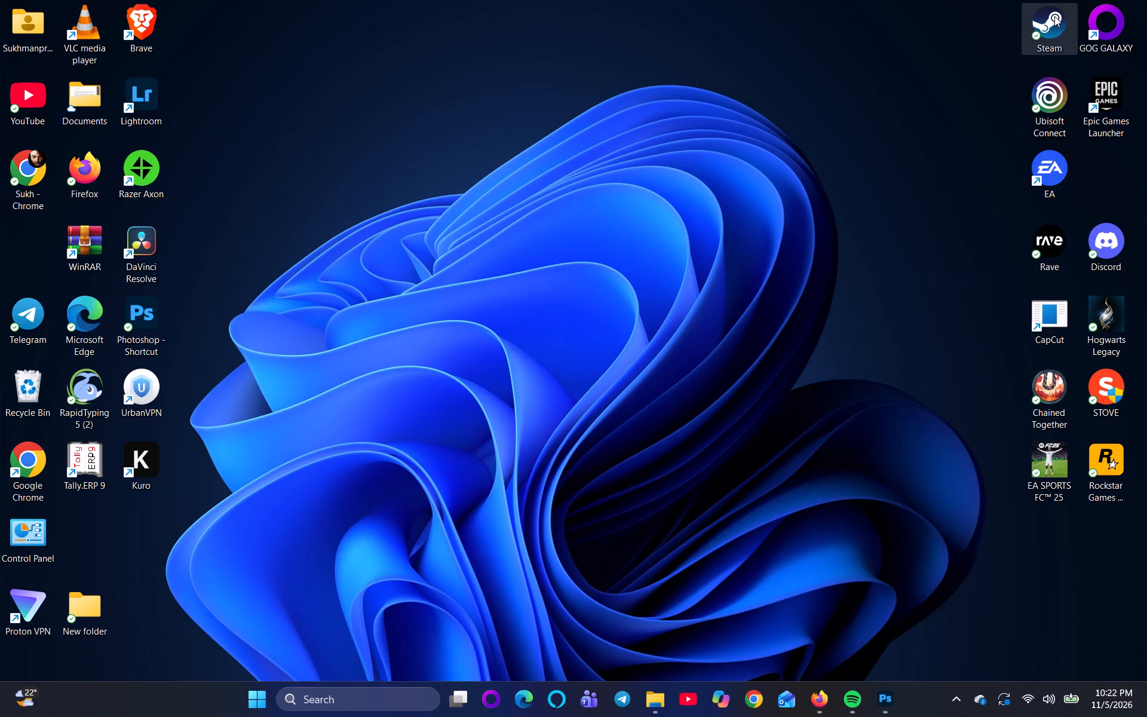
pyautogui.click(930, 402)
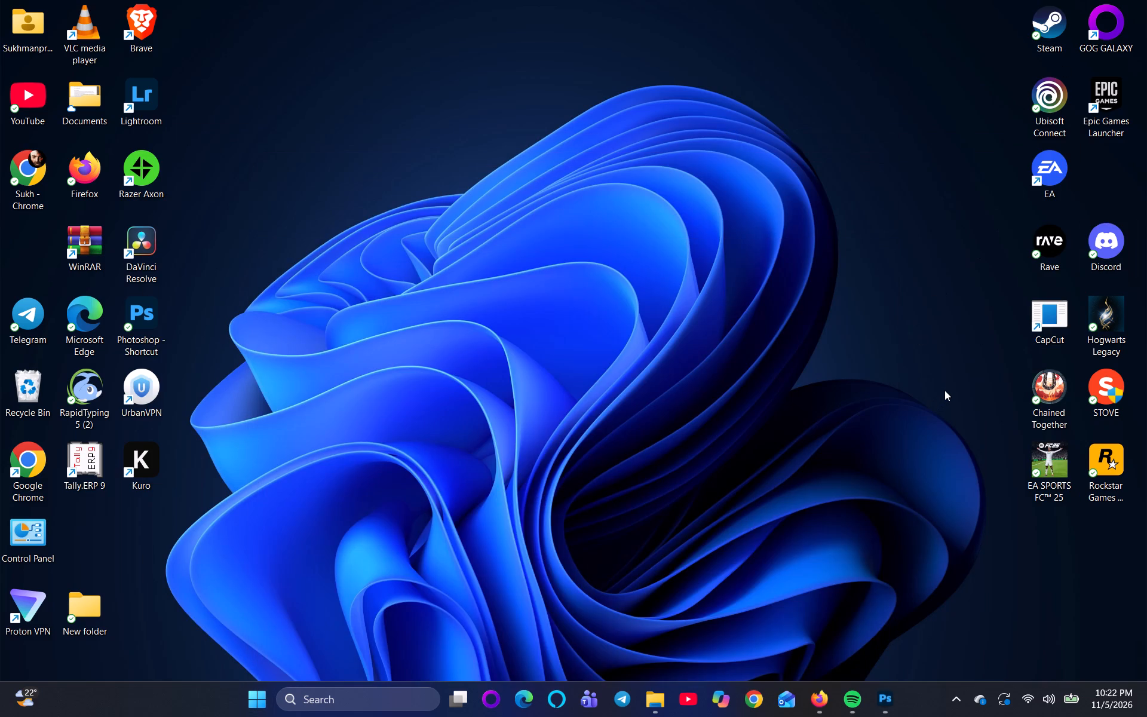